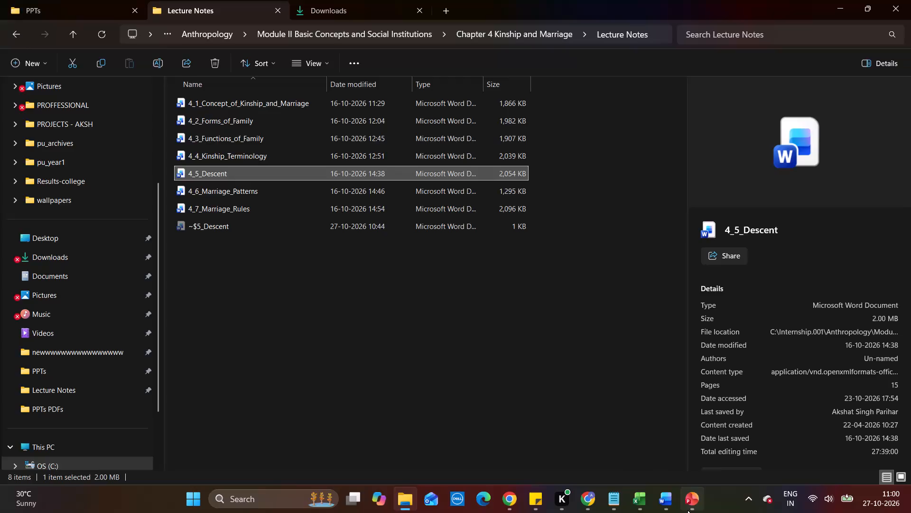
Copy the Evolution of Descent Study figure from the 4_5_Descent Word document onto PowerPoint slide 8, Phases in the Study of Descent.
click(688, 510)
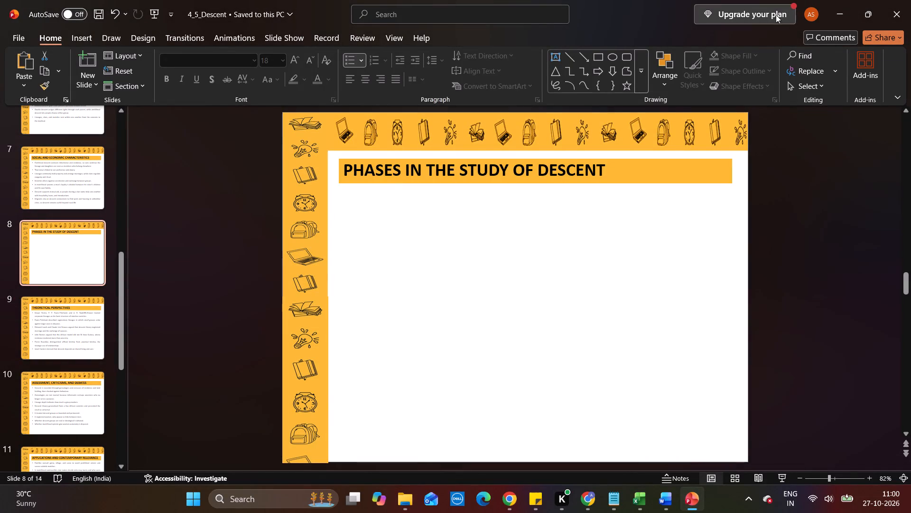
click(666, 502)
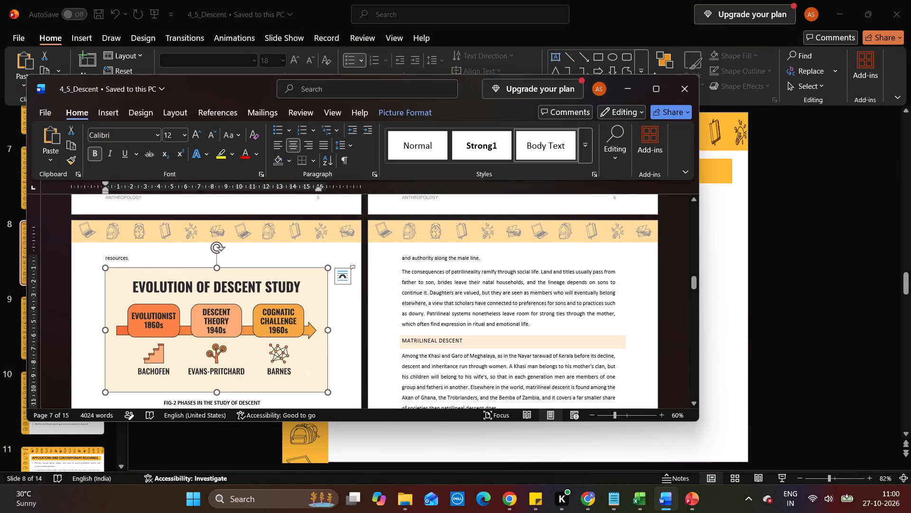
scroll(421, 328, down, 1)
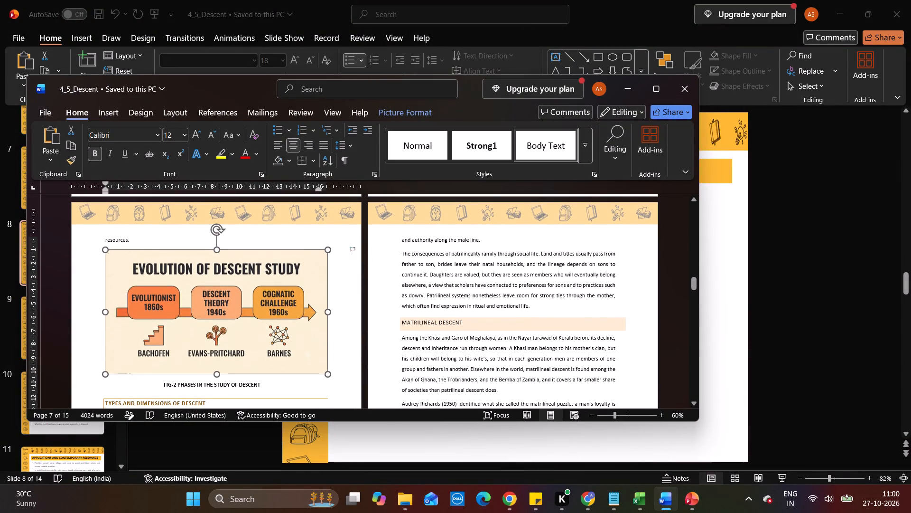
click(350, 319)
click(312, 315)
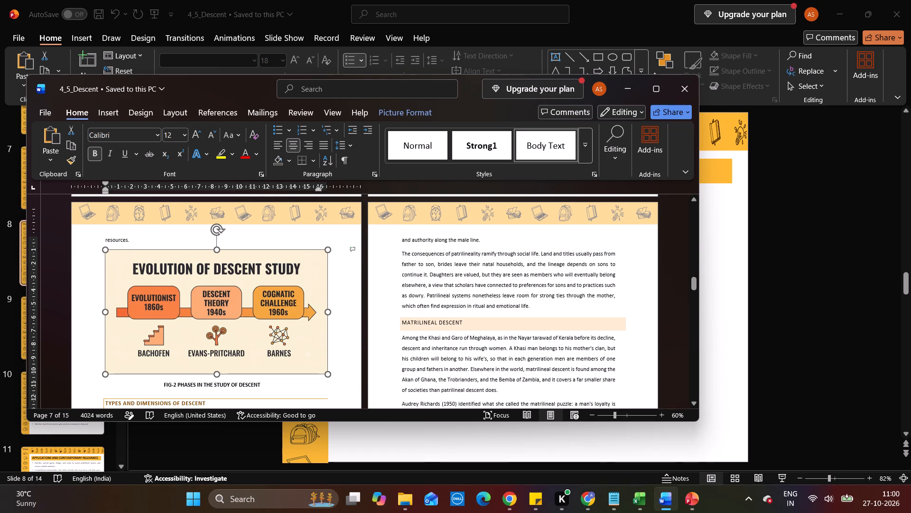
key(ctrl+c)
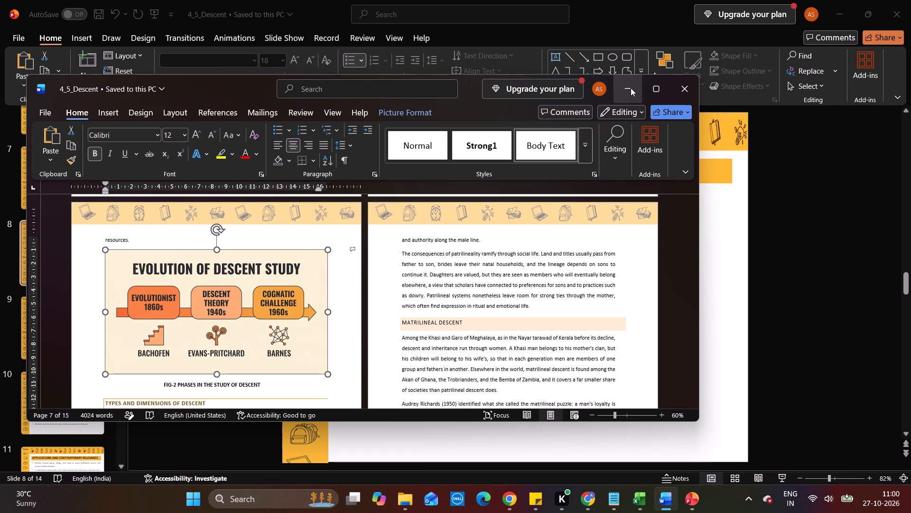
click(631, 88)
click(596, 335)
key(ctrl+v)
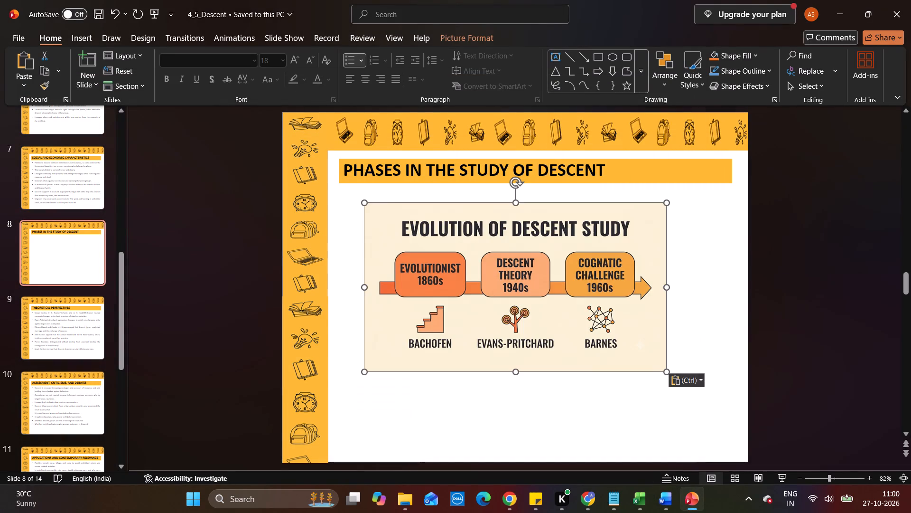
Centre the pasted figure below the slide title and stretch it to the title bar's width and most of the blank area's height.
drag(538, 291, 558, 317)
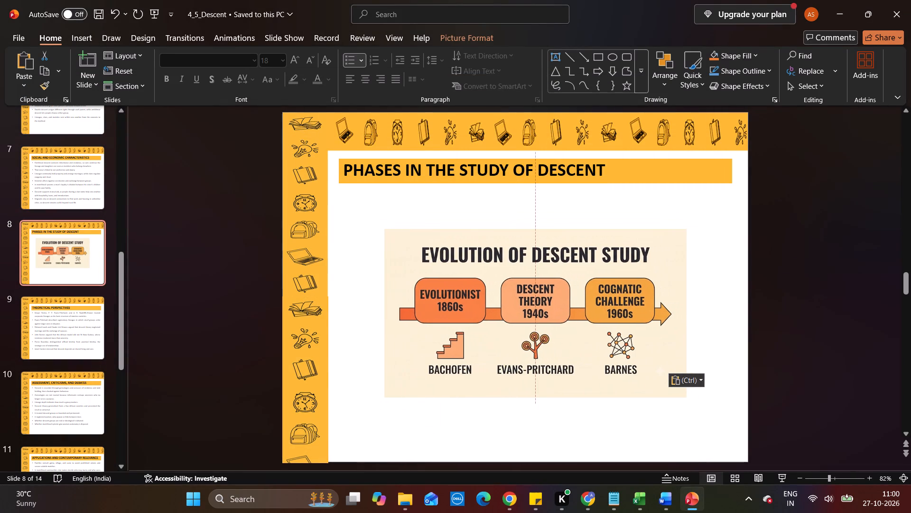
drag(558, 317, 557, 317)
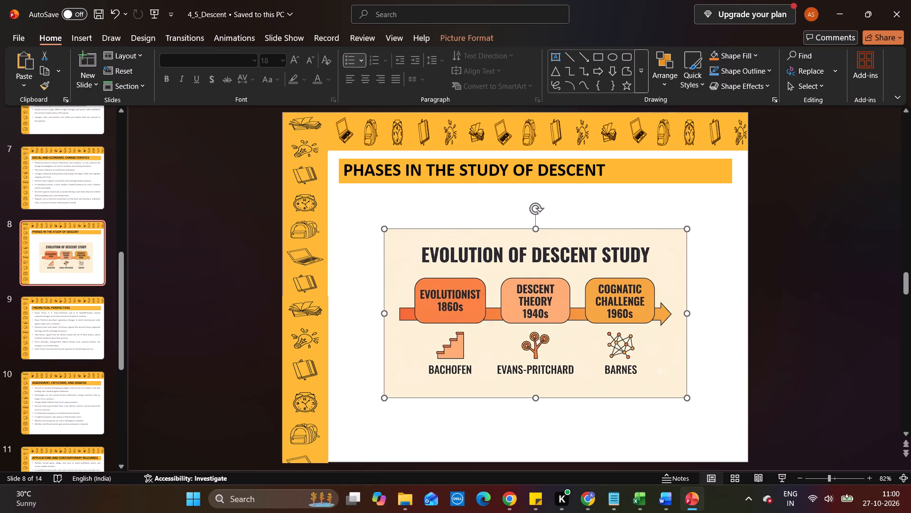
drag(537, 229, 536, 189)
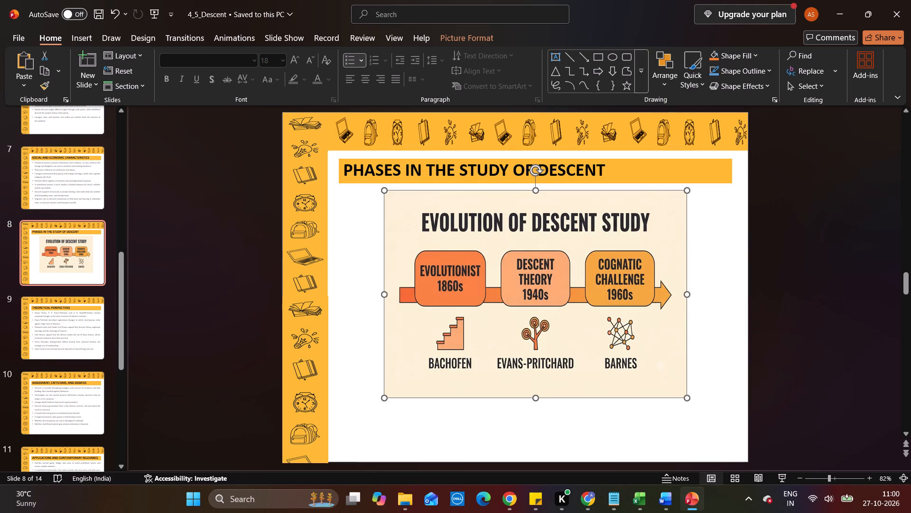
drag(385, 294, 341, 292)
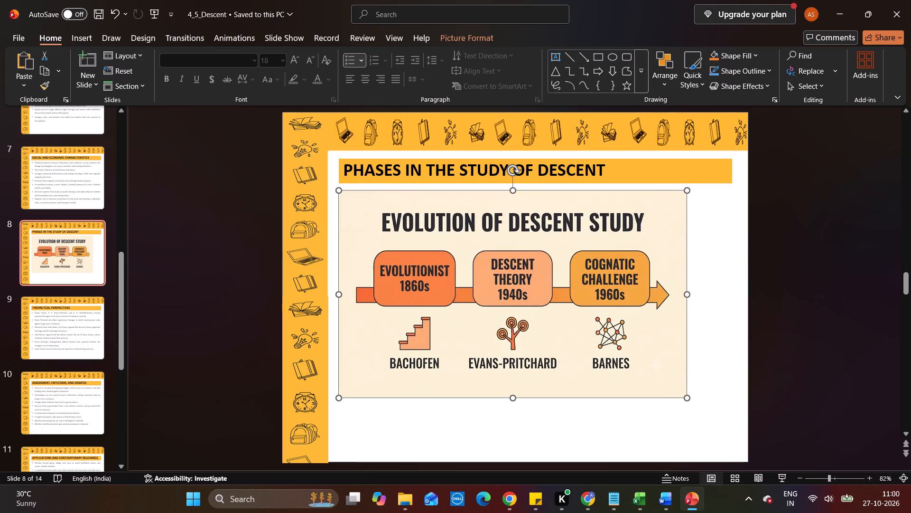
drag(688, 291, 736, 289)
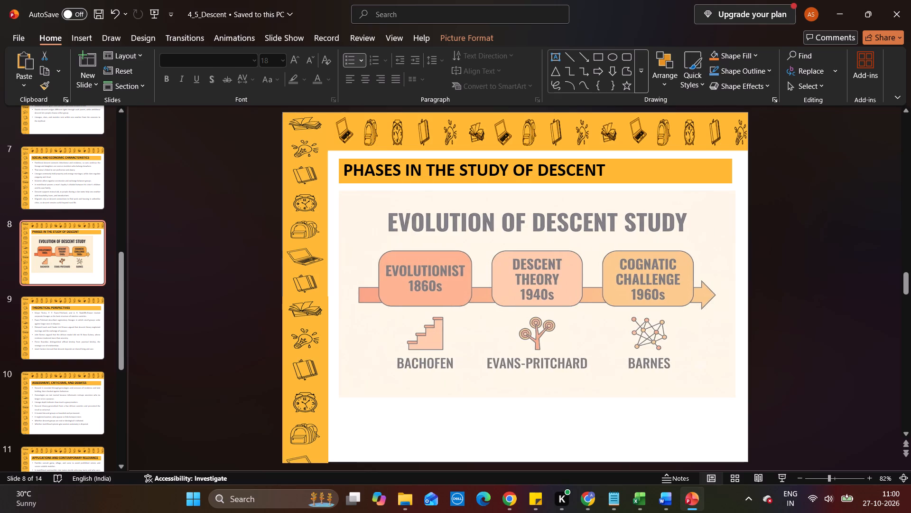
drag(736, 289, 734, 289)
drag(536, 397, 538, 443)
click(777, 333)
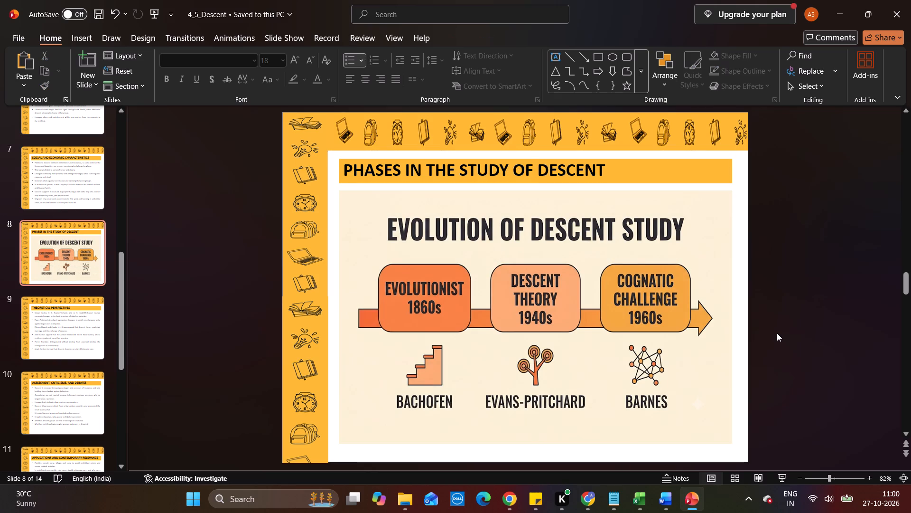
Check the slides in the 4_5_Descent deck from slide 13 back to slide 1.
scroll(78, 331, down, 7)
click(78, 331)
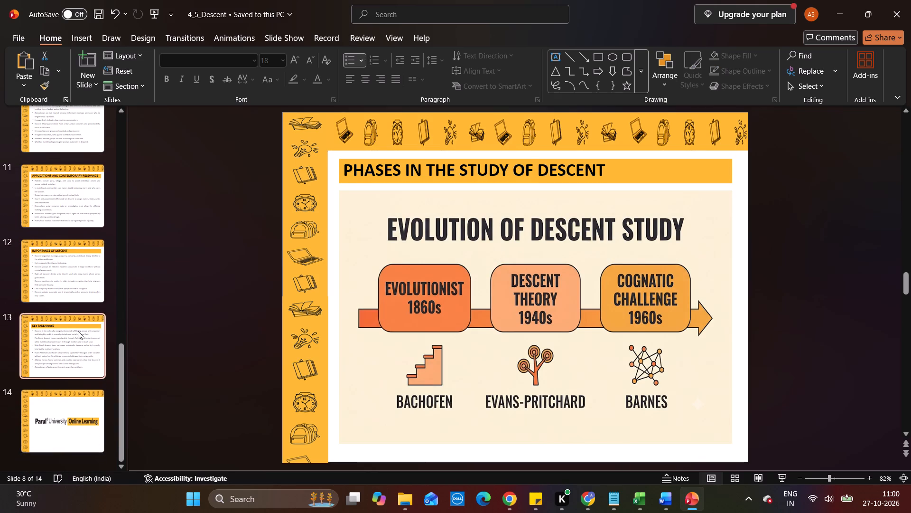
key(Up)
key(Up)
key(Up)
key(Up)
key(Up)
key(Up)
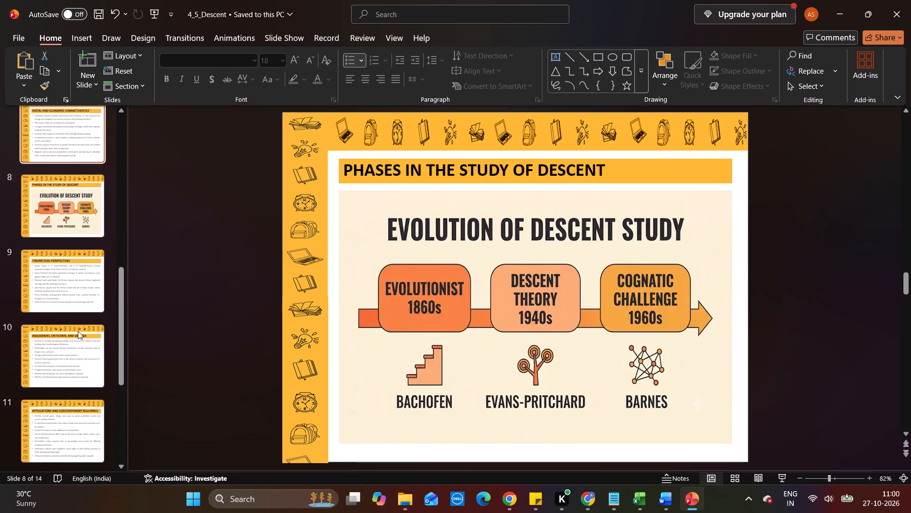
key(Up)
key(Up)
key(Up)
key(Up)
key(Up)
key(Up)
key(Up)
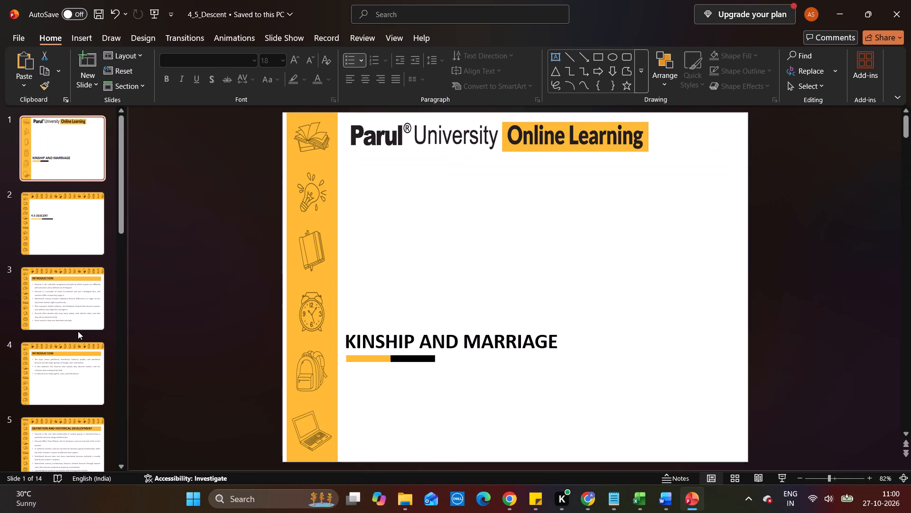
Save the 4_5_Descent presentation.
key(ctrl+s)
key(ctrl+s)
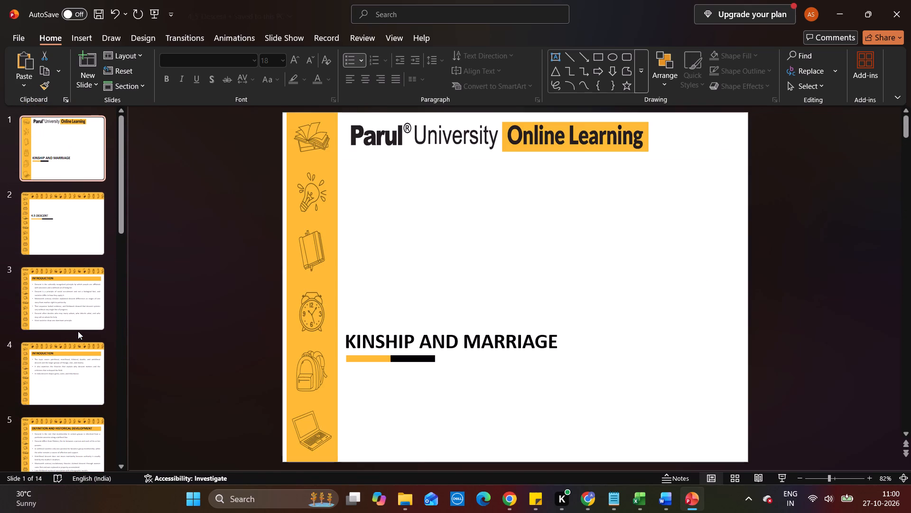
key(ctrl+s)
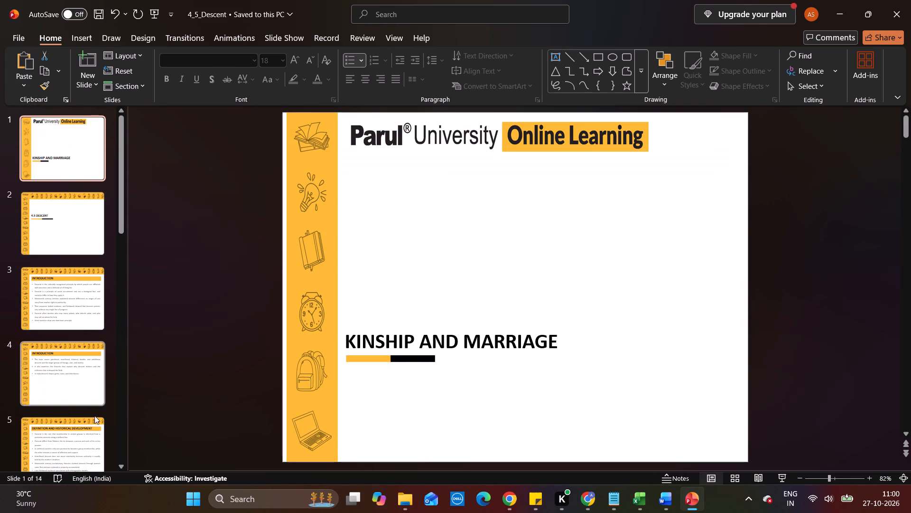
Save a PDF copy of the presentation as 4_5_Descent in the PPTs PDFs folder of Chapter 4 Kinship and Marriage.
scroll(94, 416, down, 3)
click(74, 262)
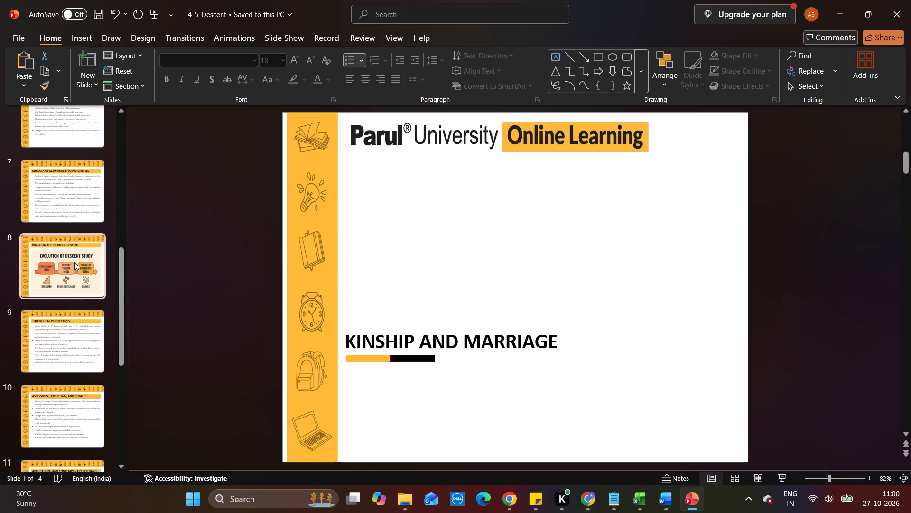
click(29, 37)
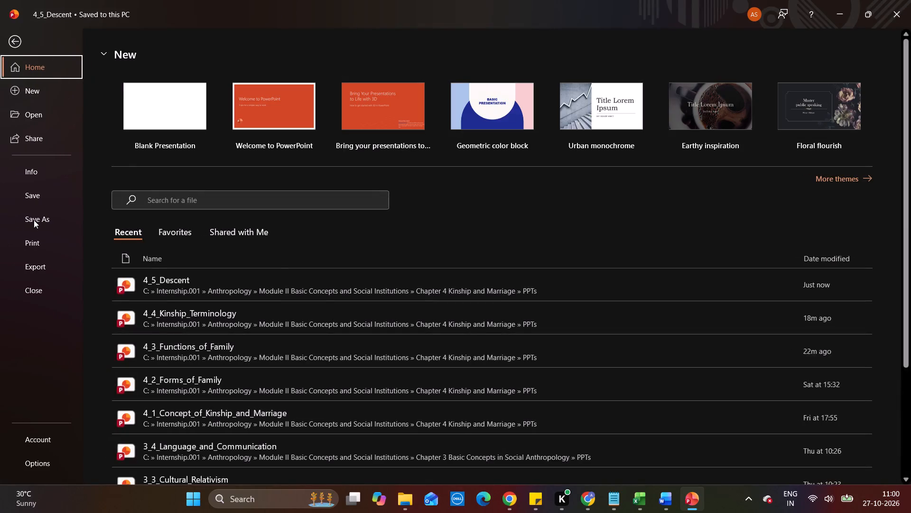
click(33, 220)
click(198, 322)
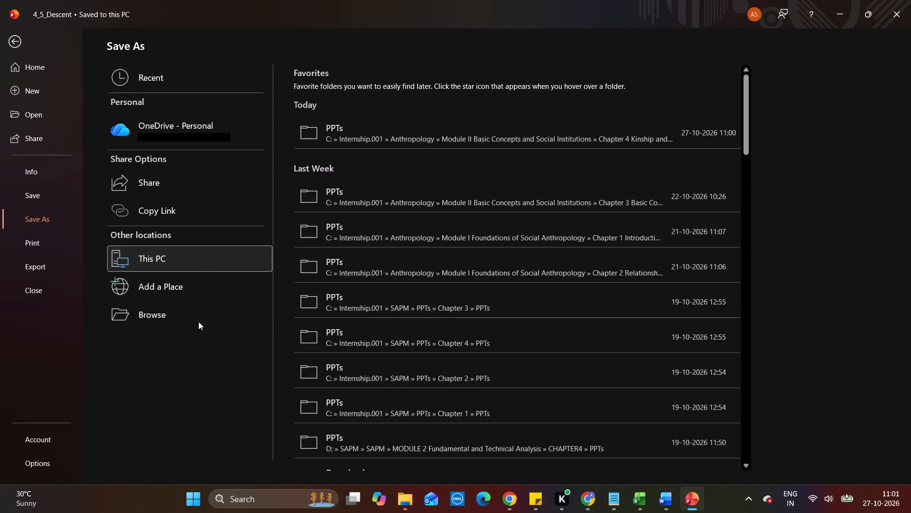
click(194, 212)
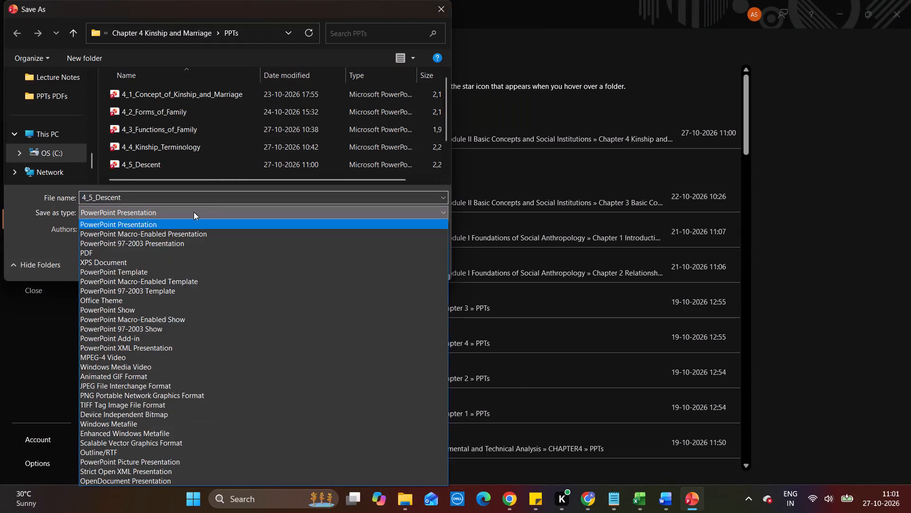
click(112, 254)
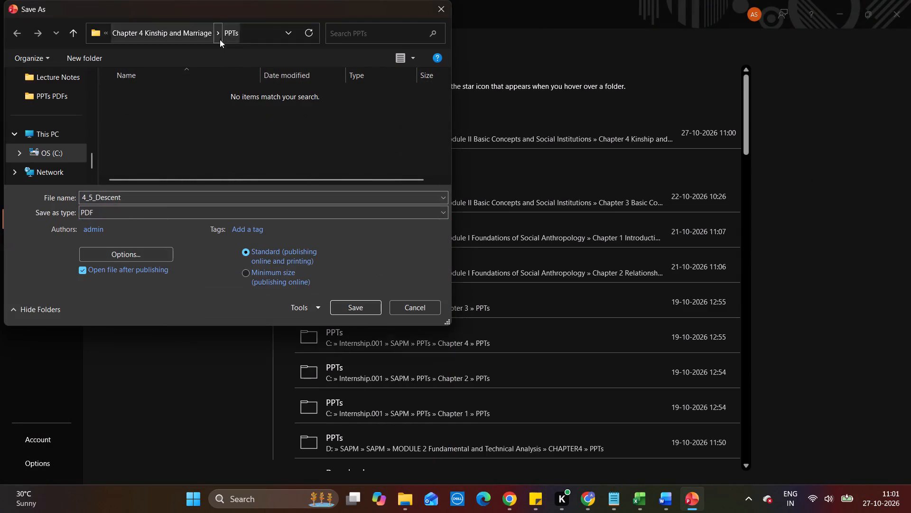
click(220, 39)
click(226, 85)
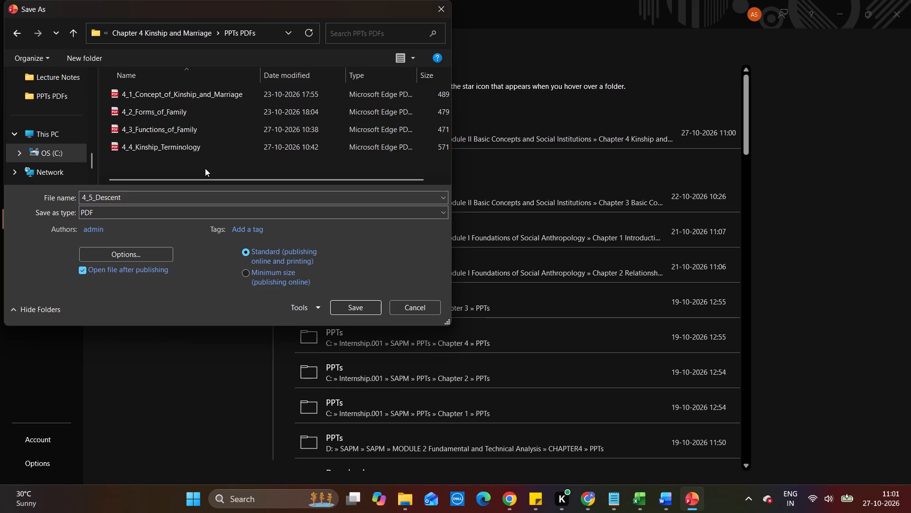
click(348, 310)
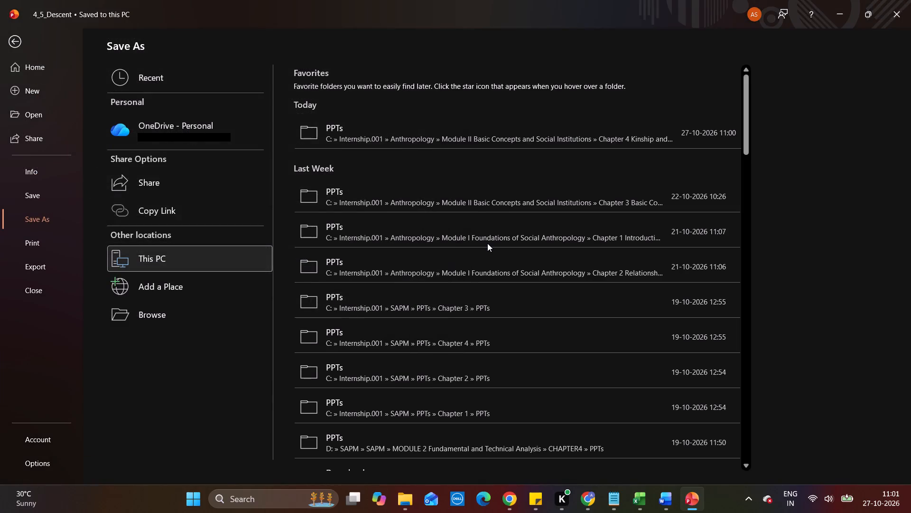
Review the pages of the published 4_5_Descent PDF in Edge and close it.
scroll(466, 211, down, 4)
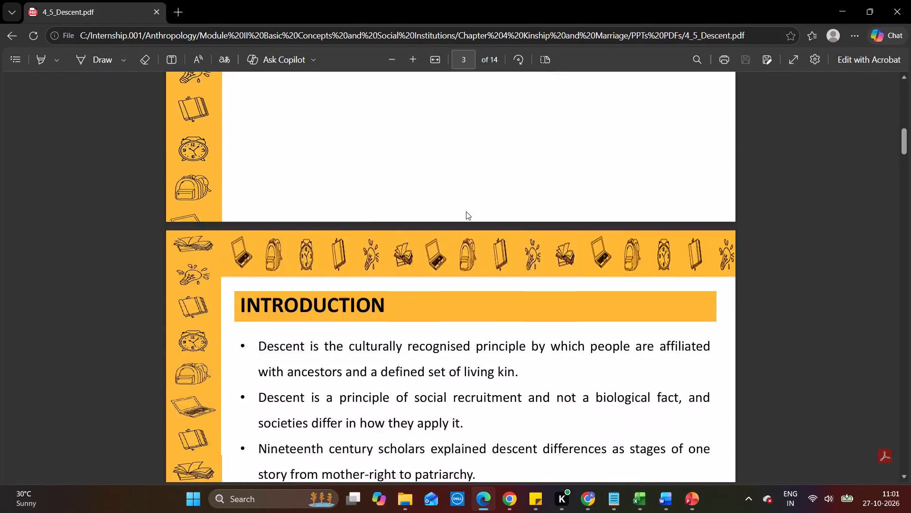
scroll(466, 211, down, 11)
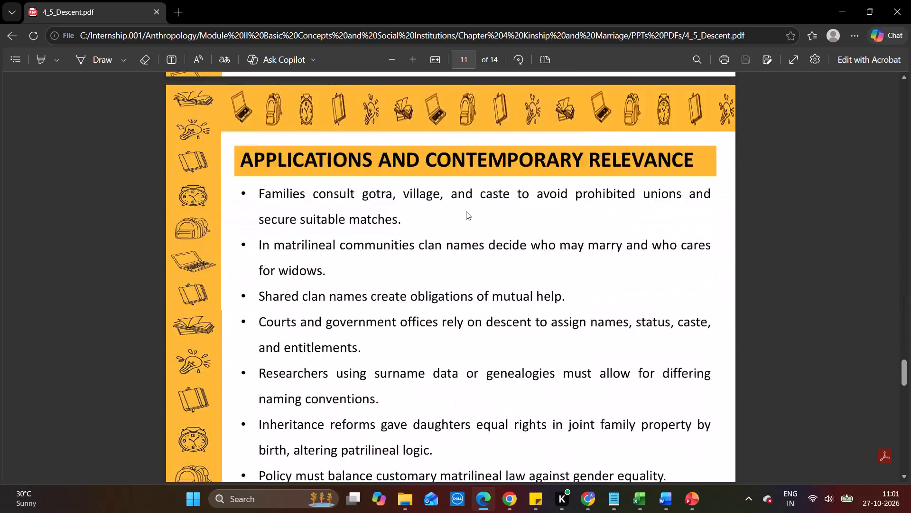
scroll(466, 211, down, 6)
click(910, 0)
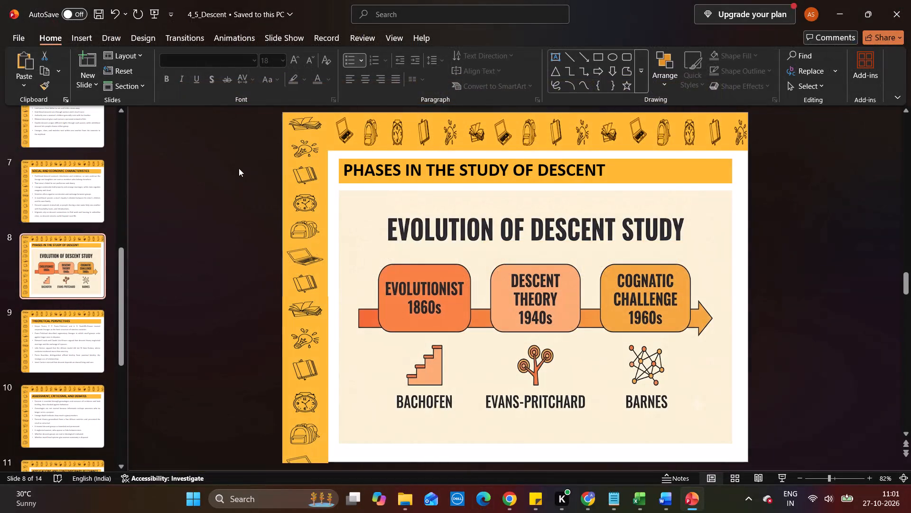
Save the 4_5_Descent presentation again and close it.
click(180, 204)
key(ctrl+s)
click(910, 0)
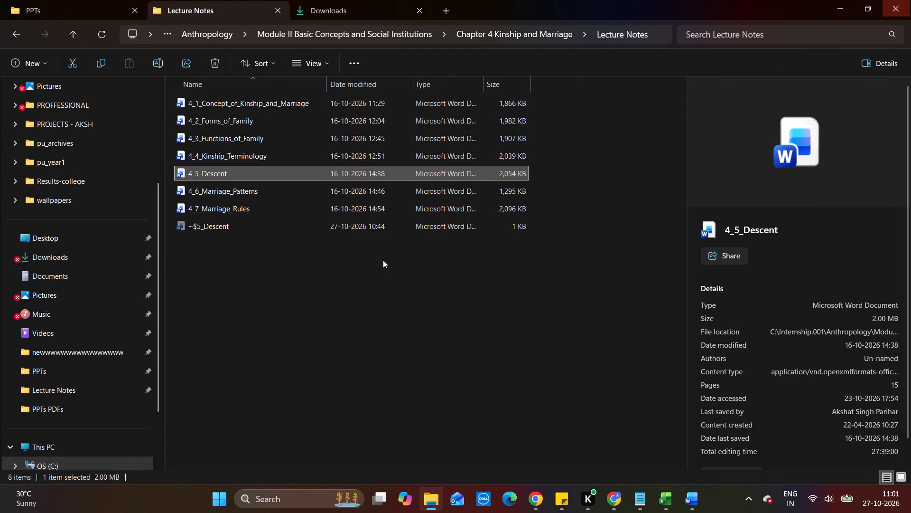
Open the 4_6_Marriage_Patterns lecture notes in Word from the Lecture Notes folder and maximize the document window.
double_click(322, 186)
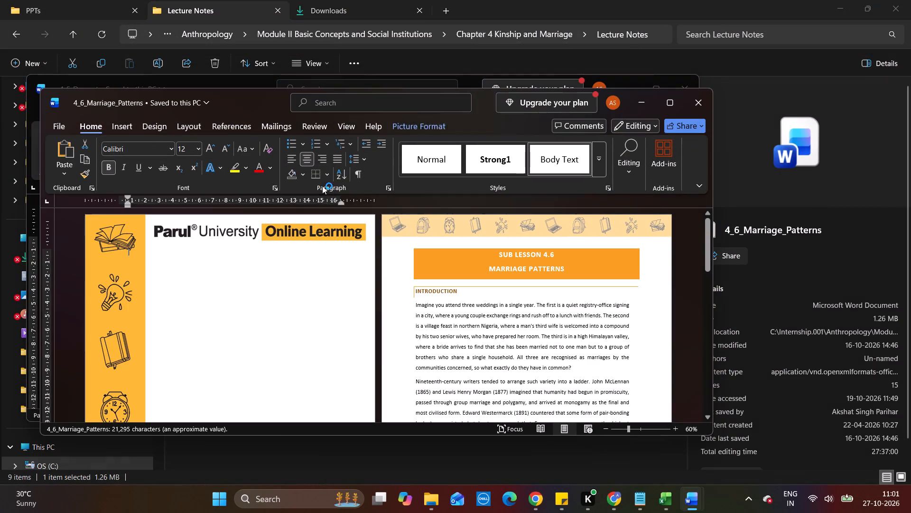
click(674, 99)
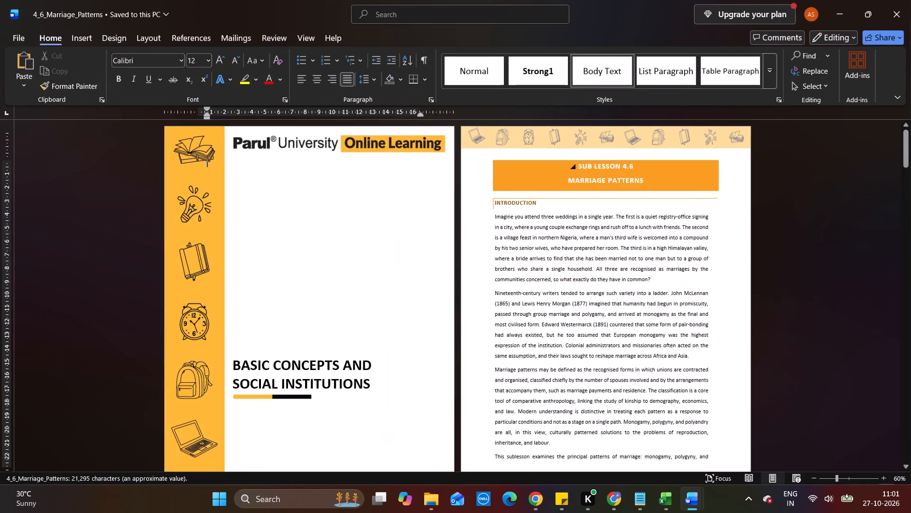
Look through the Marriage Patterns lecture notes to examine their section headings and figures.
scroll(541, 318, down, 5)
scroll(331, 202, down, 4)
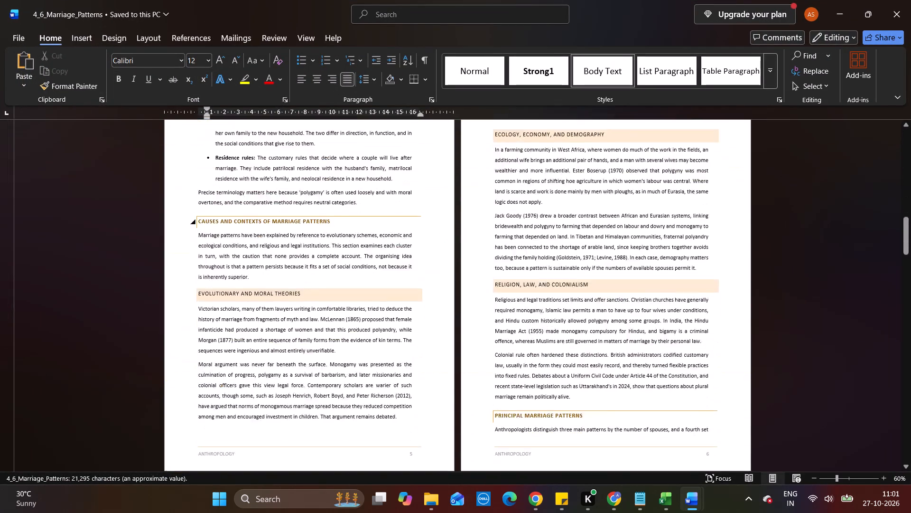
scroll(331, 202, down, 7)
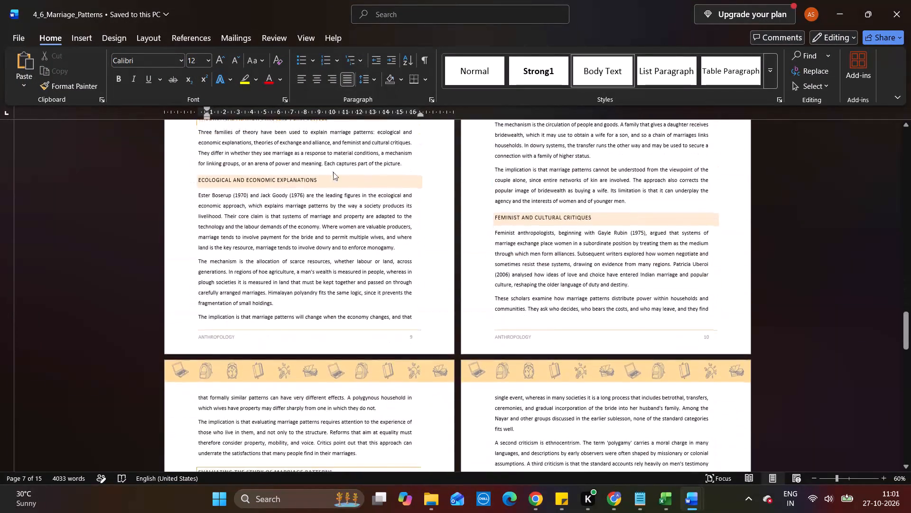
scroll(333, 172, down, 3)
scroll(333, 172, up, 6)
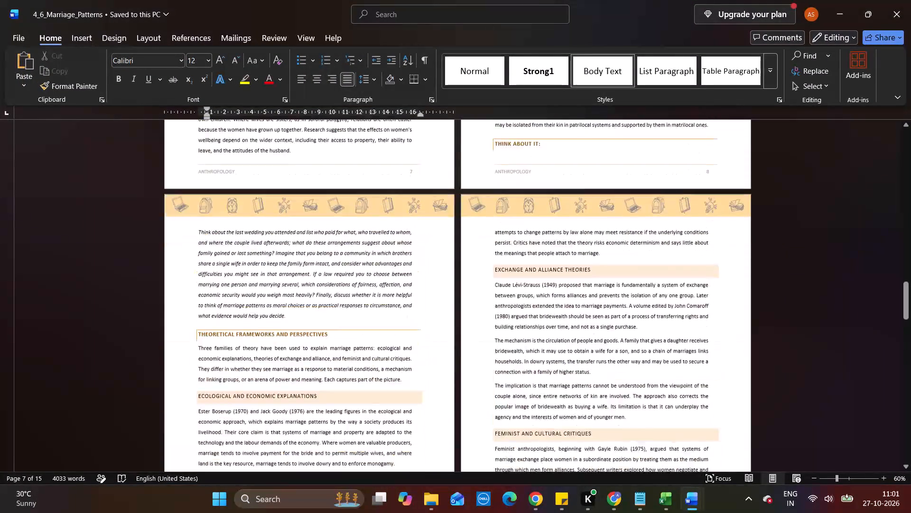
scroll(333, 172, up, 11)
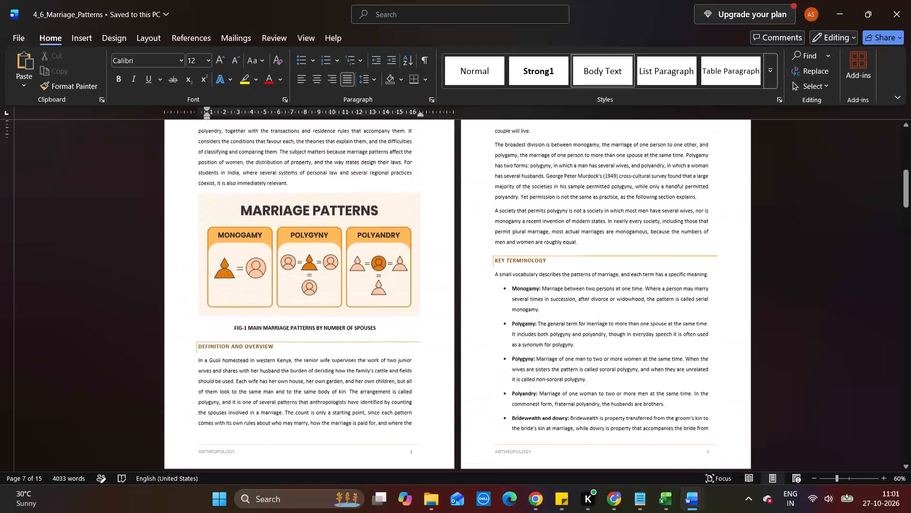
scroll(333, 172, up, 3)
scroll(333, 172, down, 2)
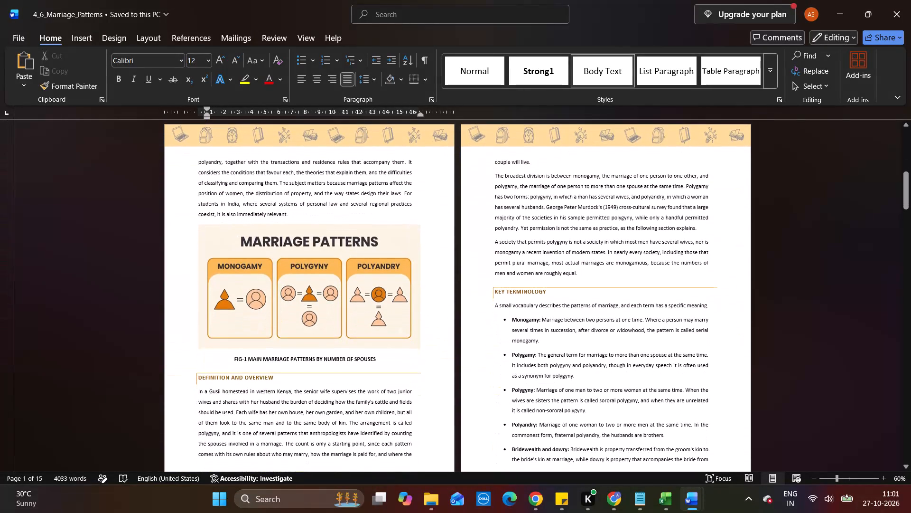
Copy the Marriage Patterns figure (Fig-1, main marriage patterns by number of spouses) from the lecture notes.
click(304, 261)
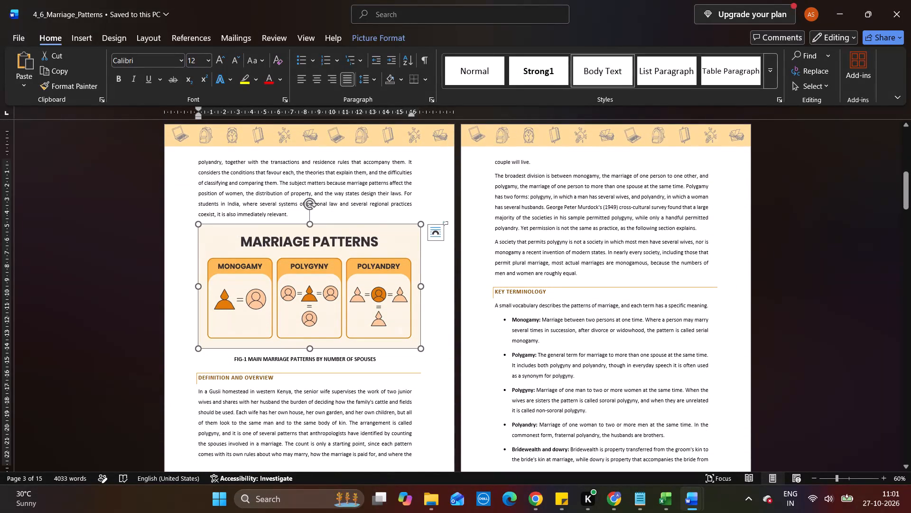
key(ctrl+c)
key(ctrl+c)
key(ctrl+c)
Minimize the Marriage Patterns notes and close the 4_5_Descent notes document.
click(846, 11)
click(692, 80)
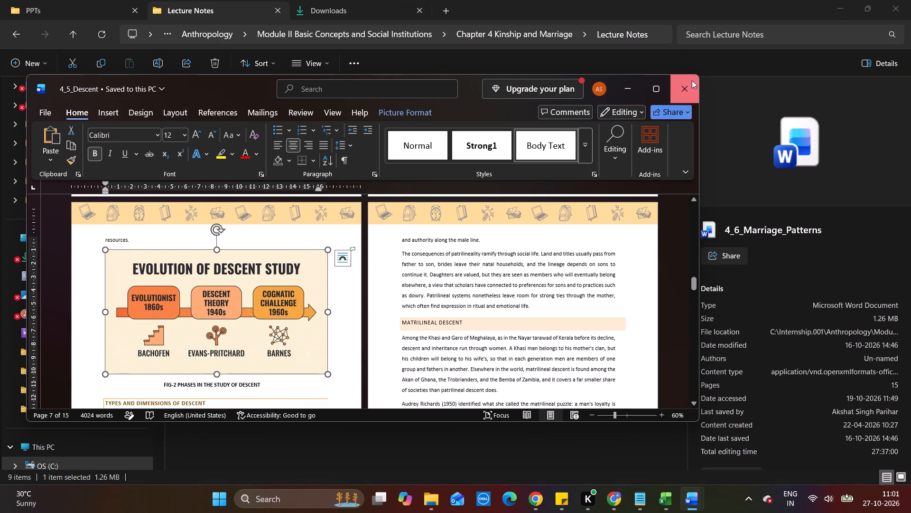
Open the 4_6_Marriage_Patterns presentation from the PPTs folder in PowerPoint and enable editing.
click(83, 9)
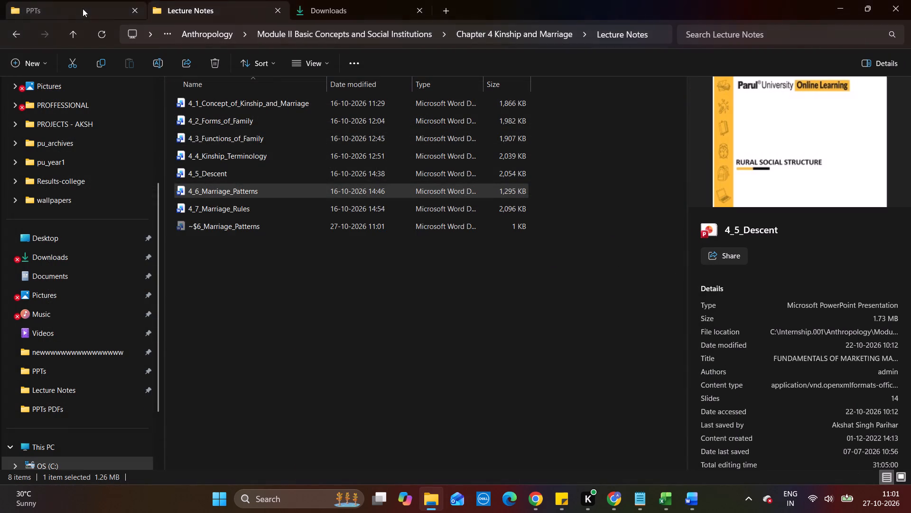
double_click(248, 190)
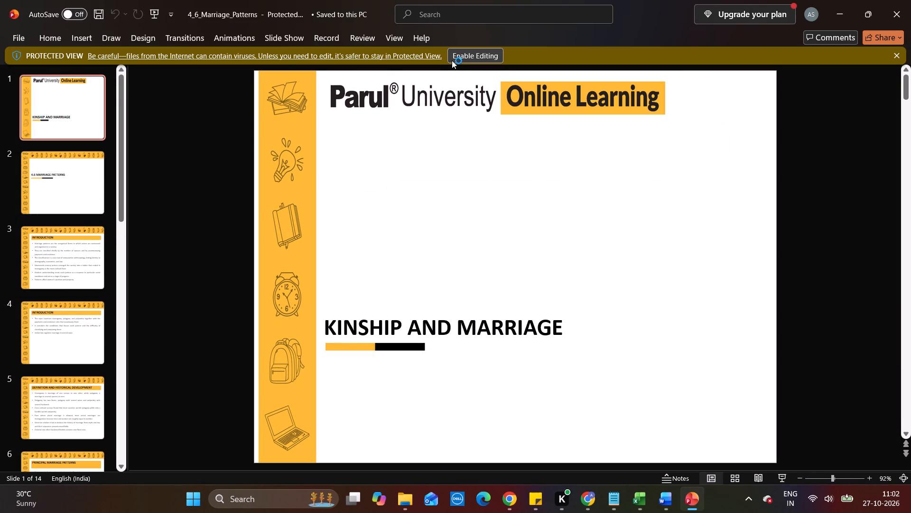
click(452, 60)
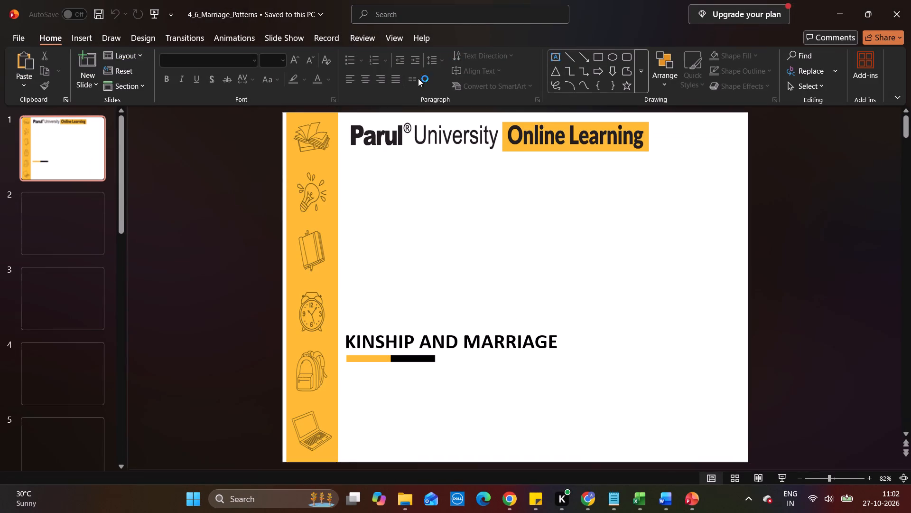
Replace the picture on slide 8, Marriage Patterns by Number of Spouses, with the copied figure and shift it toward the slide's centre.
scroll(74, 329, down, 2)
click(74, 329)
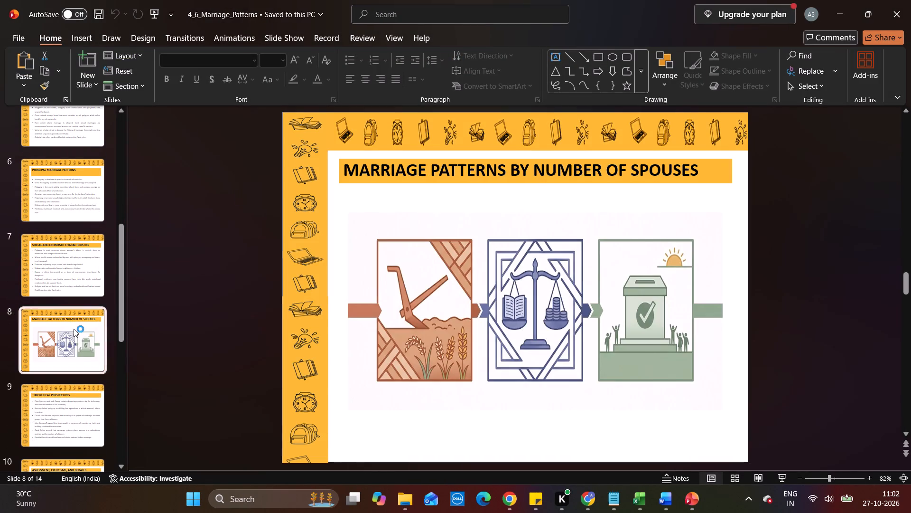
click(513, 360)
key(BackSpace)
key(ctrl+v)
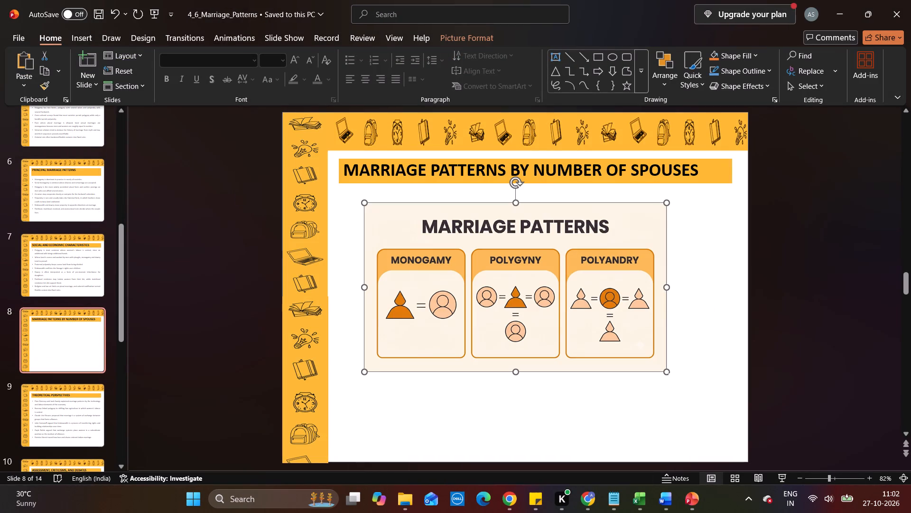
drag(489, 322, 515, 336)
Crop the Marriage Patterns title strip off the top of the figure on slide 8.
right_click(515, 336)
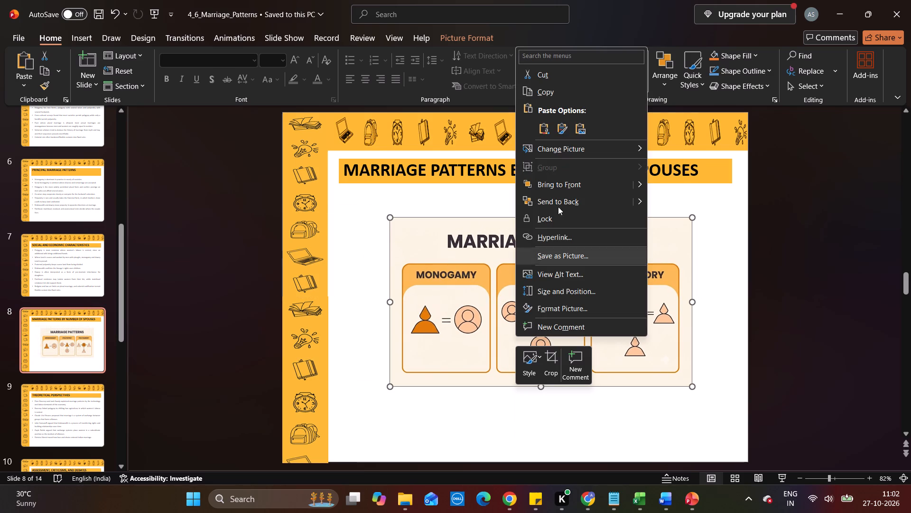
click(554, 378)
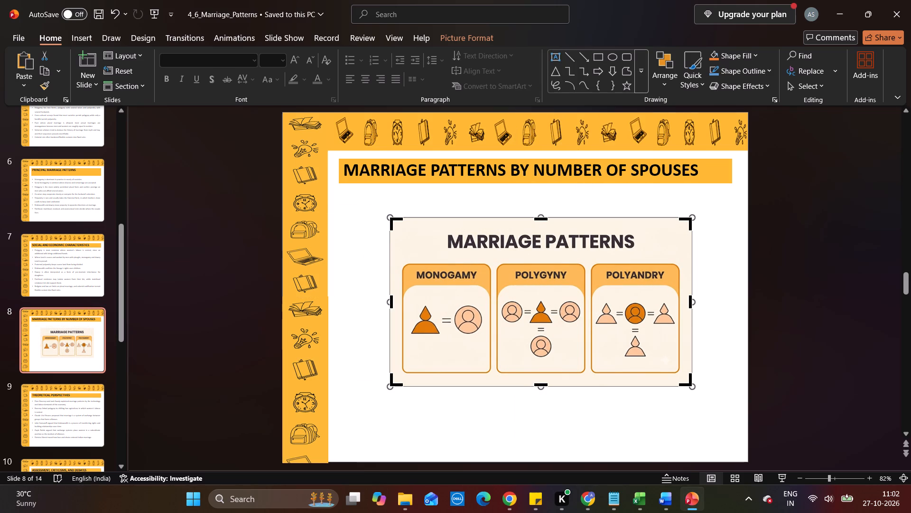
drag(543, 219, 547, 251)
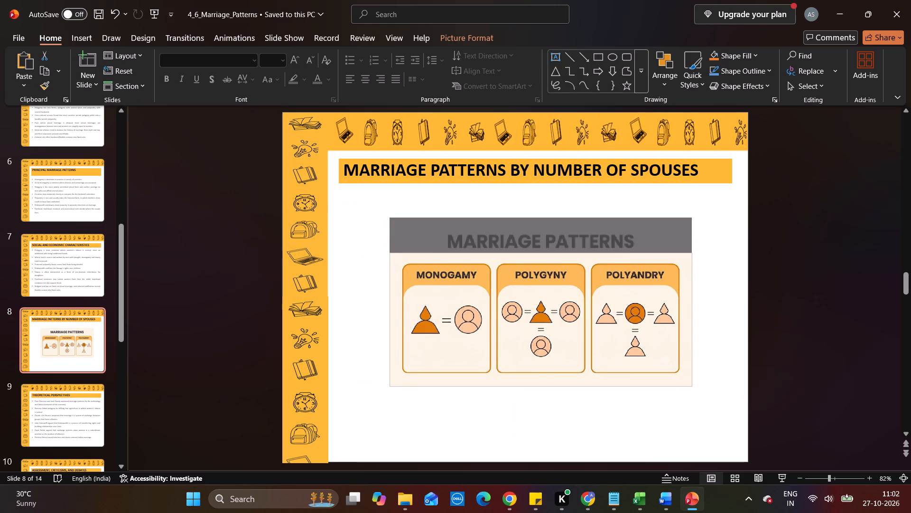
drag(547, 251, 547, 255)
click(838, 266)
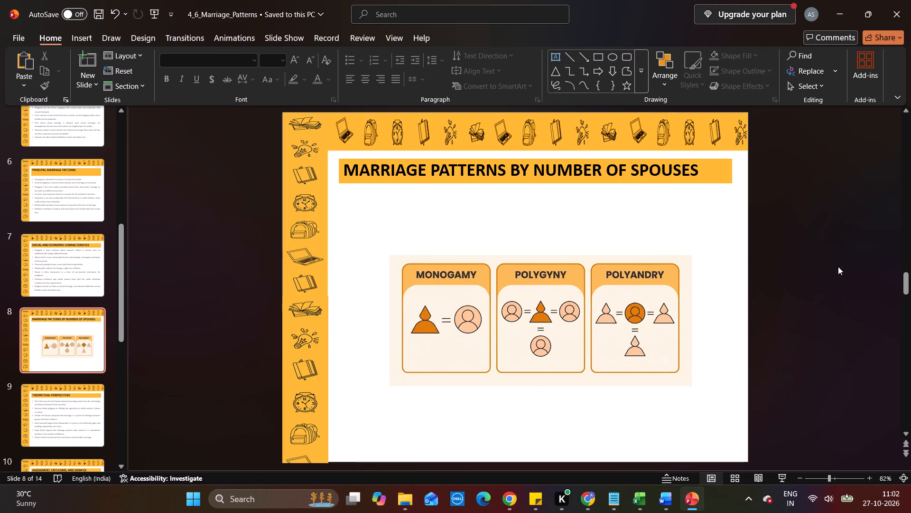
Move and stretch the cropped figure to fill the slide area below the heading, matching the heading bar's width.
click(504, 315)
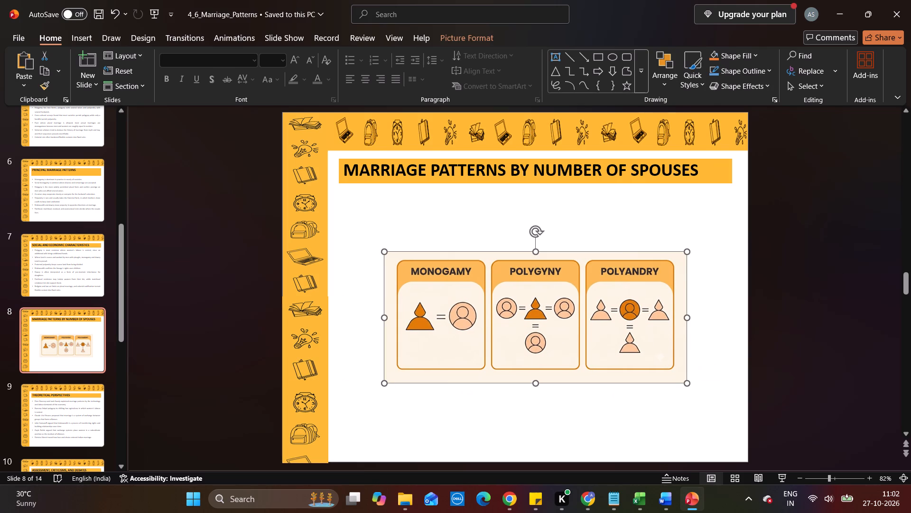
drag(535, 253, 534, 194)
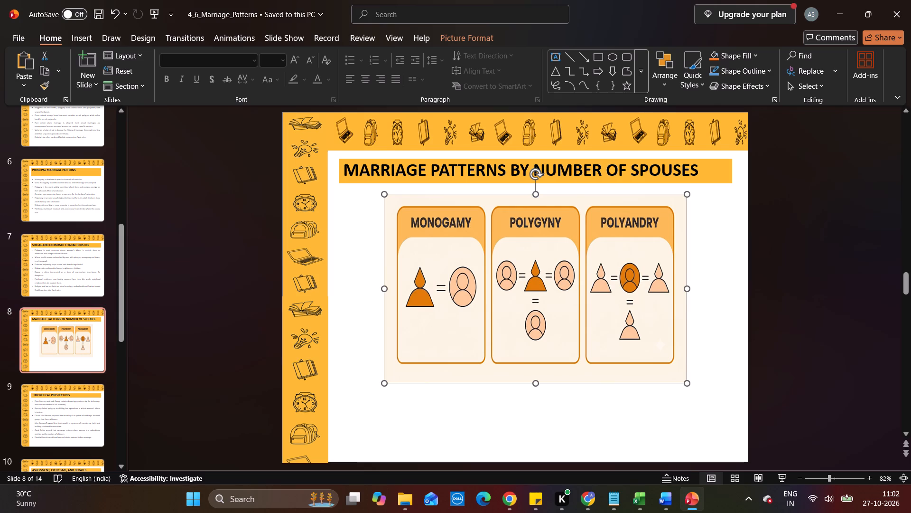
drag(384, 285, 333, 288)
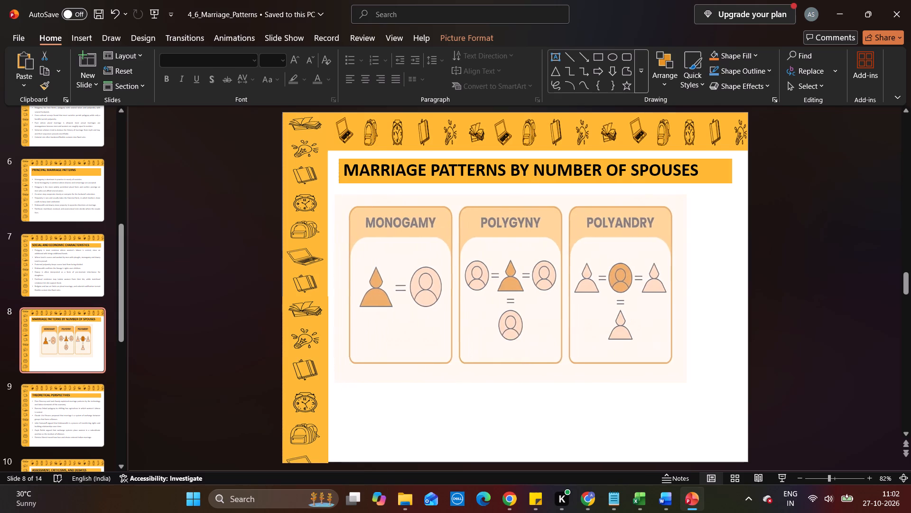
drag(333, 288, 343, 287)
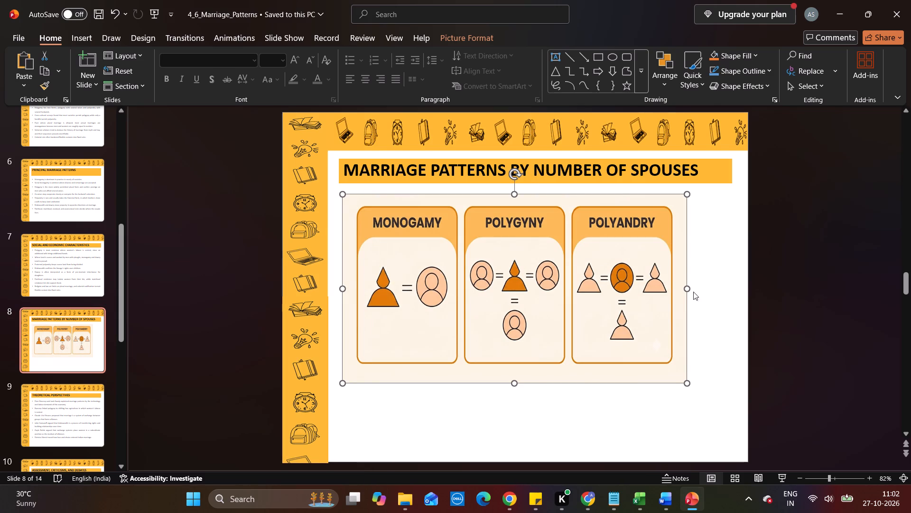
drag(686, 290, 734, 293)
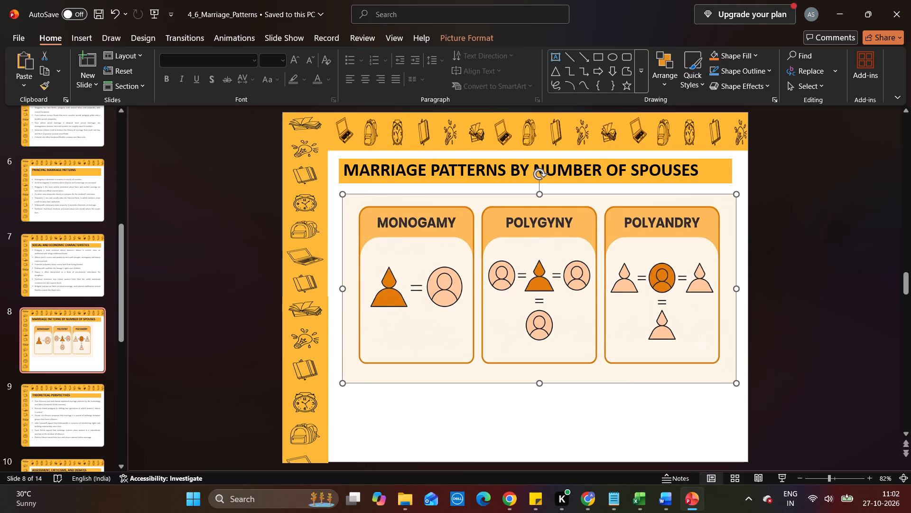
drag(737, 287, 733, 287)
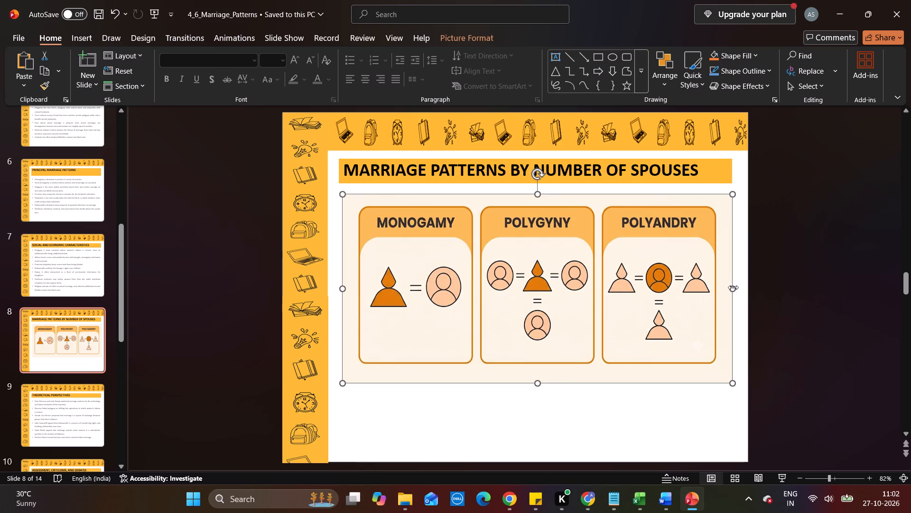
drag(539, 384, 542, 439)
click(807, 332)
Look through slides 5 to 14 of the presentation to check their layout.
click(85, 404)
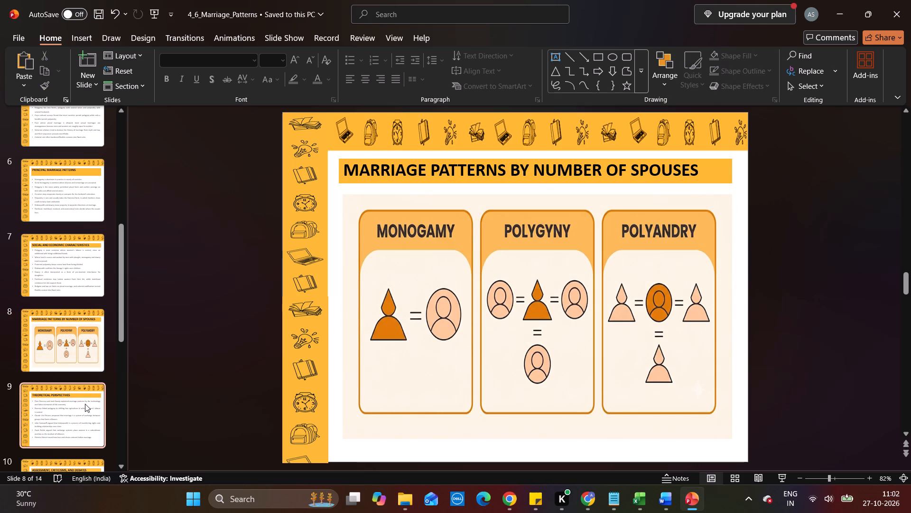
key(Down)
key(Down)
key(Down)
key(Down)
key(Down)
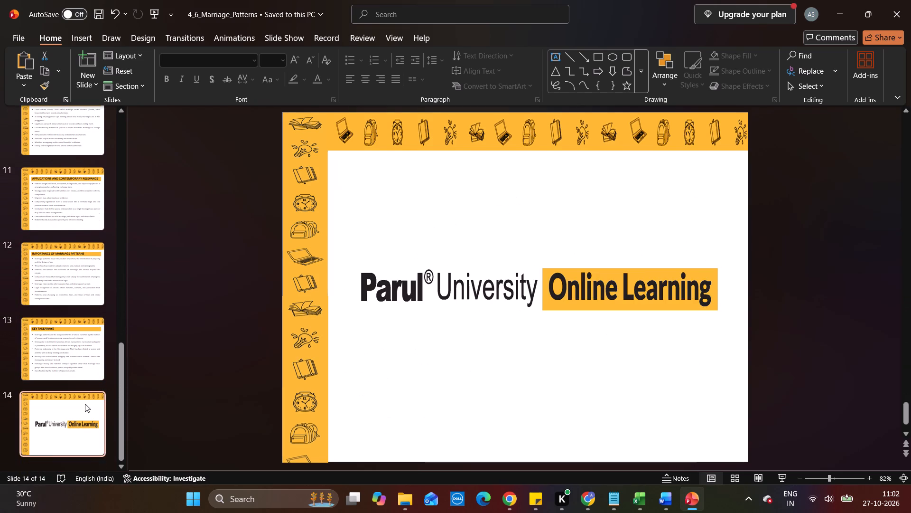
key(Up)
key(Up)
key(Up)
key(Up)
key(Up)
key(Up)
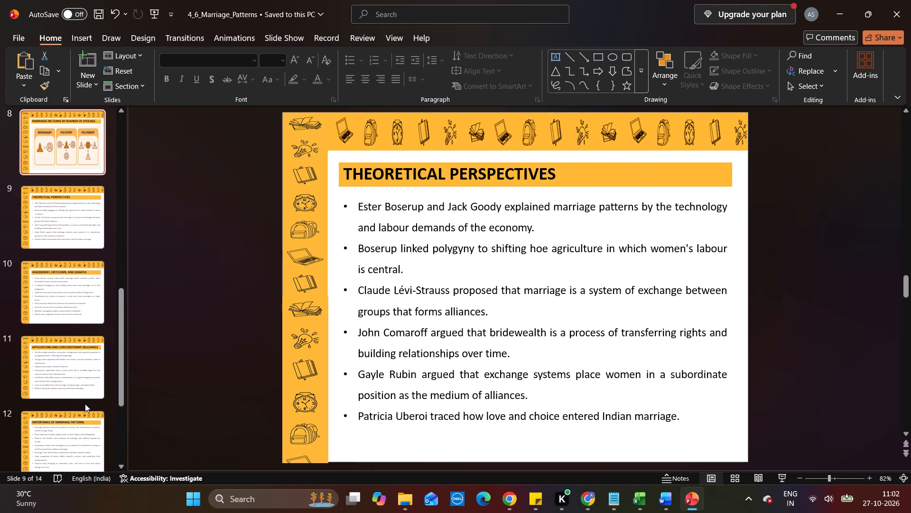
key(Up)
key(Up)
key(Up)
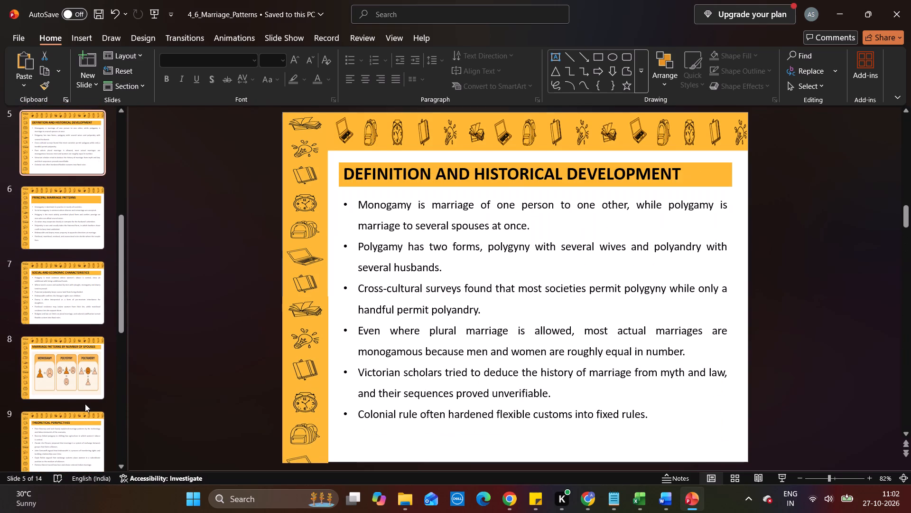
Shrink the oversized Principal Marriage Patterns heading box on slide 6 to a single-line height.
key(Down)
click(607, 193)
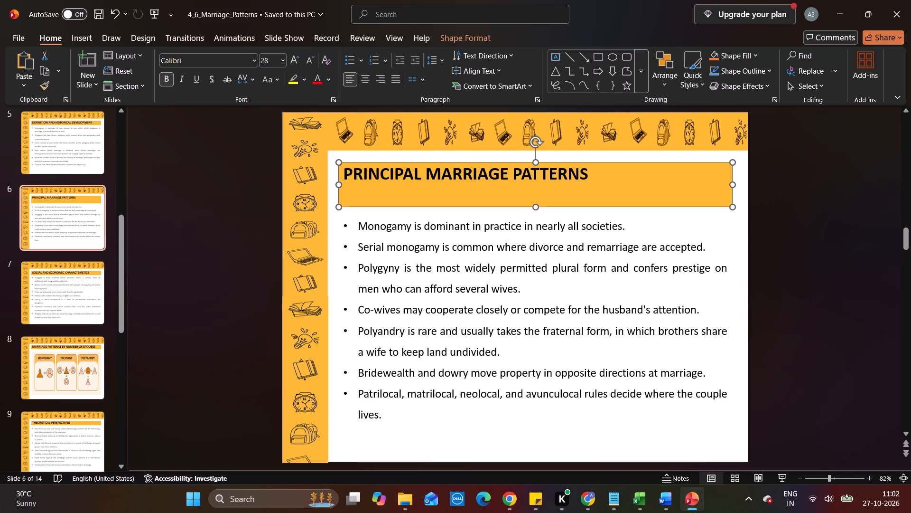
drag(733, 206, 732, 181)
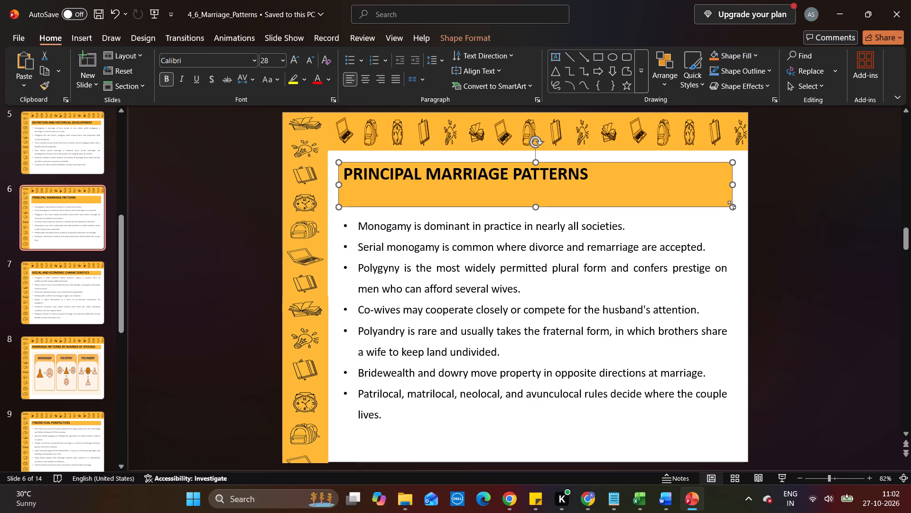
drag(732, 205, 728, 185)
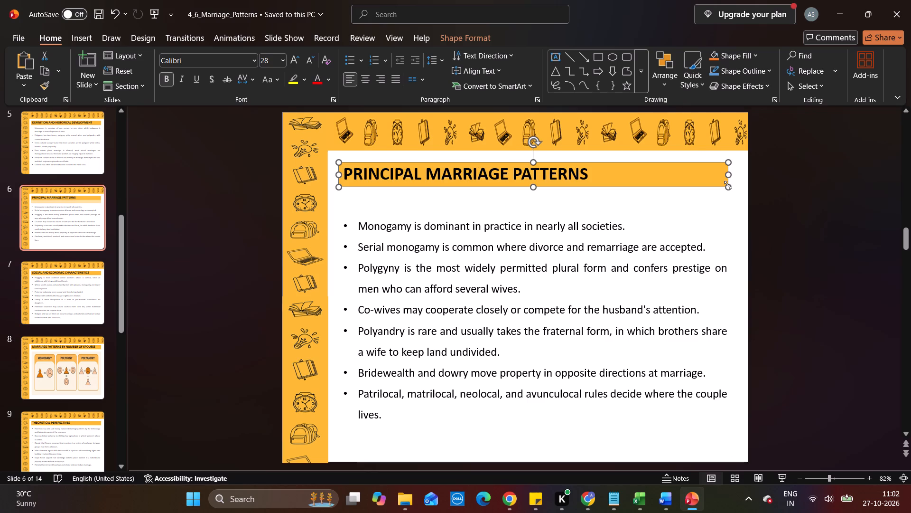
Move the bullet text box on slide 6 up to sit directly below the heading bar.
click(607, 243)
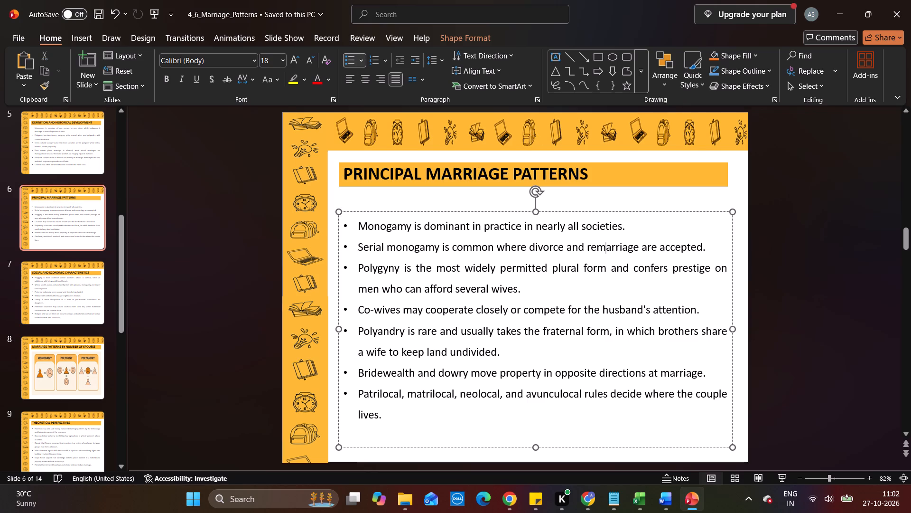
drag(595, 211, 594, 187)
click(841, 263)
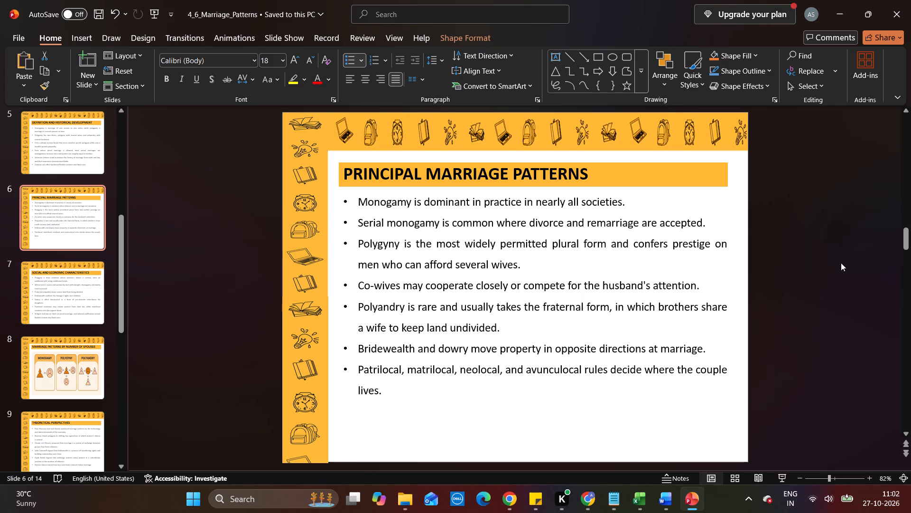
Review all slides of the presentation from the title slide through to the closing slide.
scroll(36, 149, up, 9)
click(36, 149)
key(Down)
key(Down)
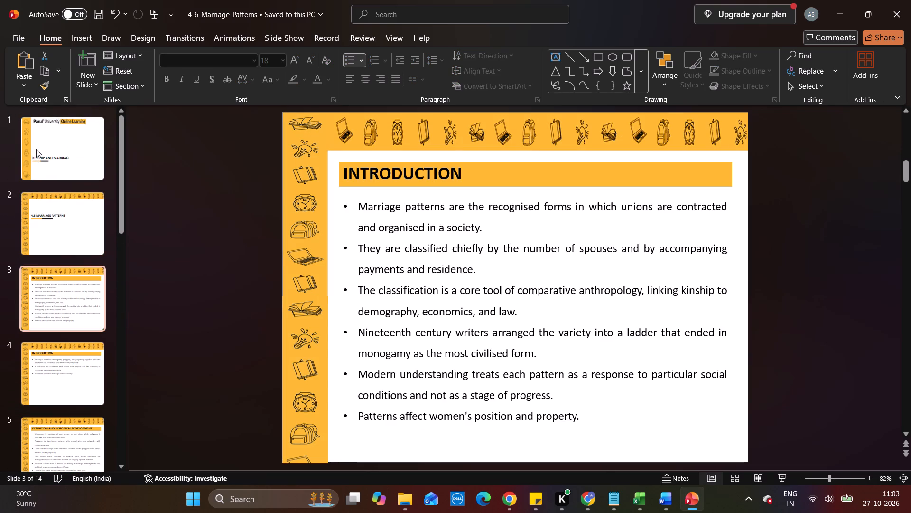
key(Down)
key(Down)
key(Down)
key(Down)
key(Down)
key(Down)
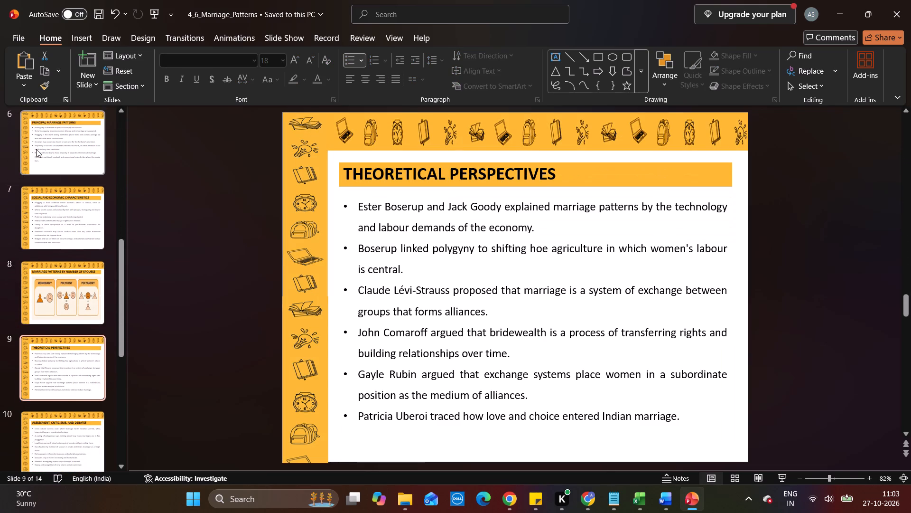
key(Down)
key(Down)
key(Down)
key(Down)
key(Down)
key(Down)
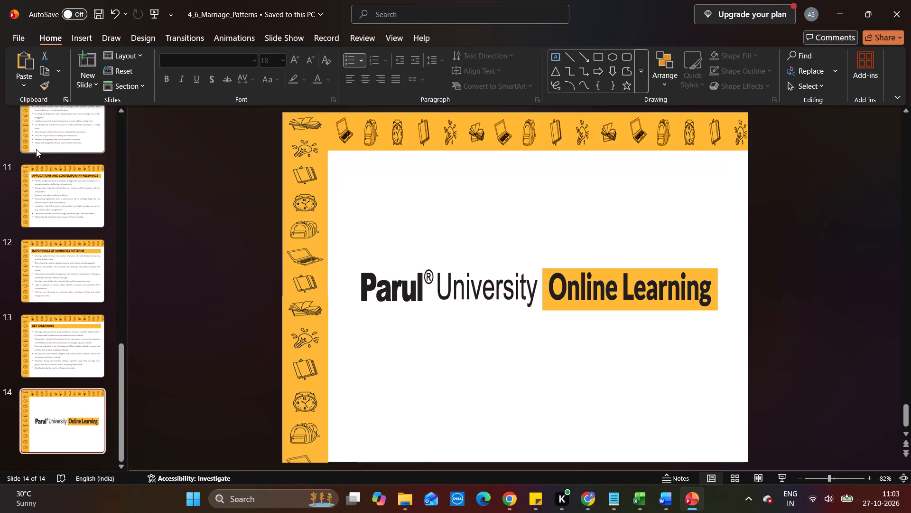
key(Down)
Save the 4_6_Marriage_Patterns presentation.
key(ctrl+s)
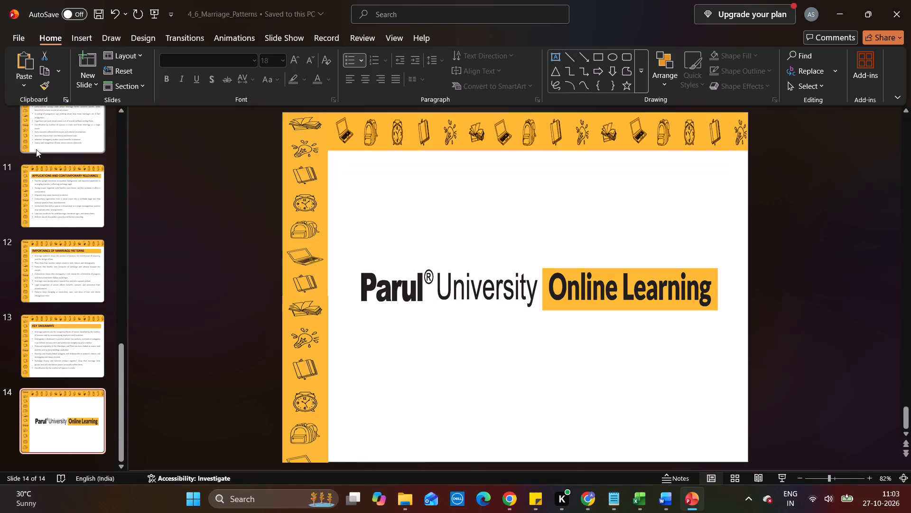
key(ctrl+s)
click(761, 283)
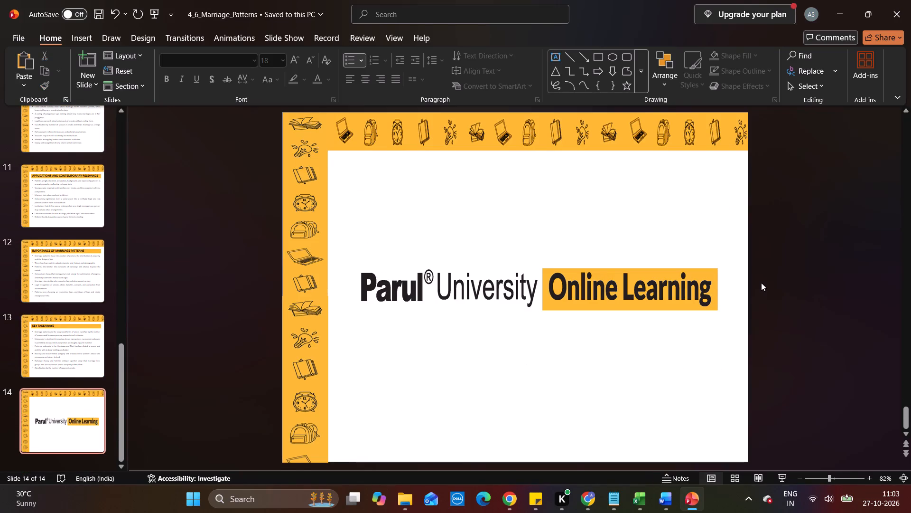
Export the 4_6_Marriage_Patterns presentation as a PDF into the chapter's PPTs PDFs folder.
click(14, 37)
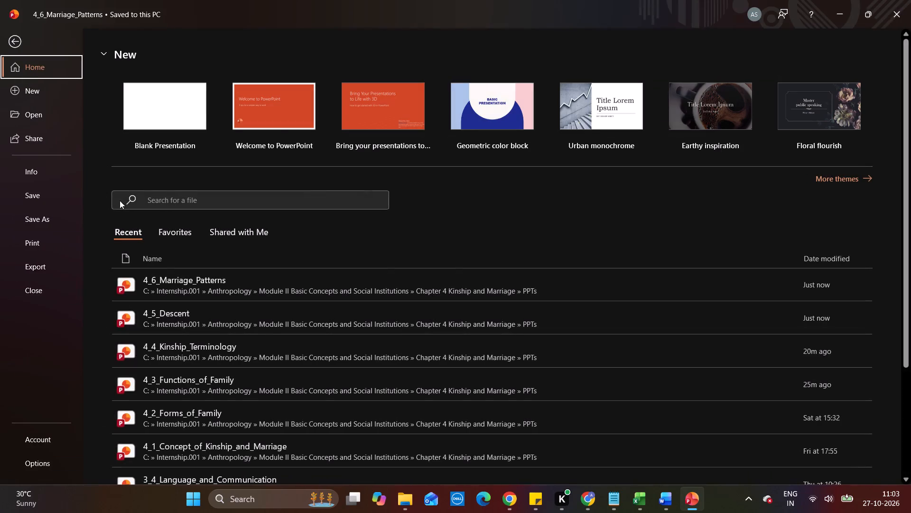
click(32, 219)
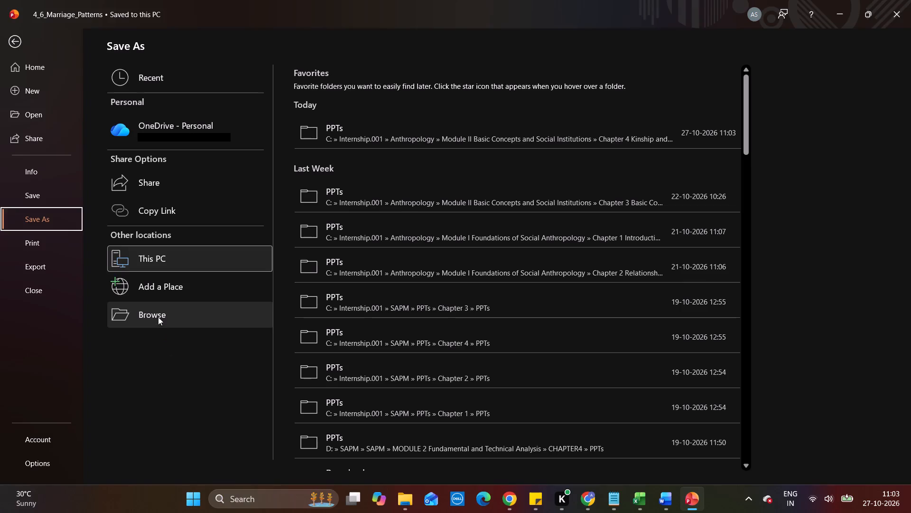
click(158, 317)
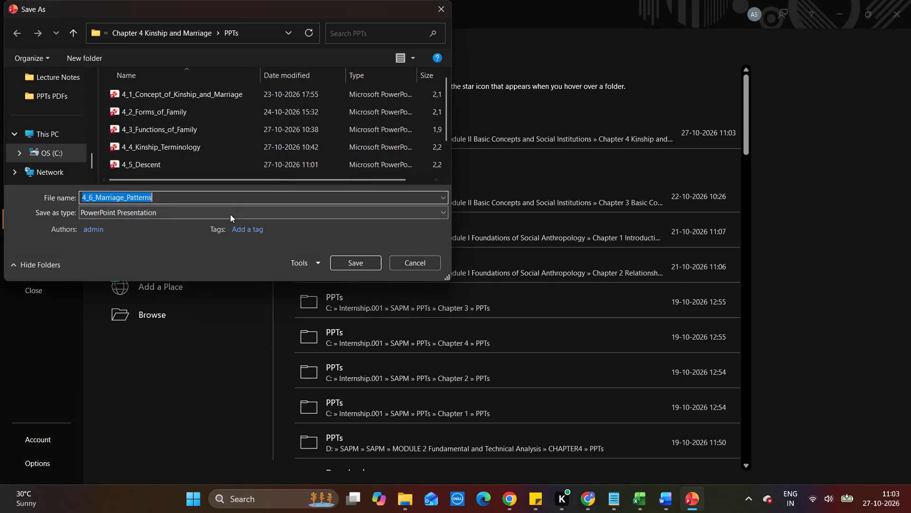
click(230, 214)
click(112, 251)
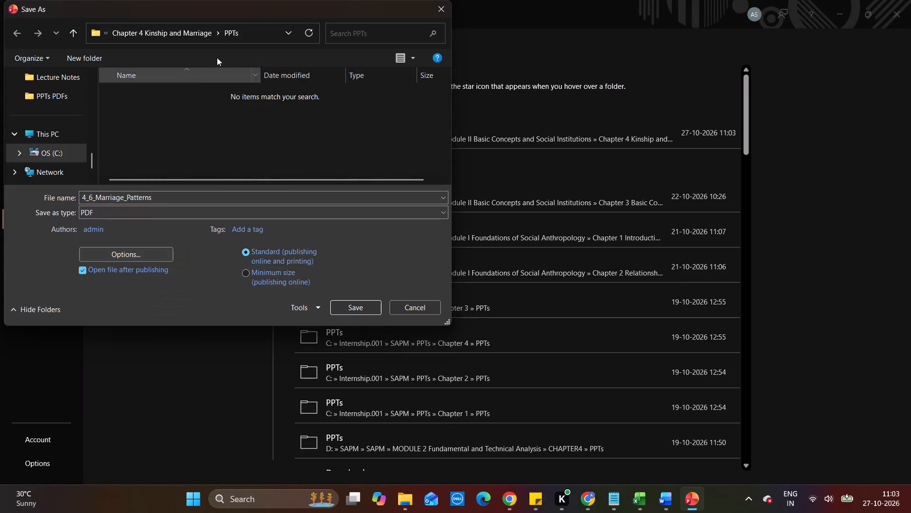
click(217, 29)
click(230, 84)
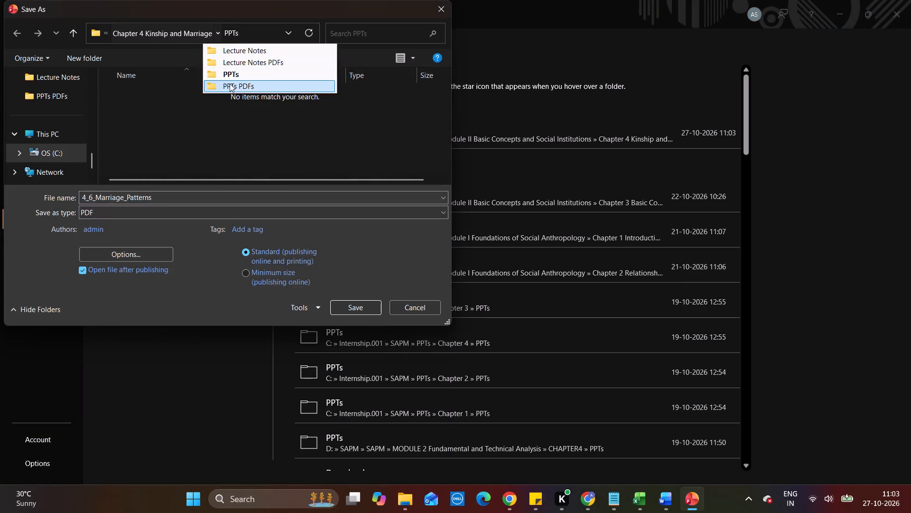
scroll(215, 139, down, 4)
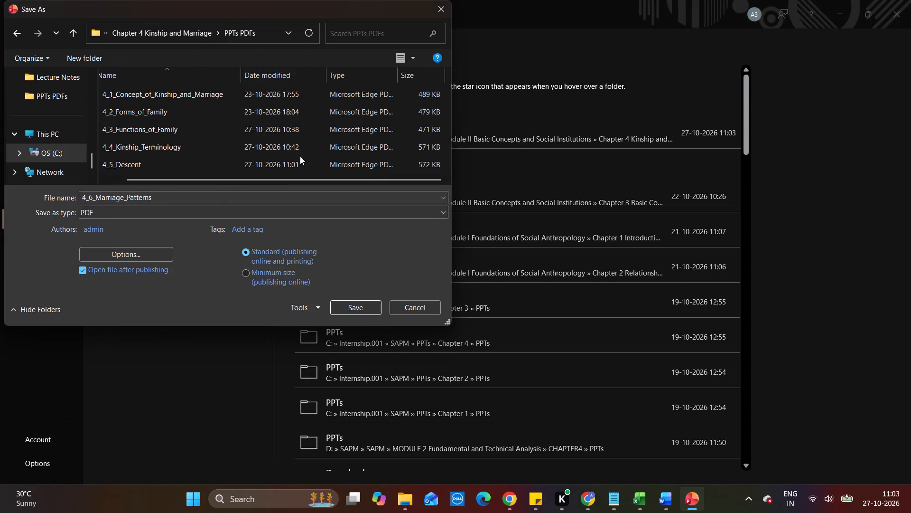
click(363, 310)
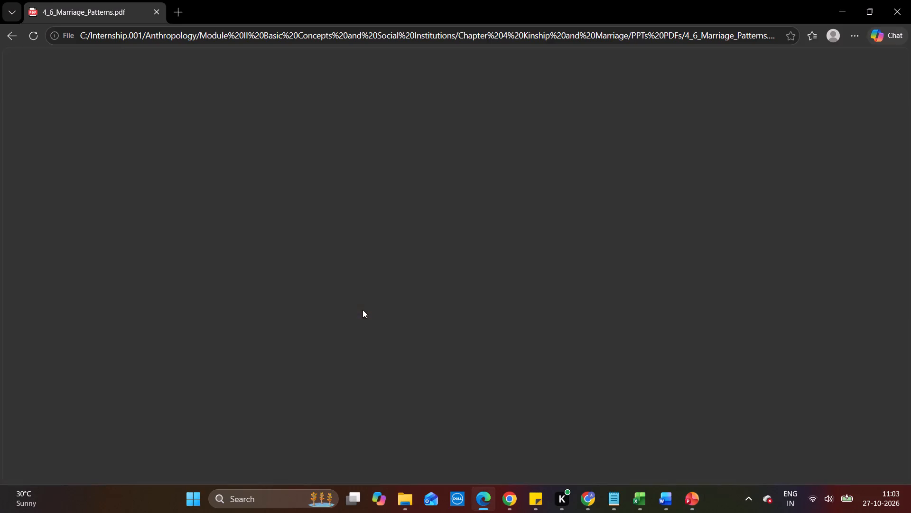
Look through all pages of the exported 4_6_Marriage_Patterns PDF and close it.
scroll(363, 310, down, 6)
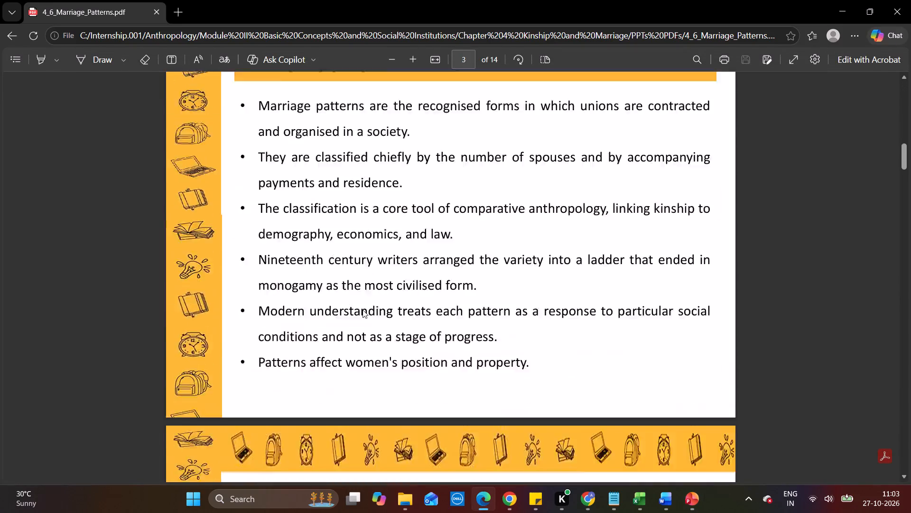
scroll(363, 310, down, 13)
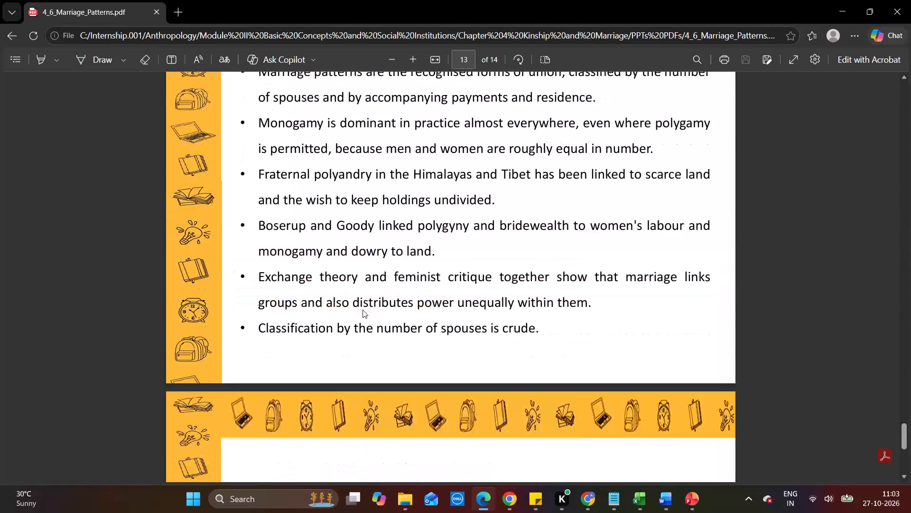
scroll(363, 310, up, 12)
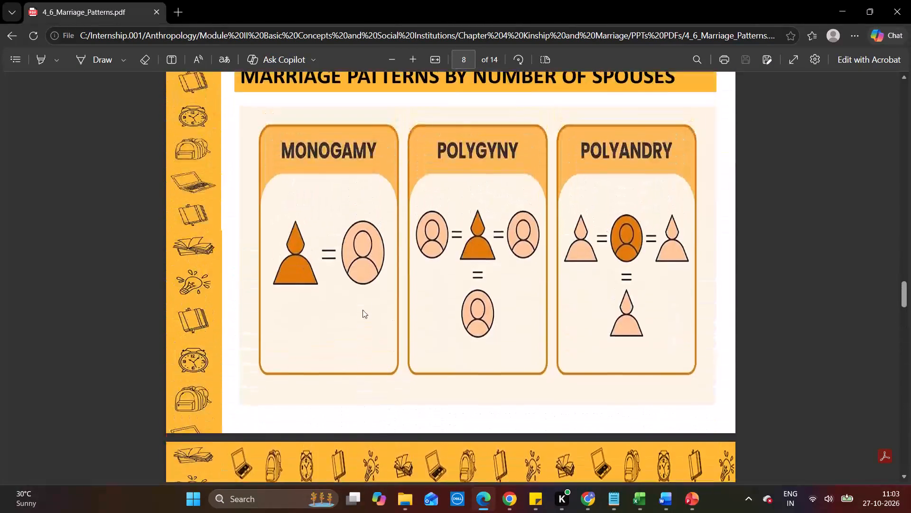
scroll(363, 310, up, 9)
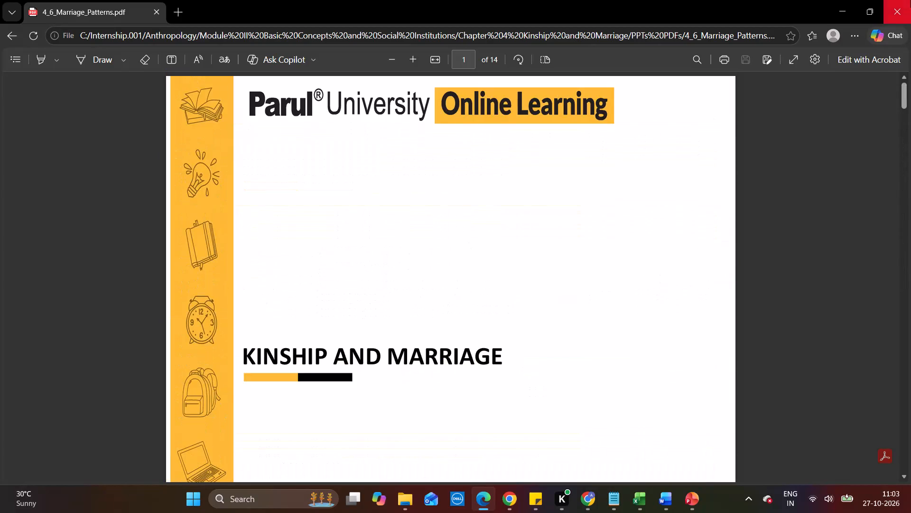
click(910, 0)
Save the 4_6_Marriage_Patterns presentation and close it.
click(244, 278)
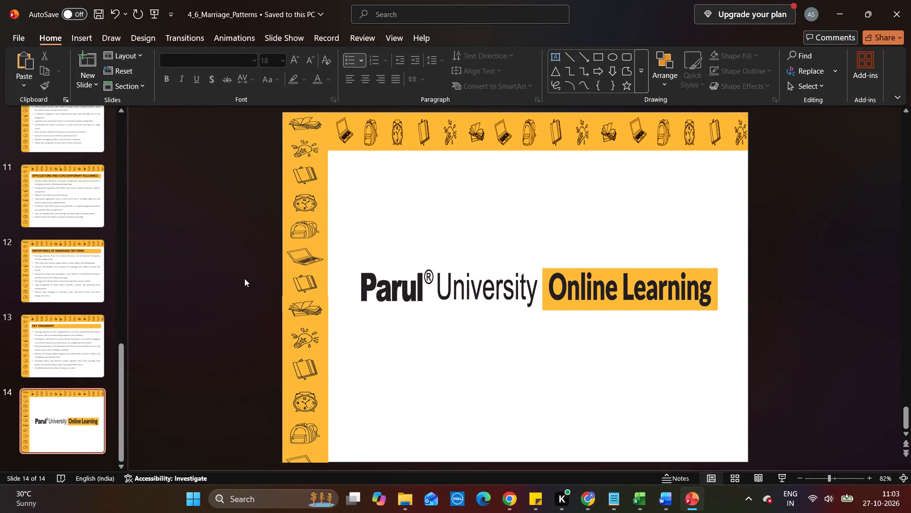
key(ctrl+s)
click(910, 0)
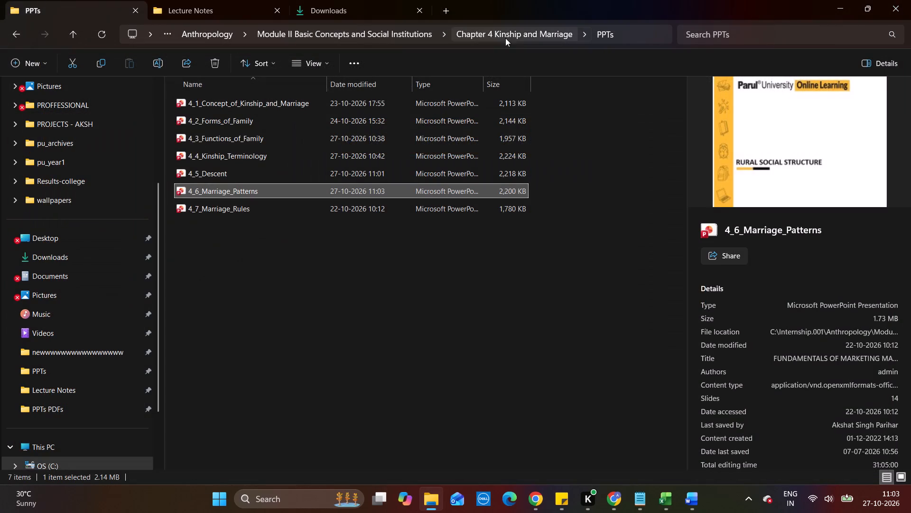
Open the 4_5_Descent PDF from the PPTs PDFs folder, check its pages and close it.
click(583, 37)
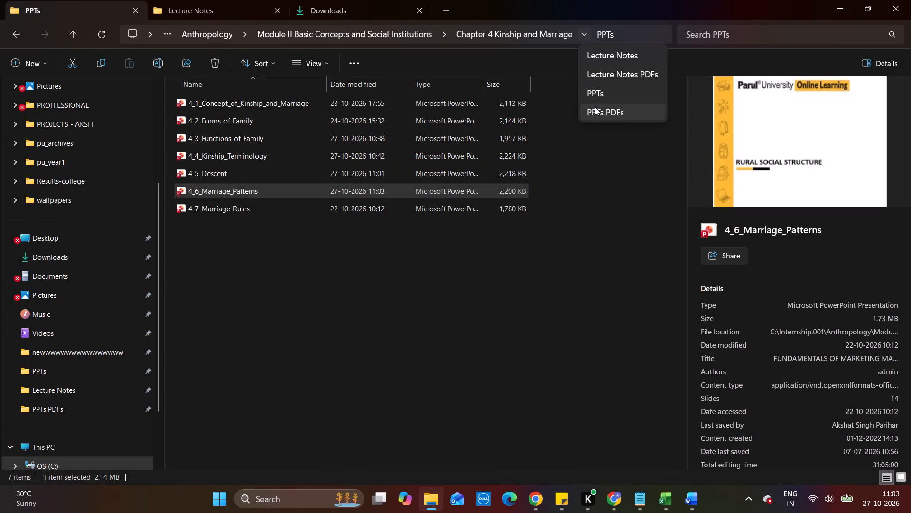
click(595, 107)
double_click(261, 173)
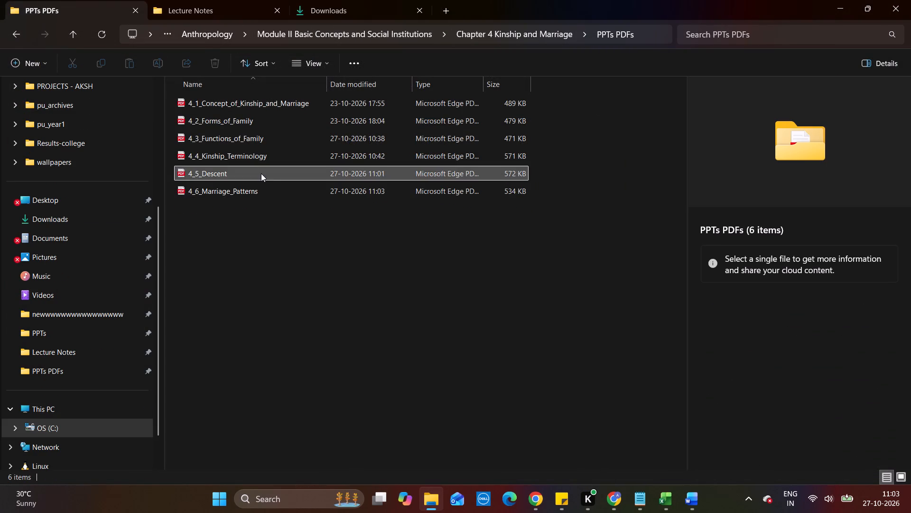
scroll(261, 173, down, 3)
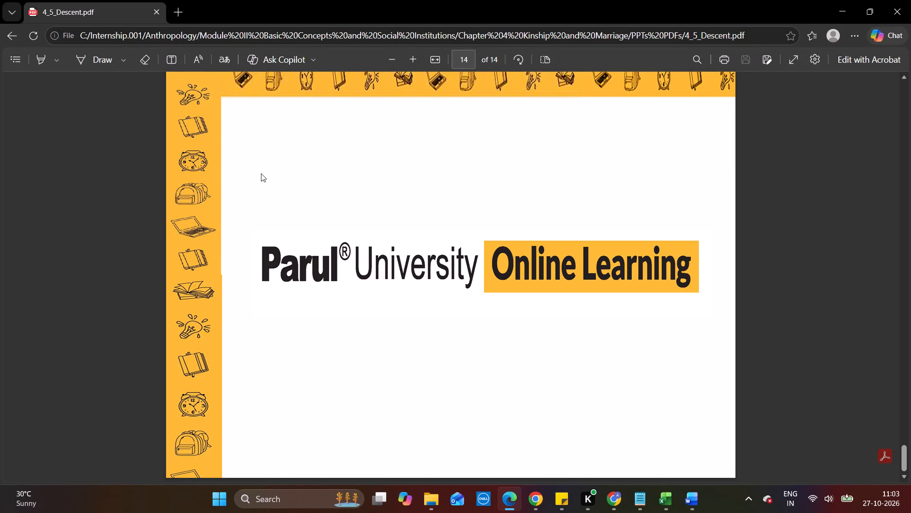
scroll(261, 173, down, 2)
scroll(307, 261, up, 10)
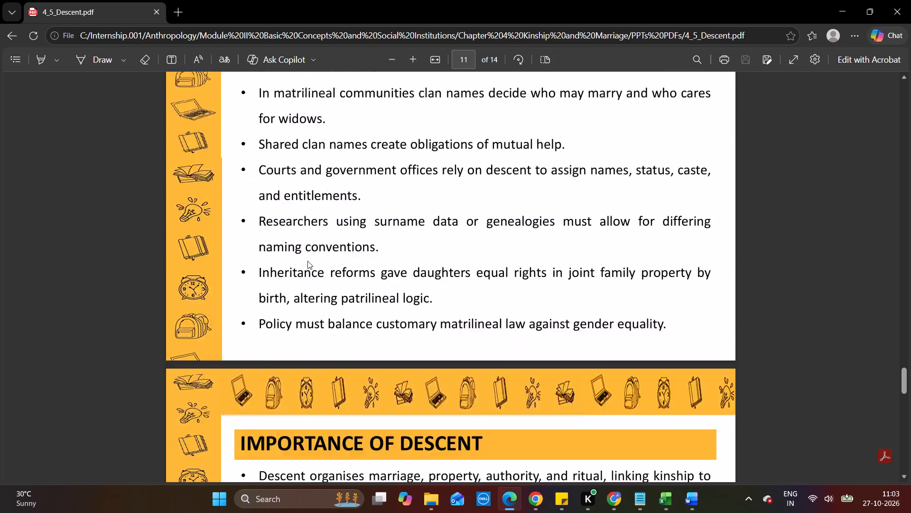
scroll(307, 261, up, 5)
scroll(307, 261, down, 5)
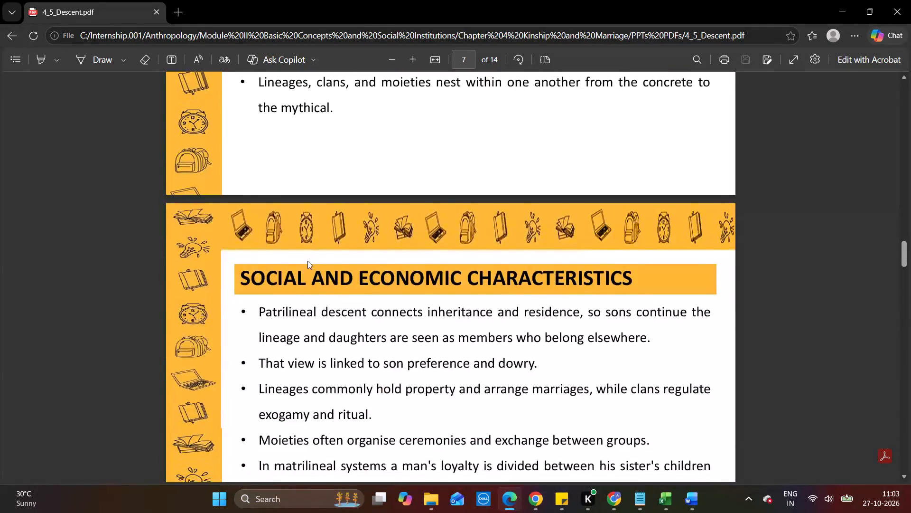
scroll(307, 261, down, 2)
scroll(307, 261, up, 13)
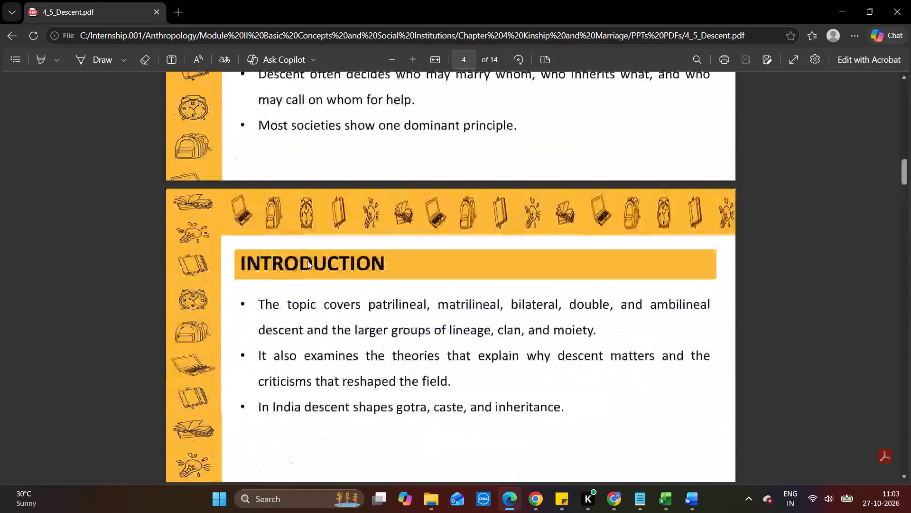
scroll(307, 261, down, 7)
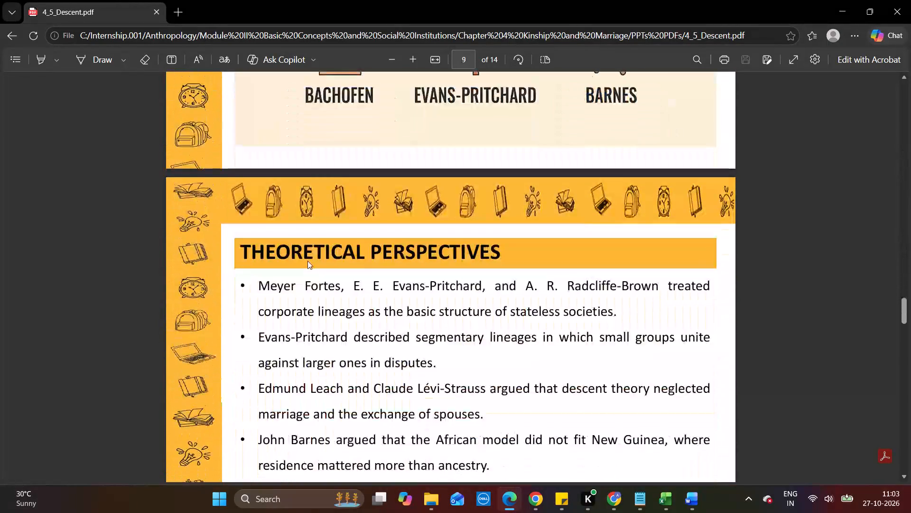
click(910, 0)
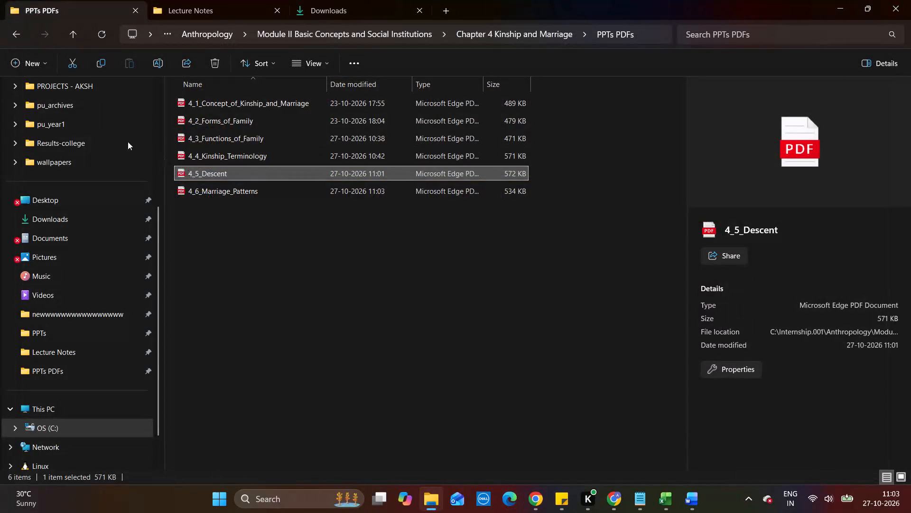
Open the 4_7_Marriage_Rules presentation from the PPTs folder and enable editing.
click(18, 32)
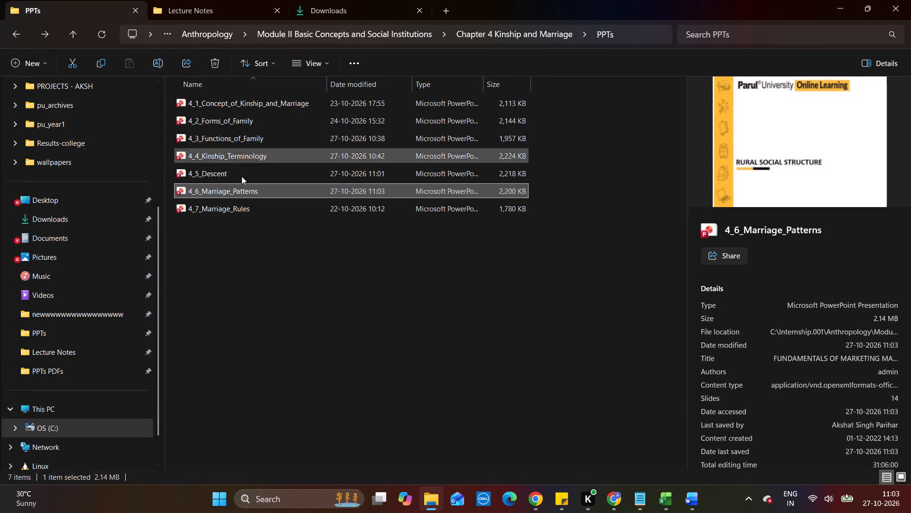
double_click(243, 207)
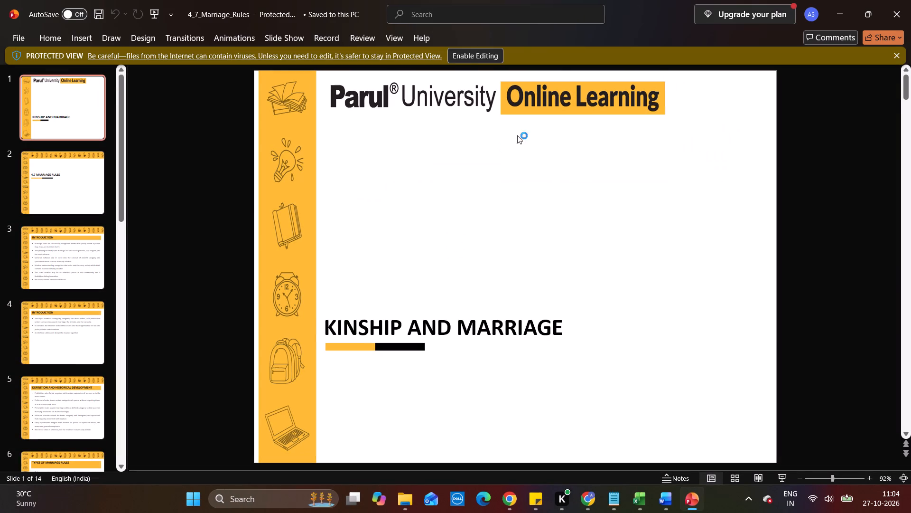
click(459, 60)
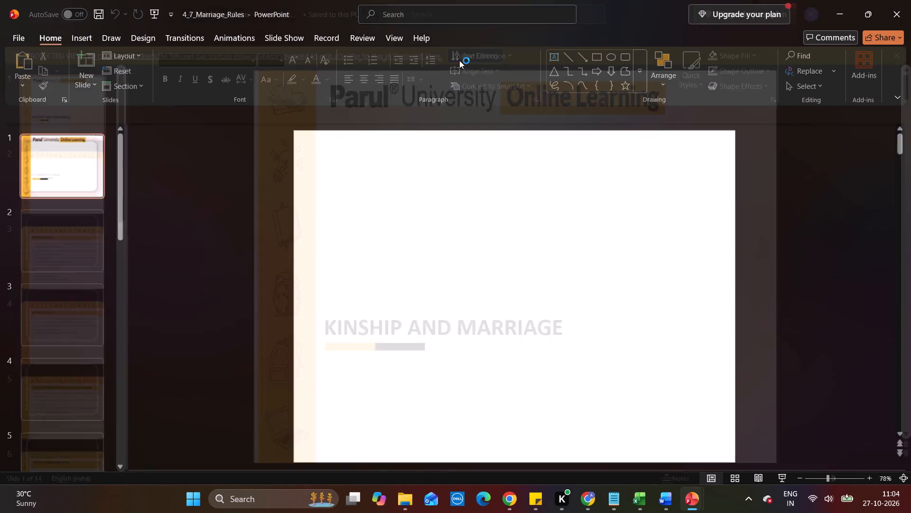
Shrink the oversized Types of Marriage Rules heading box on slide 6 to a single-line height.
click(74, 240)
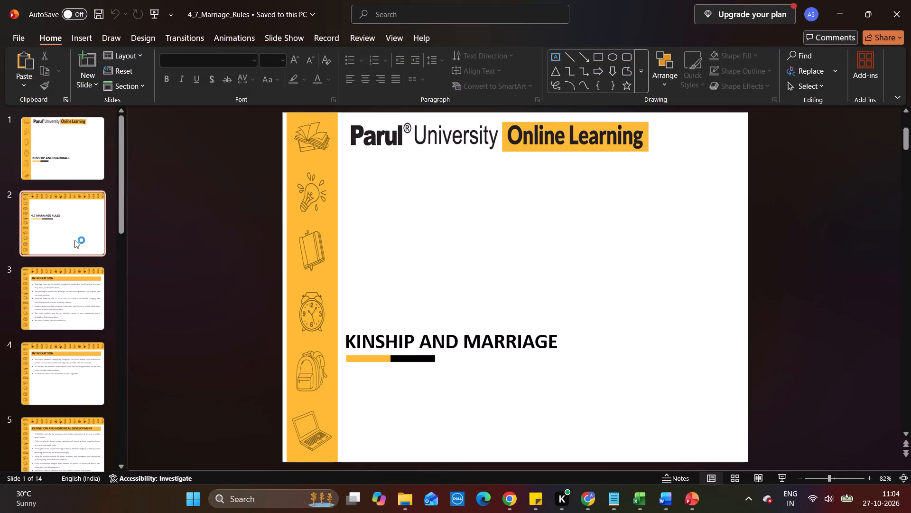
key(Down)
key(Down)
key(Down)
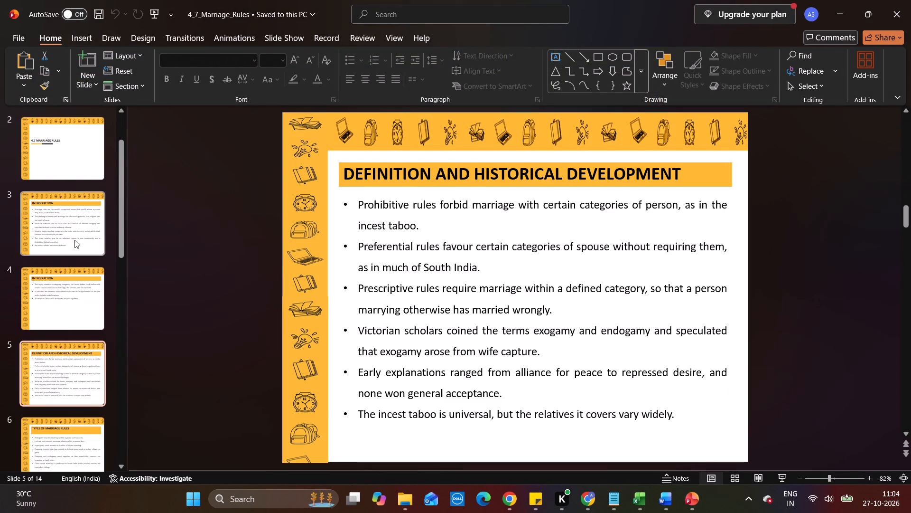
key(Down)
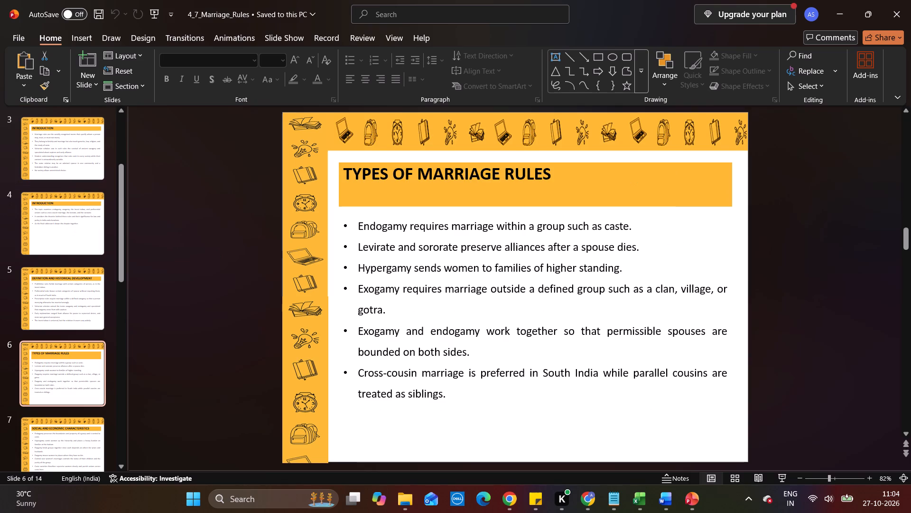
click(563, 189)
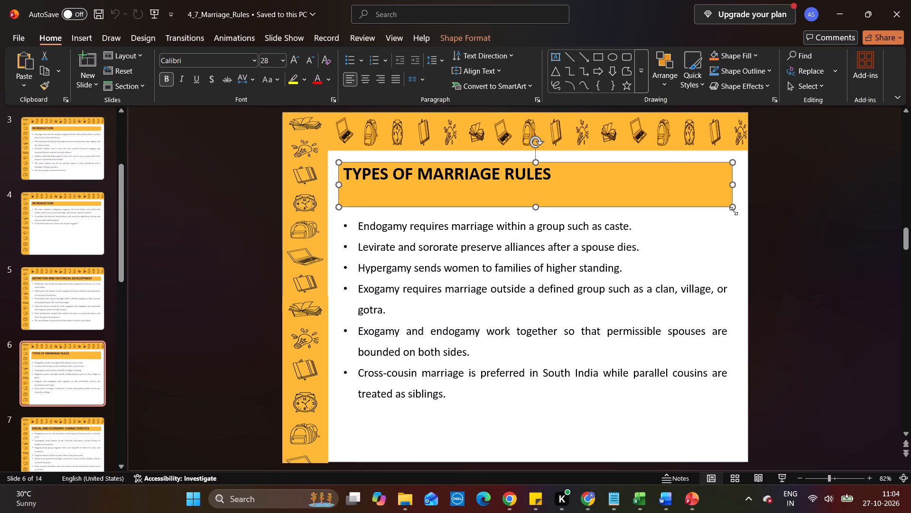
drag(734, 211, 732, 179)
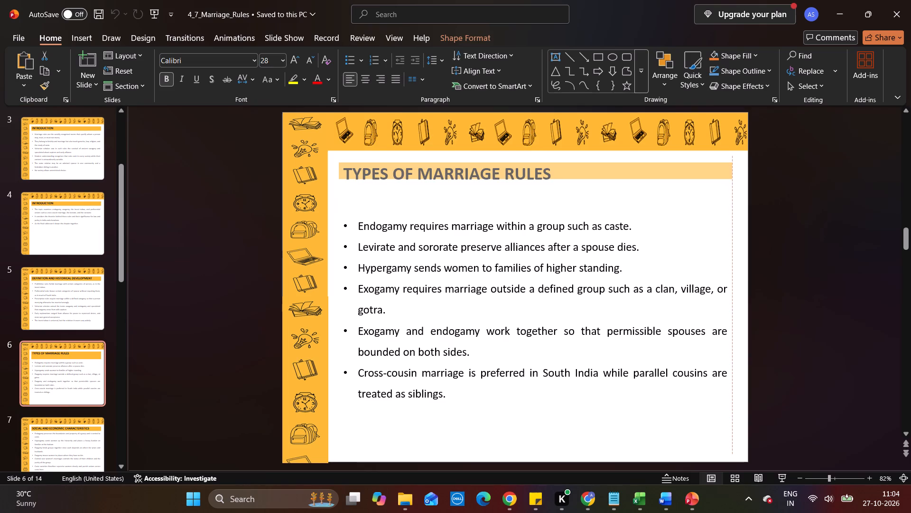
drag(732, 179, 732, 183)
Move the bullet text box on slide 6 up to sit directly below the heading bar.
click(592, 255)
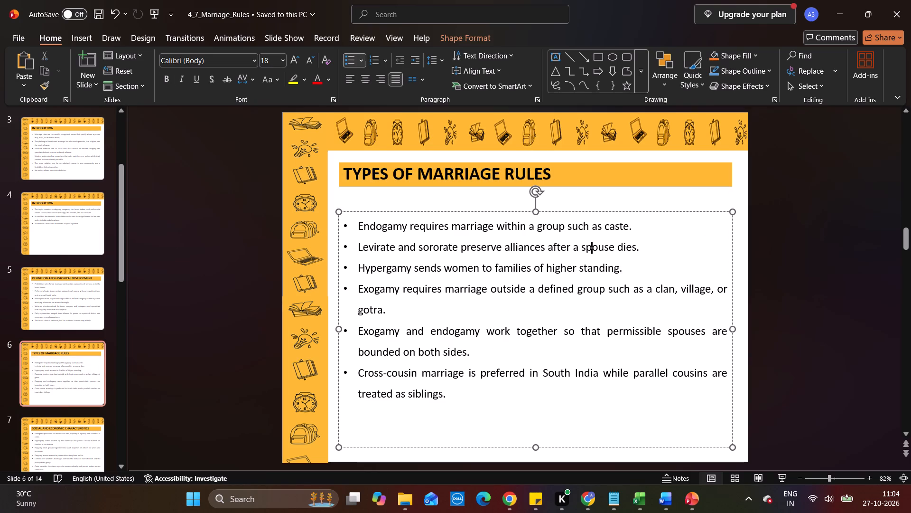
drag(563, 213, 562, 195)
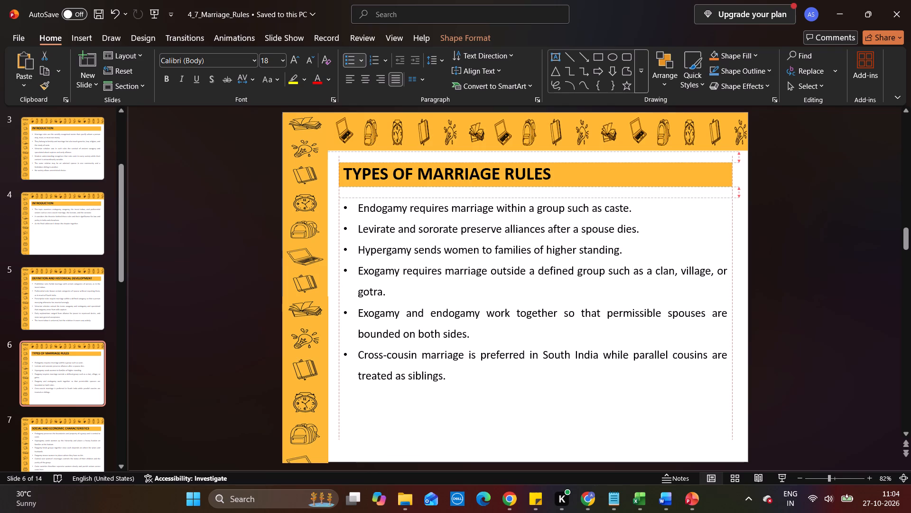
drag(562, 195, 562, 188)
click(180, 308)
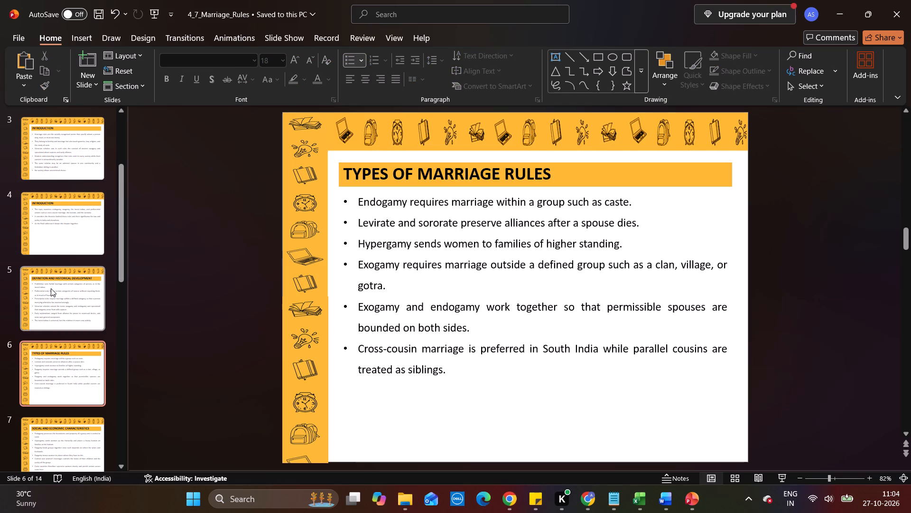
Delete the three-panel illustration from slide 8, Preferred and Forbidden Cousins in Two Regions.
click(47, 287)
key(Down)
key(Down)
key(Down)
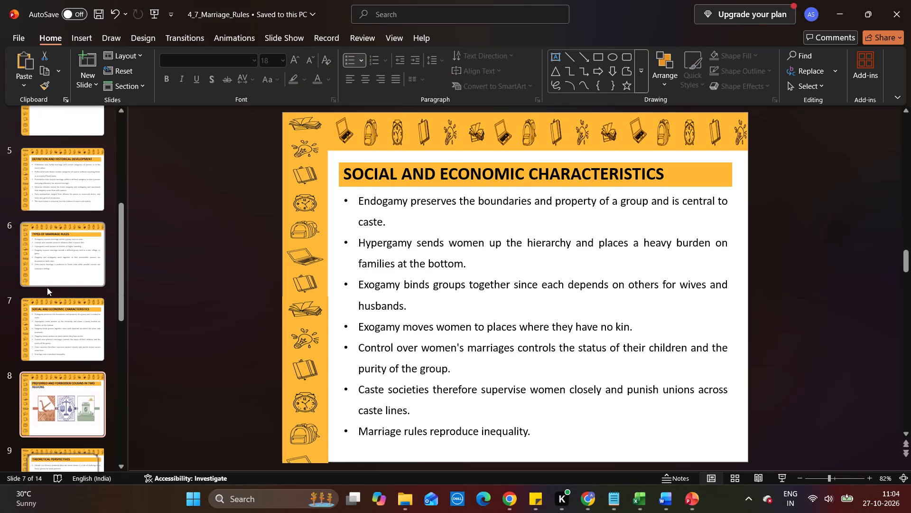
click(471, 302)
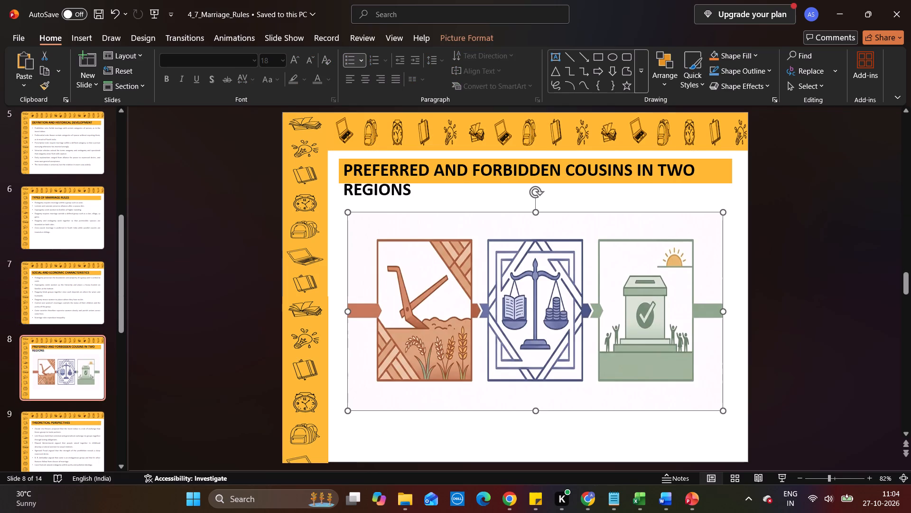
key(BackSpace)
click(49, 294)
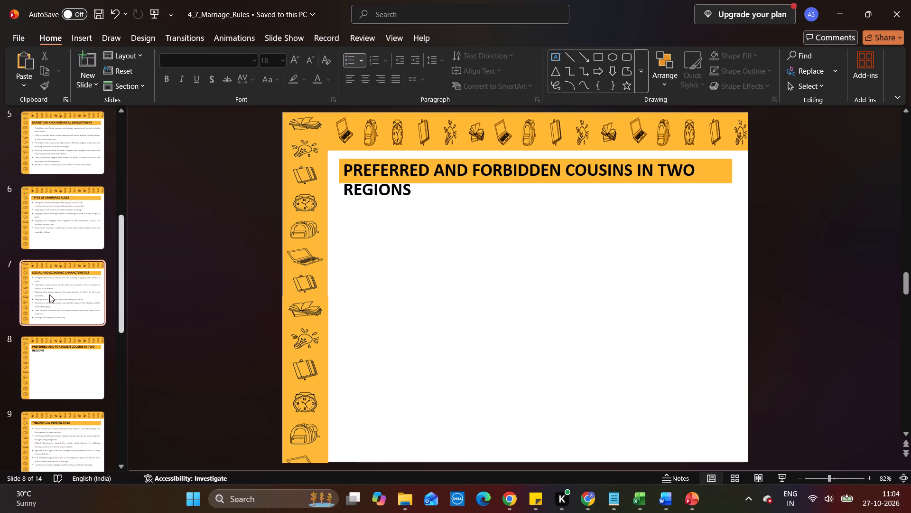
Move the bullet text box on slide 13, Key Takeaways, up slightly closer to the heading bar.
key(Down)
key(Down)
key(Down)
key(Down)
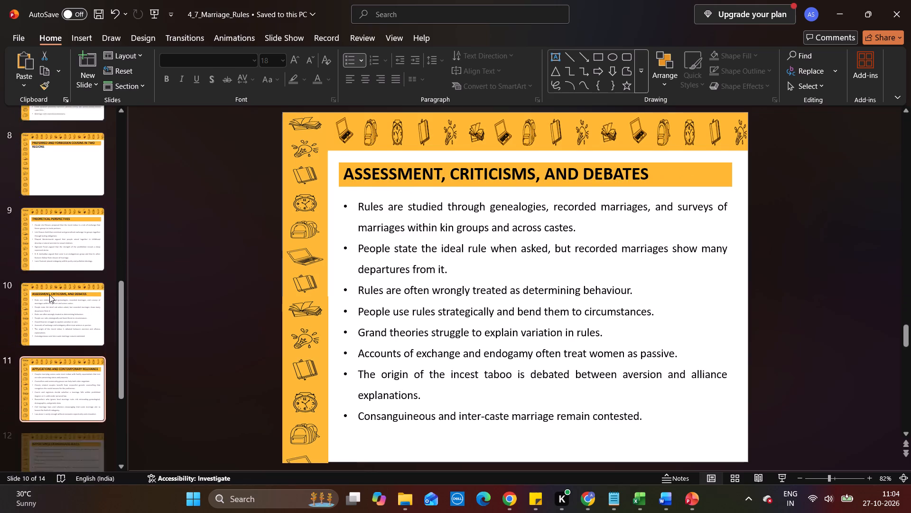
key(Down)
key(Down)
key(Down)
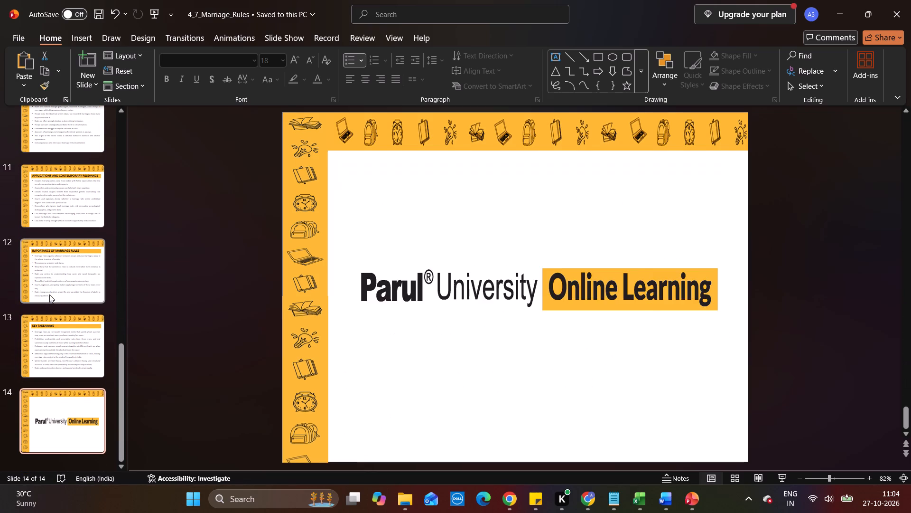
key(Up)
click(437, 282)
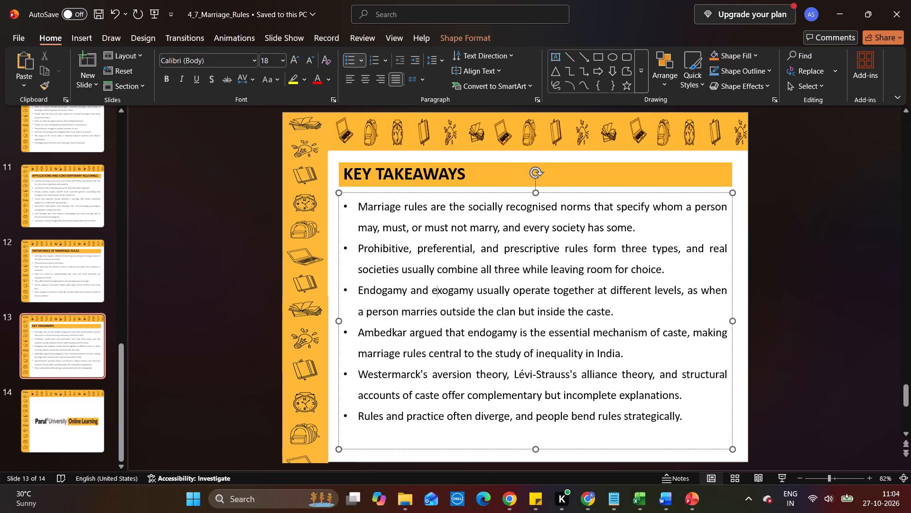
click(466, 191)
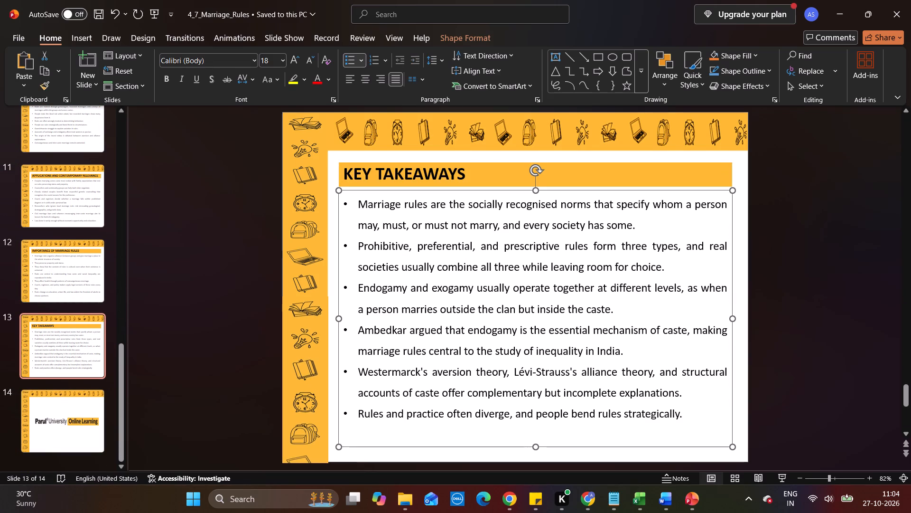
Move the bullet text box on slide 10, Assessment, Criticisms, and Debates, up to sit directly below the heading bar.
click(73, 280)
key(Up)
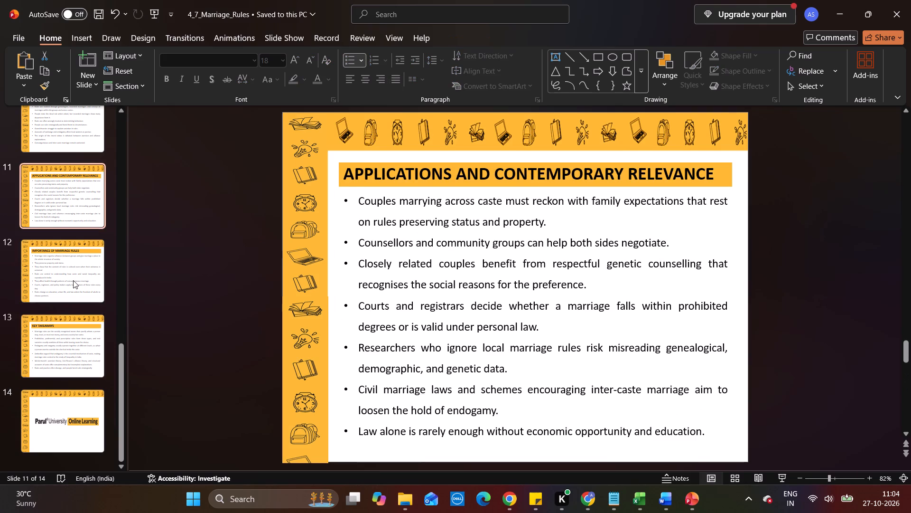
key(Up)
click(500, 285)
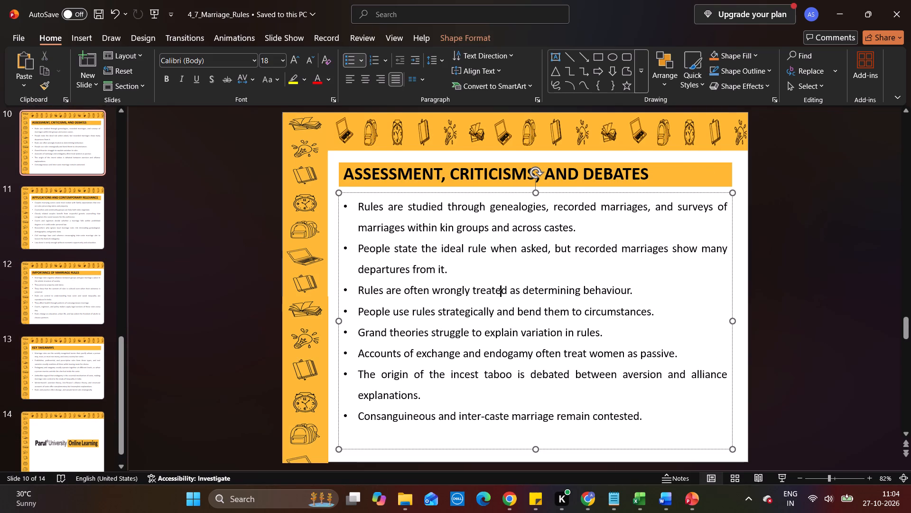
click(506, 192)
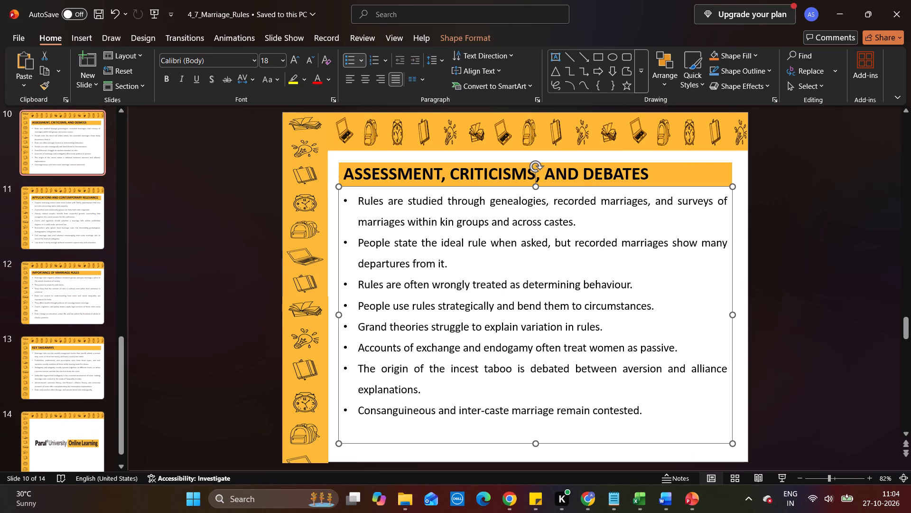
Move the bullet text box on slide 9, Theoretical Perspectives, up to sit directly below the heading bar.
click(81, 219)
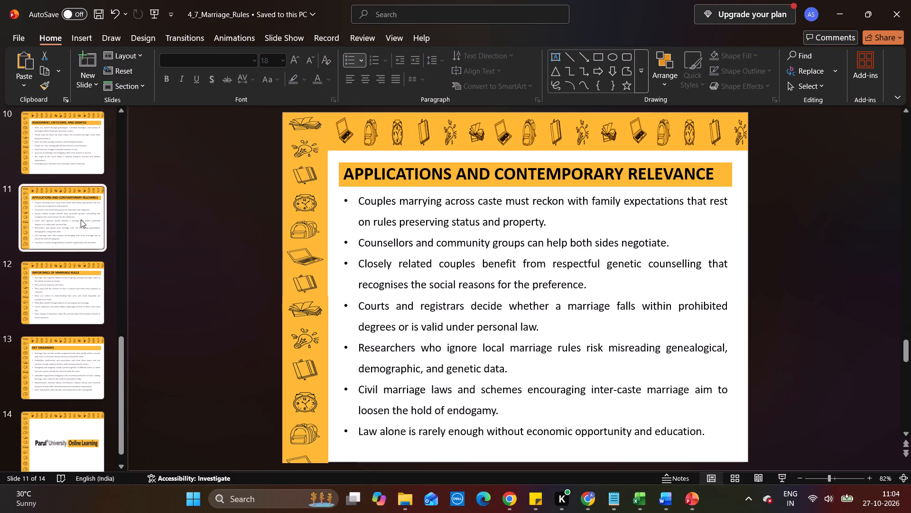
key(Up)
key(Up)
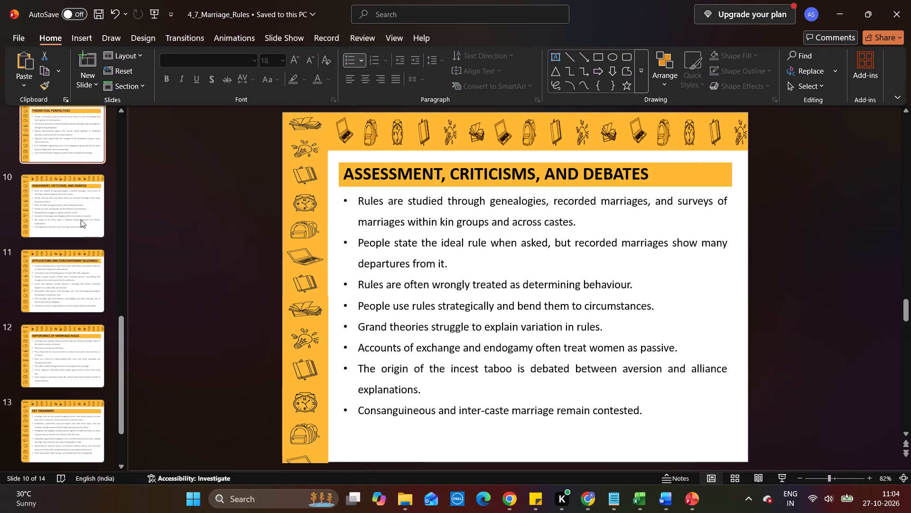
click(369, 287)
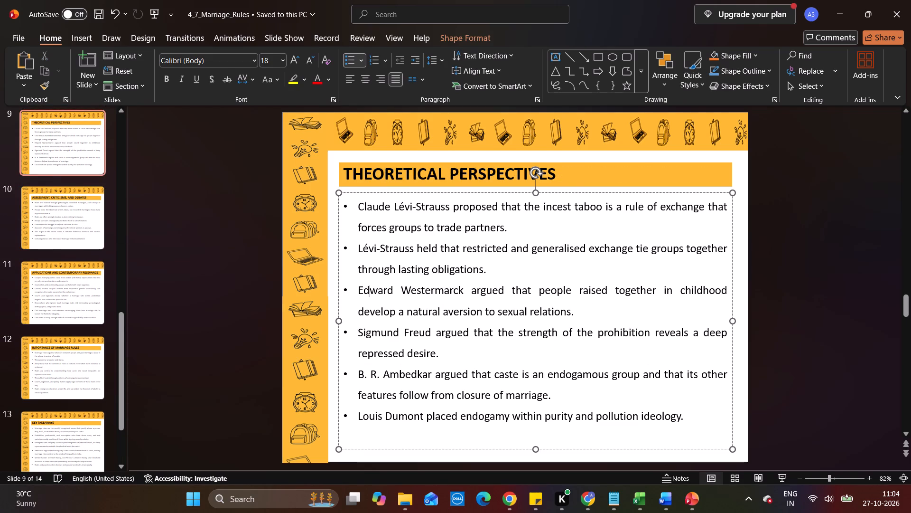
click(446, 189)
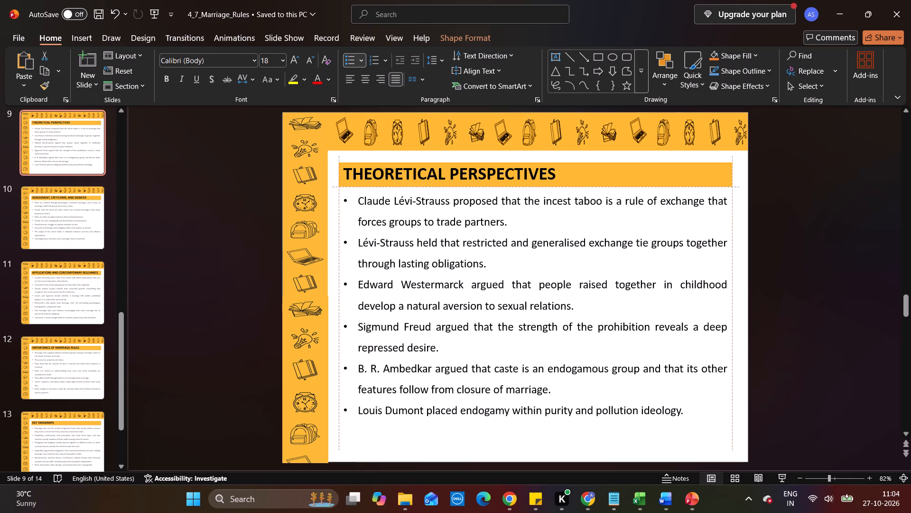
click(178, 280)
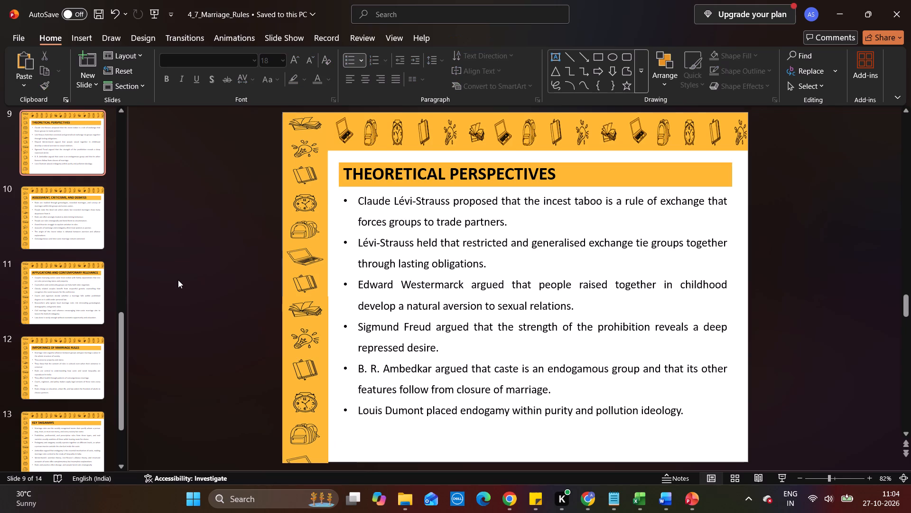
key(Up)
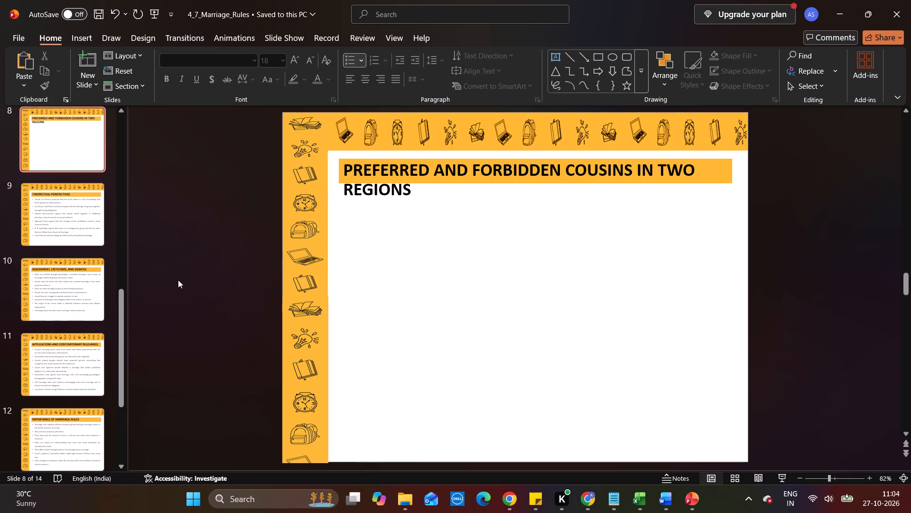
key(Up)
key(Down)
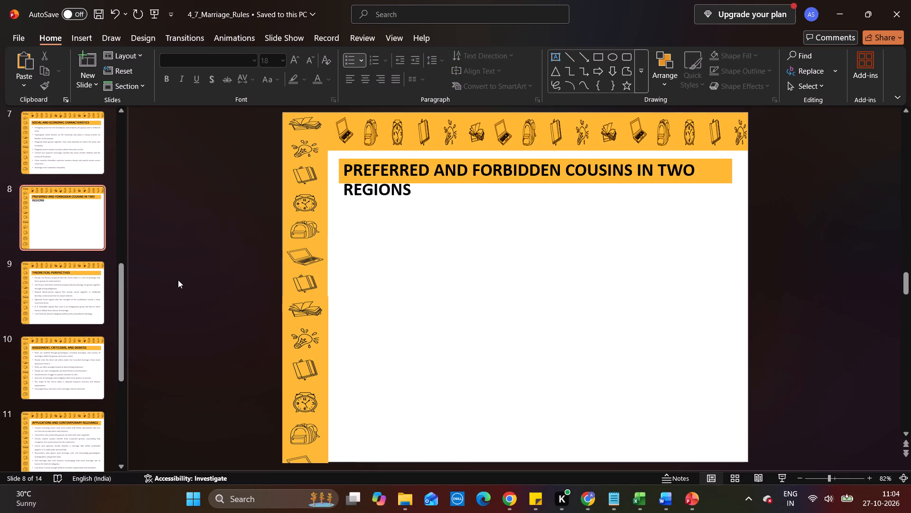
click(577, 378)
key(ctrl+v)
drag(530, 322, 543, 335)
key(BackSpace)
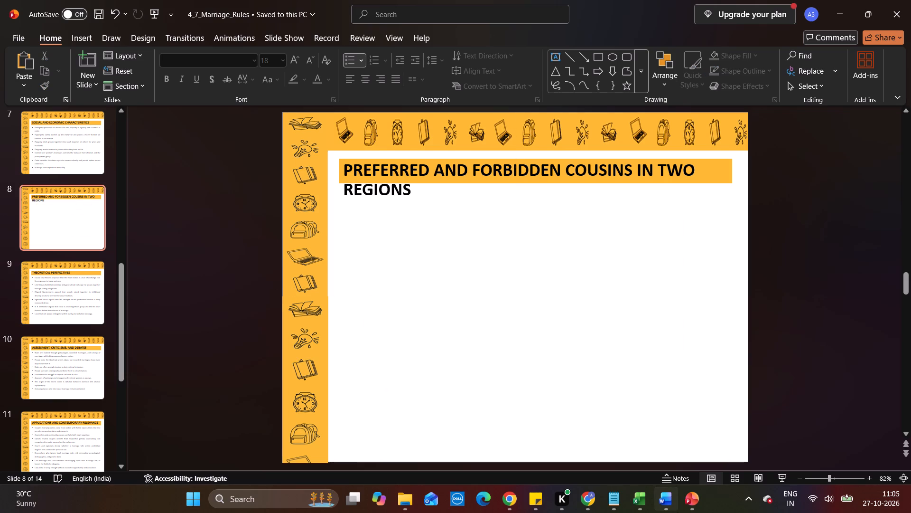
Switch to Word and close the 4_6_Marriage_Patterns notes document.
click(675, 508)
scroll(457, 364, down, 1)
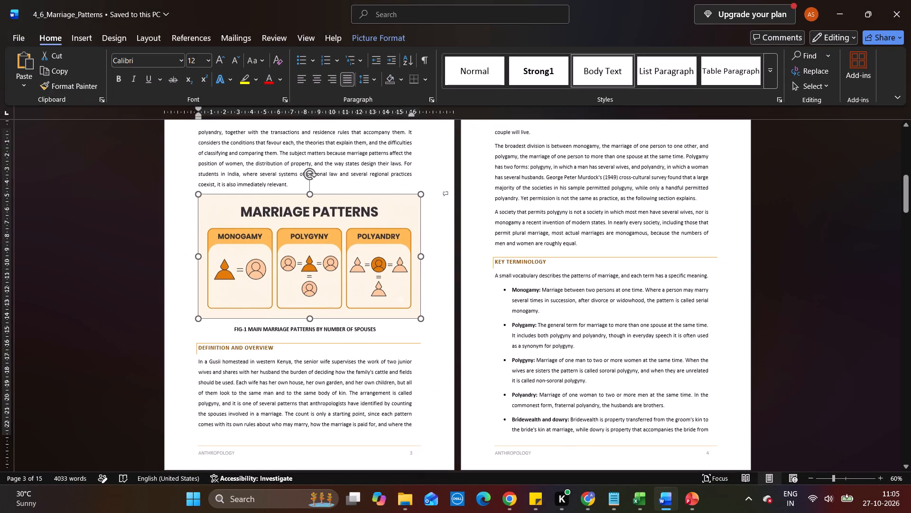
scroll(457, 364, down, 1)
click(910, 0)
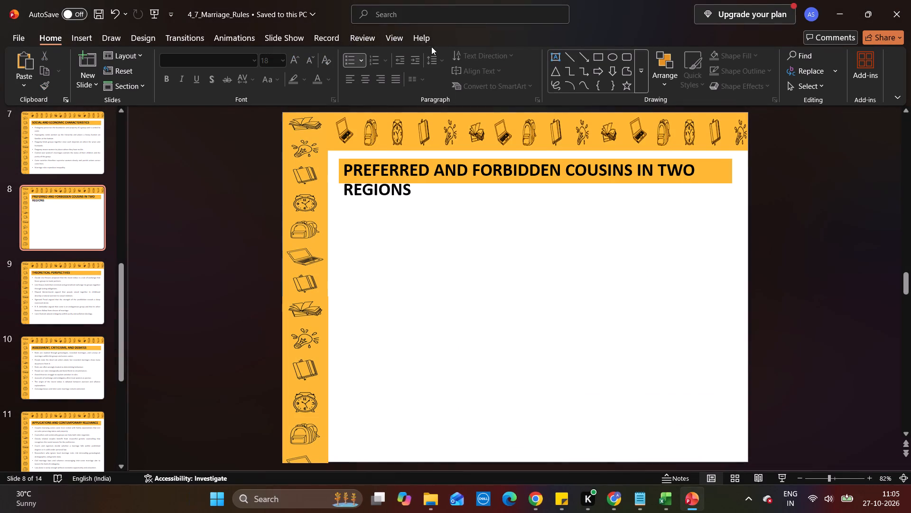
Open the 4_7_Marriage_Rules document from the Lecture Notes folder.
click(432, 503)
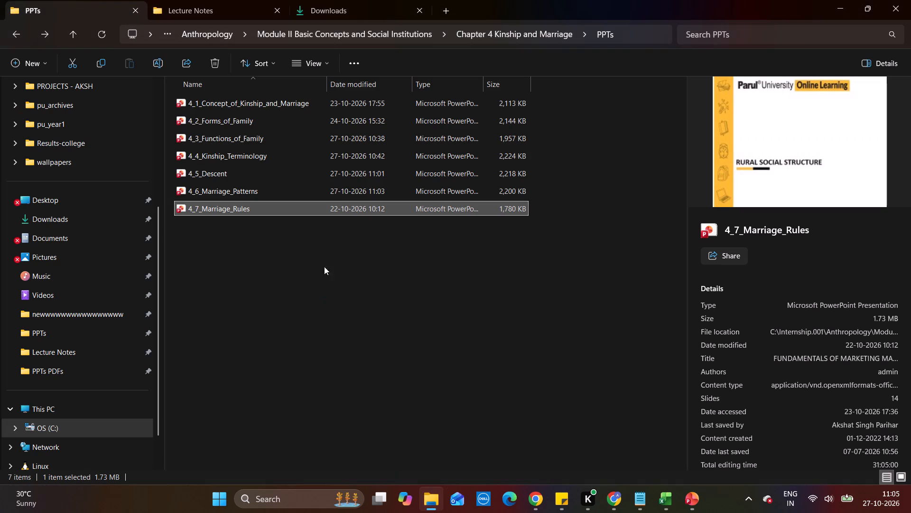
click(251, 8)
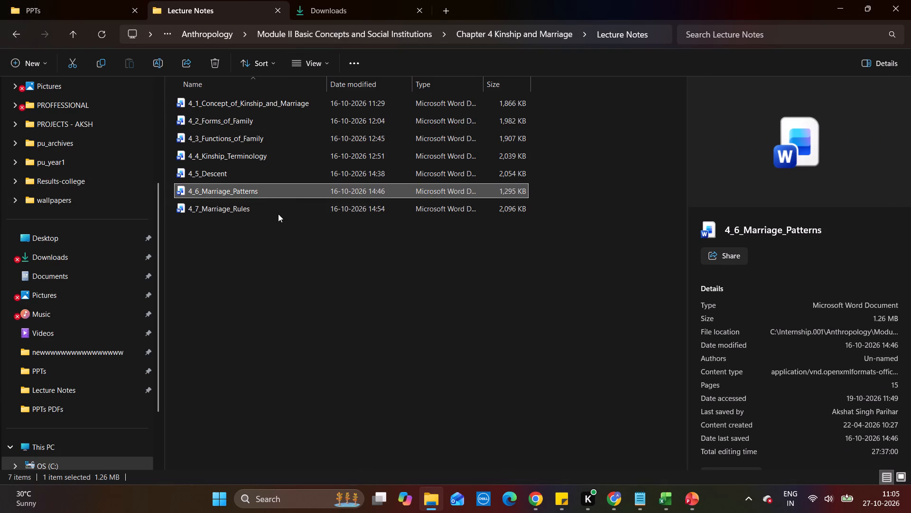
double_click(278, 214)
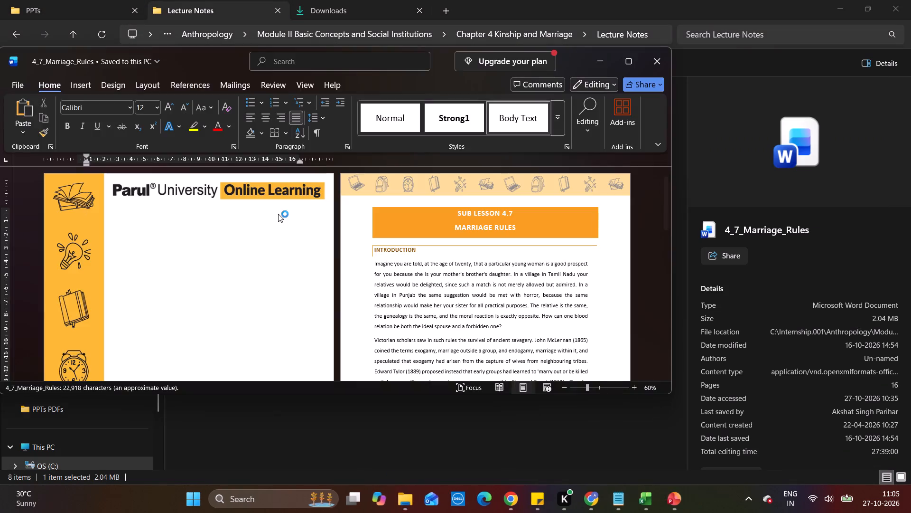
Renumber the Whom May One Marry? figure caption in the notes as FIG-1 and save the document.
scroll(278, 214, down, 3)
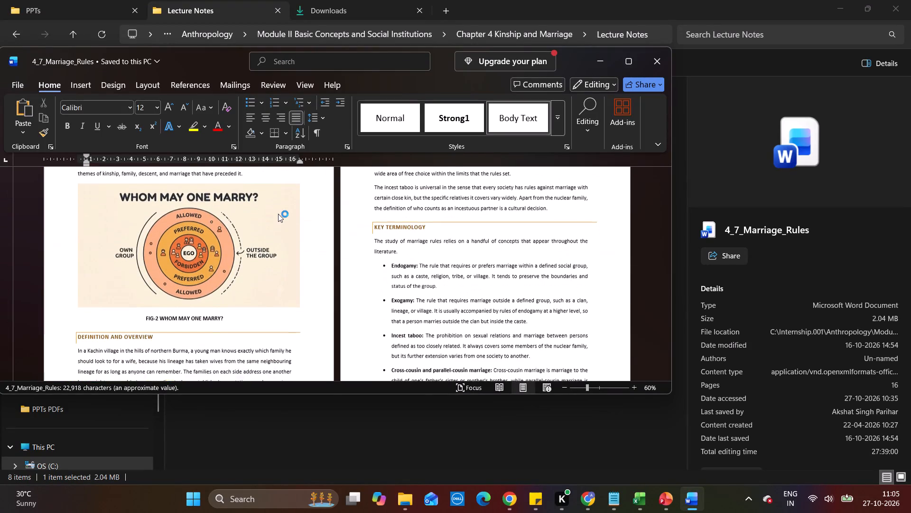
scroll(278, 214, down, 2)
scroll(278, 214, up, 4)
scroll(278, 214, down, 6)
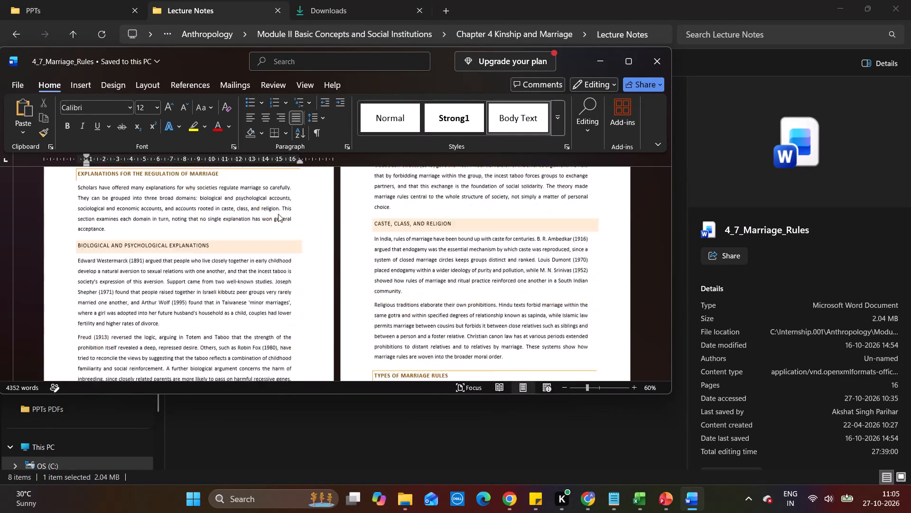
scroll(278, 214, down, 5)
scroll(278, 214, up, 4)
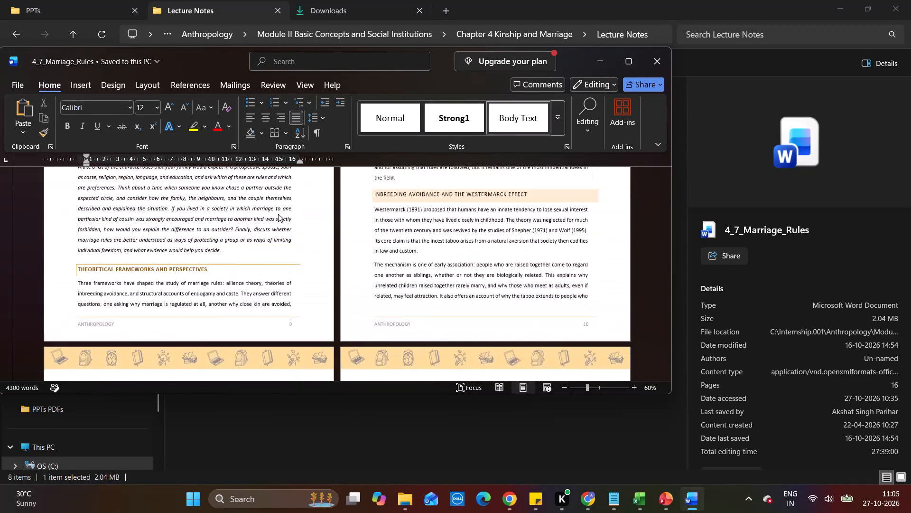
scroll(278, 214, up, 8)
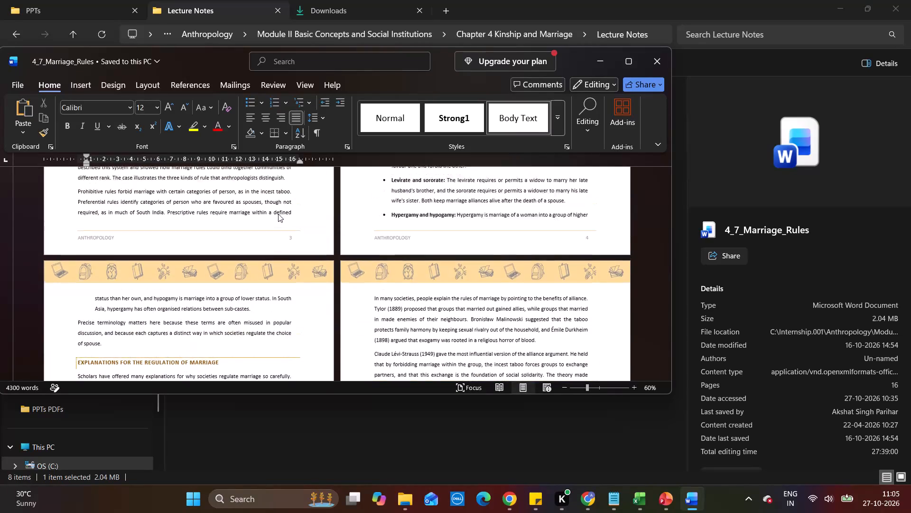
scroll(278, 214, up, 1)
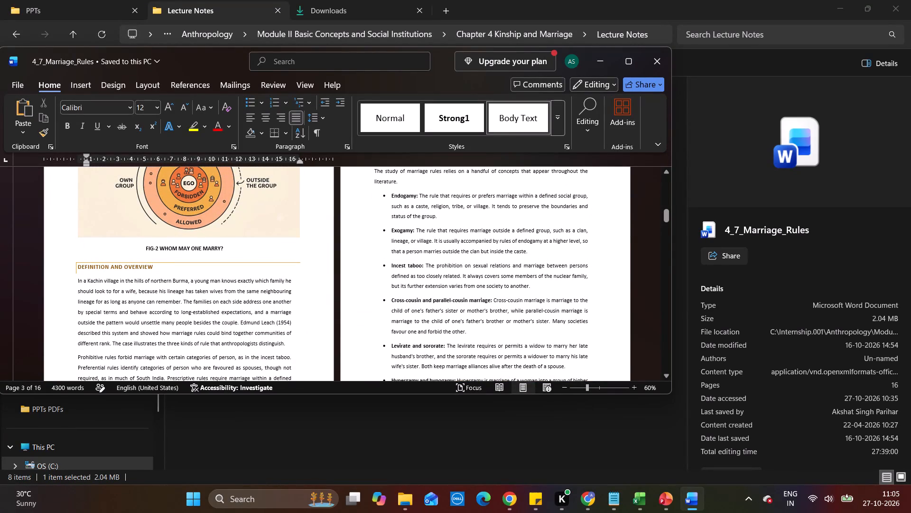
click(157, 246)
key(BackSpace)
key(1)
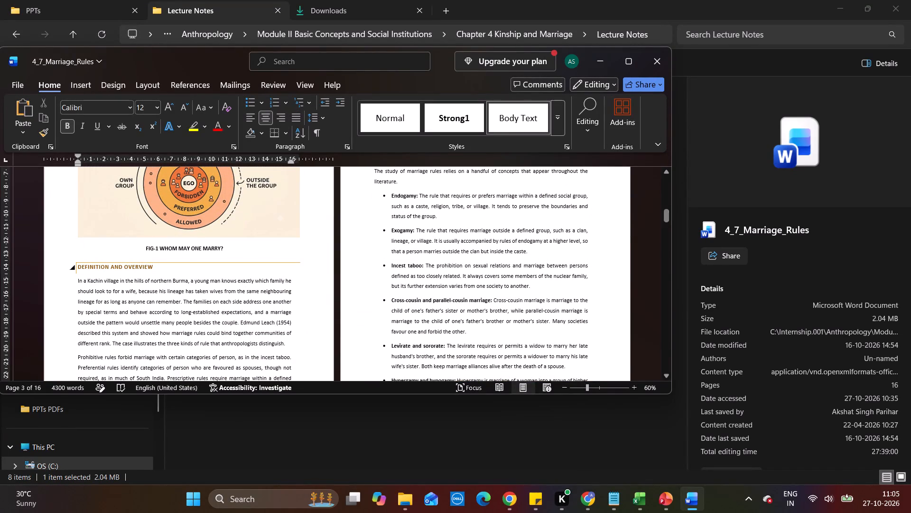
click(623, 268)
key(ctrl+s)
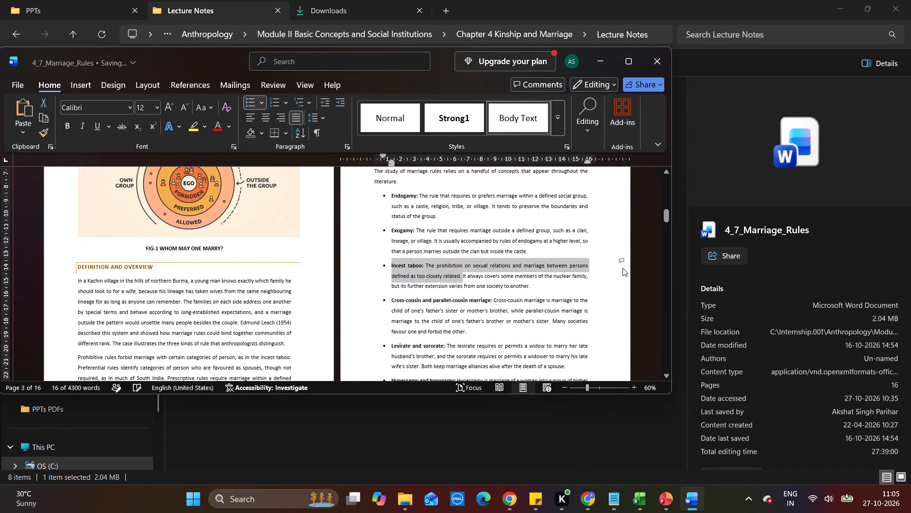
key(ctrl+s)
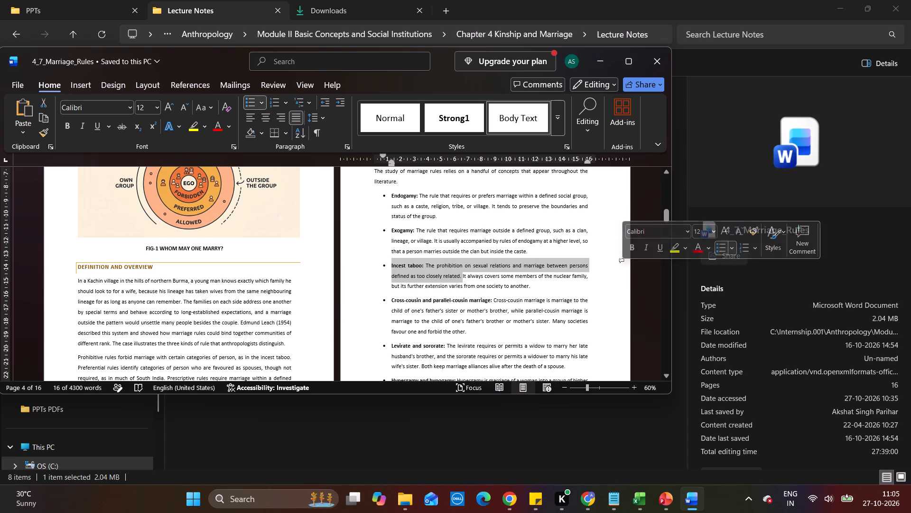
Copy the Cousin Marriage Rules in India figure from the notes onto PowerPoint slide 8, roughly centred in the blank area below the heading.
click(606, 289)
scroll(606, 289, down, 5)
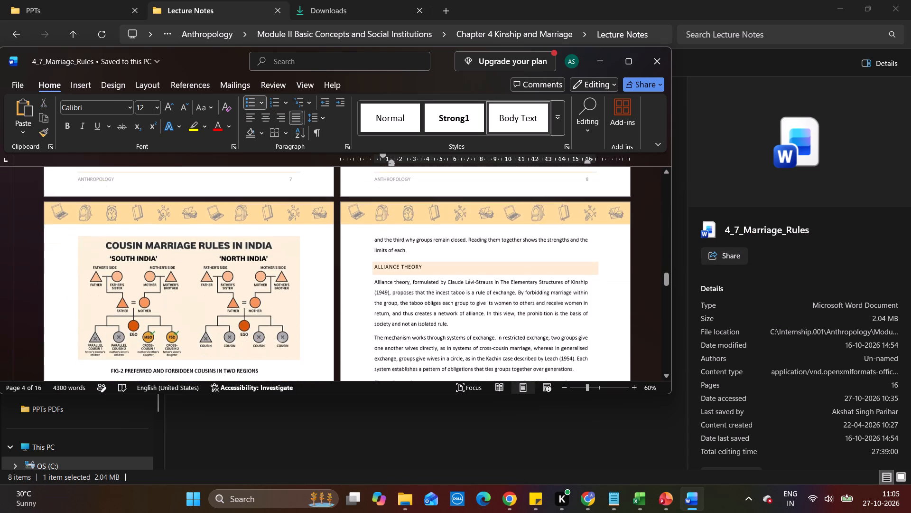
click(195, 318)
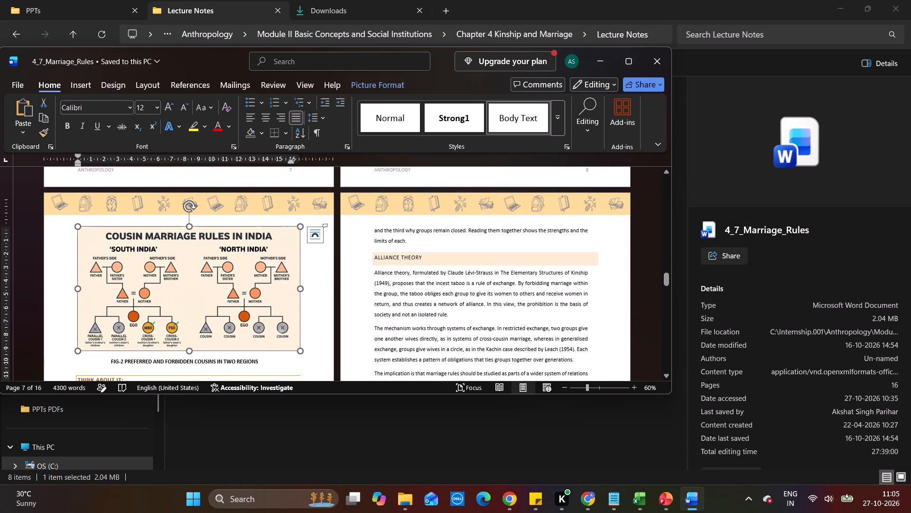
key(ctrl+c)
key(ctrl+c)
key(ctrl+c)
key(ctrl+c)
click(599, 62)
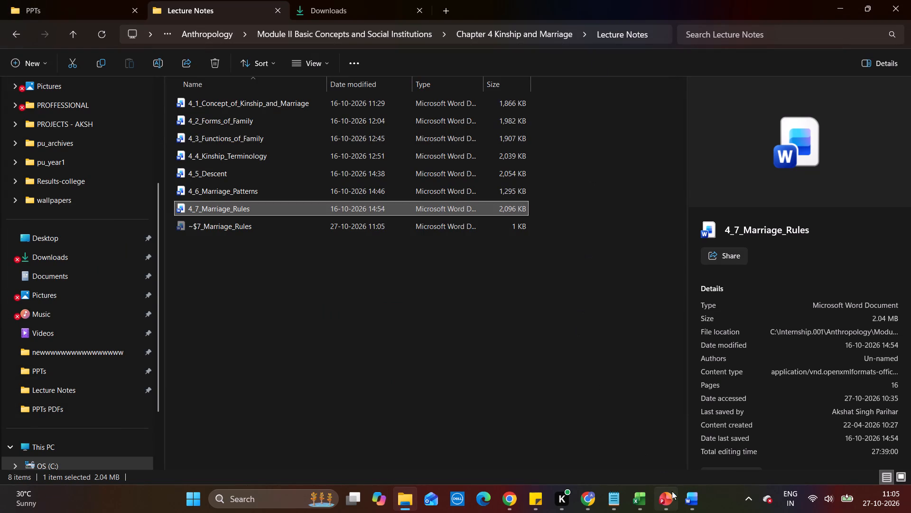
click(669, 498)
click(451, 319)
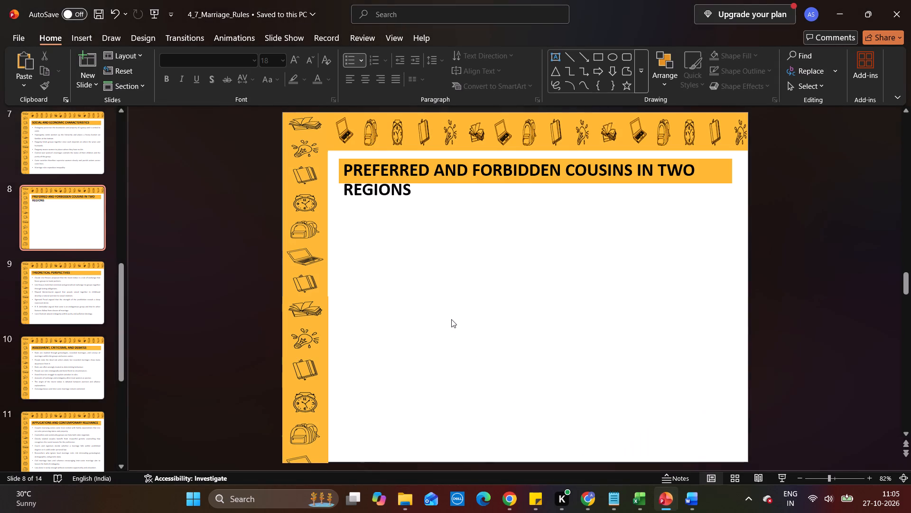
key(ctrl+v)
drag(467, 266, 487, 310)
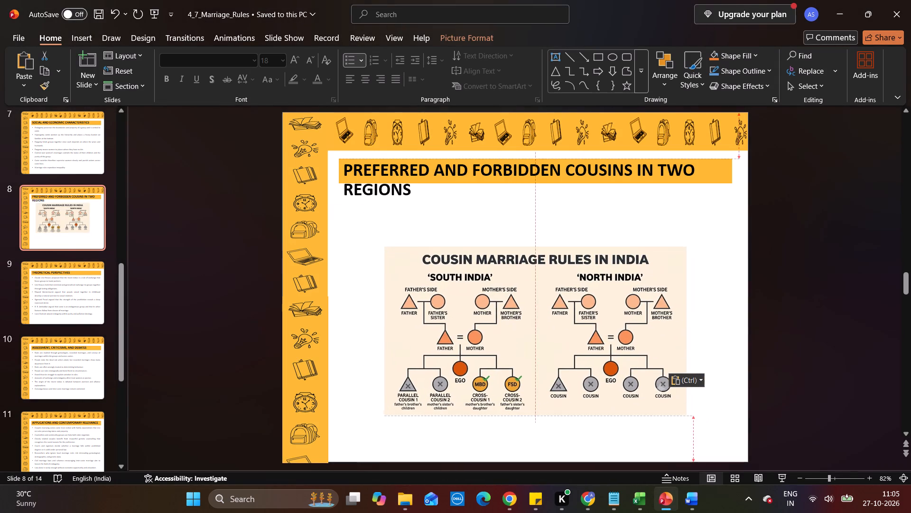
drag(487, 310, 485, 308)
Enlarge the heading box on slide 8 so its yellow fill covers both lines of the title.
click(493, 180)
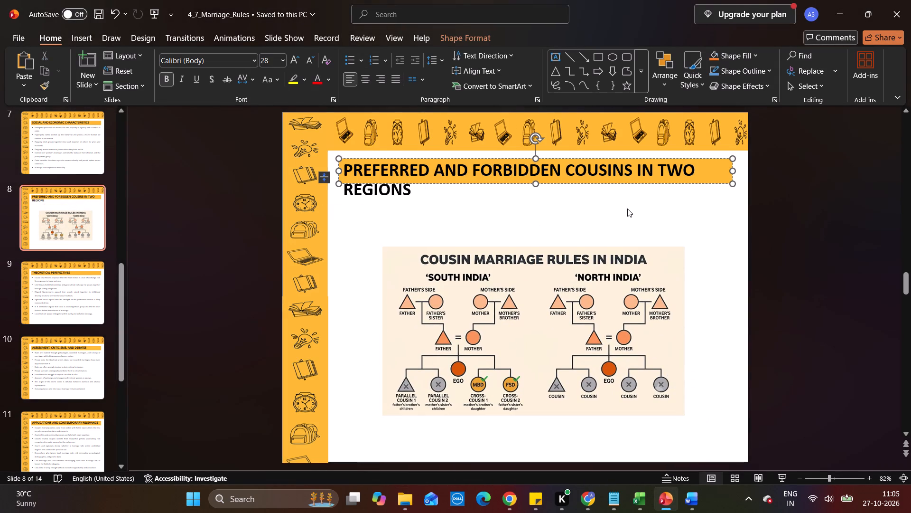
drag(732, 182, 734, 195)
Stretch the Cousin Marriage Rules in India figure to the heading's width, filling the space beneath it down to near the slide's bottom edge, and save.
click(556, 311)
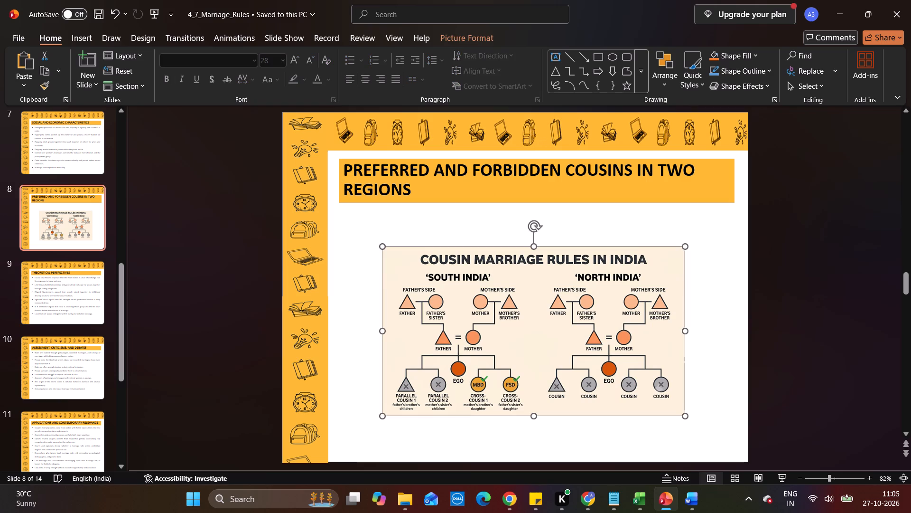
drag(534, 245, 531, 206)
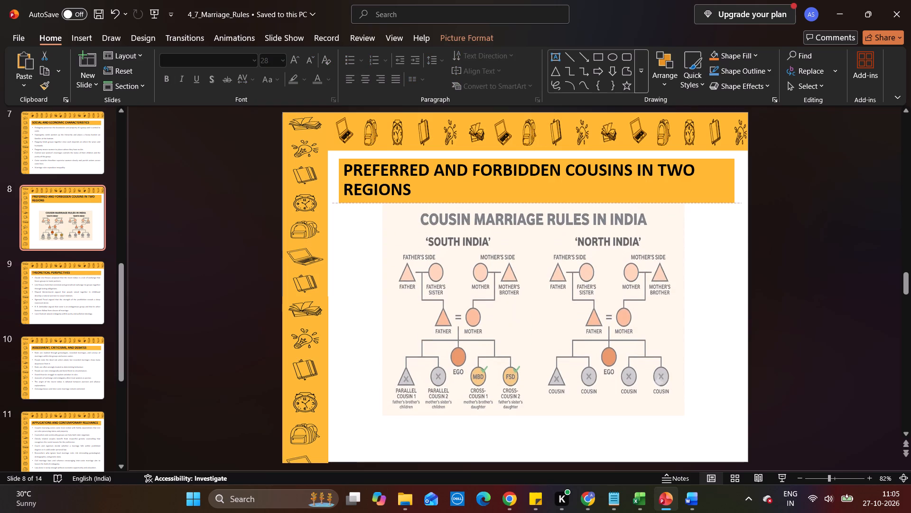
drag(531, 206, 531, 209)
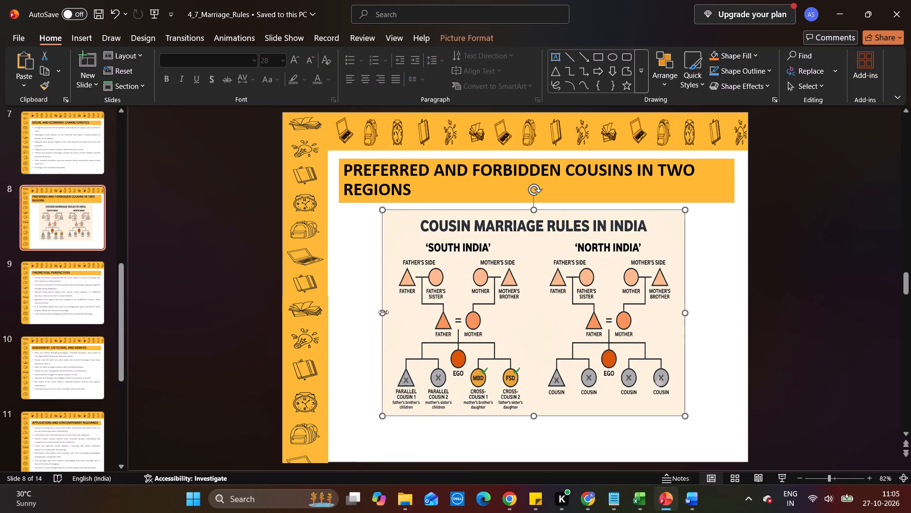
drag(383, 312, 336, 312)
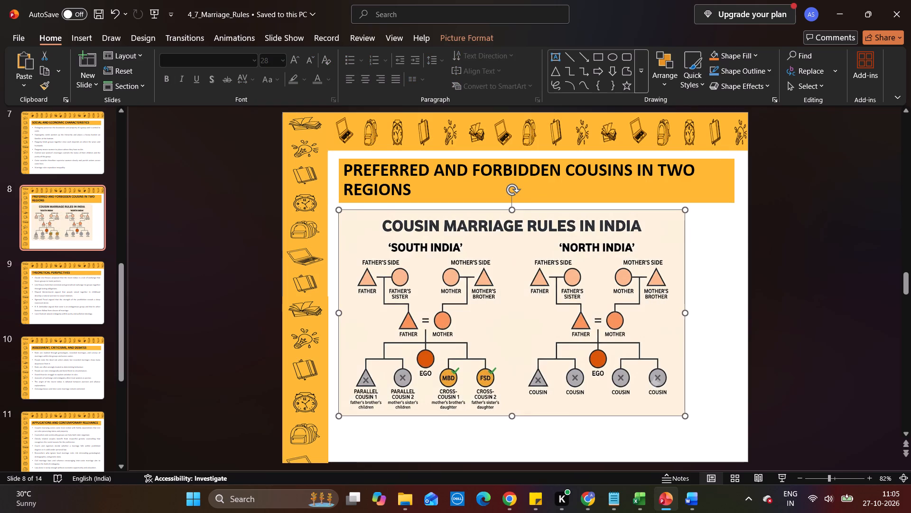
drag(687, 312, 714, 306)
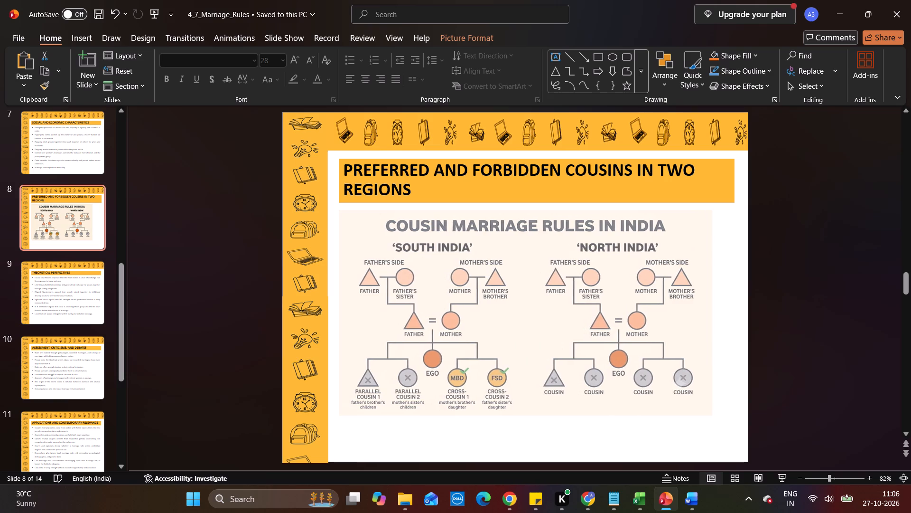
drag(714, 306, 734, 304)
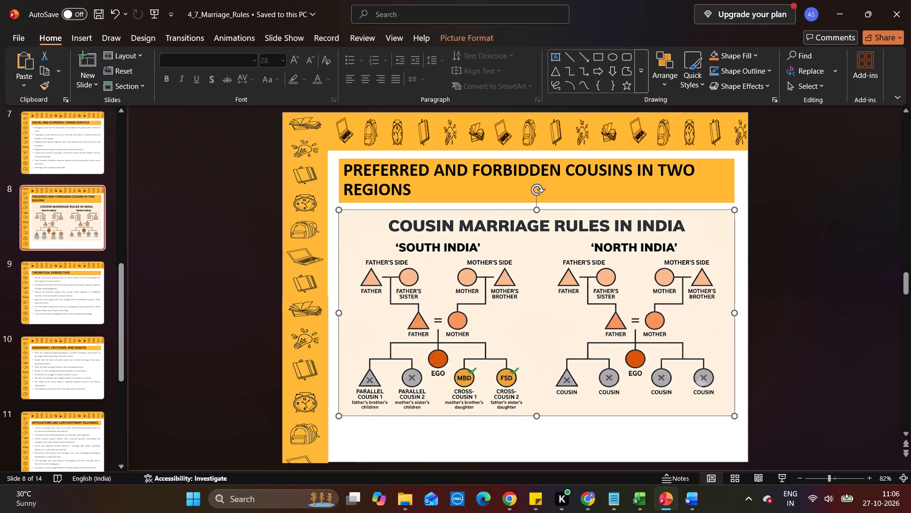
drag(534, 415, 540, 435)
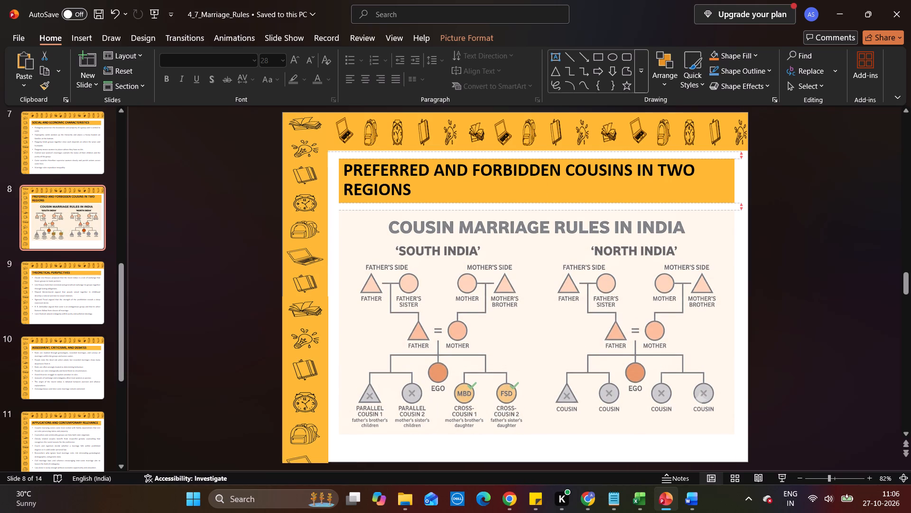
drag(540, 435, 542, 447)
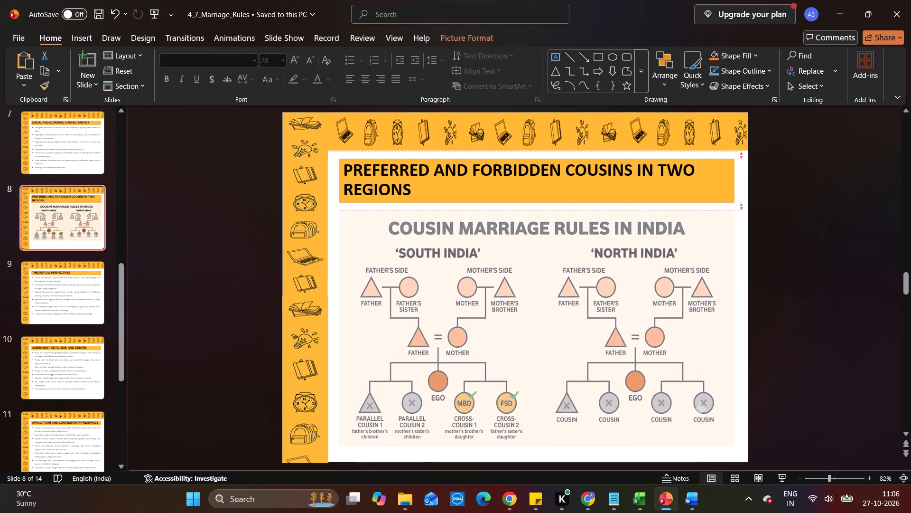
drag(542, 447, 542, 448)
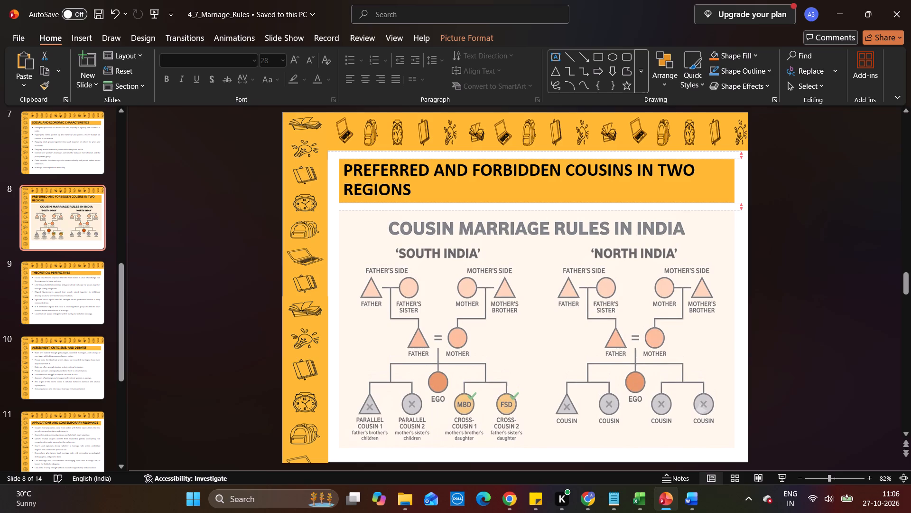
drag(542, 448, 540, 443)
click(882, 290)
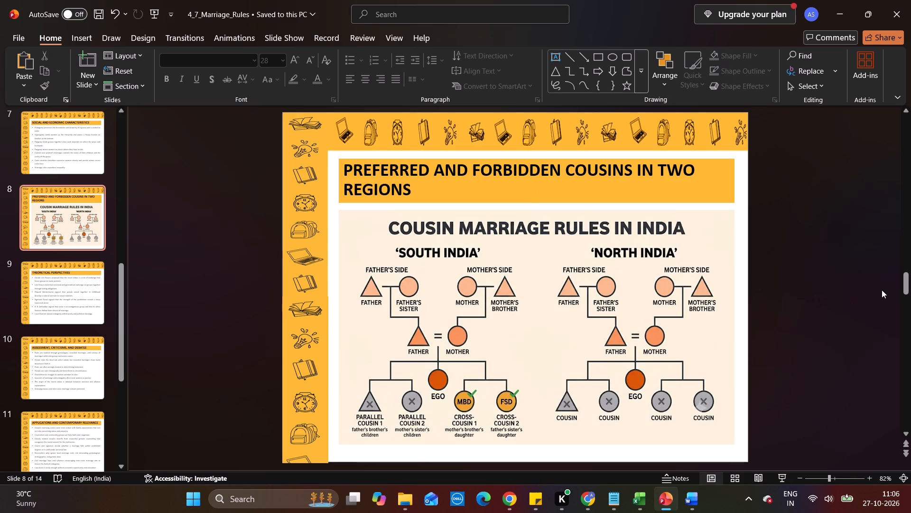
key(ctrl+s)
key(ctrl+s)
key(ctrl+s)
Review the slides of the 4_7_Marriage_Rules presentation from the first to the closing slide.
click(36, 120)
key(Up)
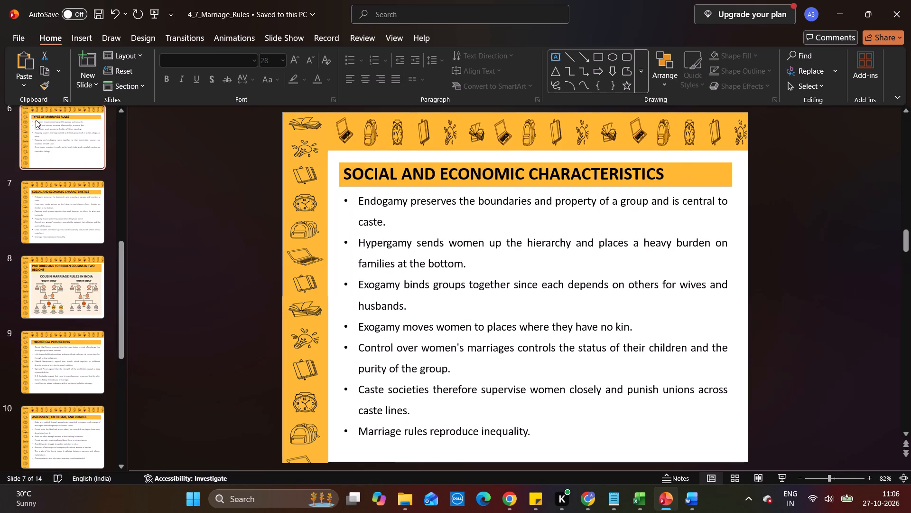
key(Up)
key(Up)
key(Up)
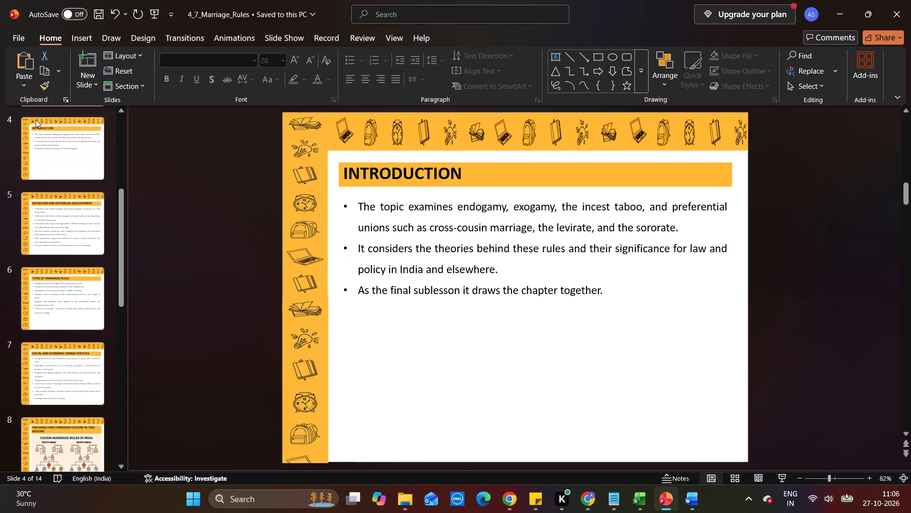
key(Up)
key(Up)
key(Down)
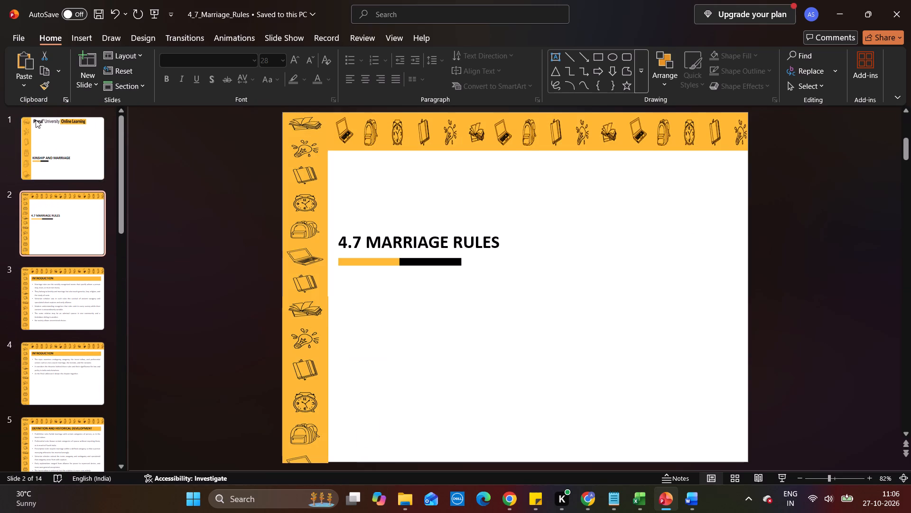
key(Down)
key(Down)
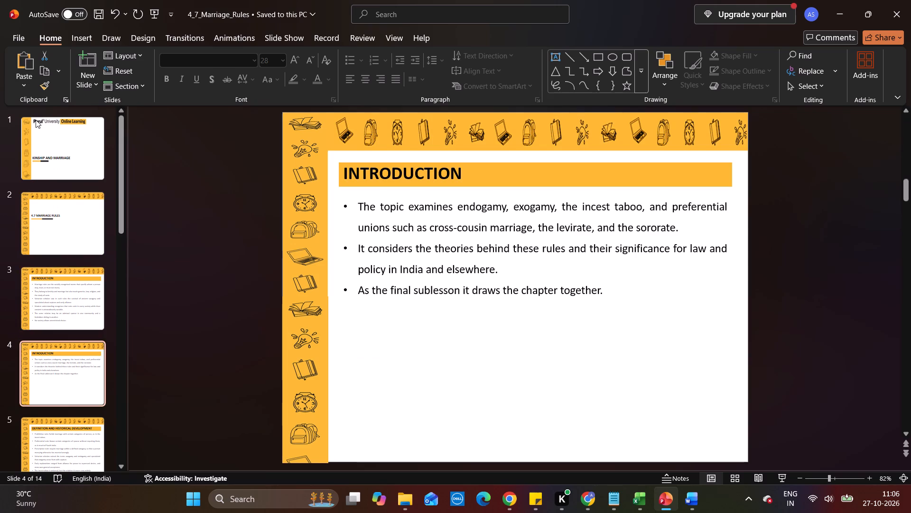
key(Down)
key(Down)
key(Down)
key(Down)
key(Down)
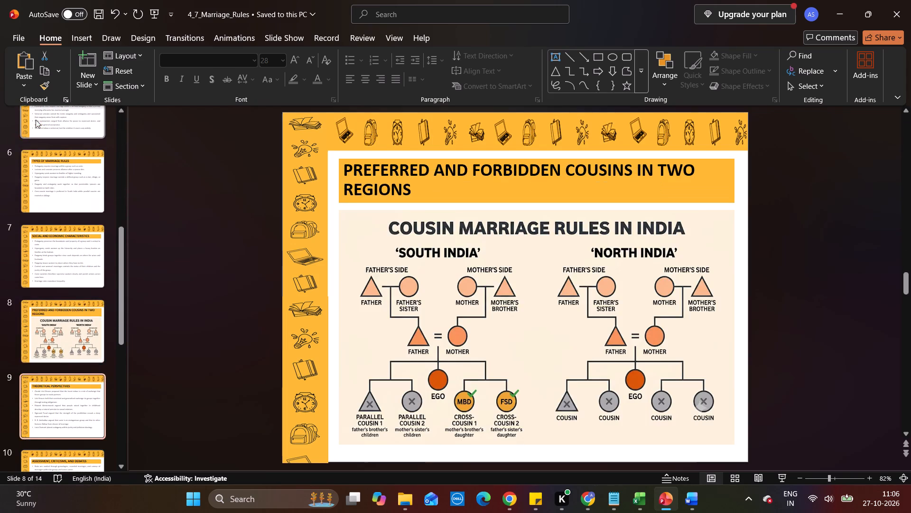
key(Down)
key(Down)
key(Down)
key(Down)
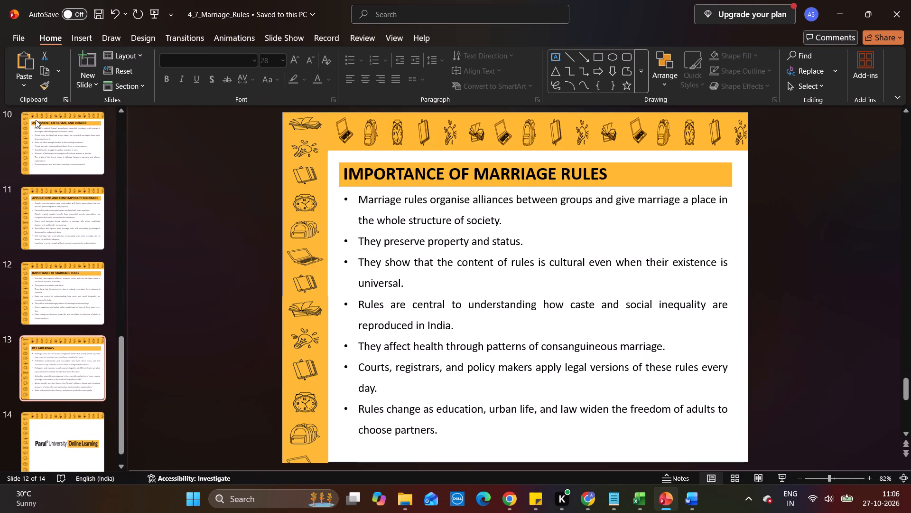
key(Down)
key(Down)
Save the 4_7_Marriage_Rules presentation and close it.
key(ctrl+s)
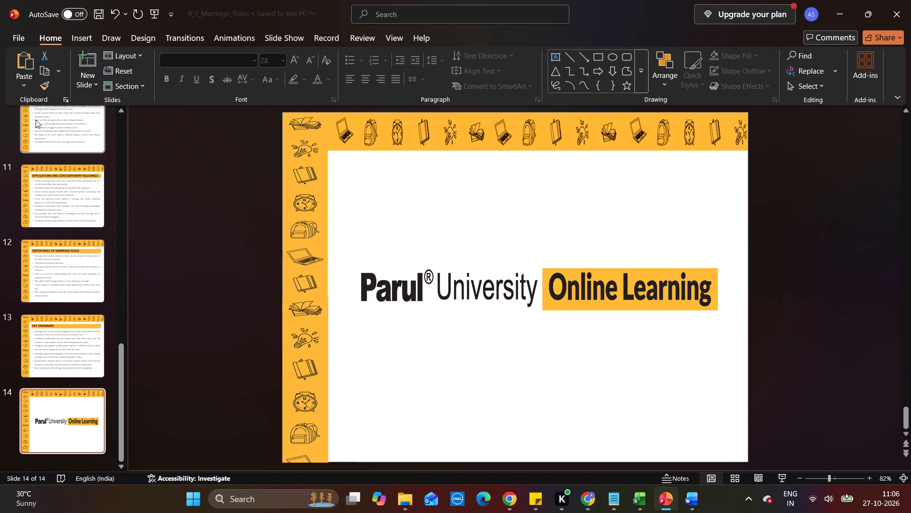
key(ctrl+s)
key(ctrl+s)
key(ctrl+s)
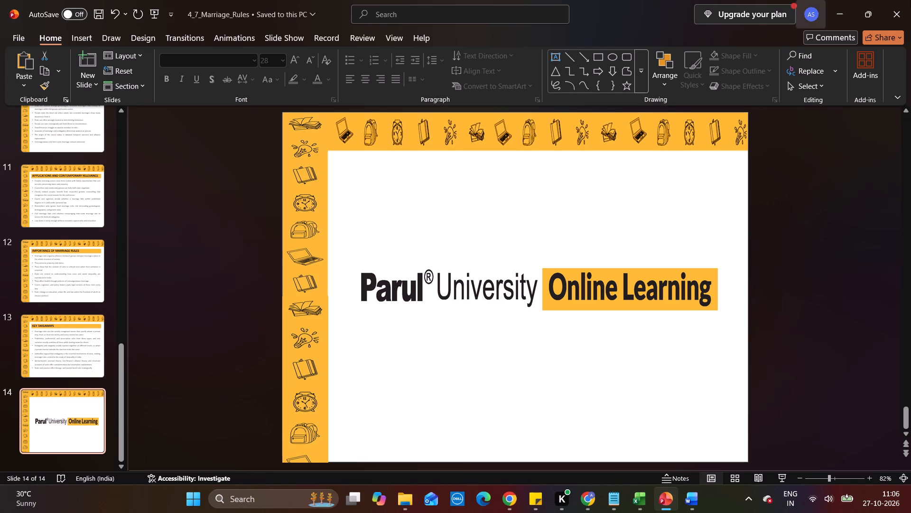
click(910, 0)
Switch to Word and close the 4_7_Marriage_Rules notes document.
click(306, 336)
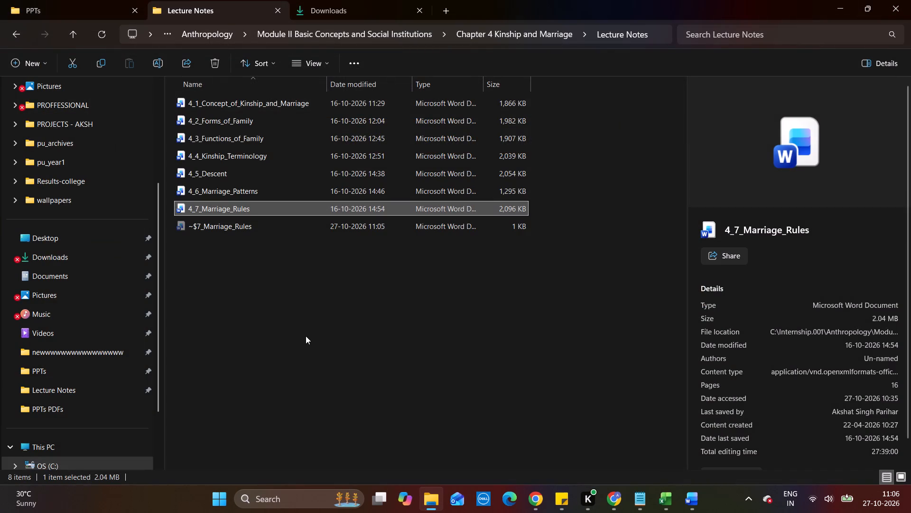
click(689, 495)
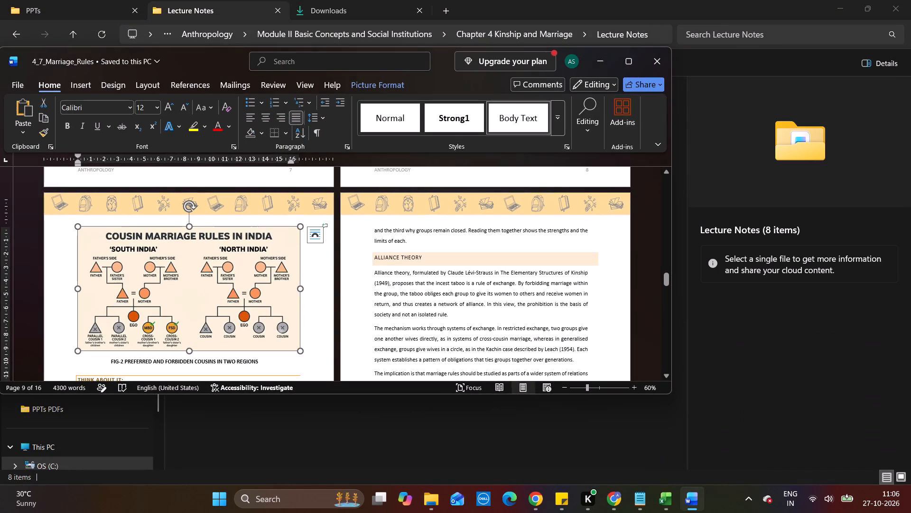
click(655, 64)
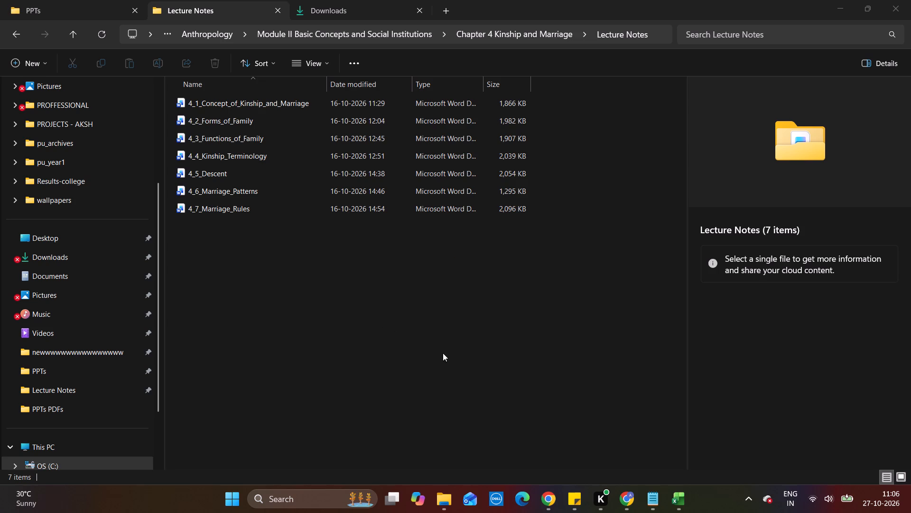
Check which Chapter 4 presentations already have exports in the PPTs PDFs folder, and go back.
click(581, 34)
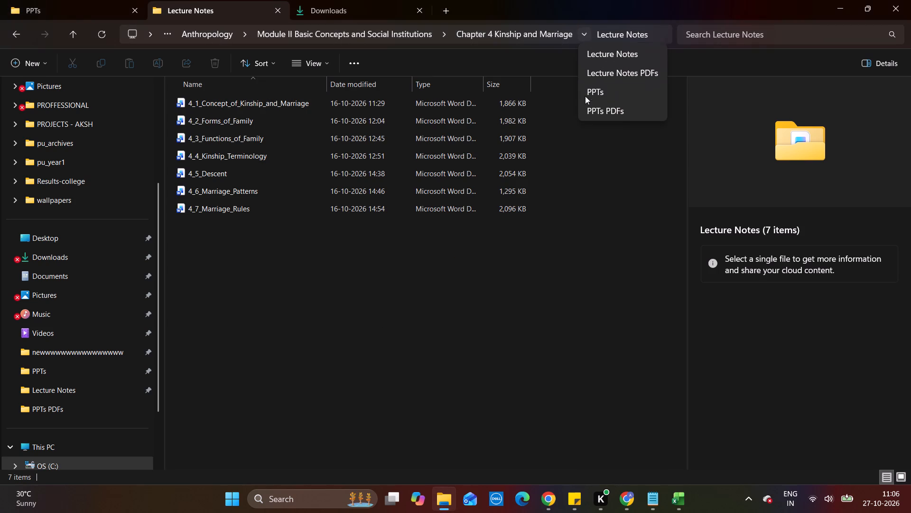
click(587, 109)
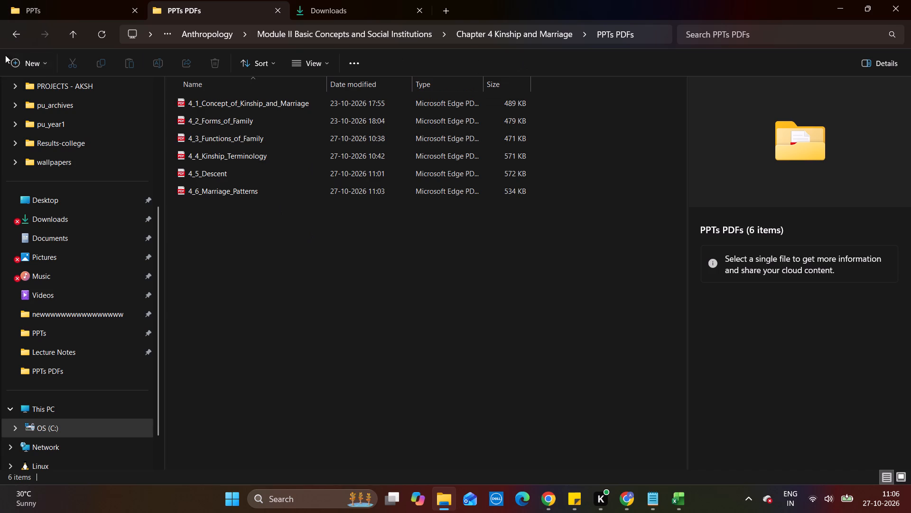
click(15, 33)
Reopen the 4_7_Marriage_Rules presentation from the Chapter 4 PPTs folder.
click(41, 9)
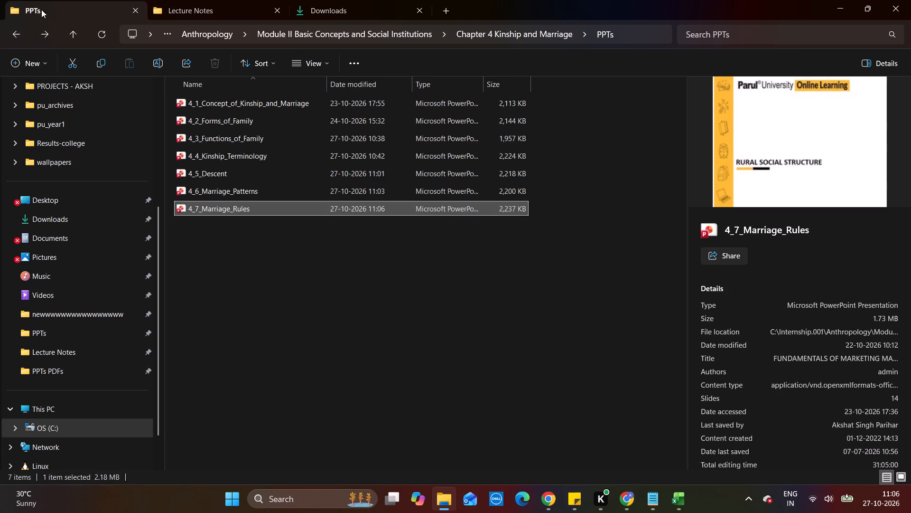
double_click(242, 208)
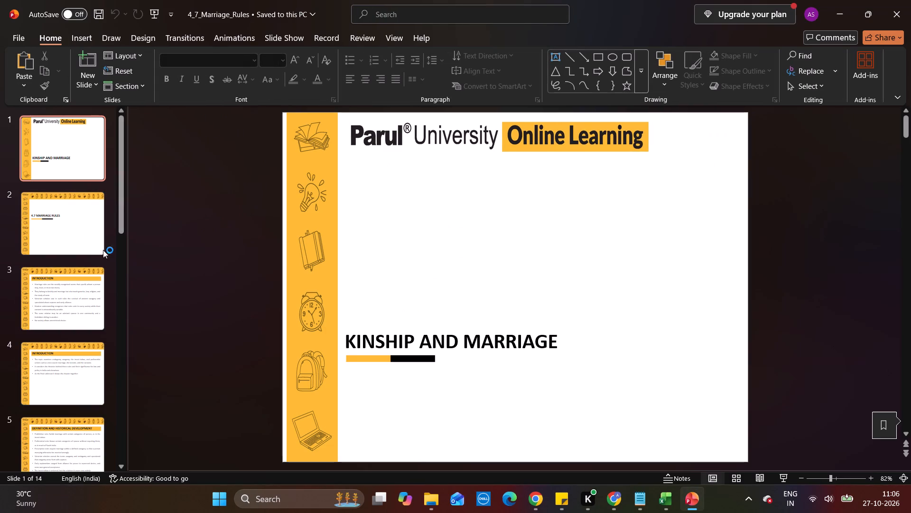
Check the reopened presentation slide by slide from slide 2 through to the closing slide.
click(81, 252)
key(Down)
key(Down)
key(Down)
key(Down)
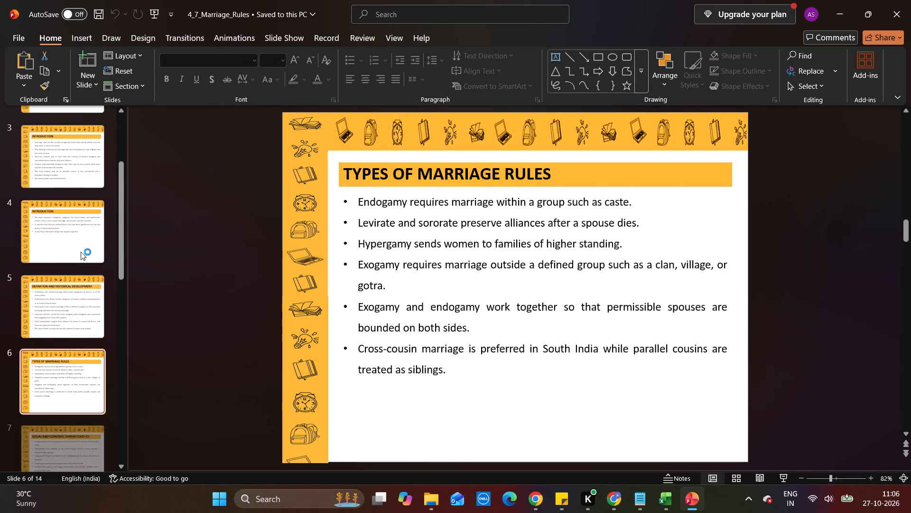
key(Down)
key(Down)
key(Down)
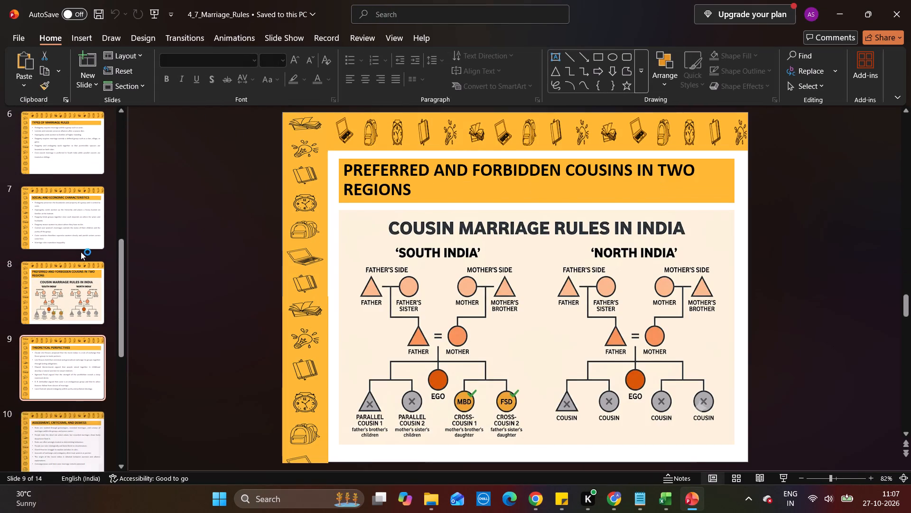
key(Down)
key(Down)
key(Down)
key(Down)
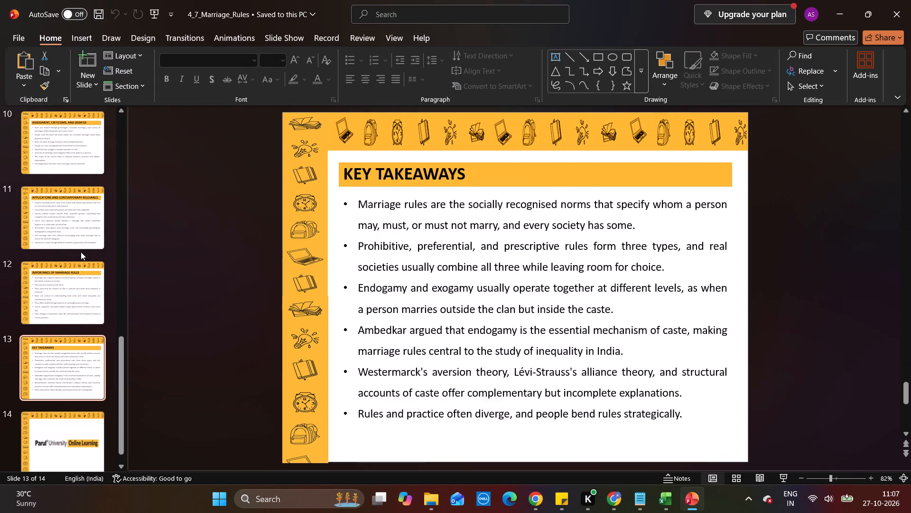
key(Down)
key(Down)
Save the presentation and export it as a PDF named 4_7_Marriage_Rules in the Chapter 4 PPTs PDFs folder.
key(ctrl+s)
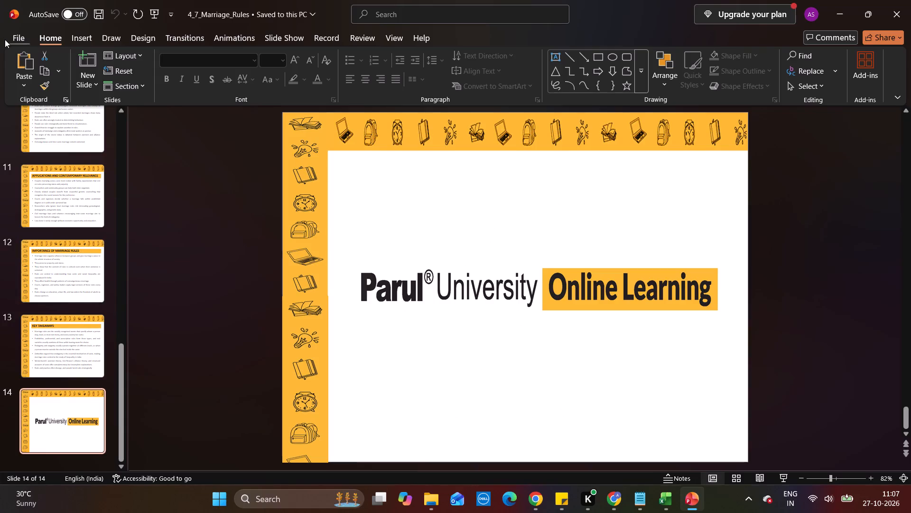
click(5, 39)
click(46, 208)
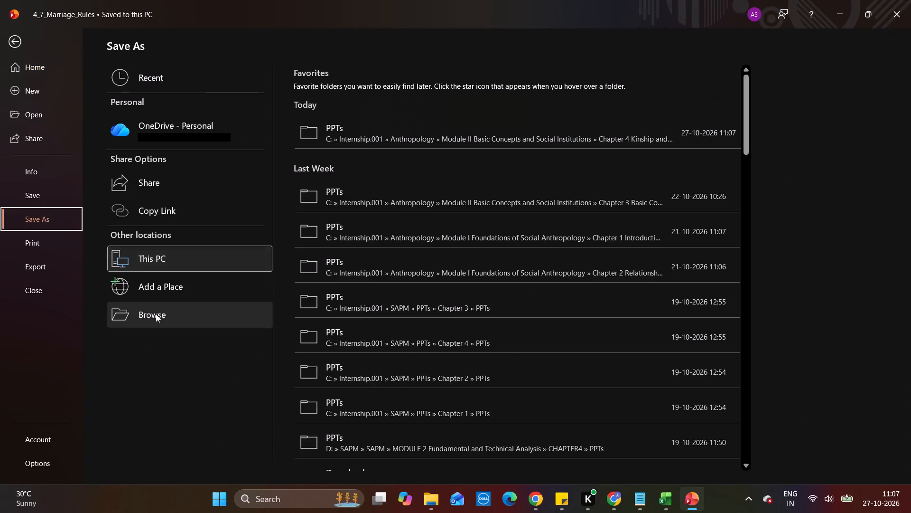
click(156, 315)
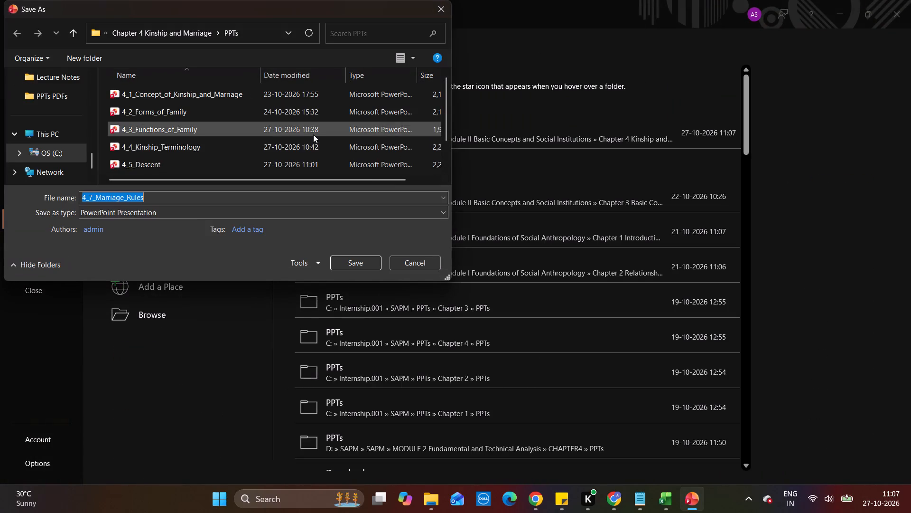
click(217, 34)
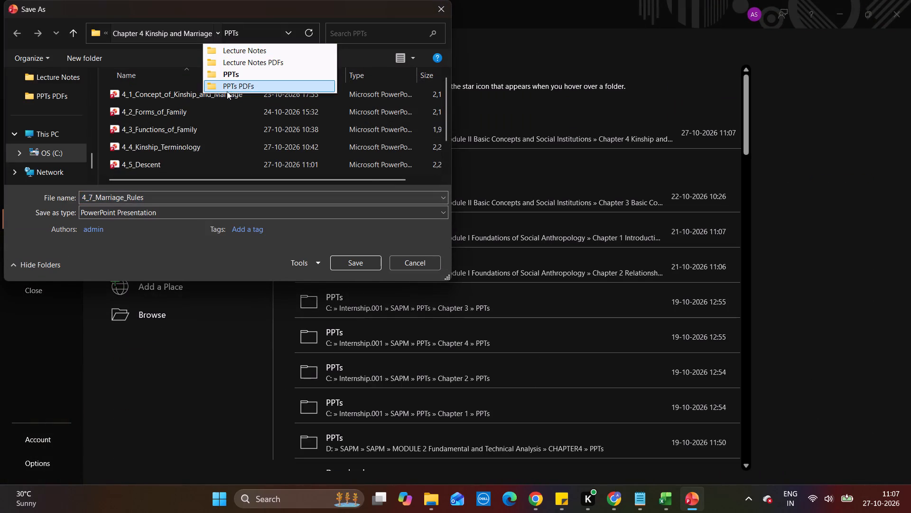
click(227, 90)
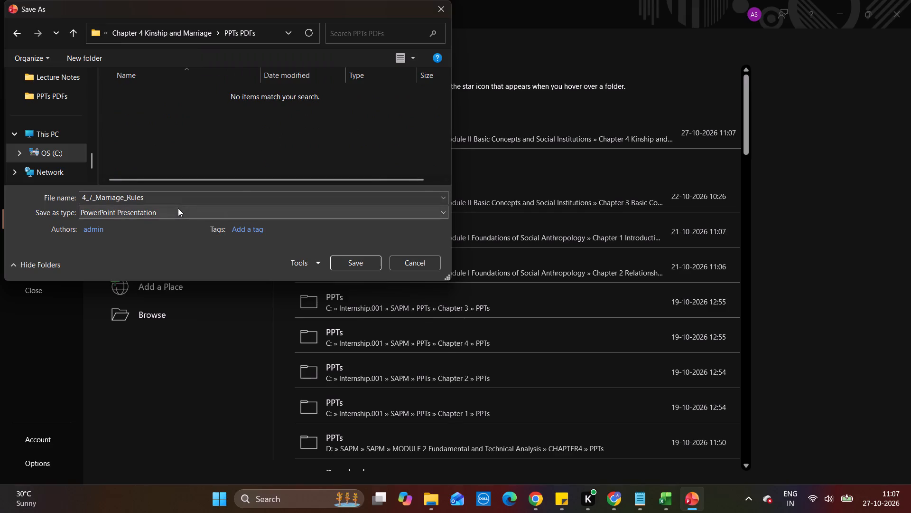
click(178, 208)
click(118, 251)
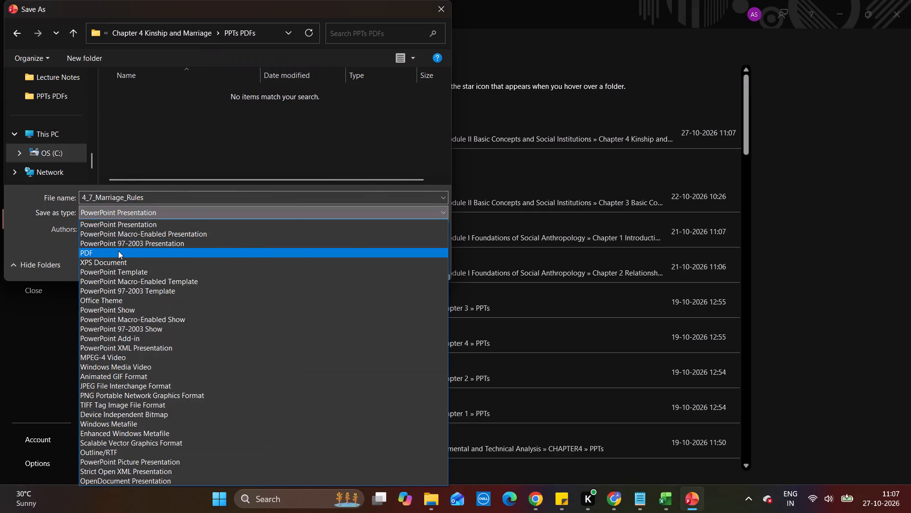
scroll(232, 114, down, 4)
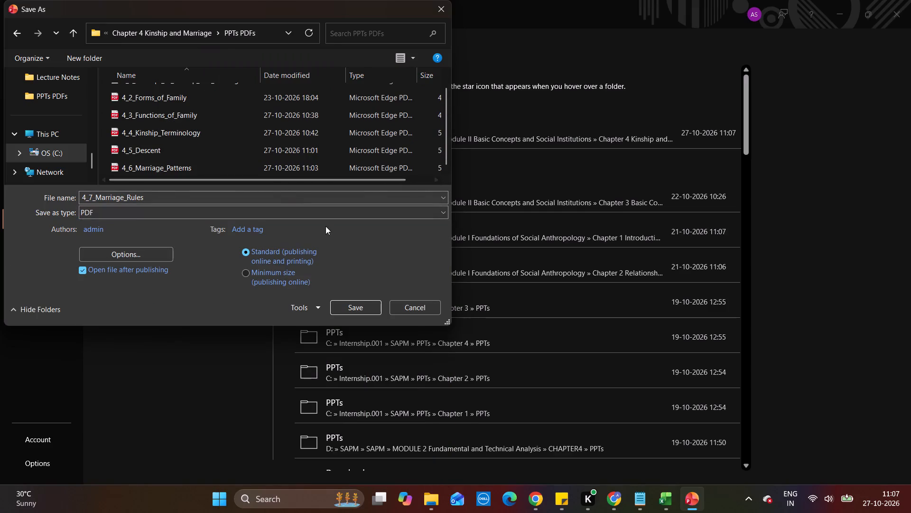
click(357, 309)
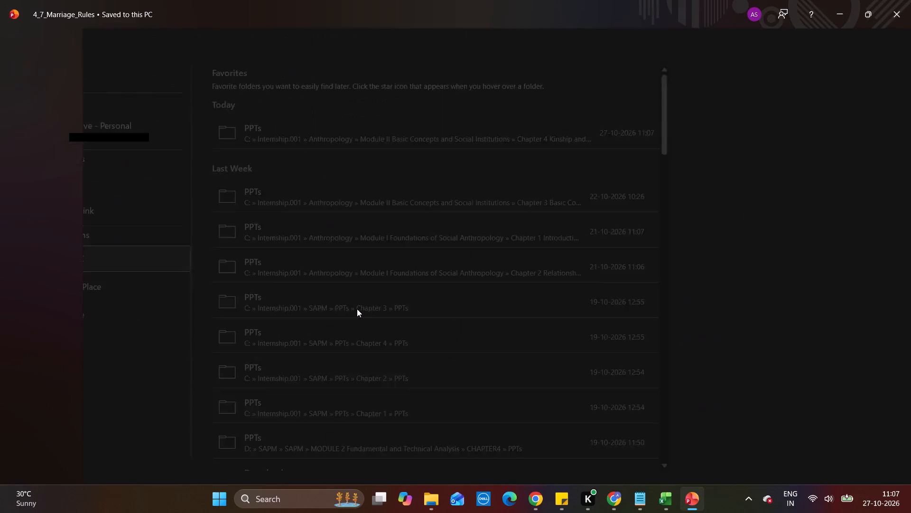
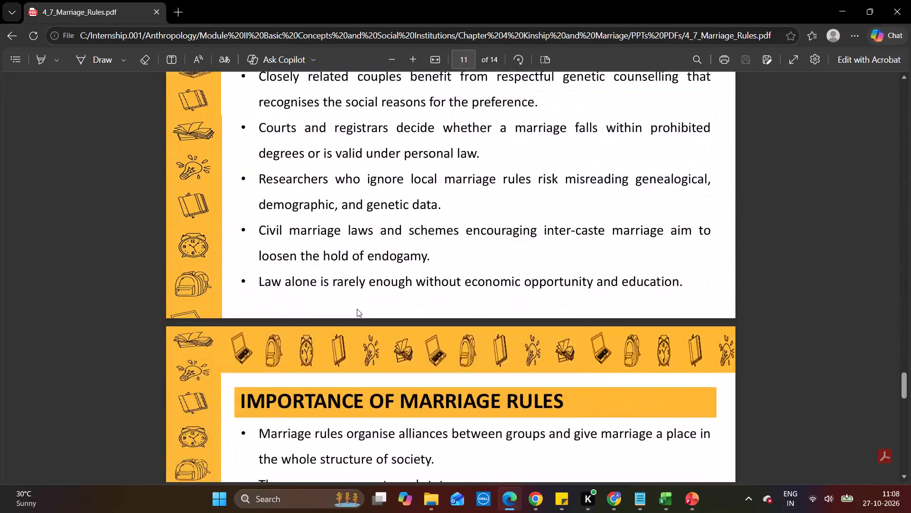
Close the exported 4_7_Marriage_Rules PDF, then save and close its presentation.
click(910, 0)
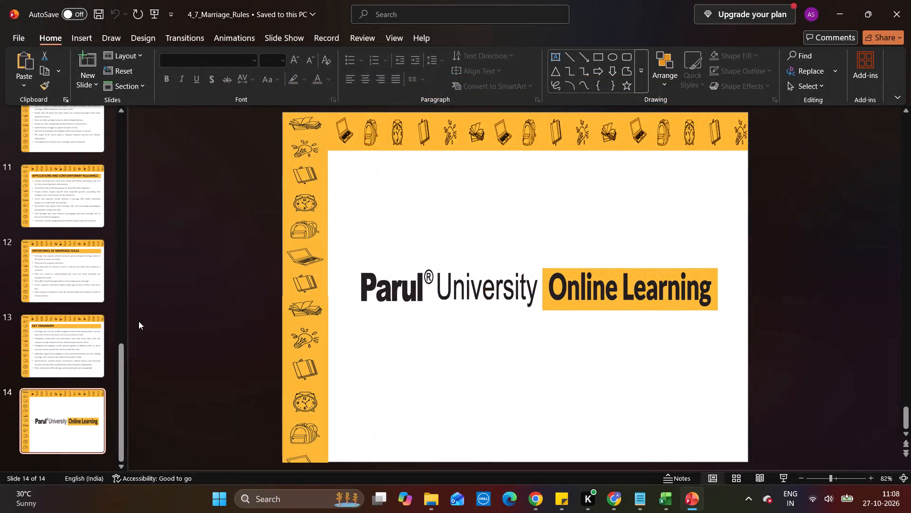
click(168, 316)
key(ctrl+s)
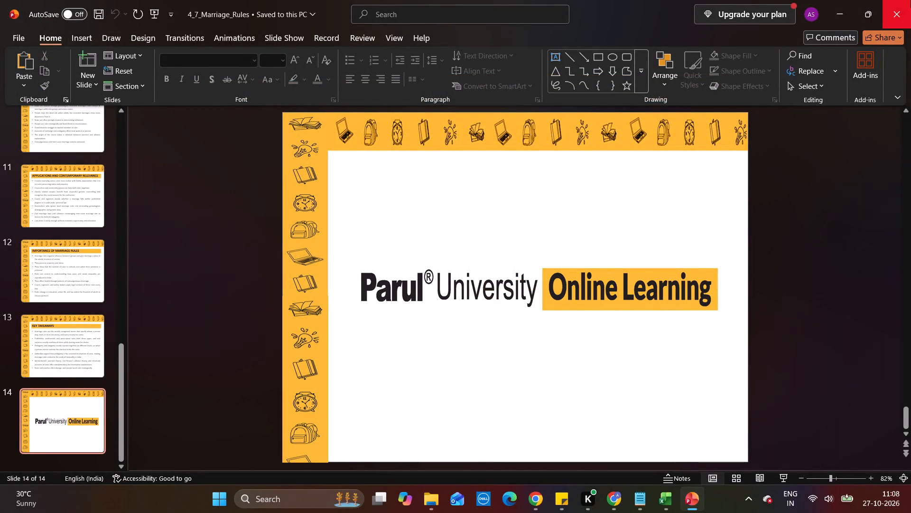
click(910, 0)
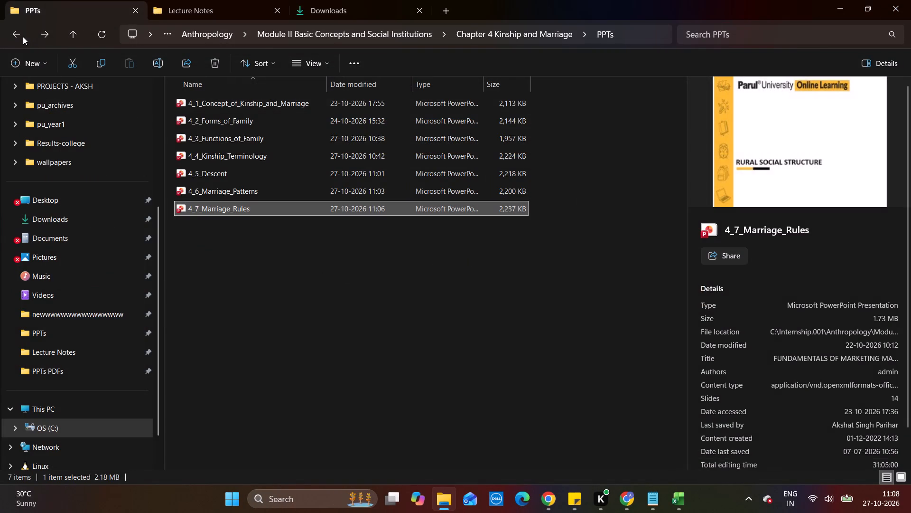
Go back from the Chapter 4 PPTs folder to the Anthropology folder.
click(20, 35)
click(20, 35)
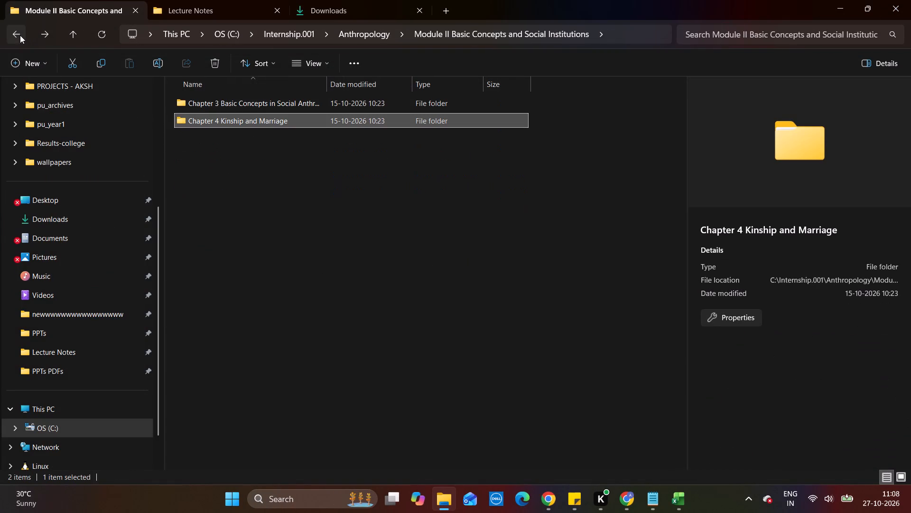
click(20, 35)
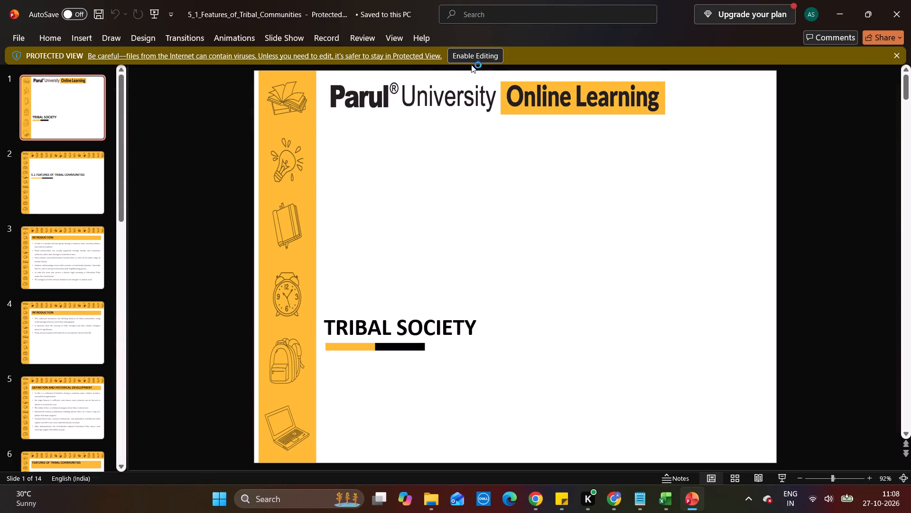
click(478, 54)
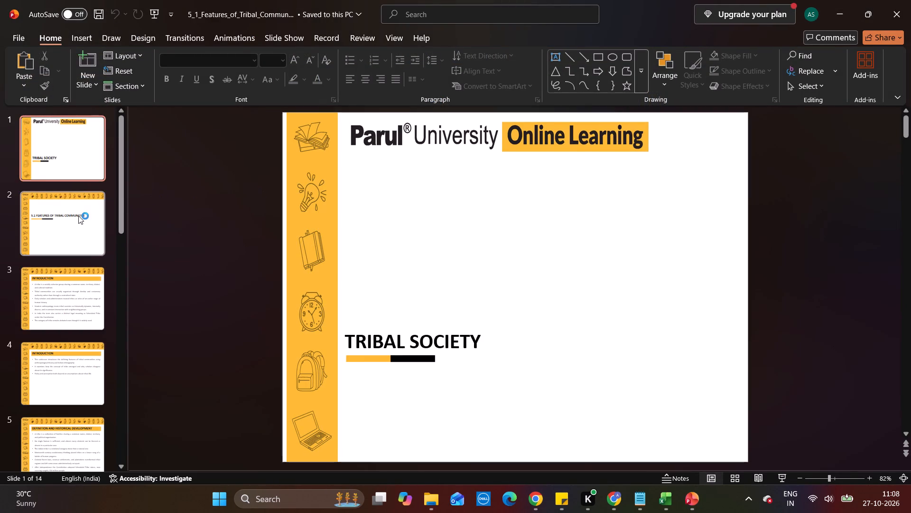
On slide 6, Features of Tribal Communities, shrink the title box to one line's height and move the bullet text up directly beneath it.
click(78, 216)
key(Down)
key(Down)
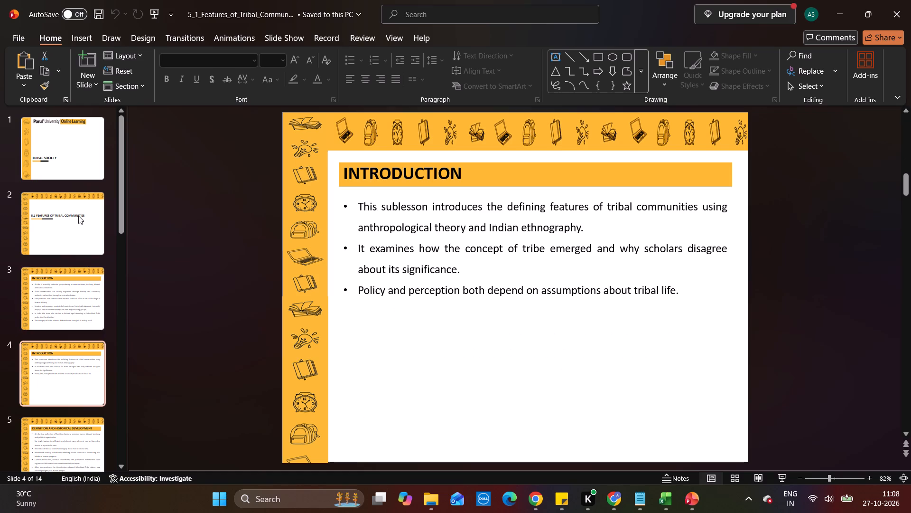
key(Down)
key(Down)
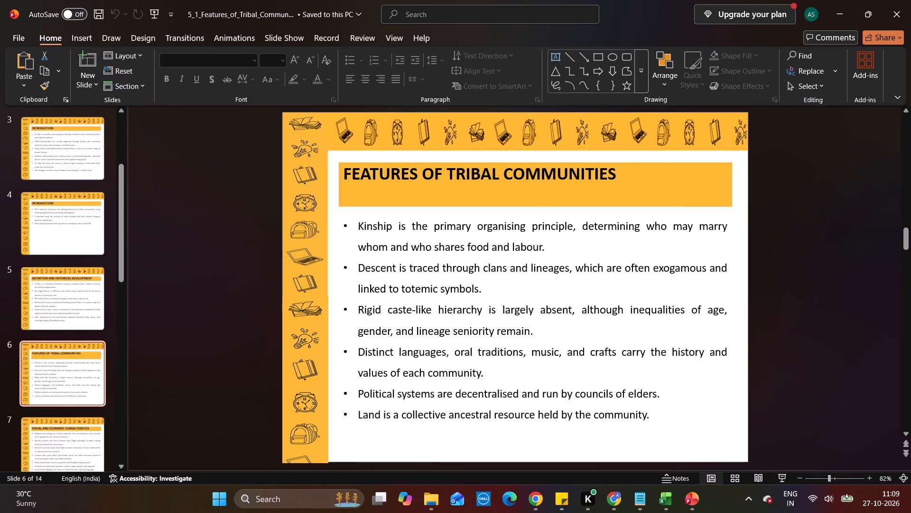
click(518, 195)
drag(732, 207, 730, 183)
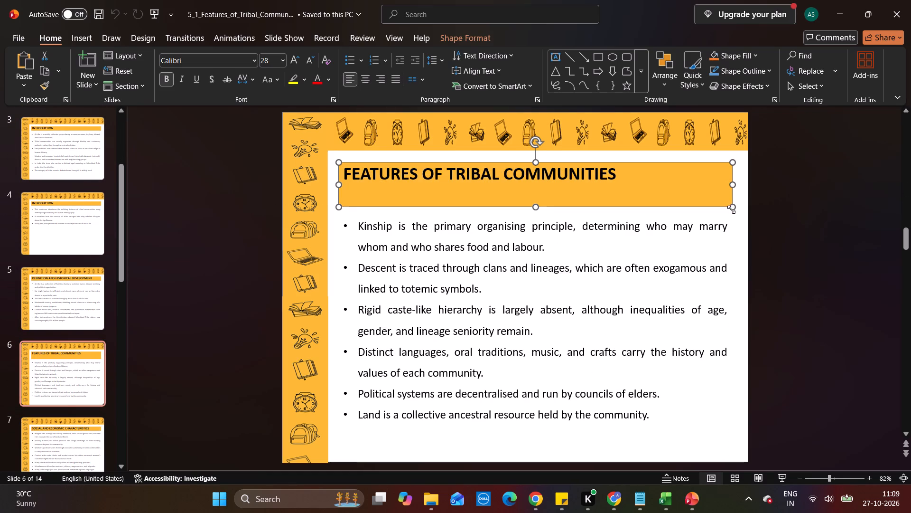
drag(732, 209, 731, 183)
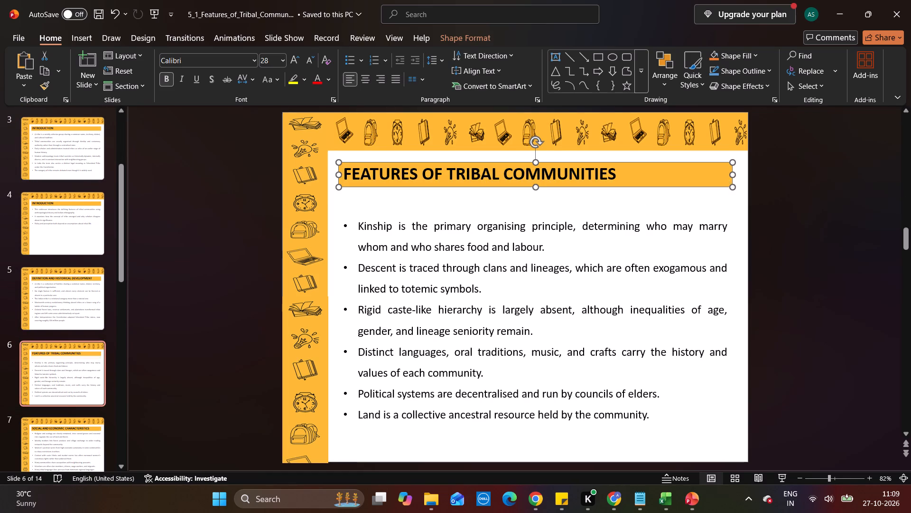
click(648, 224)
drag(630, 213, 630, 189)
Delete the three-panel illustration from slide 8, Timeline of the Concept of Tribe.
click(74, 270)
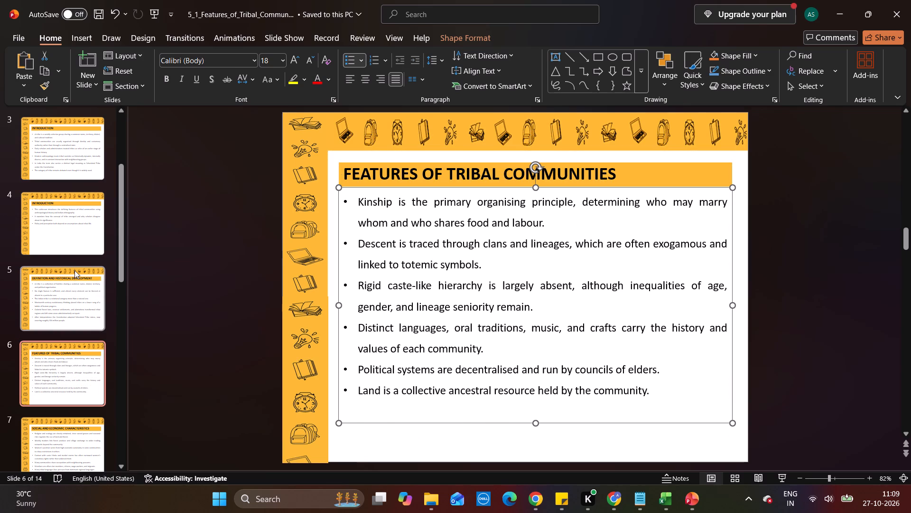
key(Down)
key(Down)
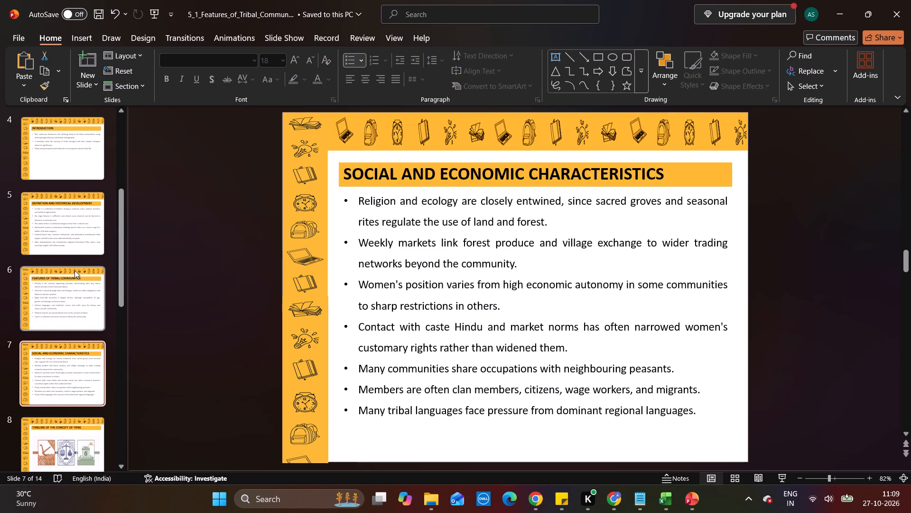
key(Down)
key(Down)
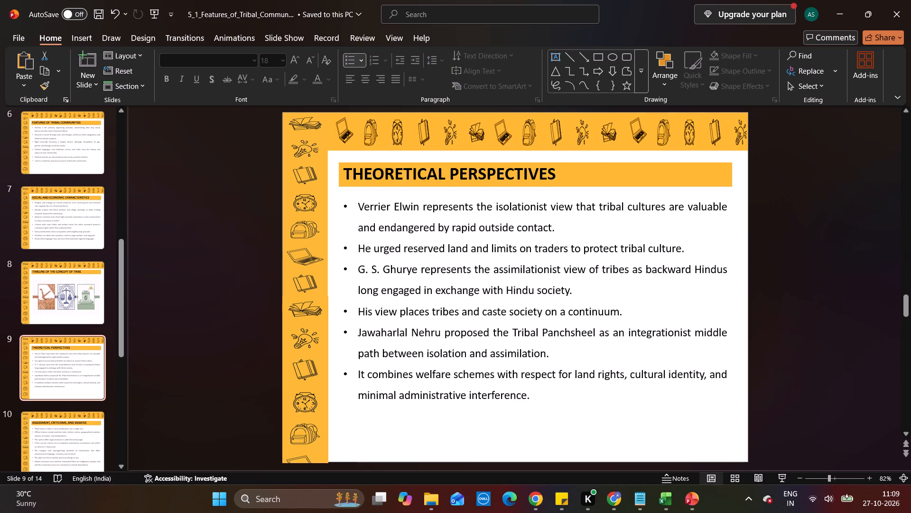
key(Up)
click(555, 350)
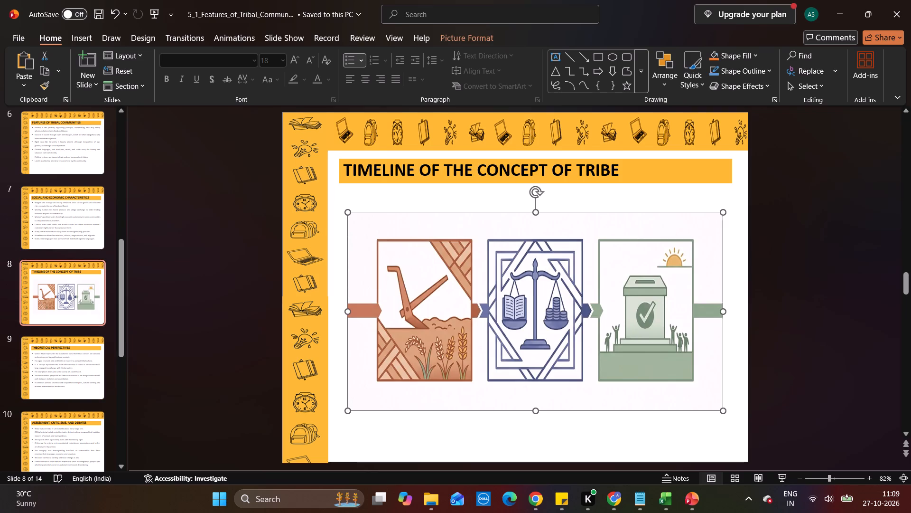
key(BackSpace)
Switch to File Explorer and take the Lecture Notes tab out of Chapter 4's notes, heading for the Chapter 5 Tribal Society lecture notes.
click(429, 502)
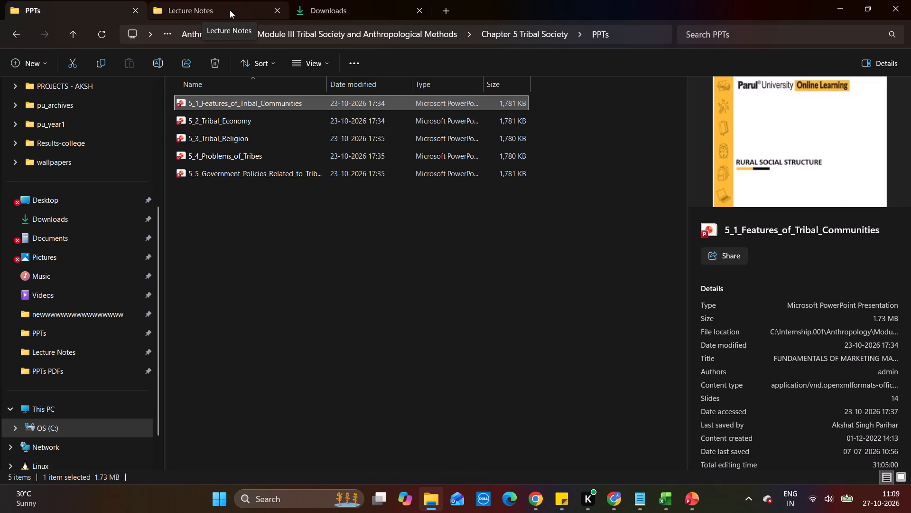
click(230, 10)
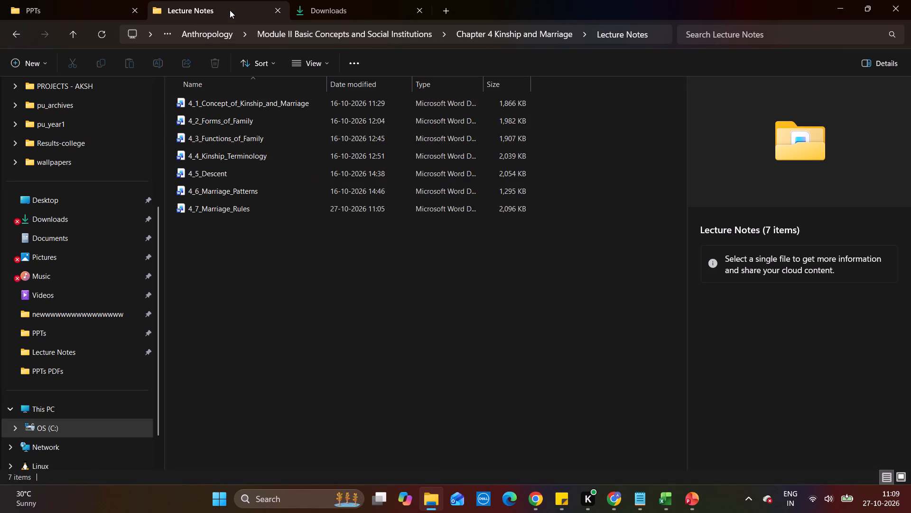
click(13, 35)
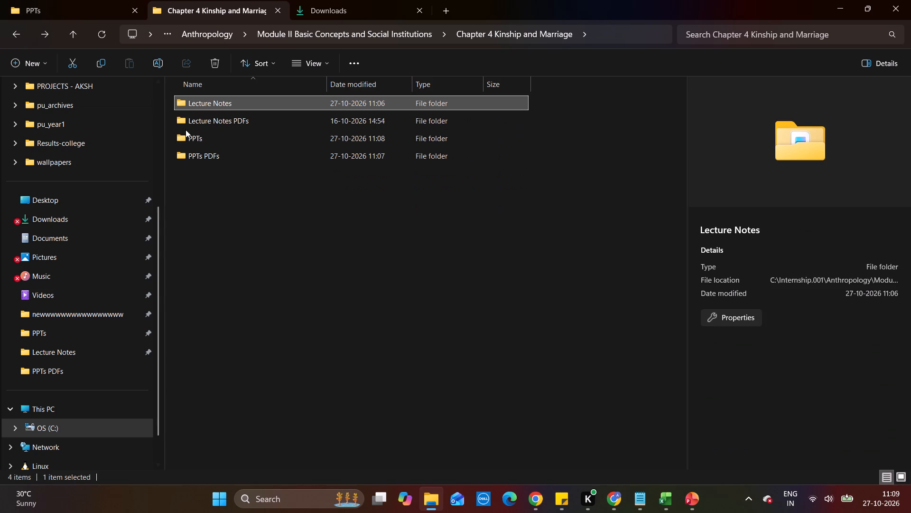
click(72, 9)
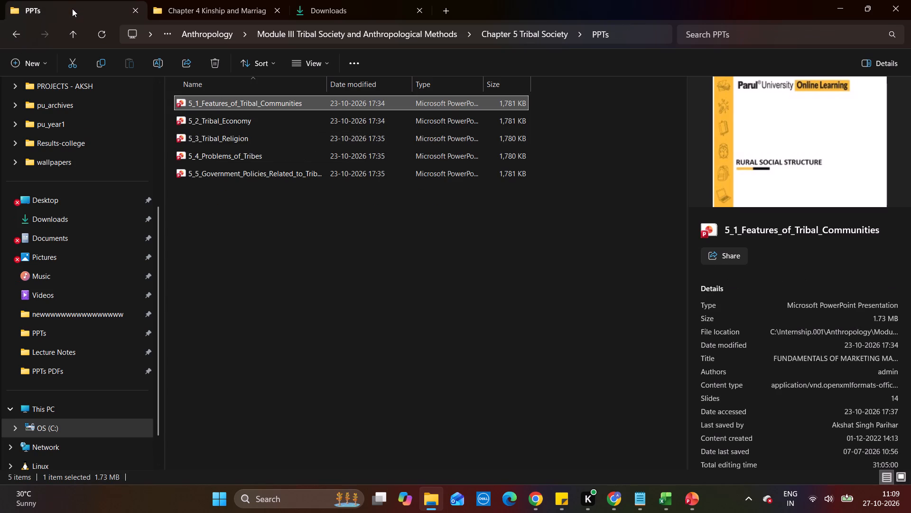
click(252, 6)
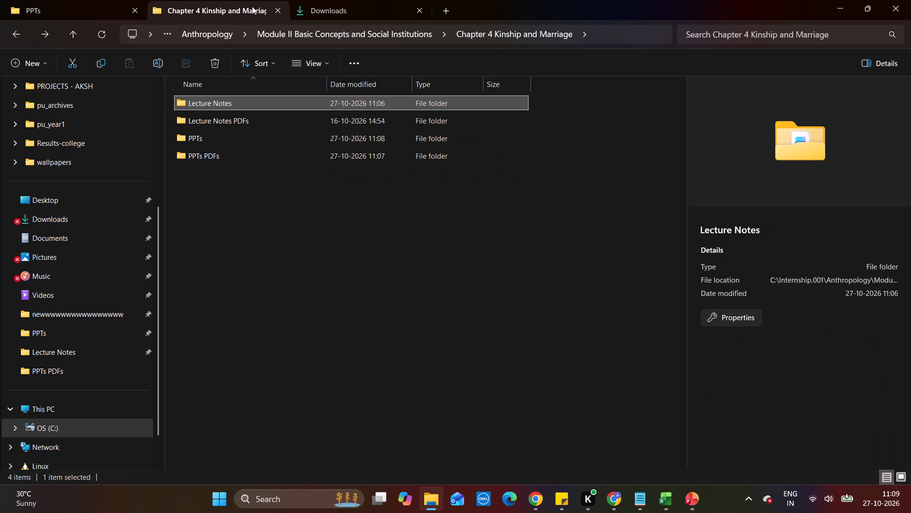
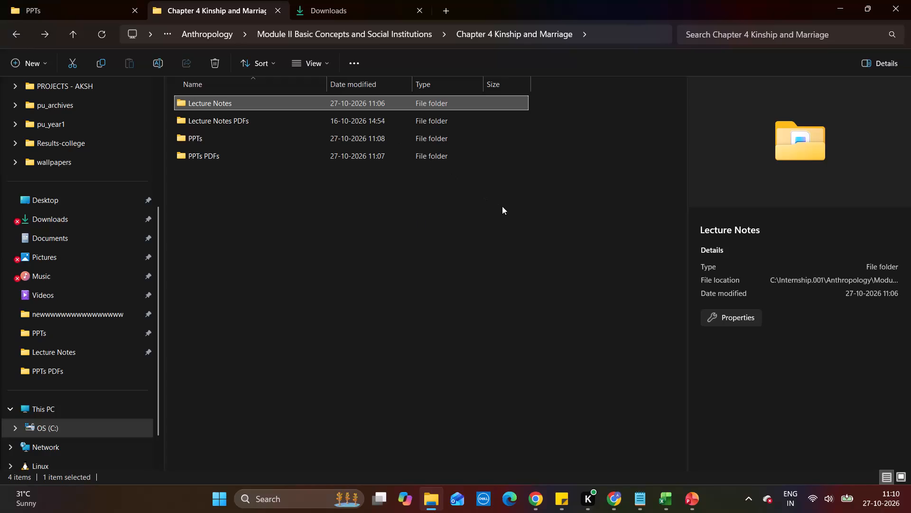
Go to the Lecture Notes folder of Module III's Chapter 5 Tribal Society.
click(17, 32)
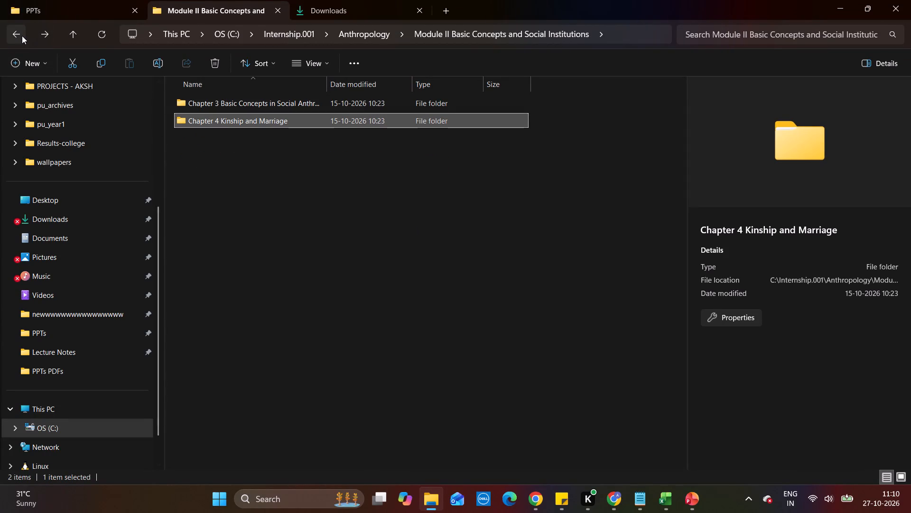
click(22, 36)
double_click(205, 144)
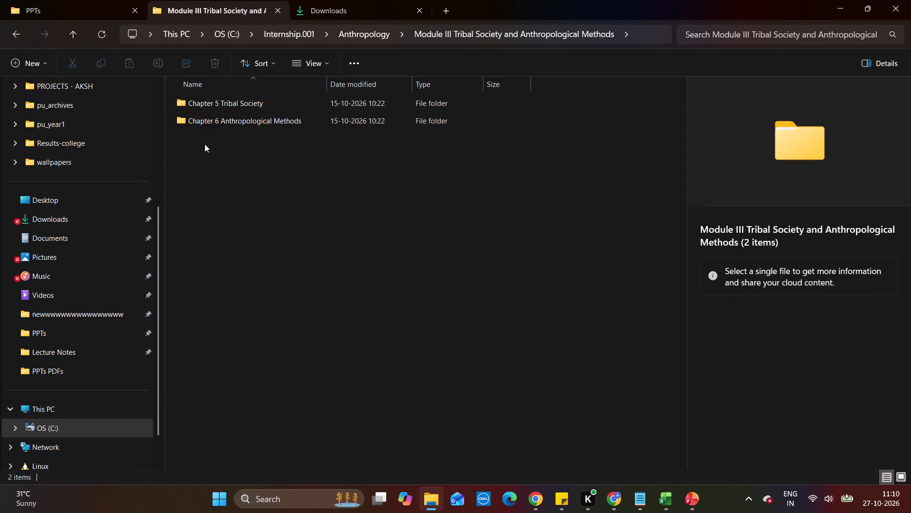
double_click(233, 105)
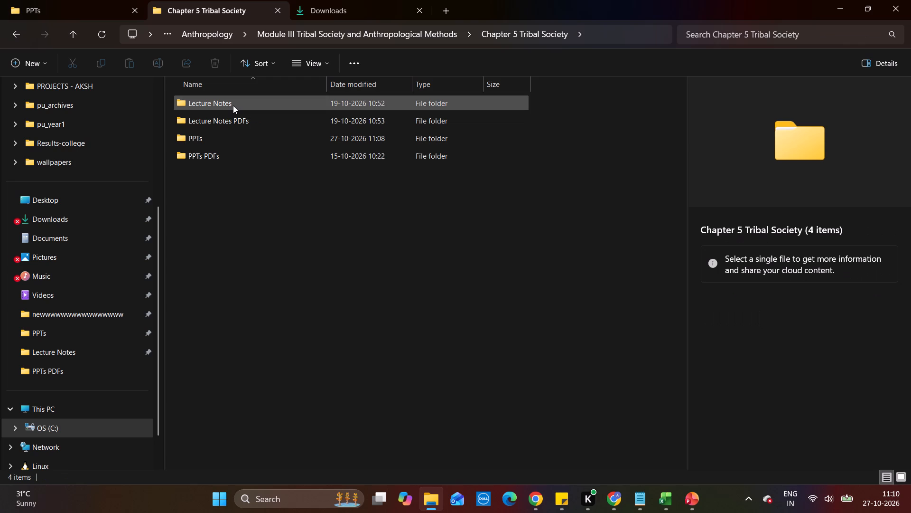
double_click(222, 105)
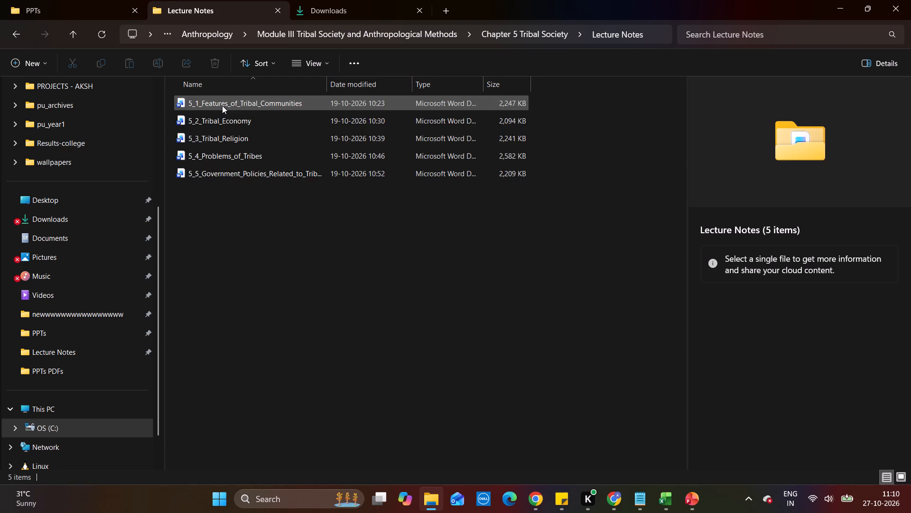
Return to the 5_1_Features_of_Tribal_Communities presentation and review its slides, ending on slide 8, Timeline of the Concept of Tribe.
click(72, 6)
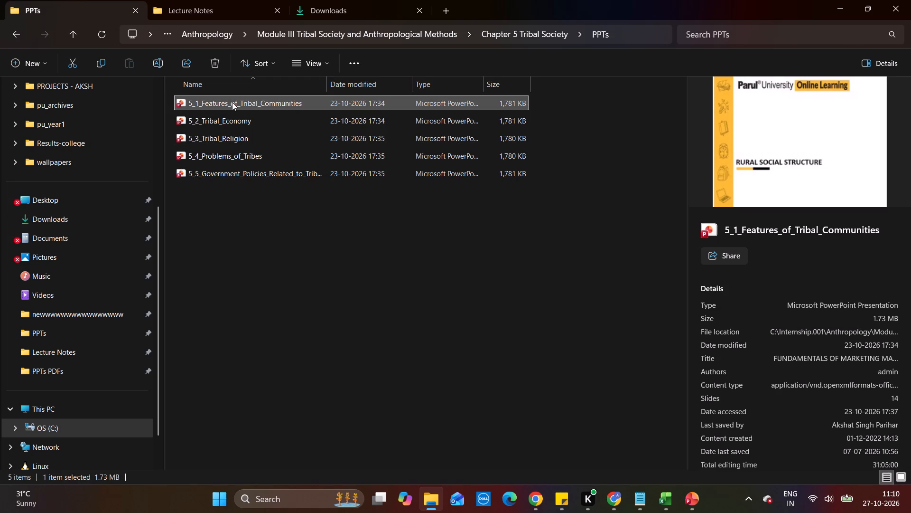
double_click(231, 100)
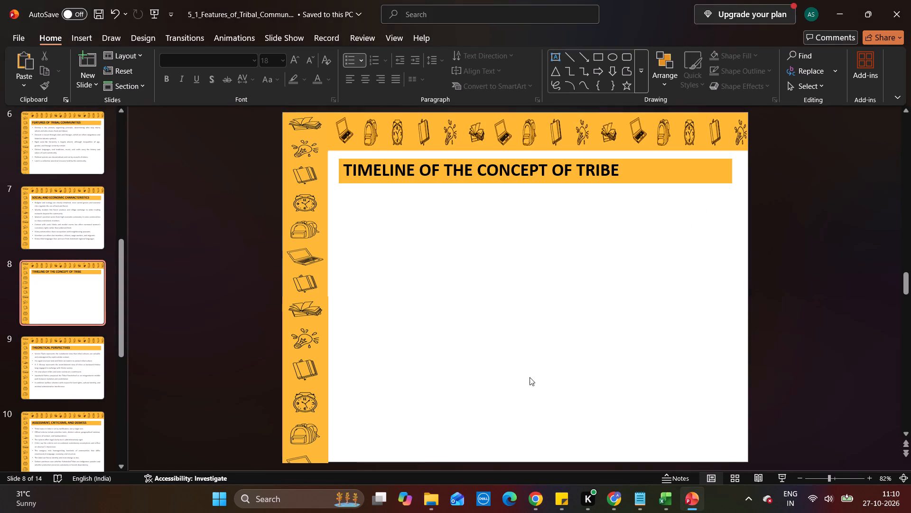
click(86, 231)
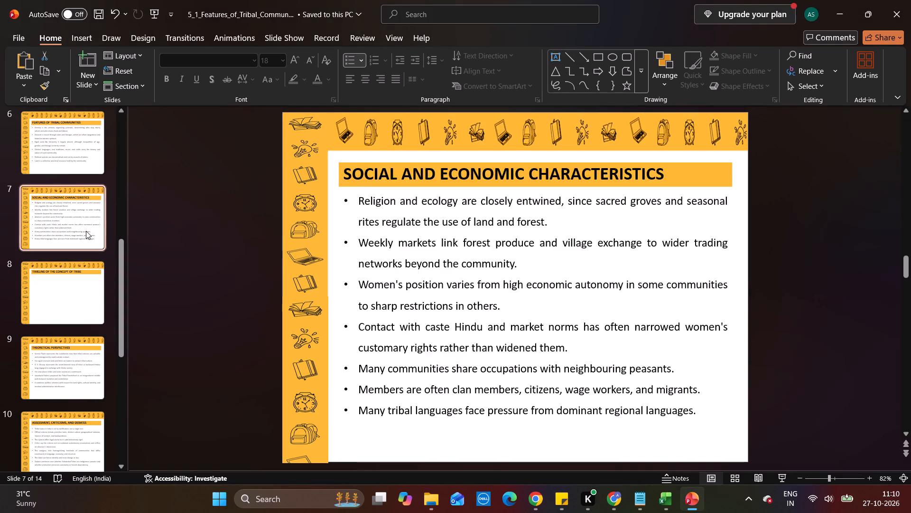
key(Down)
key(Down)
key(Down)
key(Down)
key(Down)
key(Down)
key(Down)
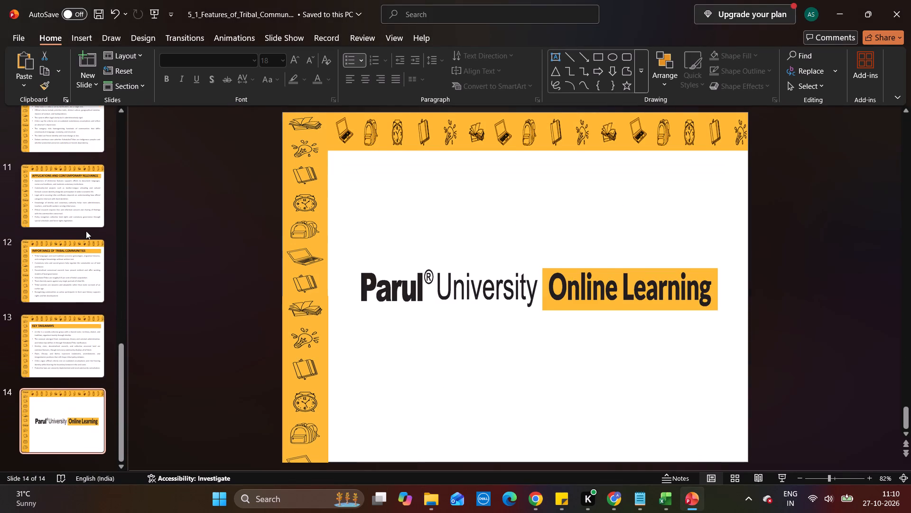
key(Up)
key(Up)
key(Up)
key(Up)
key(Up)
key(Up)
key(Up)
key(Up)
key(Up)
key(Up)
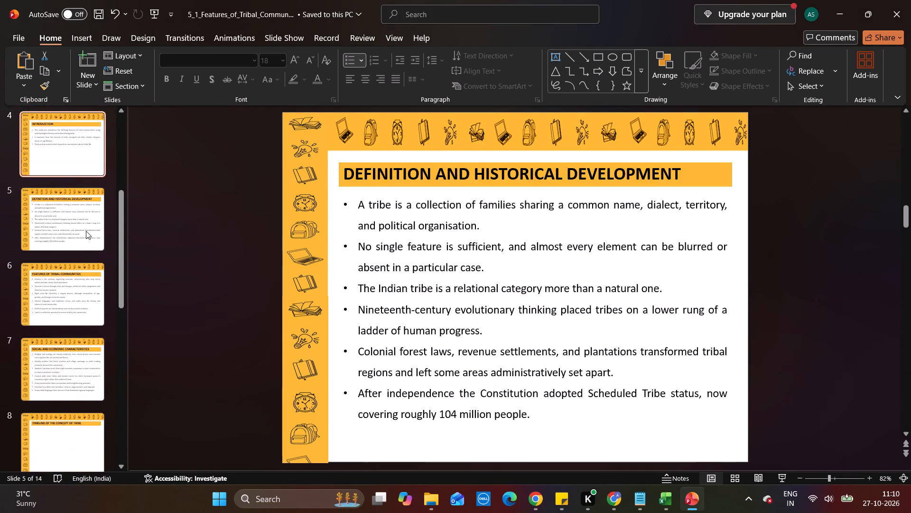
key(Up)
key(Up)
key(Up)
key(Down)
key(Down)
key(Down)
key(Down)
key(Down)
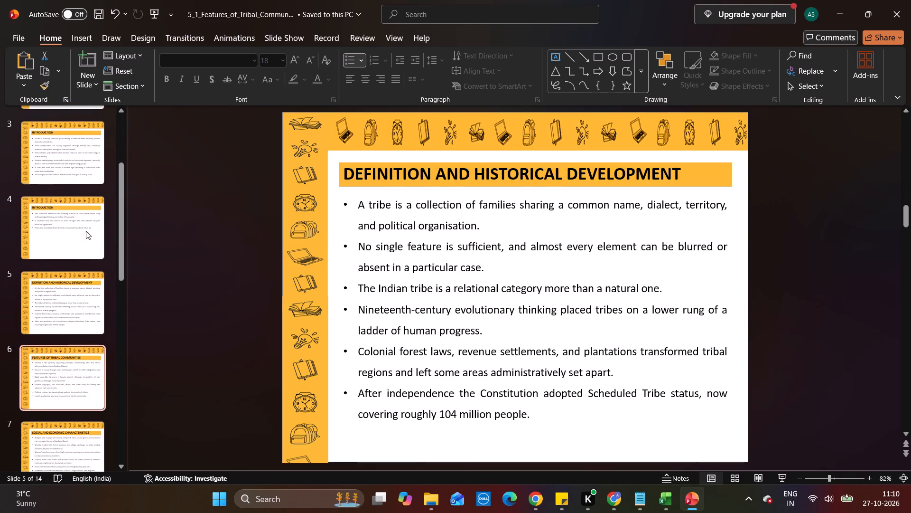
key(Down)
key(Down)
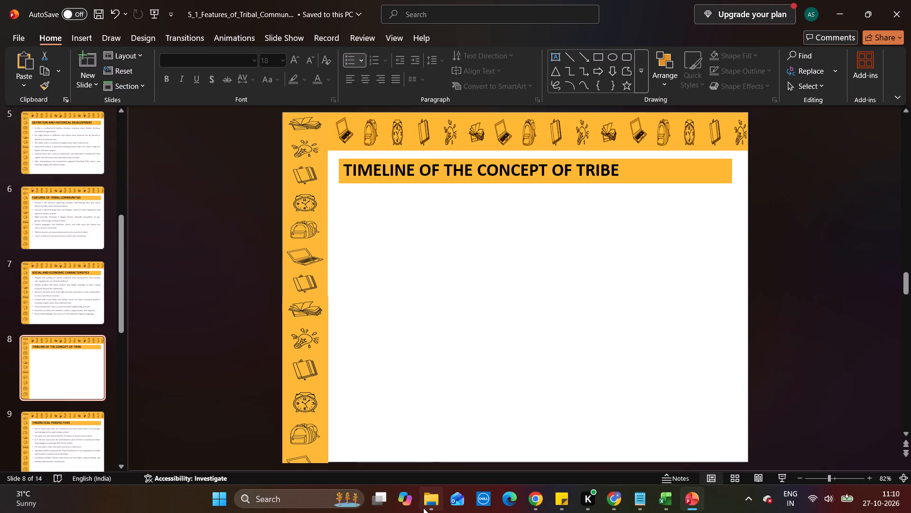
Open the 5_1_Features_of_Tribal_Communities lecture notes and copy the Fig-2 timeline picture, How the Idea of Tribe Developed.
click(423, 508)
click(228, 10)
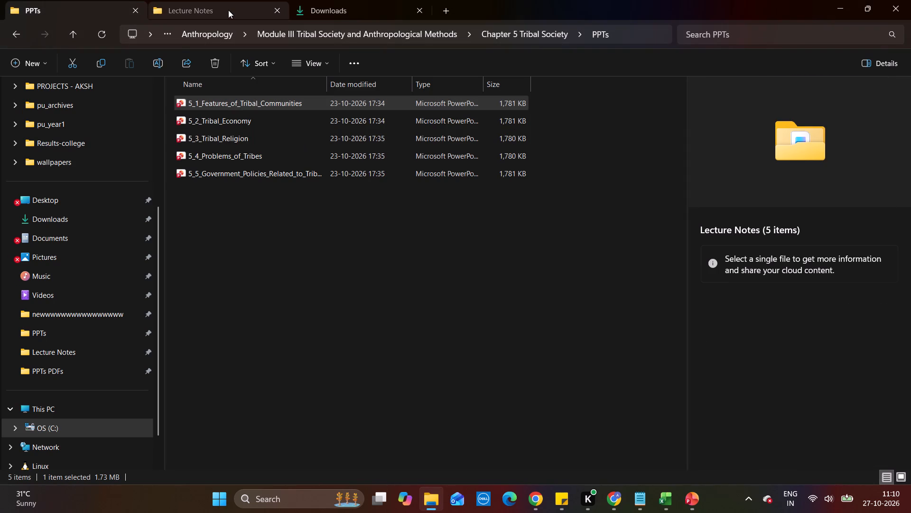
double_click(266, 102)
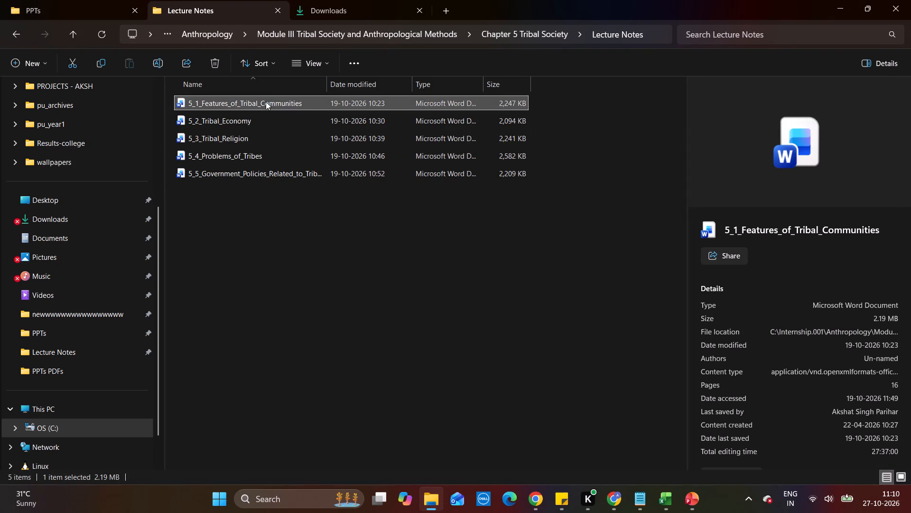
scroll(336, 201, down, 4)
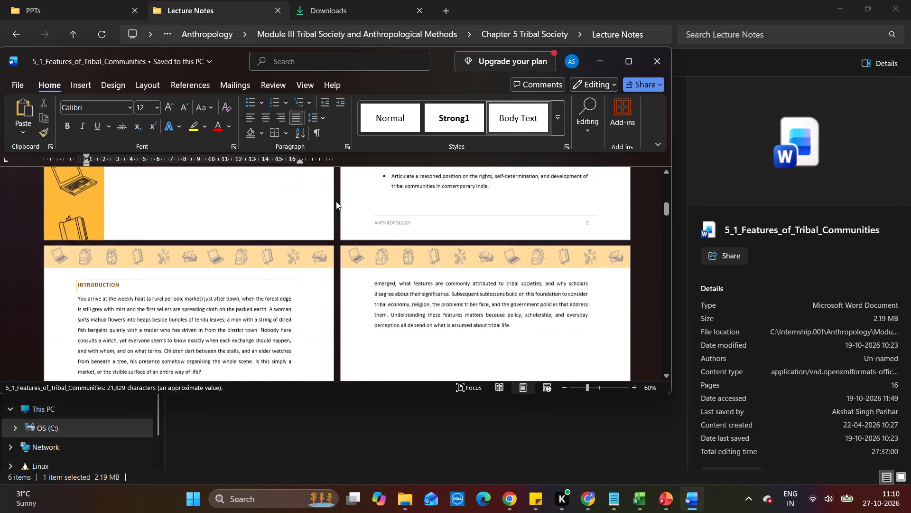
scroll(336, 201, down, 9)
click(194, 277)
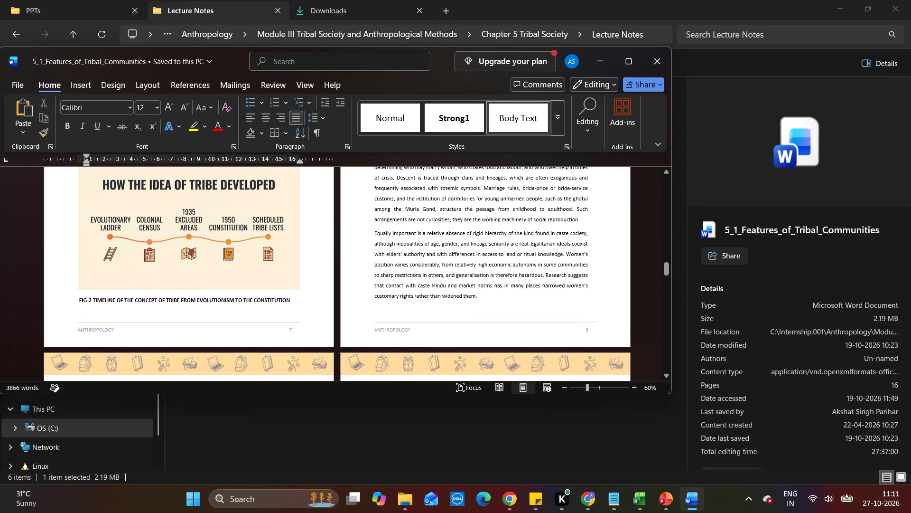
key(ctrl+c)
key(ctrl+c)
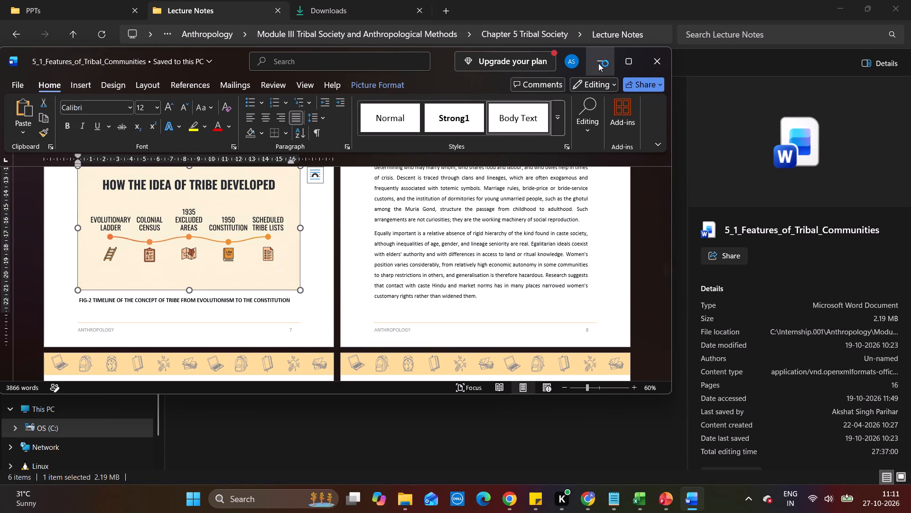
Paste the timeline figure onto slide 8 of the presentation and stretch it to the title bar's width, filling the blank area beneath the title.
click(598, 63)
click(662, 486)
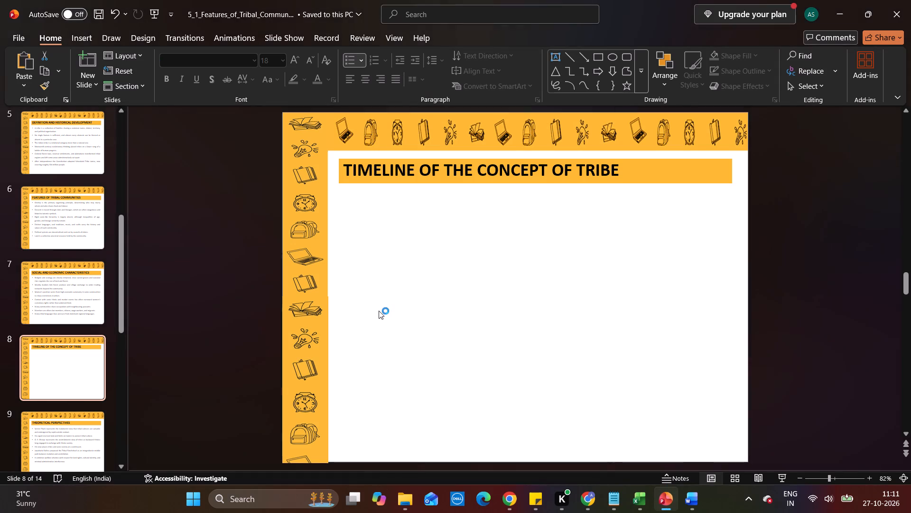
click(379, 311)
key(ctrl+v)
drag(479, 297, 514, 320)
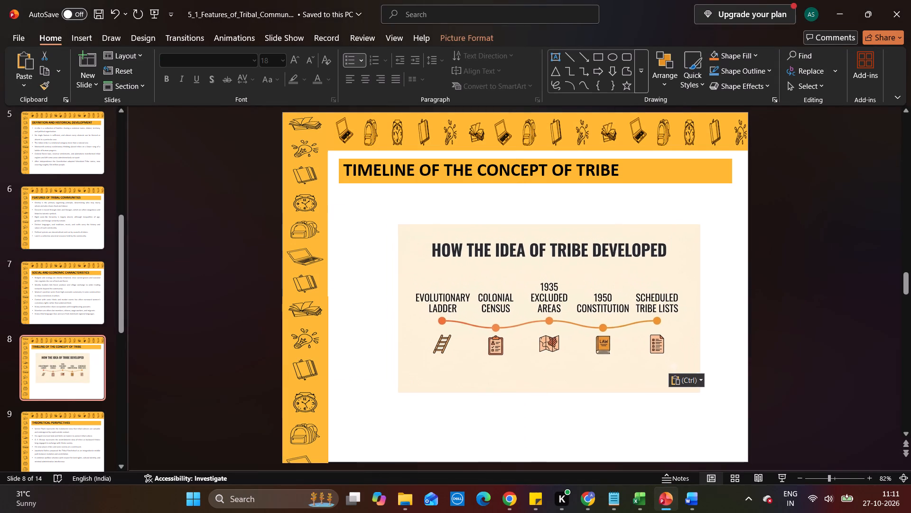
drag(514, 320, 499, 319)
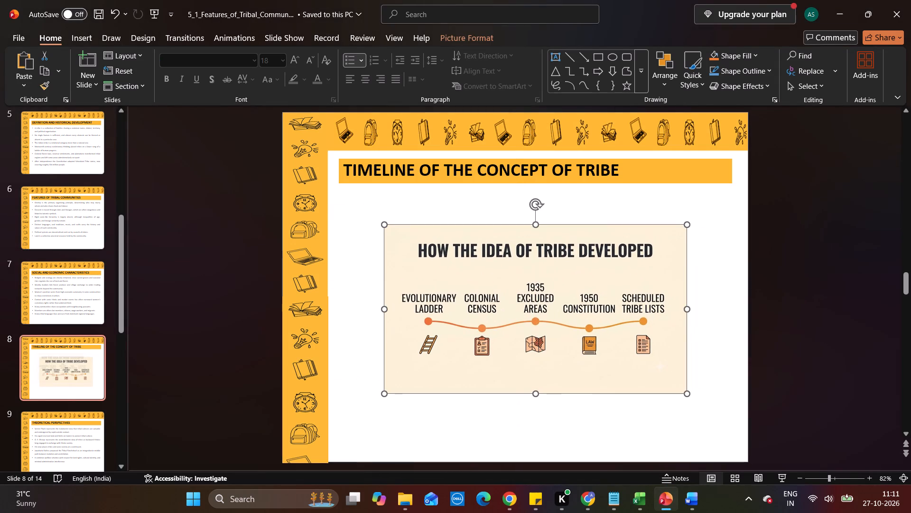
drag(534, 223, 533, 192)
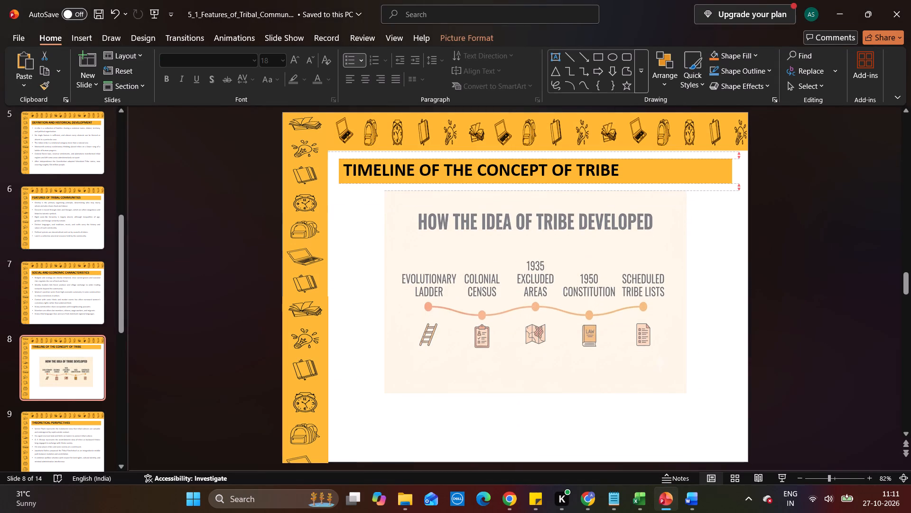
drag(533, 192, 533, 191)
drag(385, 293, 349, 294)
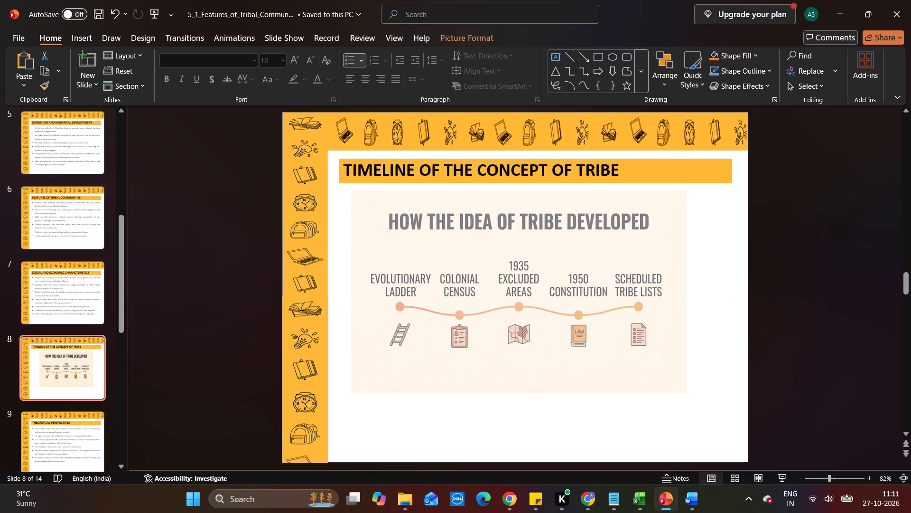
drag(349, 294, 340, 293)
drag(689, 293, 731, 292)
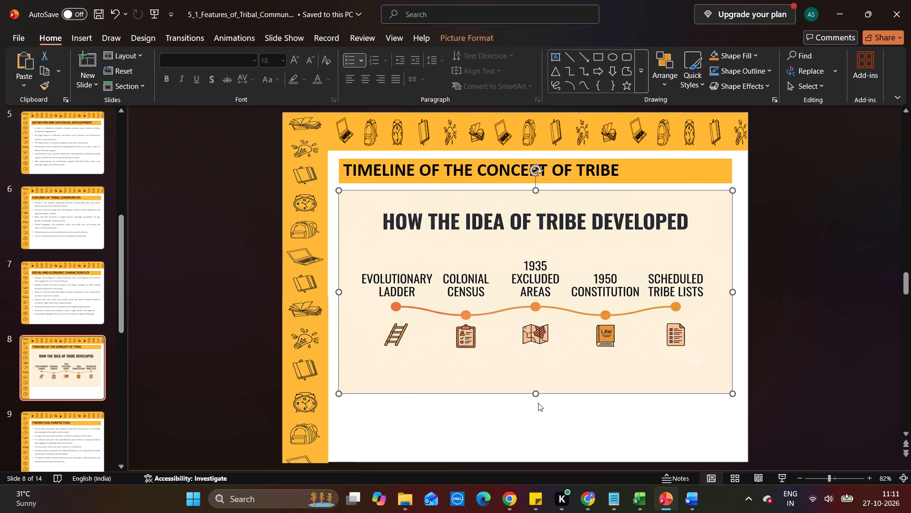
drag(534, 394, 547, 442)
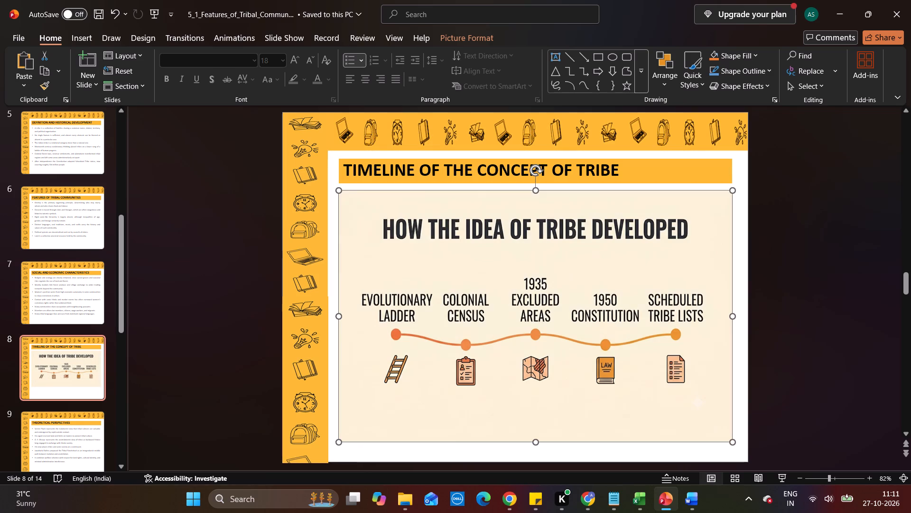
click(765, 300)
Save the 5_1_Features_of_Tribal_Communities presentation.
key(ctrl+s)
key(ctrl+s)
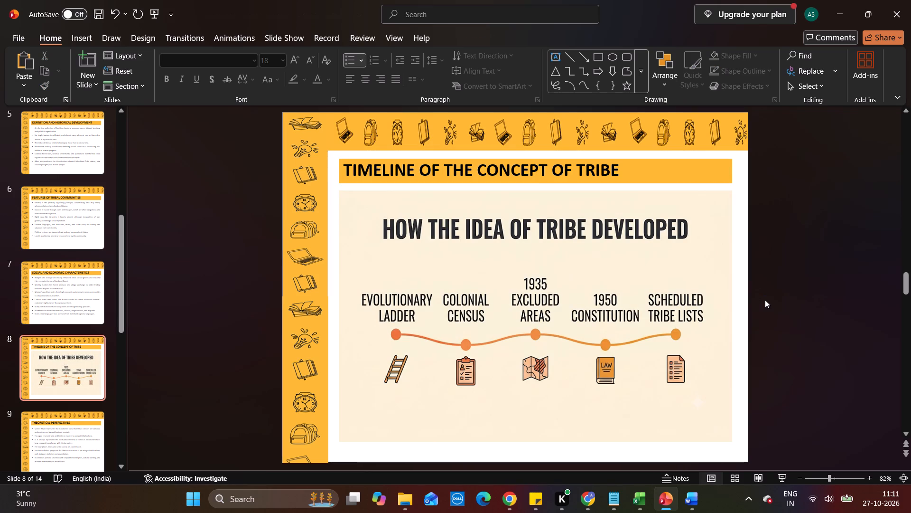
key(ctrl+s)
Export the presentation as a PDF named 5_1_Features_of_Tribal_Communities into Chapter 5 Tribal Society's PPTs PDFs folder.
click(18, 32)
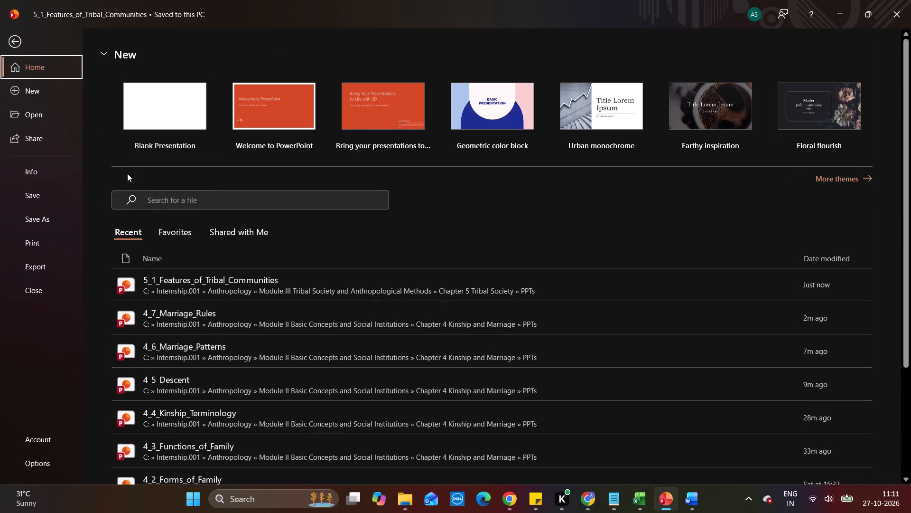
click(44, 211)
click(134, 308)
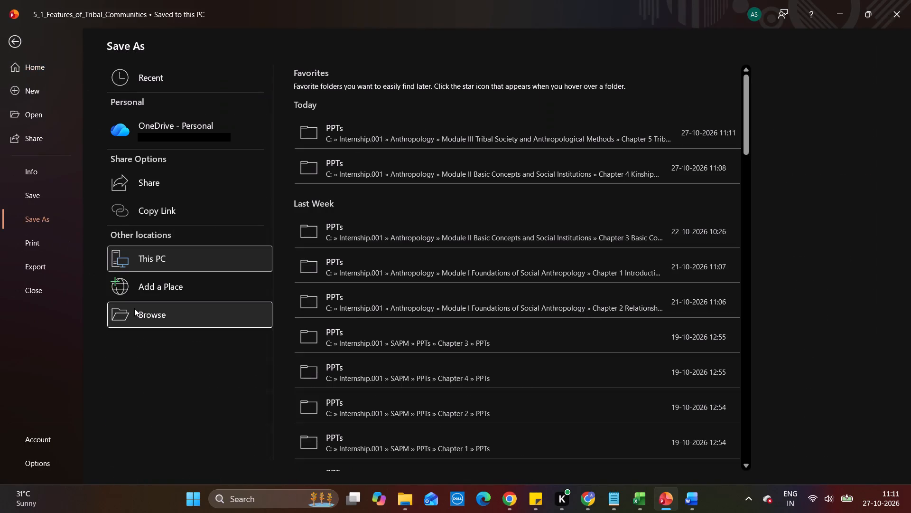
drag(194, 39, 204, 87)
click(204, 87)
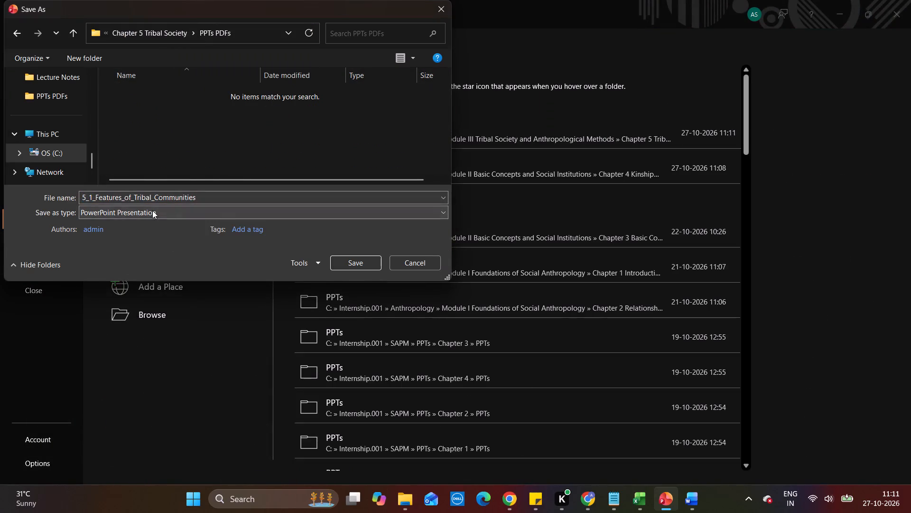
click(152, 210)
click(104, 251)
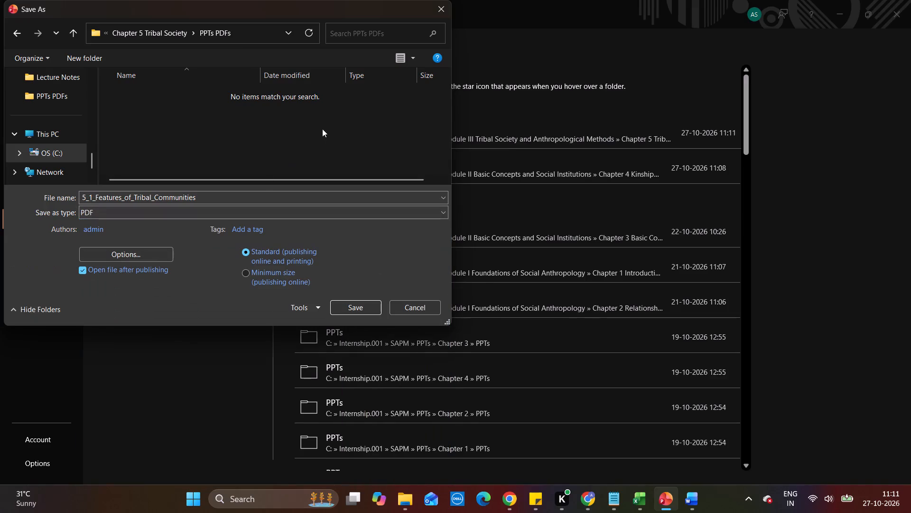
click(357, 305)
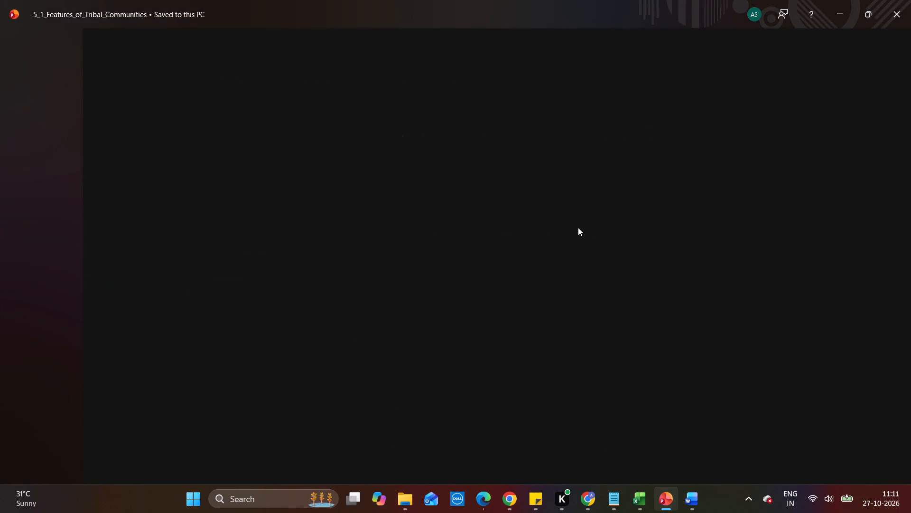
Look through the exported 5_1_Features_of_Tribal_Communities PDF to check the layout of its pages.
scroll(578, 228, down, 3)
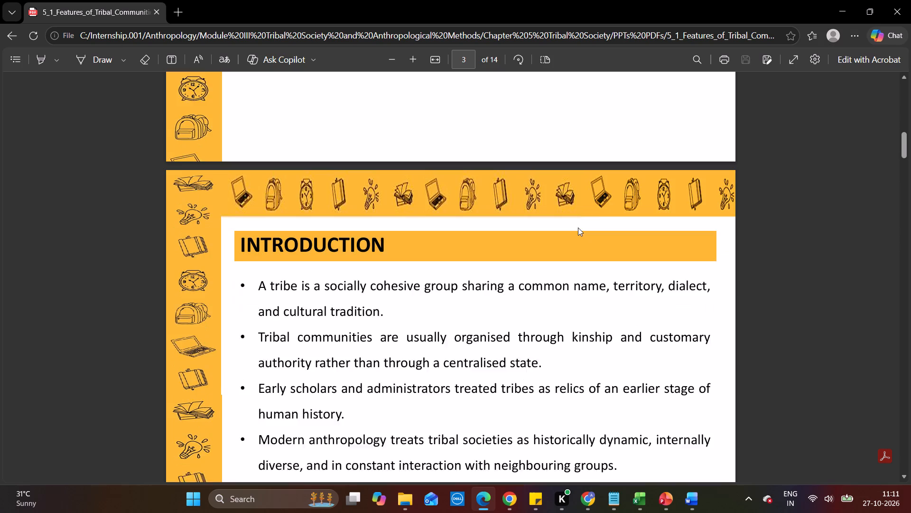
scroll(578, 228, down, 7)
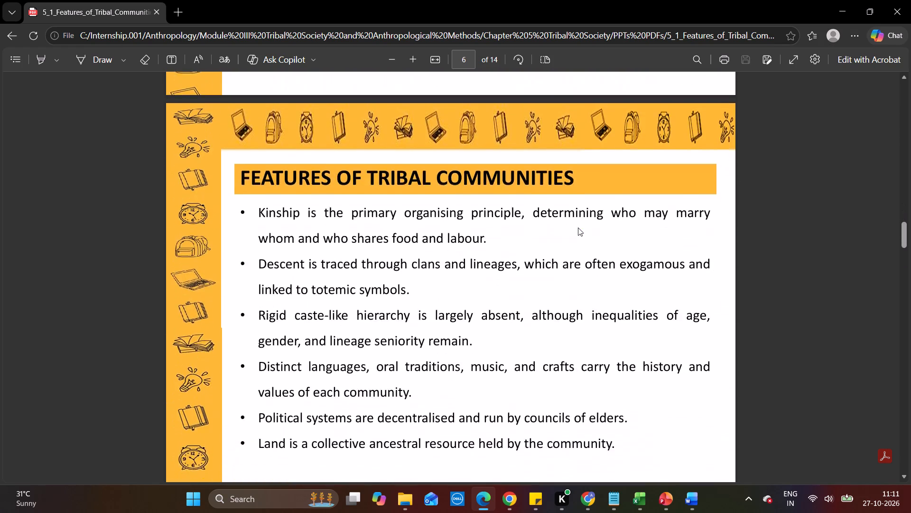
scroll(578, 228, down, 6)
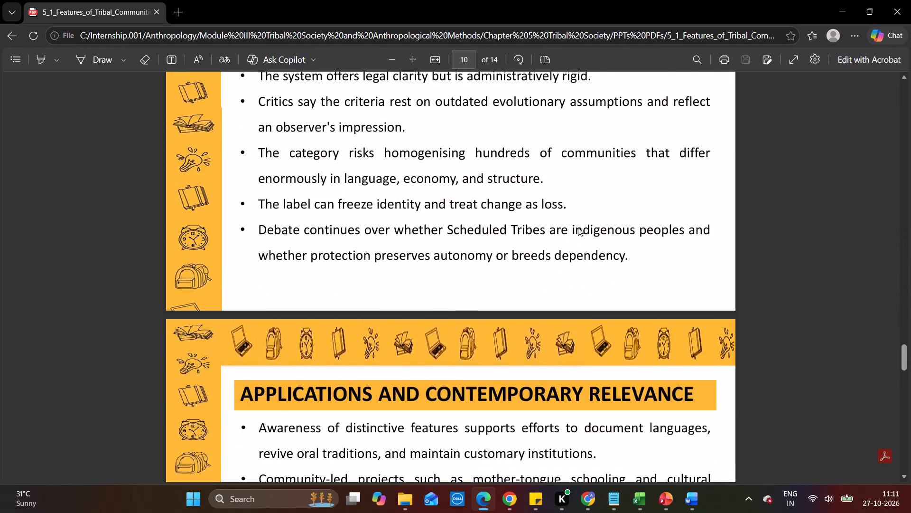
scroll(578, 228, down, 4)
scroll(578, 228, up, 11)
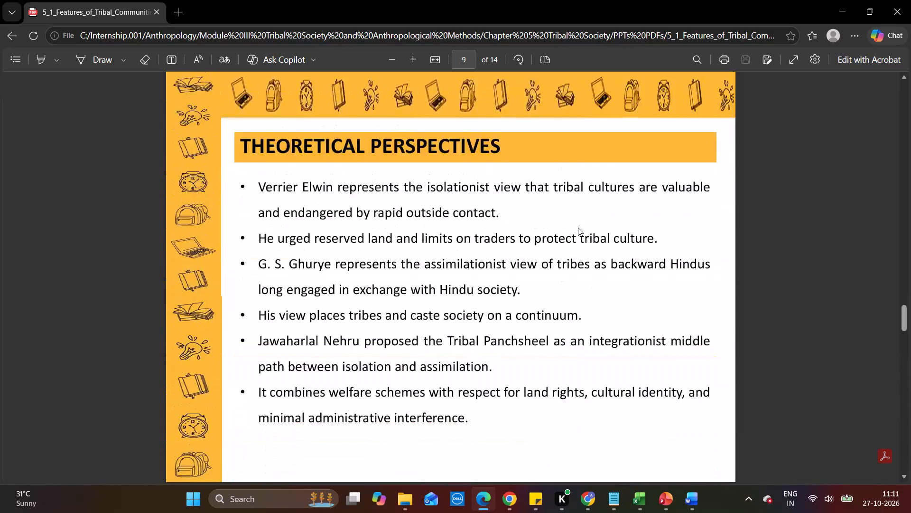
scroll(578, 228, up, 12)
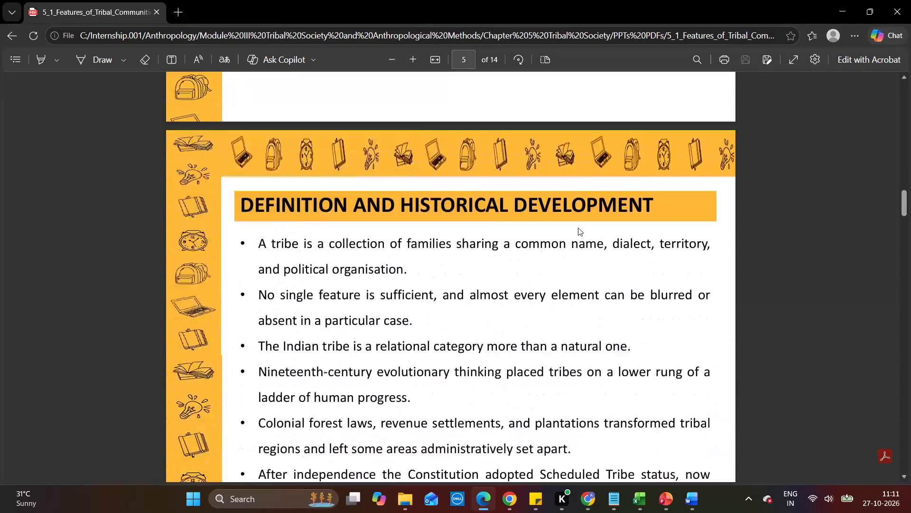
scroll(578, 228, up, 10)
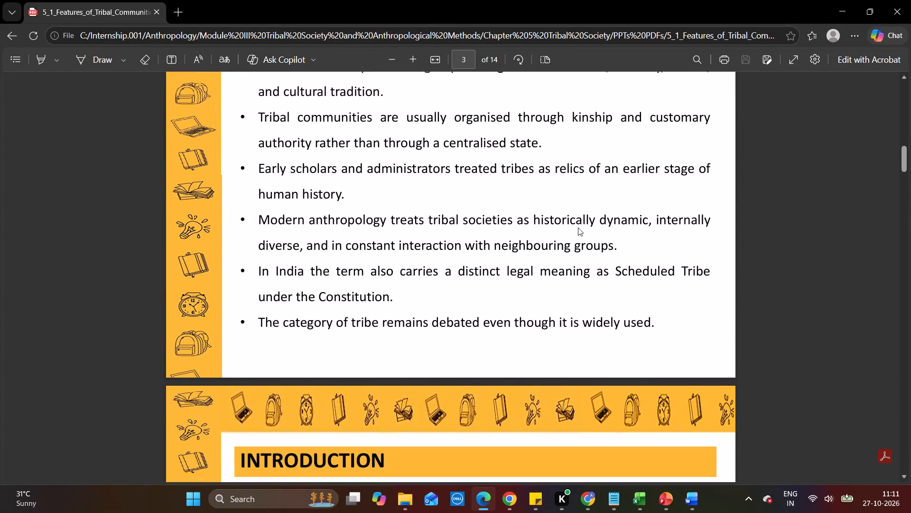
Close the exported 5_1_Features_of_Tribal_Communities PDF, save the presentation again and close it.
scroll(578, 228, up, 1)
click(910, 0)
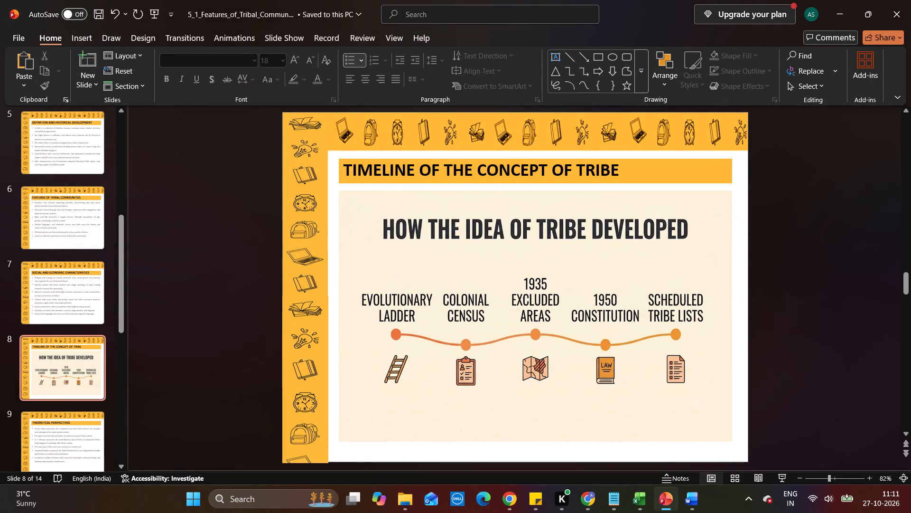
click(203, 287)
key(ctrl+s)
click(910, 0)
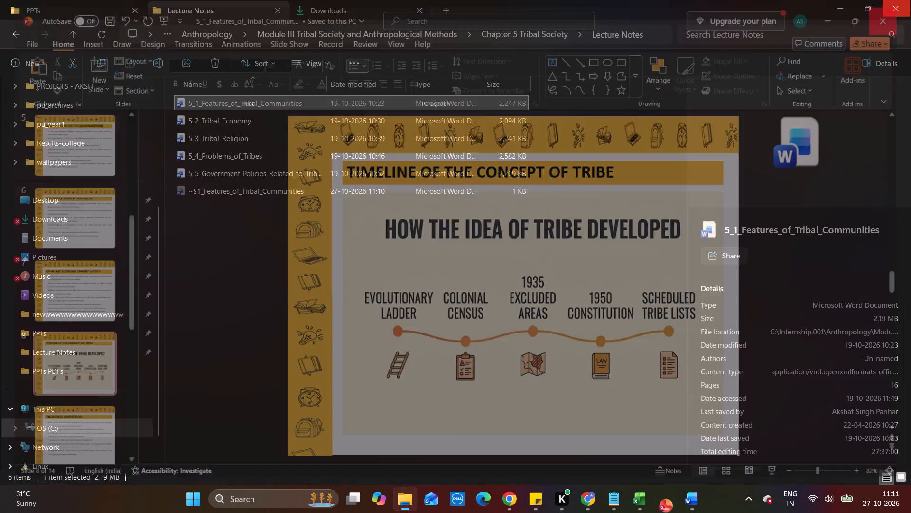
Open the 5_2_Tribal_Economy lecture notes and copy the Tribal Livelihoods figure, captioned FIG-2 Range of Tribal Livelihood Forms.
double_click(252, 121)
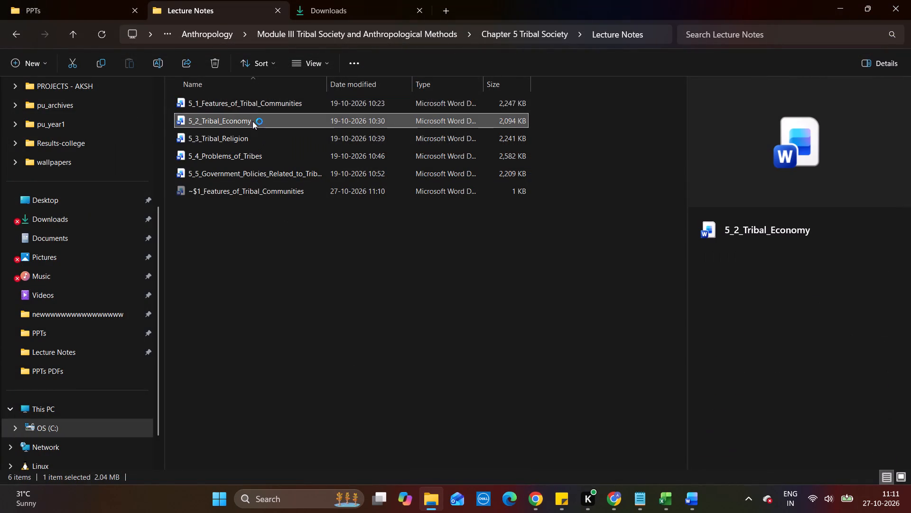
scroll(315, 266, down, 2)
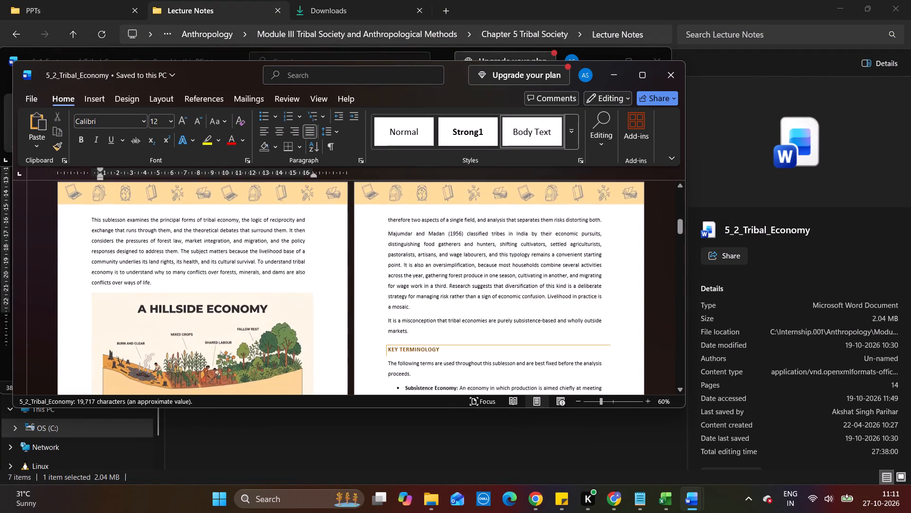
scroll(315, 266, down, 5)
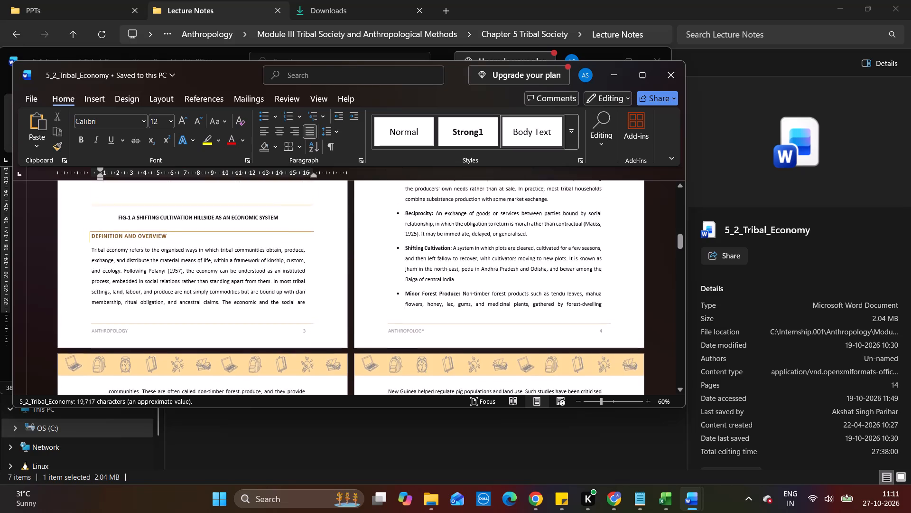
scroll(315, 266, down, 3)
click(458, 297)
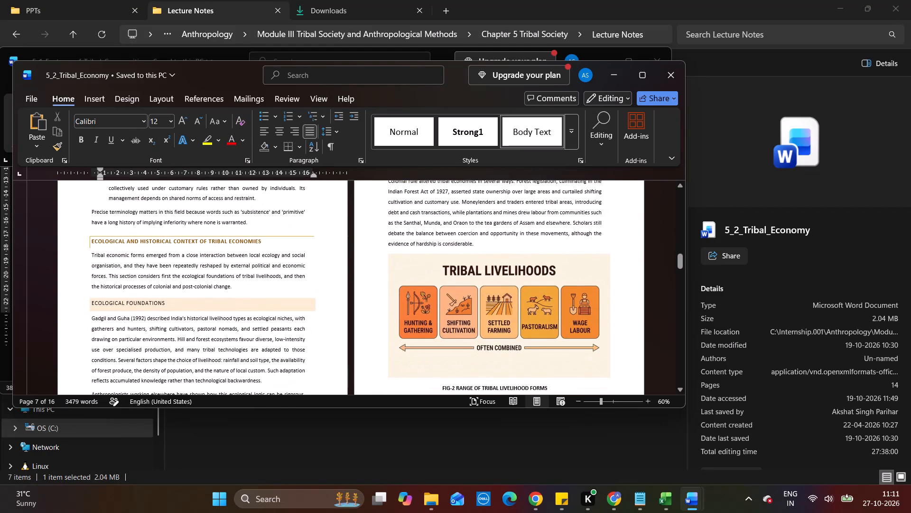
key(ctrl+c)
key(ctrl+c)
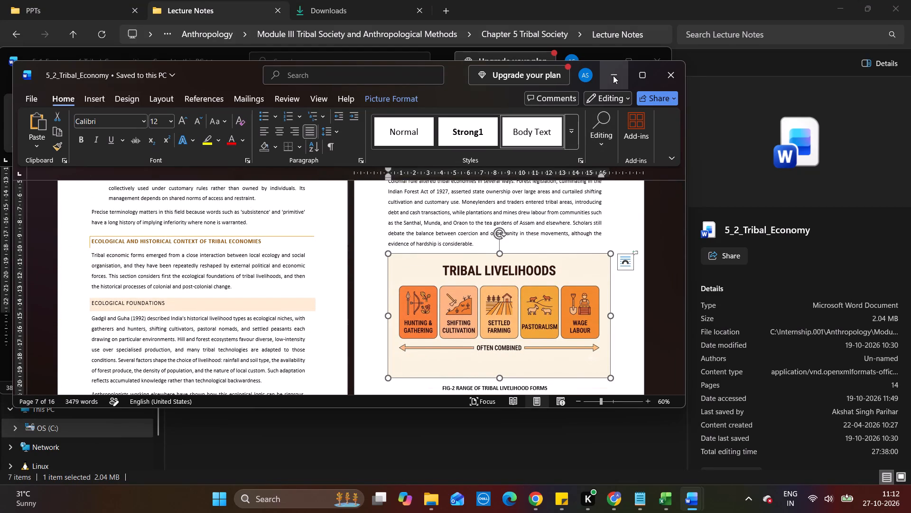
Minimise the 5_2_Tribal_Economy notes and close the 5_1_Features_of_Tribal_Communities notes.
click(613, 76)
click(647, 69)
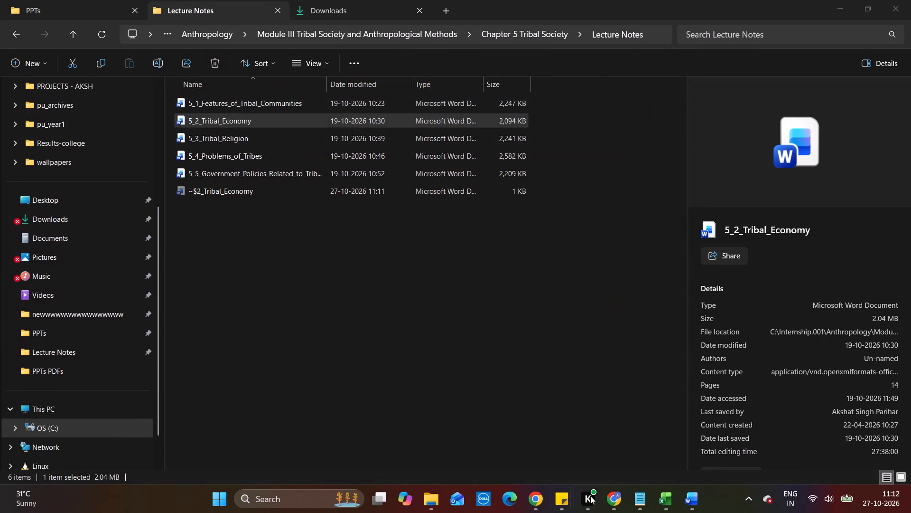
Open the 5_2_Tribal_Economy presentation from Chapter 5's PPTs folder and enable editing.
click(72, 8)
double_click(245, 119)
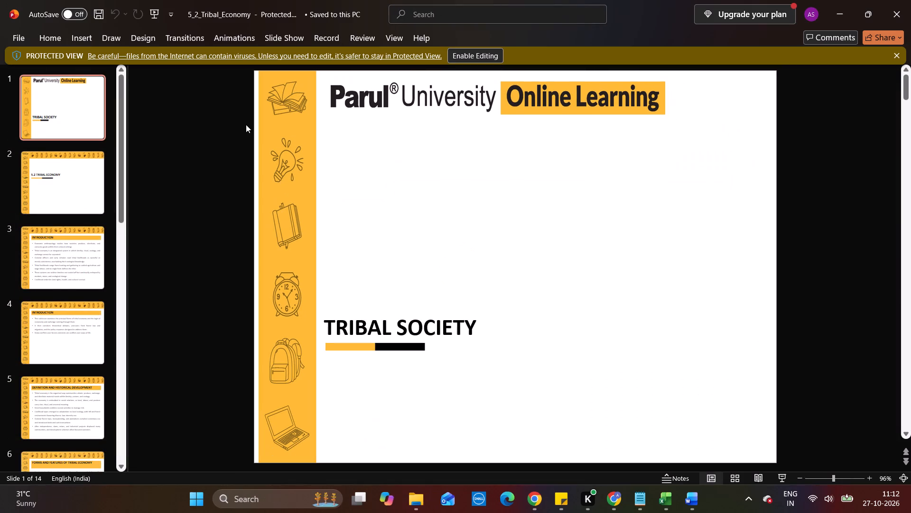
click(475, 53)
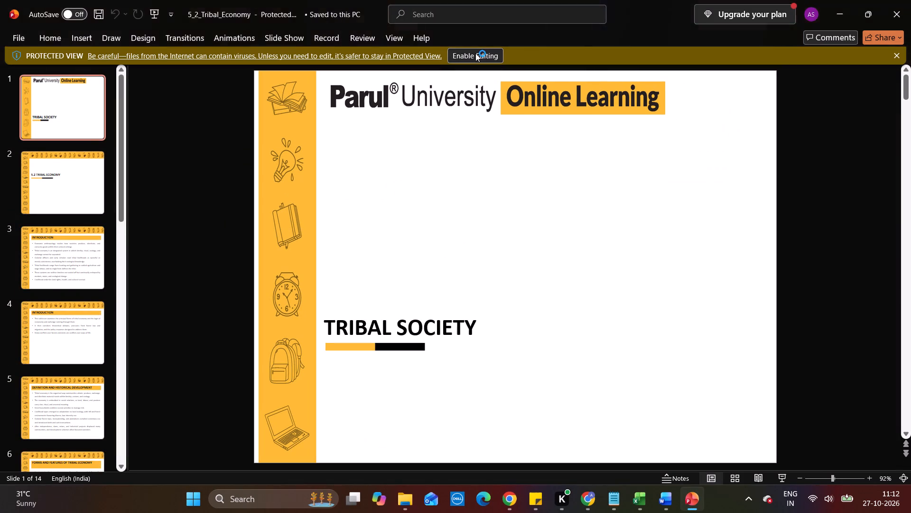
Replace the old picture on slide 8, Range of Tribal Livelihood Forms, with the copied Tribal Livelihoods figure.
scroll(53, 323, down, 1)
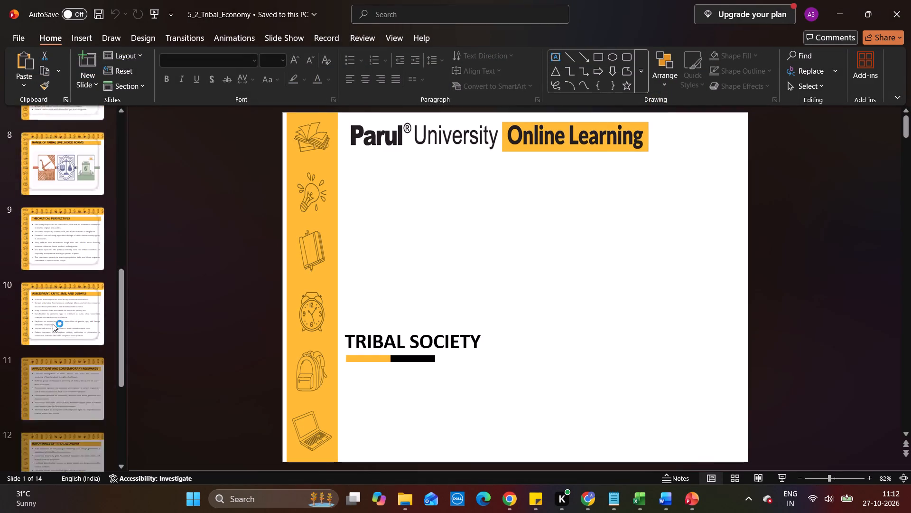
scroll(53, 323, down, 2)
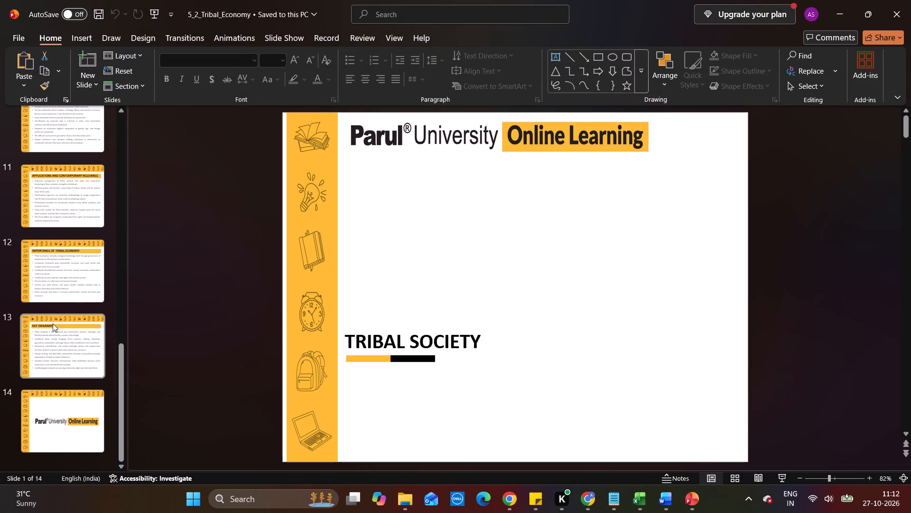
scroll(61, 249, up, 1)
click(62, 231)
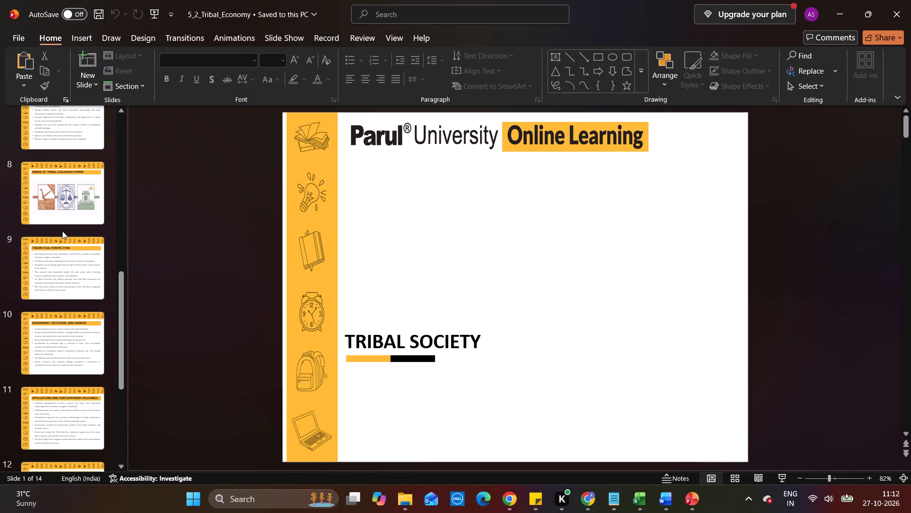
click(67, 211)
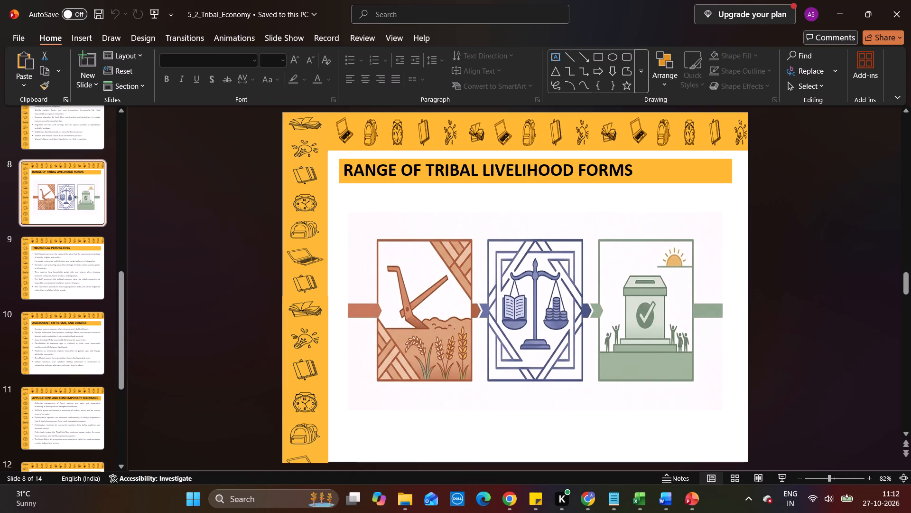
click(503, 351)
key(BackSpace)
key(ctrl+v)
Move and stretch the Tribal Livelihoods figure to the title bar's width, filling the blank area beneath the title on slide 8.
drag(497, 301, 521, 321)
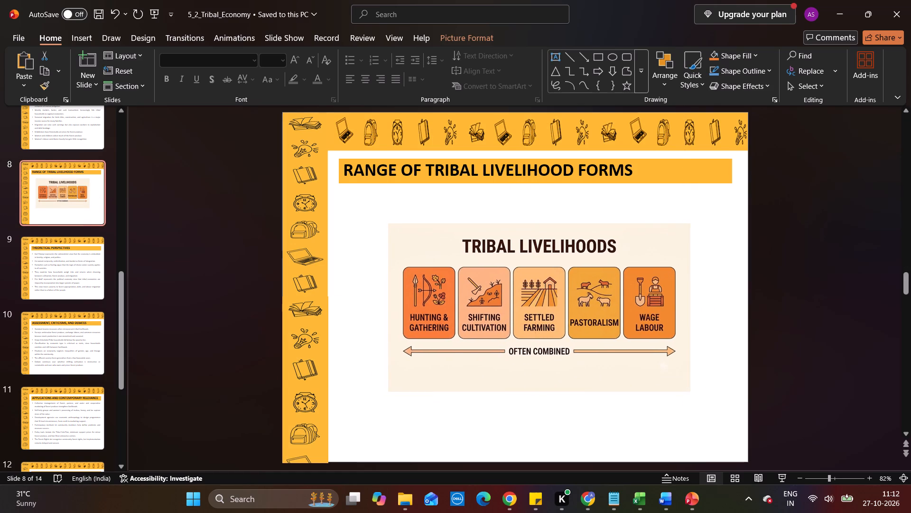
drag(527, 305, 521, 305)
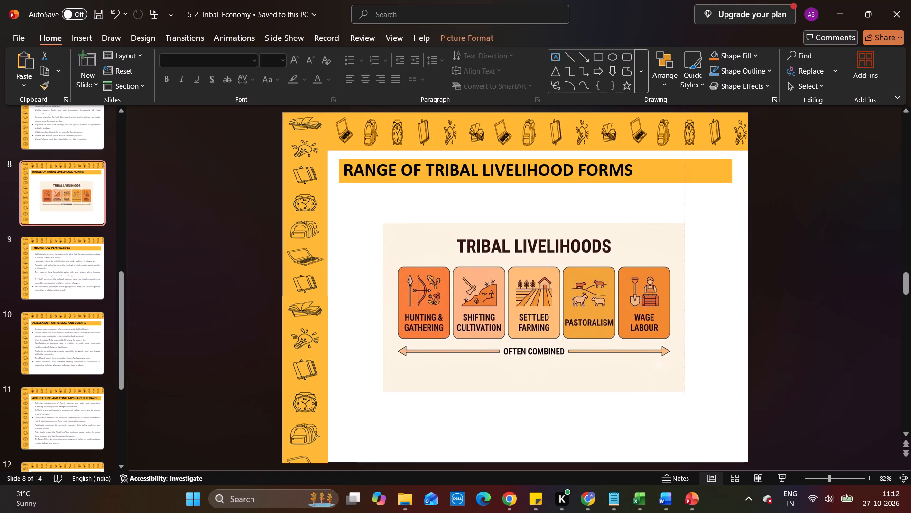
drag(521, 305, 521, 305)
drag(534, 224, 536, 190)
drag(381, 290, 335, 287)
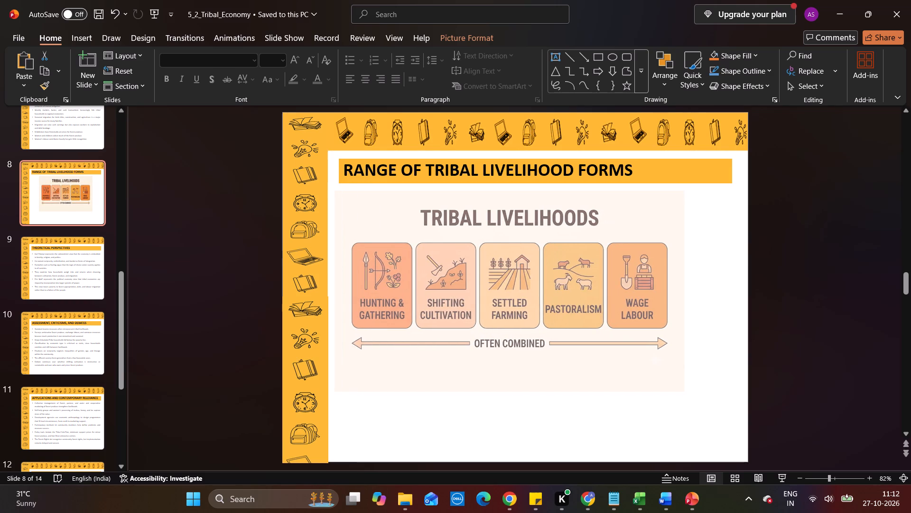
drag(335, 287, 338, 286)
drag(687, 291, 703, 290)
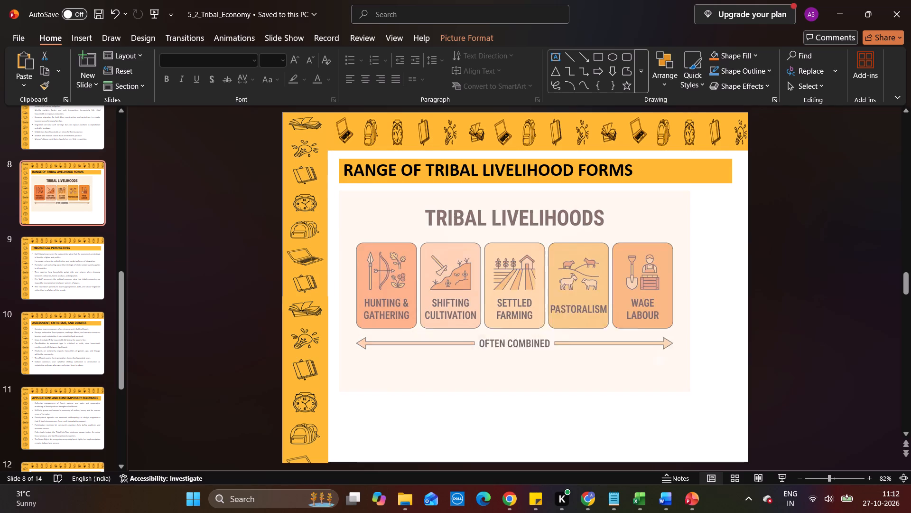
drag(703, 290, 736, 290)
drag(536, 393, 536, 396)
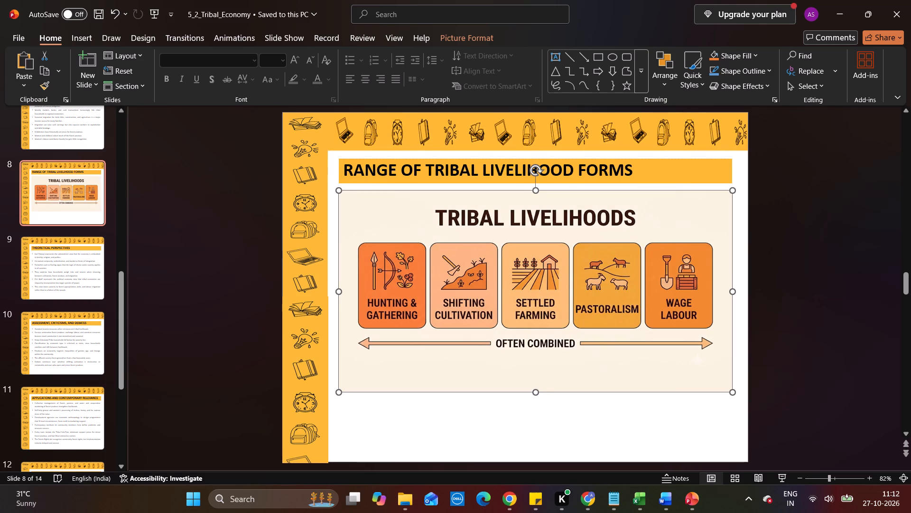
drag(536, 396, 535, 442)
click(779, 317)
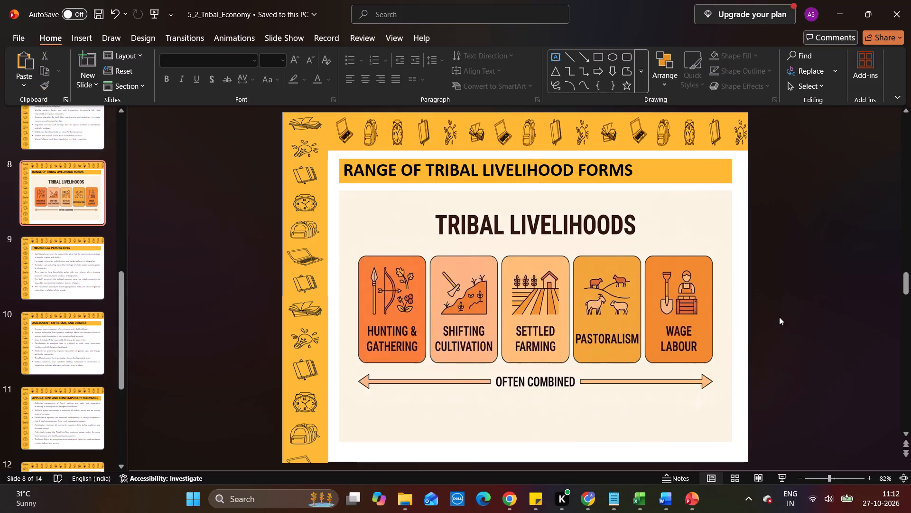
Save the 5_2_Tribal_Economy presentation.
key(ctrl+s)
key(ctrl+s)
Export the presentation as a PDF named 5_2_Tribal_Economy into Chapter 5 Tribal Society's PPTs PDFs folder.
click(17, 28)
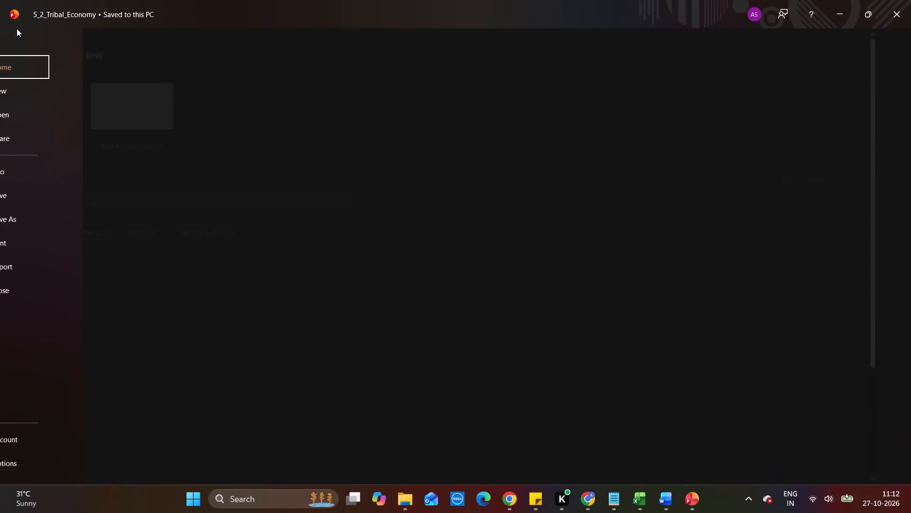
click(52, 216)
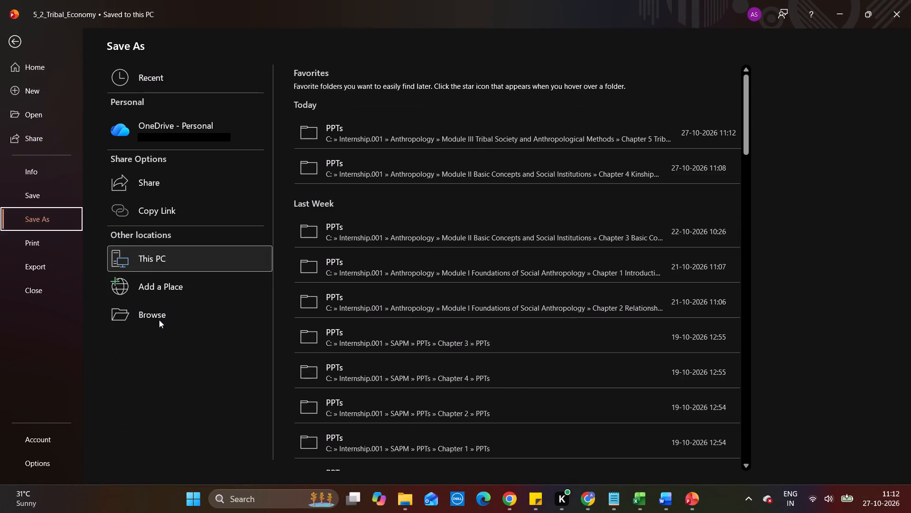
click(159, 320)
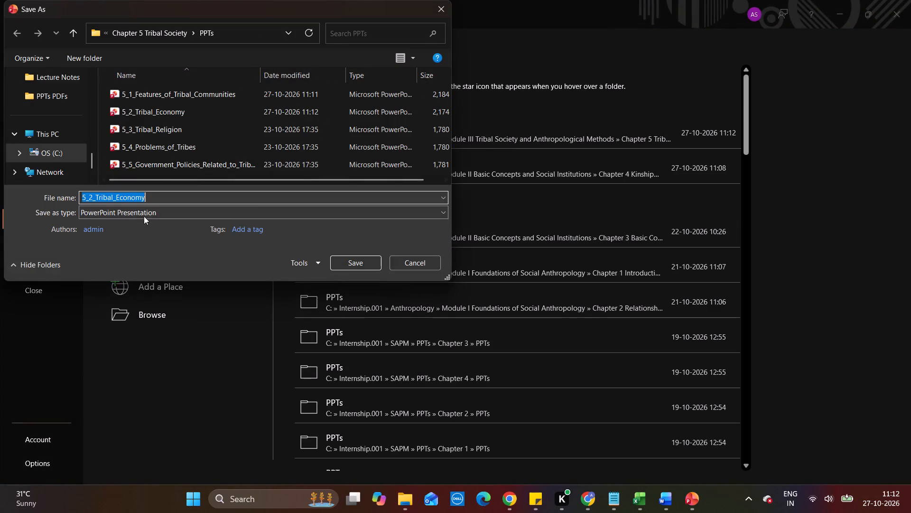
click(143, 216)
click(125, 256)
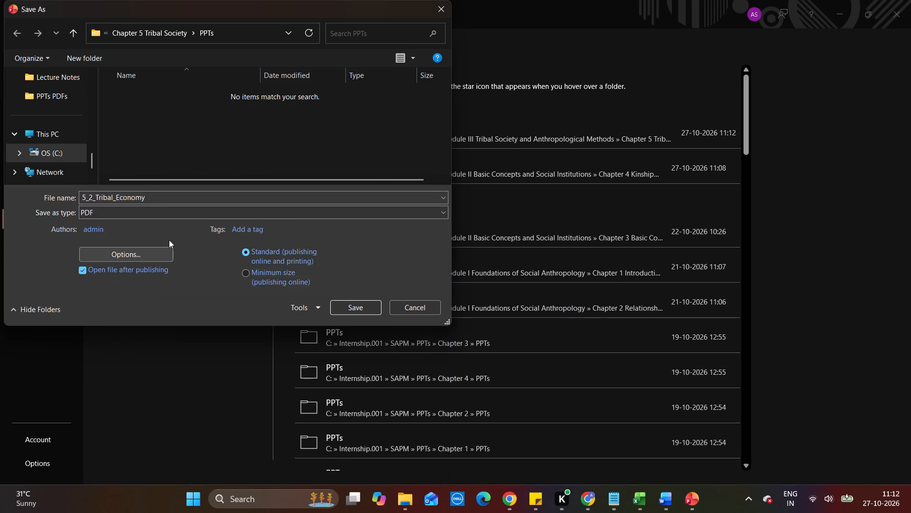
drag(193, 33, 201, 87)
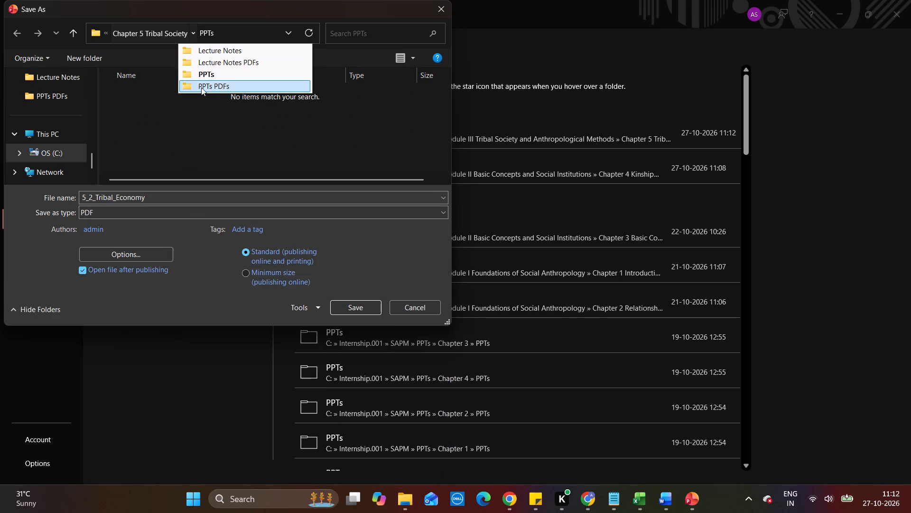
click(201, 87)
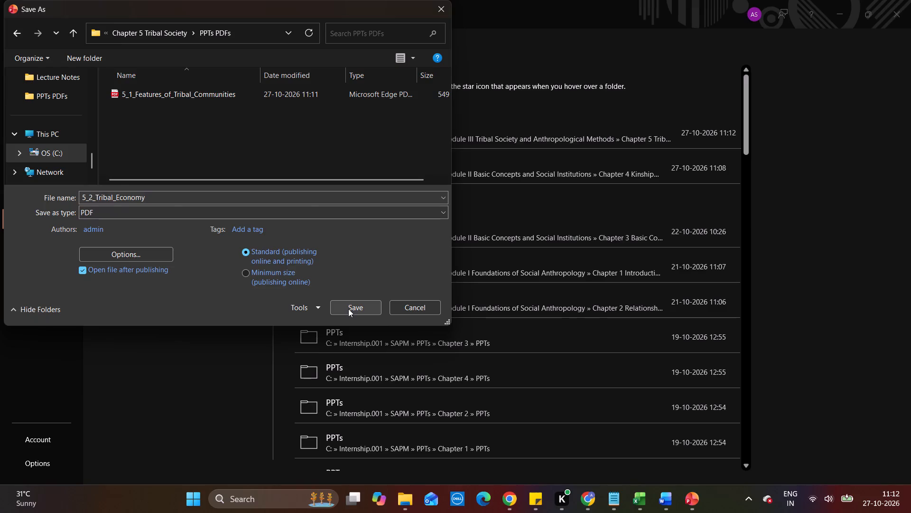
click(348, 309)
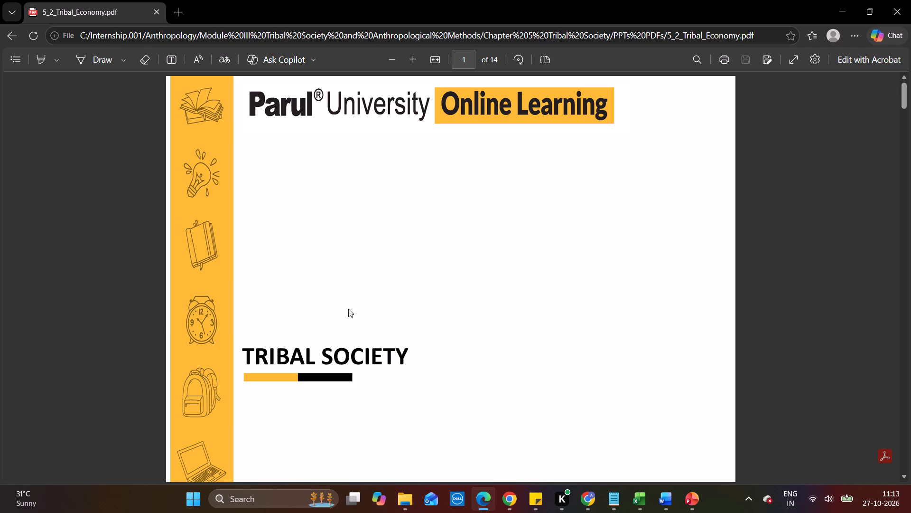
Look through the exported 5_2_Tribal_Economy PDF to check its pages, and close it.
scroll(348, 309, down, 14)
scroll(348, 309, up, 1)
scroll(348, 309, down, 8)
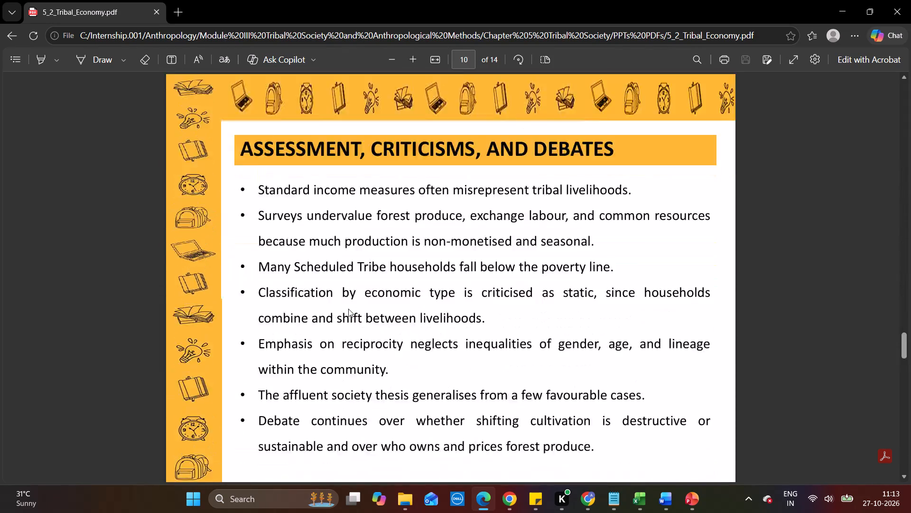
scroll(348, 309, down, 8)
click(910, 2)
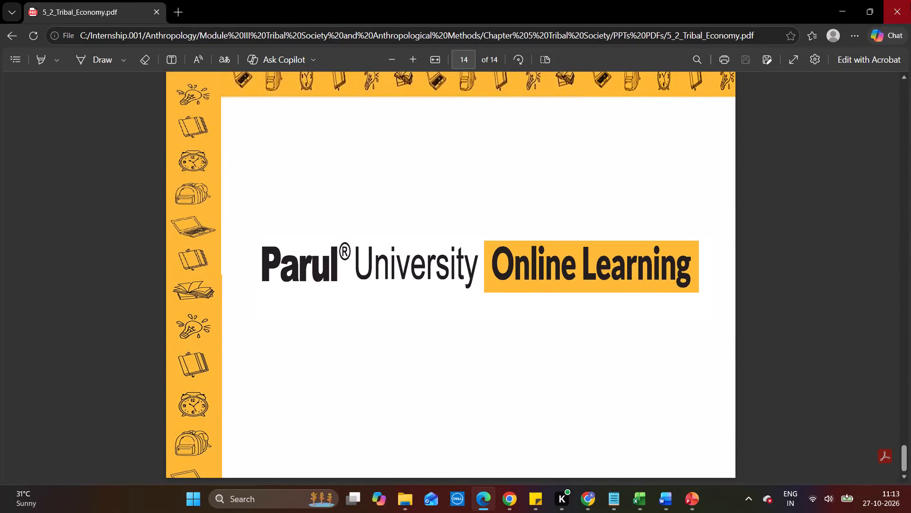
Reduce the height of the title bar on slide 6, Forms and Features of Tribal Economy, to fit its single line of text.
scroll(66, 219, up, 2)
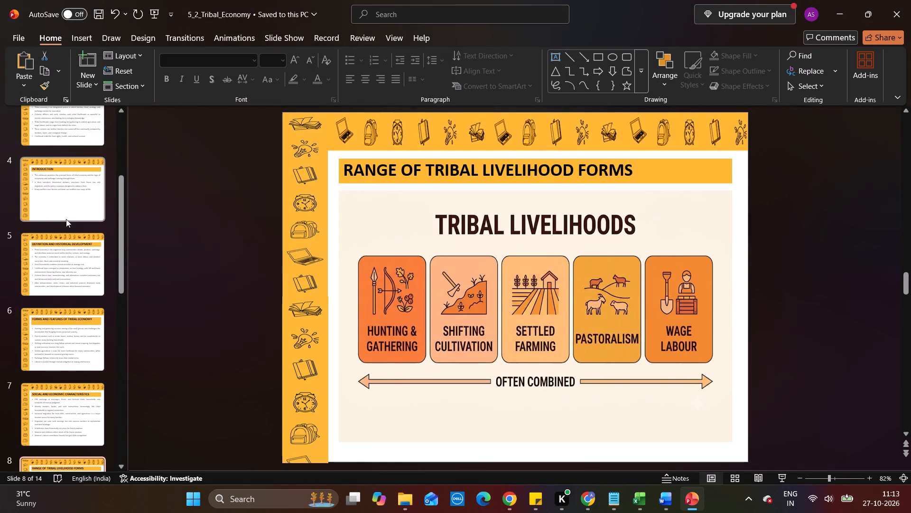
click(66, 219)
click(70, 348)
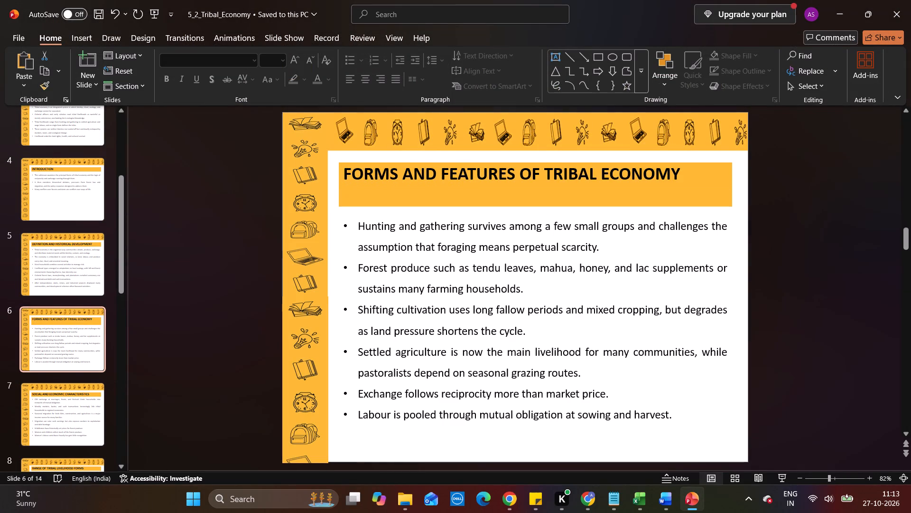
click(508, 197)
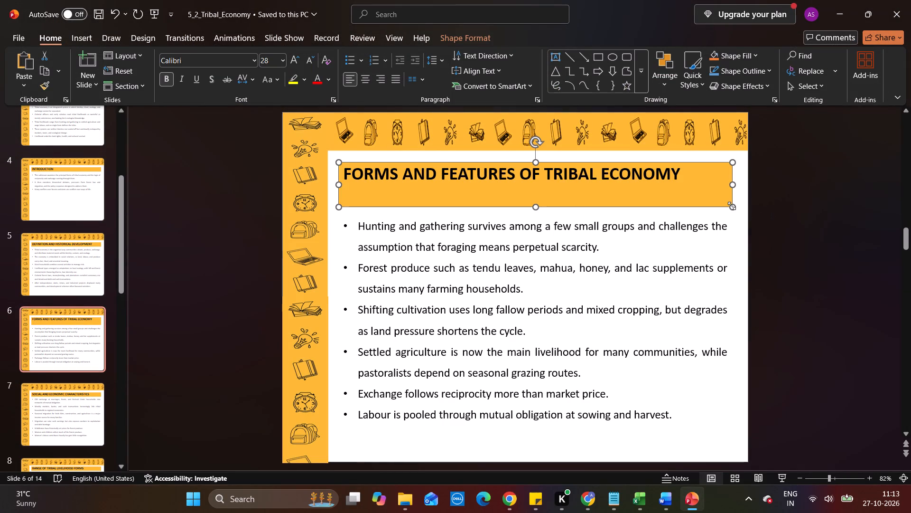
drag(732, 206, 733, 182)
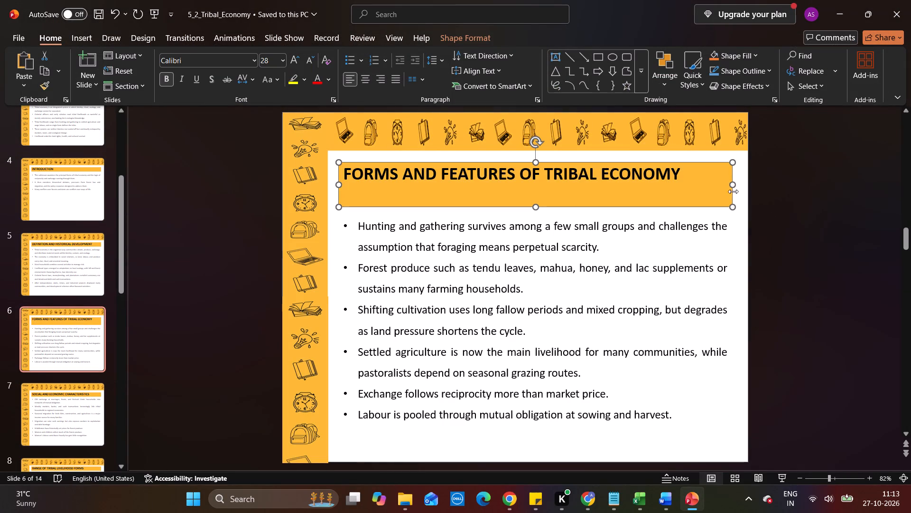
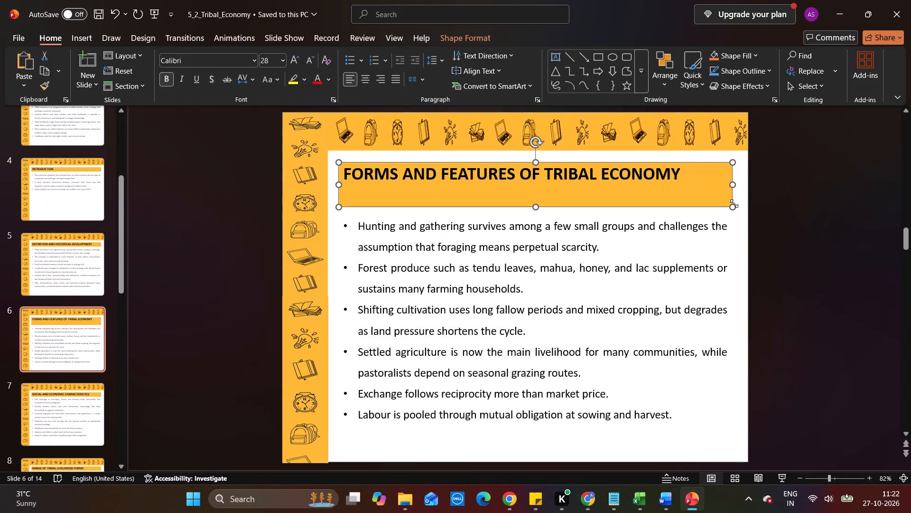
Shorten the title bar of slide 6, Forms and Features of Tribal Economy, to the height of its single text line.
drag(734, 203, 733, 184)
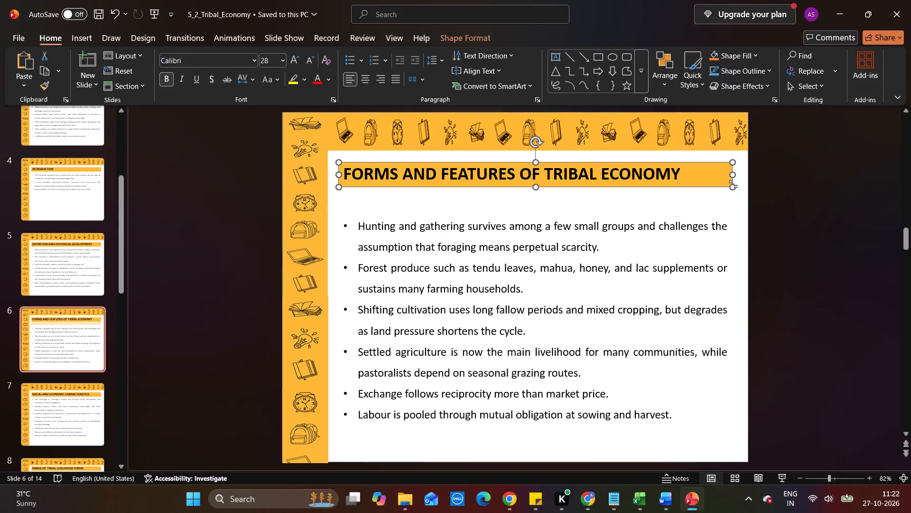
Move slide 6's bulleted text box up to sit directly beneath the title bar, and save the presentation.
click(596, 272)
drag(587, 209, 586, 193)
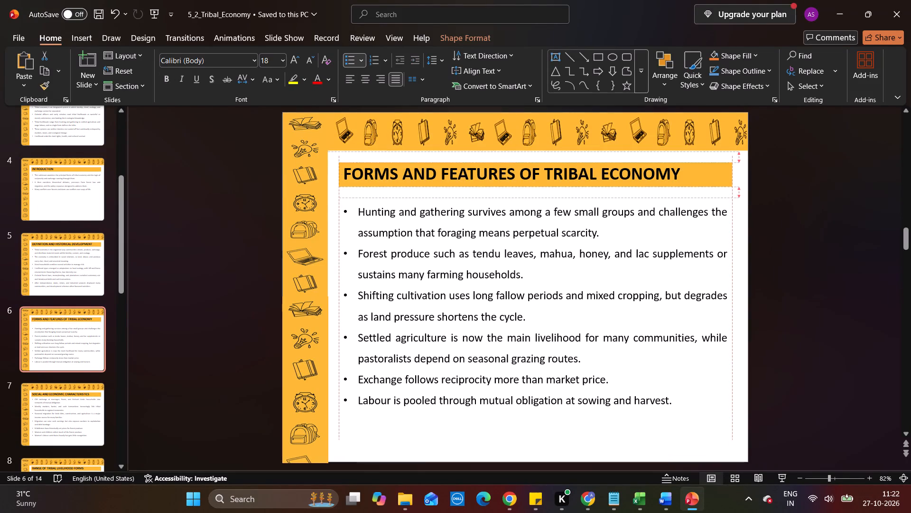
drag(586, 193, 586, 188)
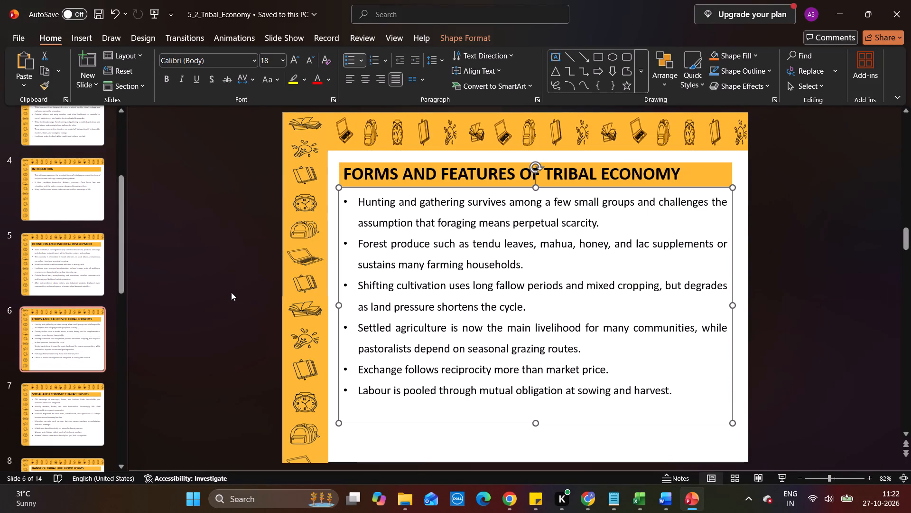
click(231, 292)
key(ctrl+s)
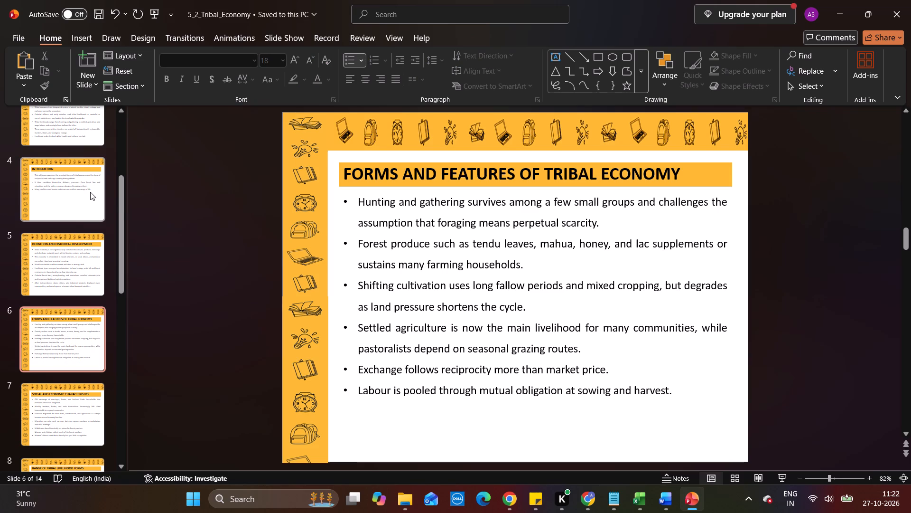
Look through slides 4 to 14 to check their title bars and text layout, and save the presentation again.
click(88, 191)
key(Down)
key(Down)
key(Down)
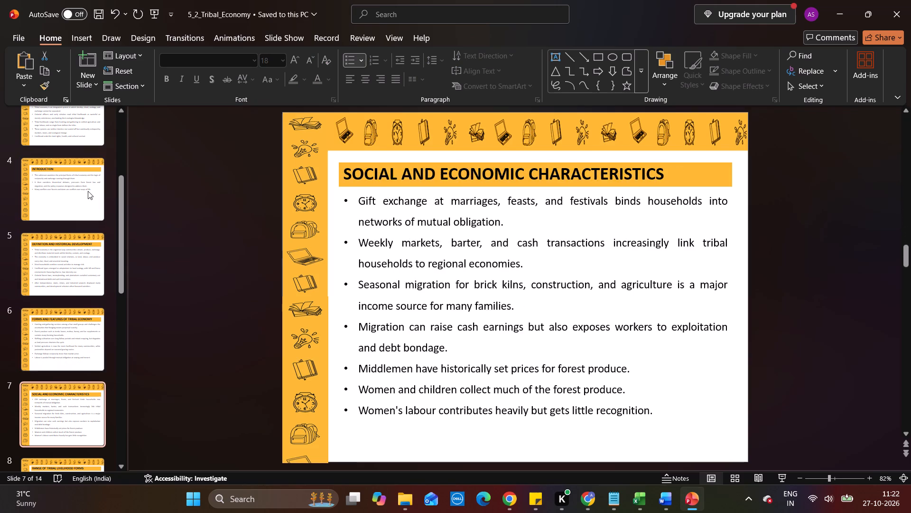
key(Down)
key(Down)
key(Down)
key(Down)
key(Down)
key(Down)
key(Down)
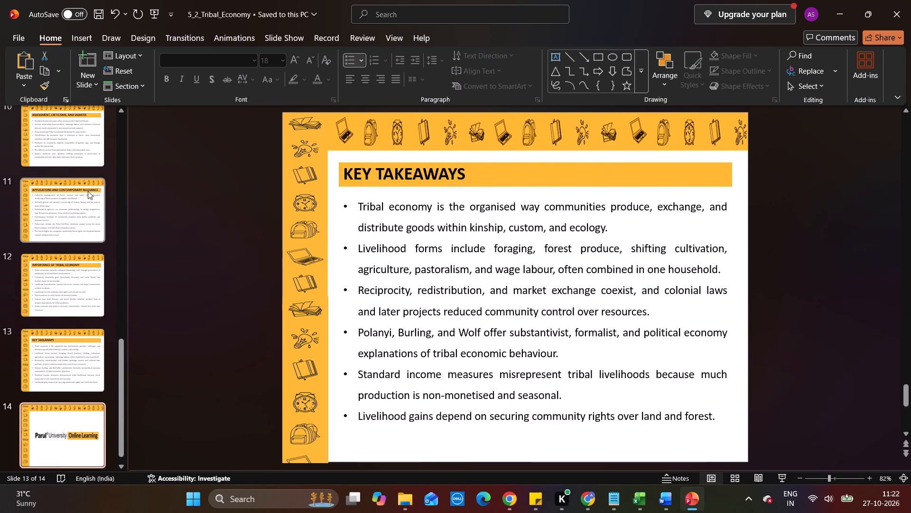
key(ctrl+s)
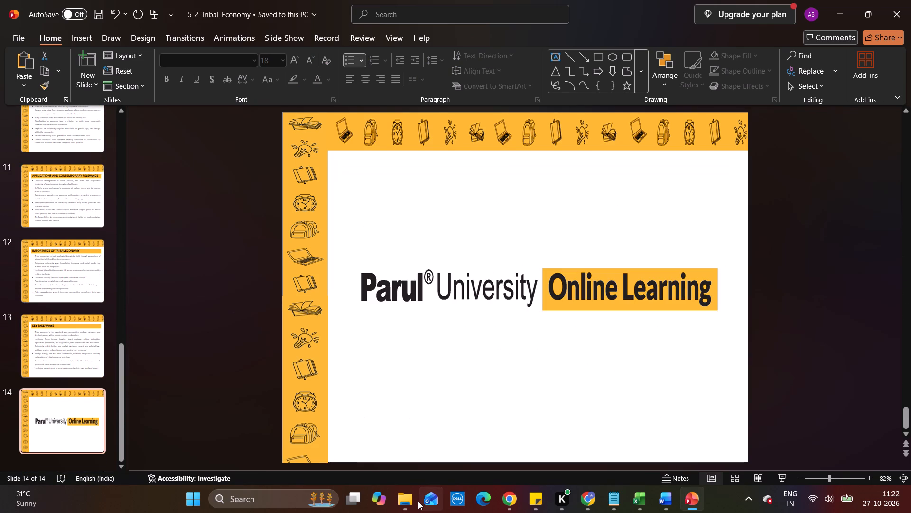
In File Explorer, delete the old 5_2_Tribal_Economy PDF from Chapter 5's PPTs PDFs folder and return to the PPTs folder.
click(418, 501)
click(408, 501)
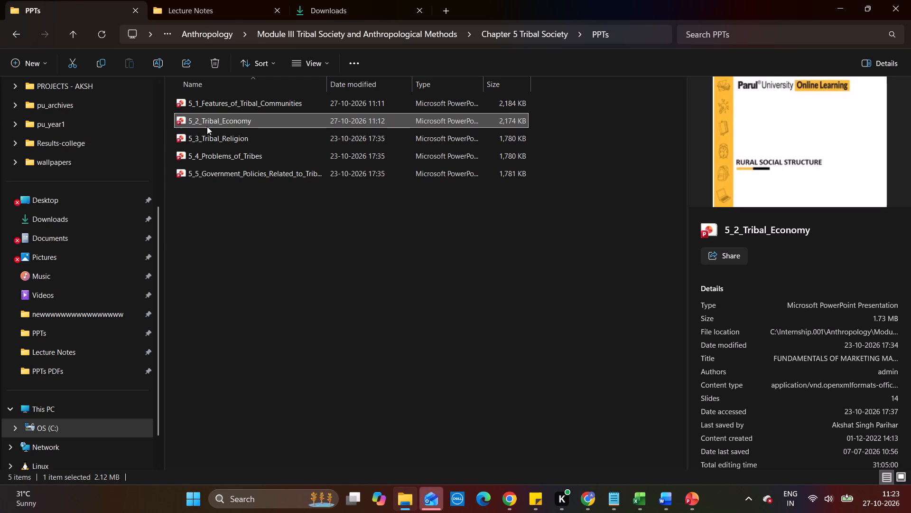
click(576, 35)
click(589, 111)
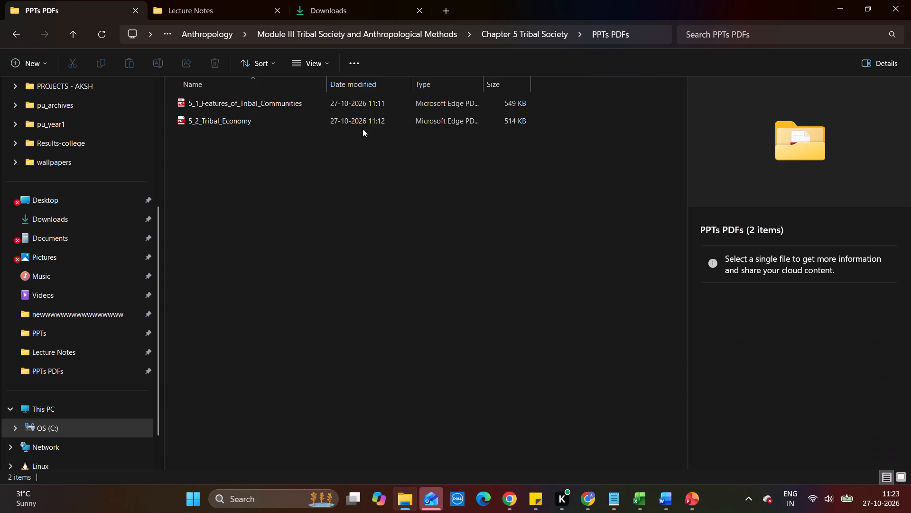
click(284, 115)
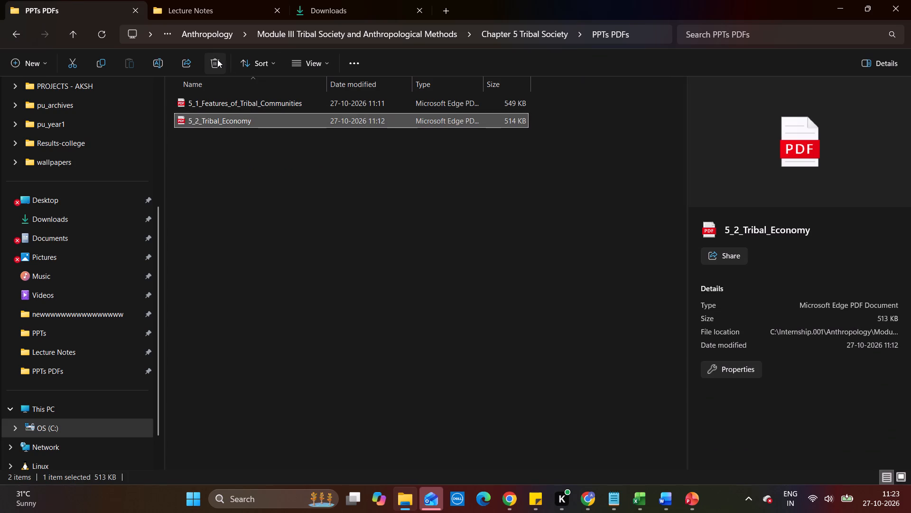
click(217, 59)
click(18, 34)
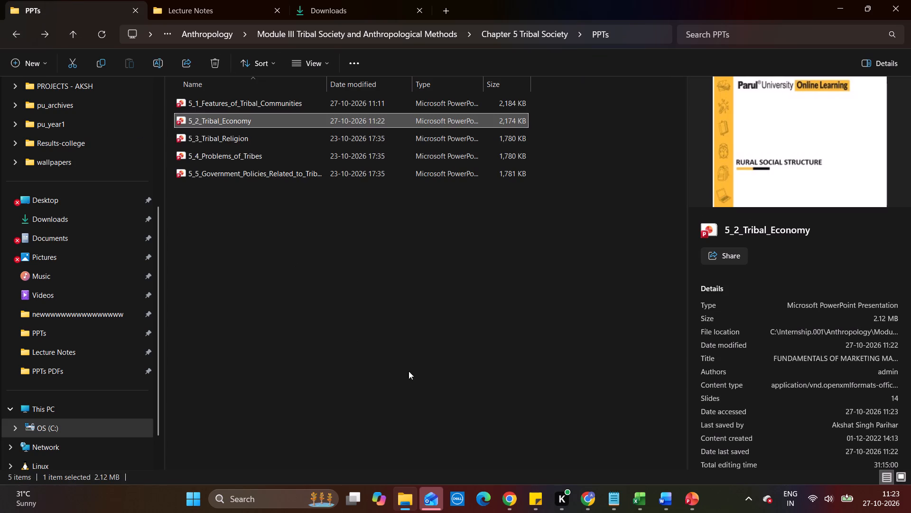
Switch back to the 5_2_Tribal_Economy presentation in PowerPoint.
click(686, 498)
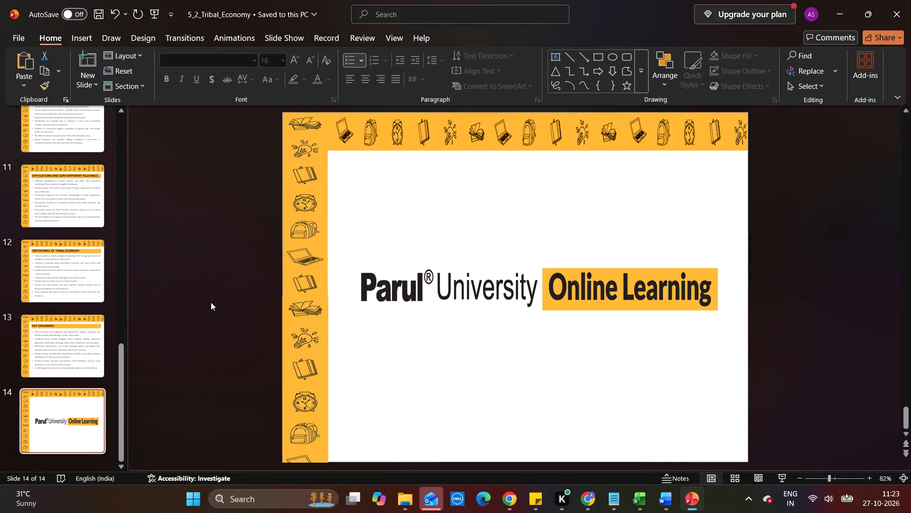
Save the corrected 5_2_Tribal_Economy presentation.
click(211, 302)
key(ctrl+s)
Export the corrected presentation again as a PDF named 5_2_Tribal_Economy into Chapter 5 Tribal Society's PPTs PDFs folder.
click(14, 32)
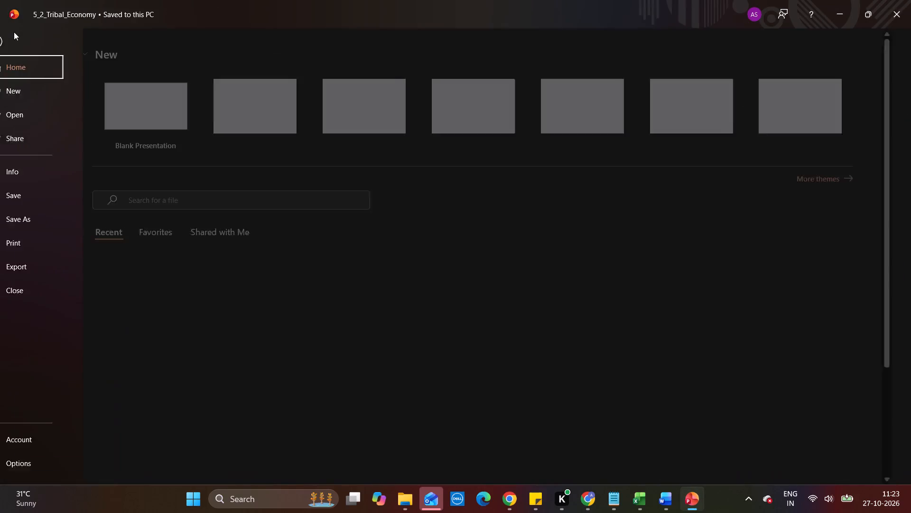
click(51, 215)
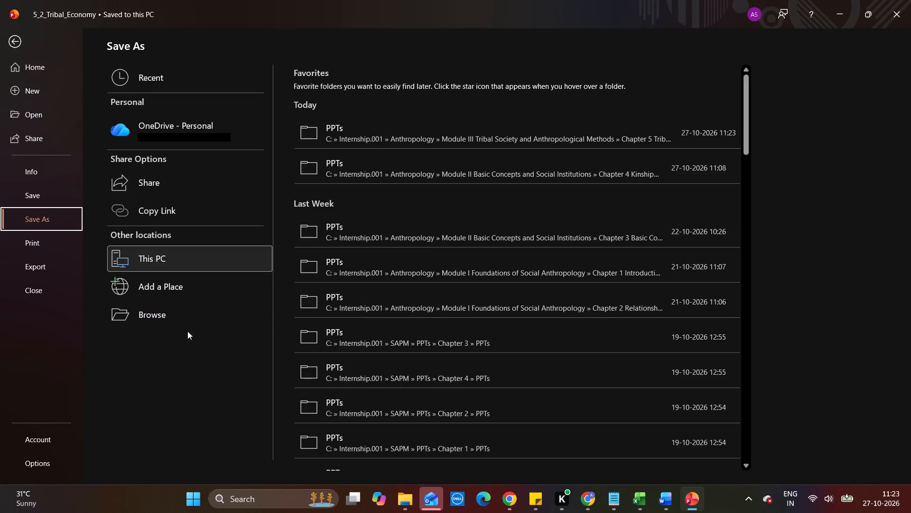
click(177, 316)
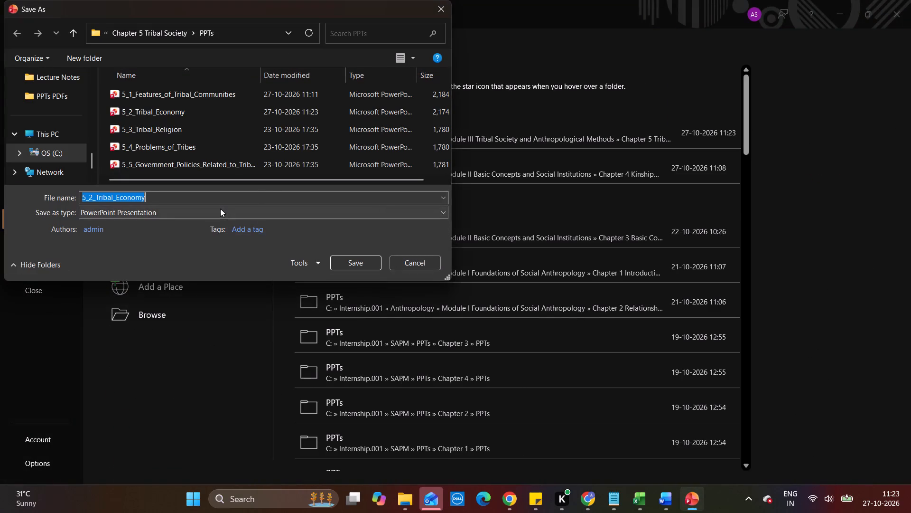
click(220, 209)
click(149, 250)
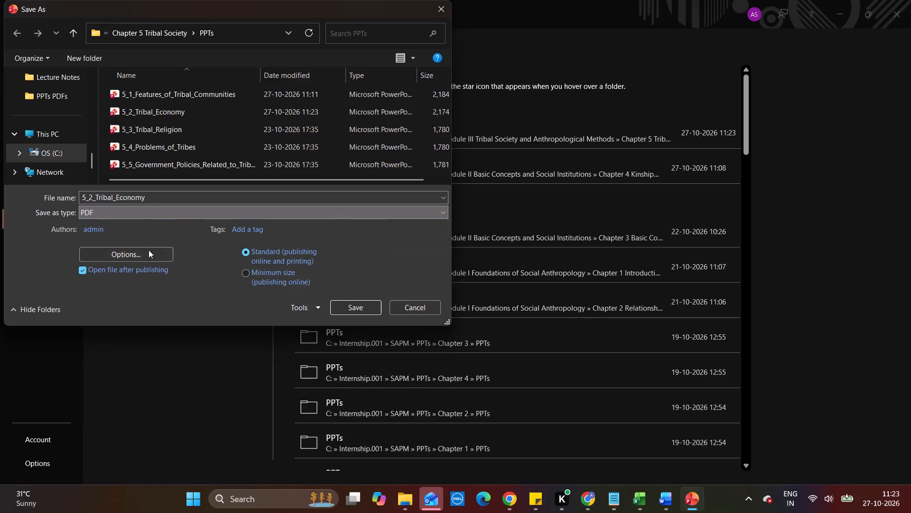
drag(194, 29, 195, 81)
click(195, 81)
click(348, 310)
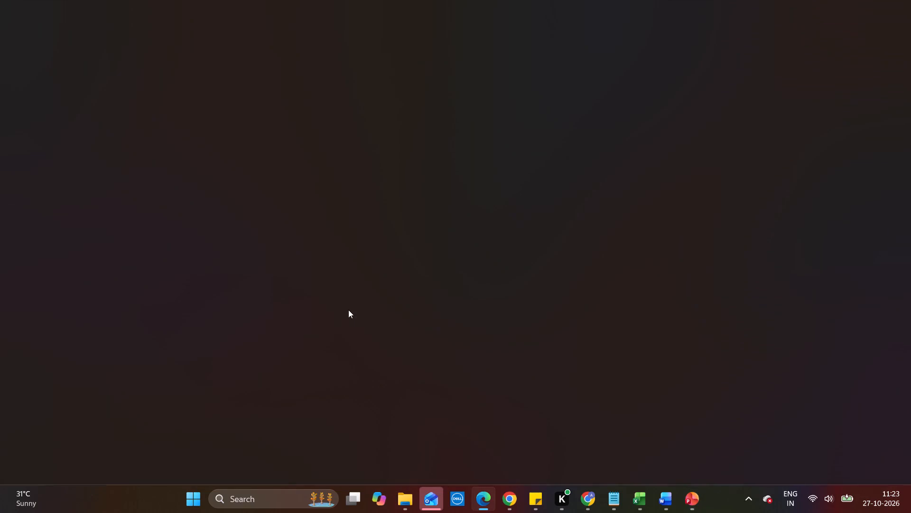
Look through the re-exported 5_2_Tribal_Economy PDF to check its pages, and close it.
scroll(348, 310, down, 12)
scroll(348, 310, up, 2)
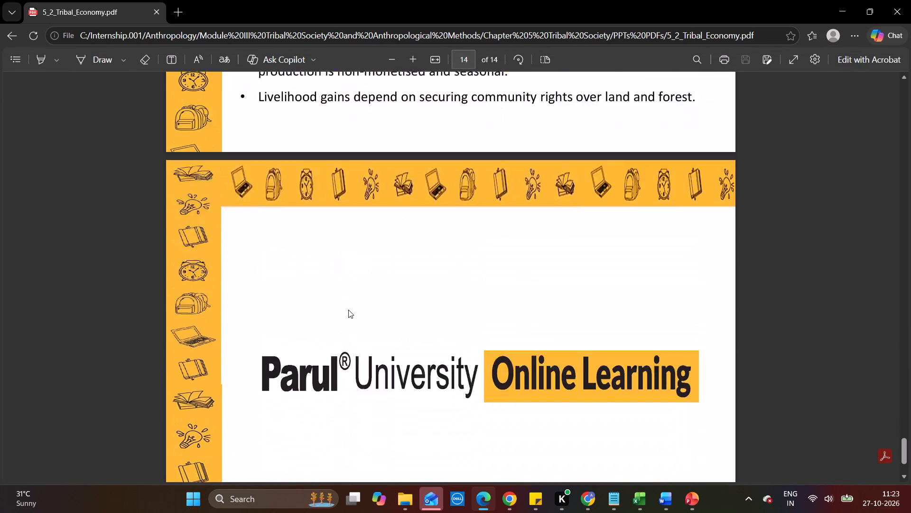
scroll(348, 310, up, 19)
scroll(348, 310, up, 5)
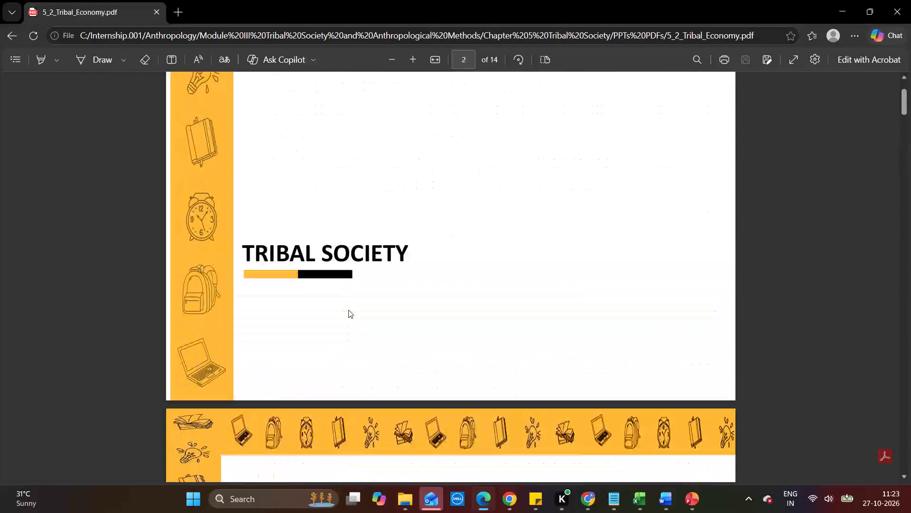
scroll(508, 358, down, 10)
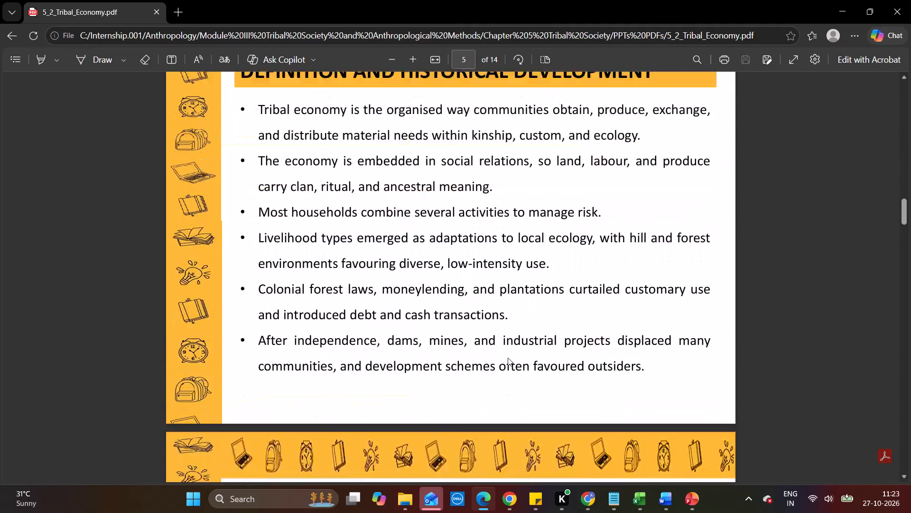
scroll(508, 358, down, 4)
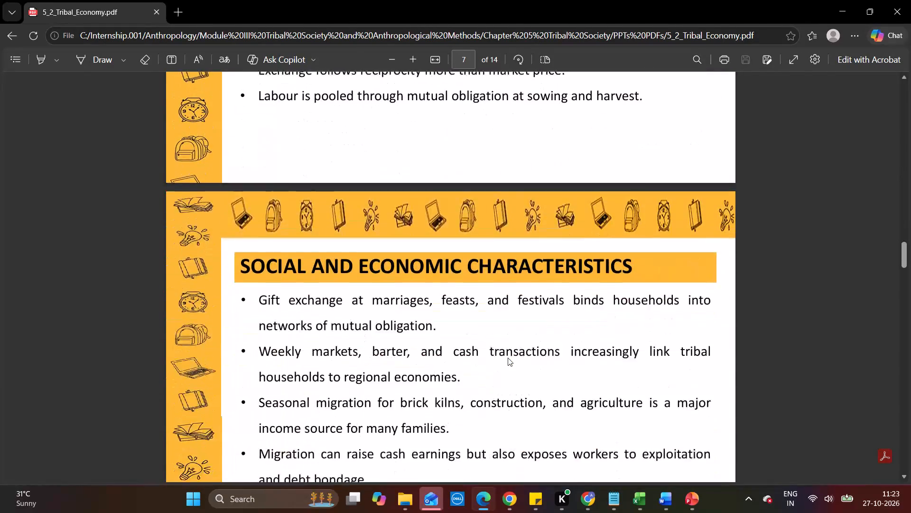
scroll(508, 358, down, 2)
click(910, 0)
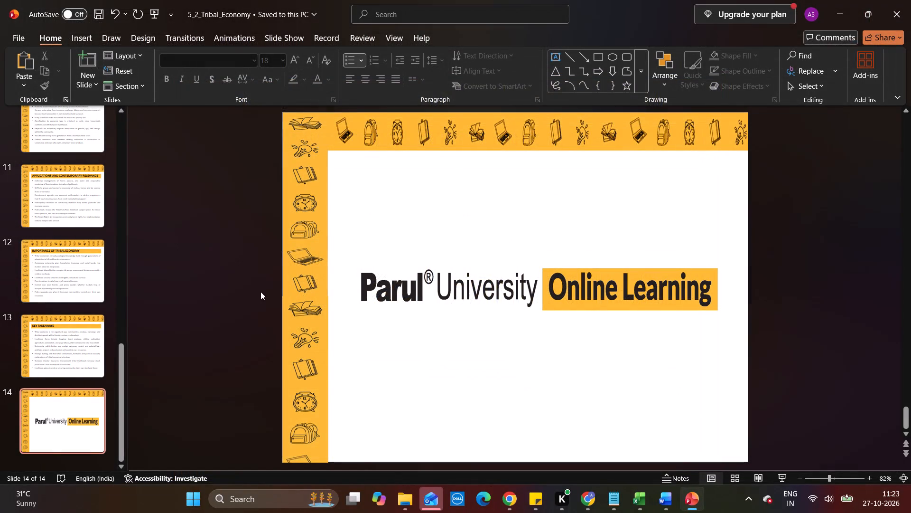
Save the 5_2_Tribal_Economy presentation once more and close it.
click(191, 293)
key(ctrl+s)
click(910, 0)
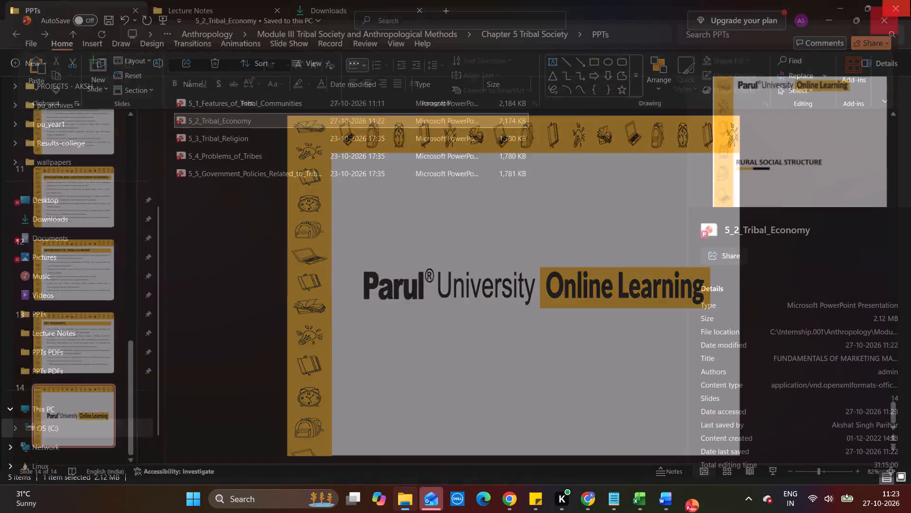
Open the 5_3_Tribal_Religion presentation from Chapter 5 Tribal Society's PPTs folder.
click(221, 125)
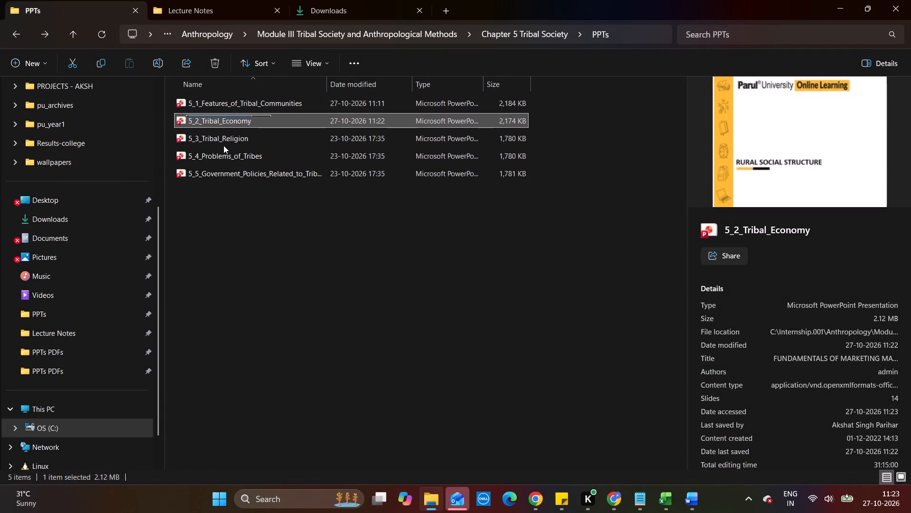
double_click(221, 143)
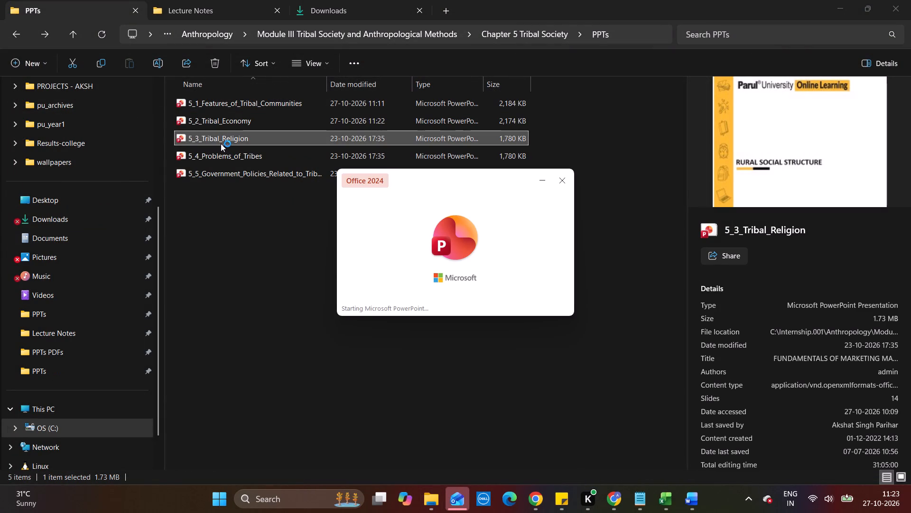
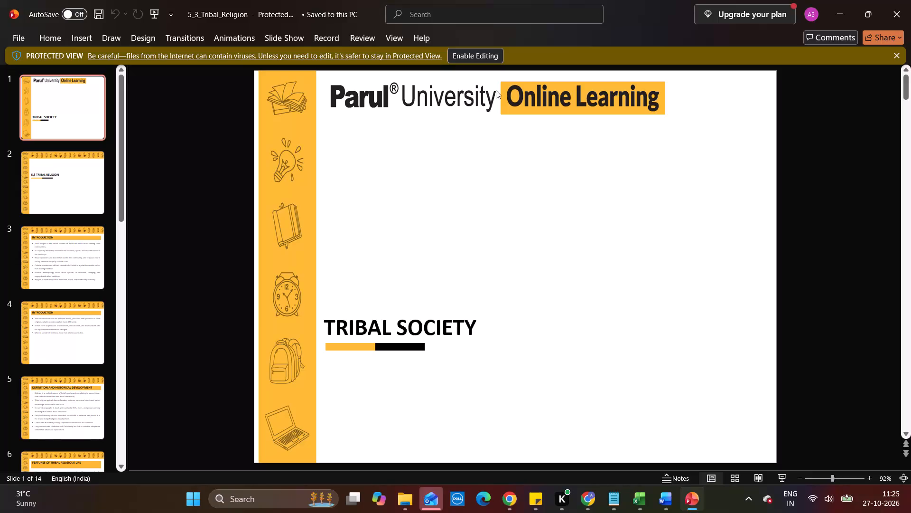
Enable editing and shrink the heading box of the Features of Tribal Religious Life slide to a single line's height.
click(478, 54)
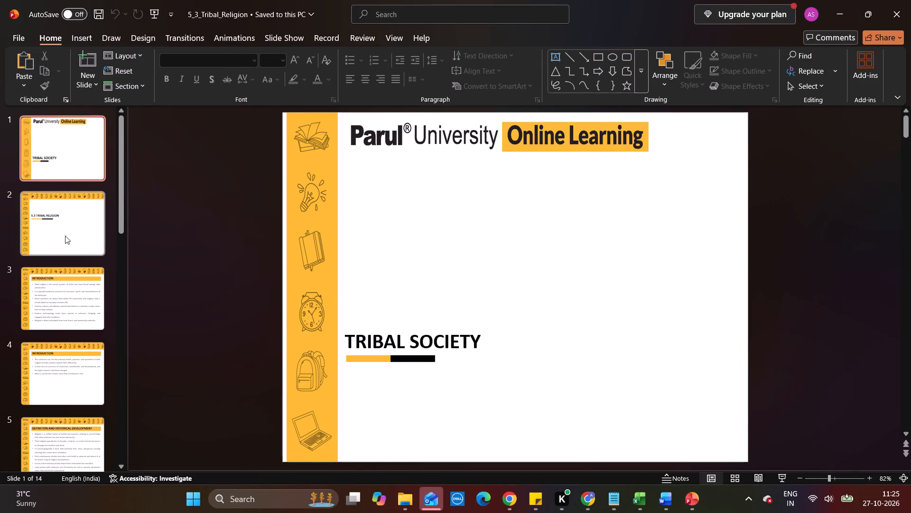
click(65, 236)
key(Down)
key(Down)
key(Down)
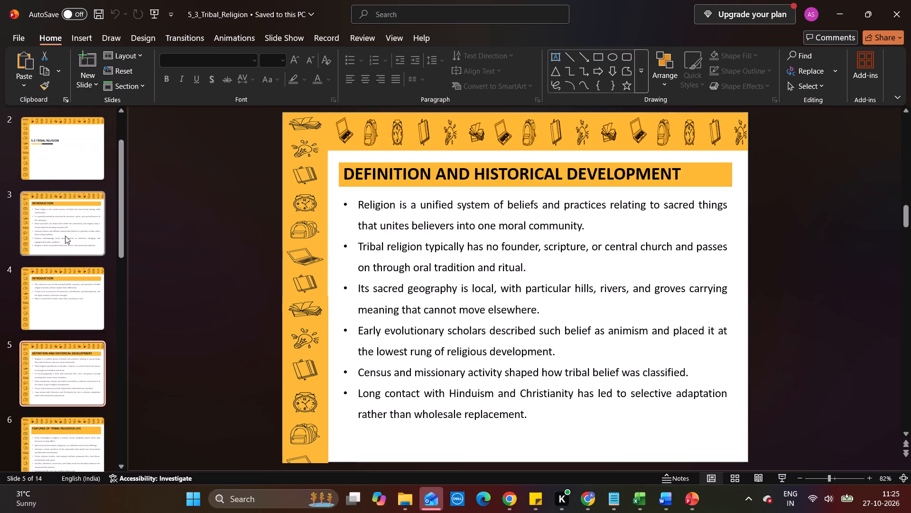
key(Down)
key(Down)
key(Up)
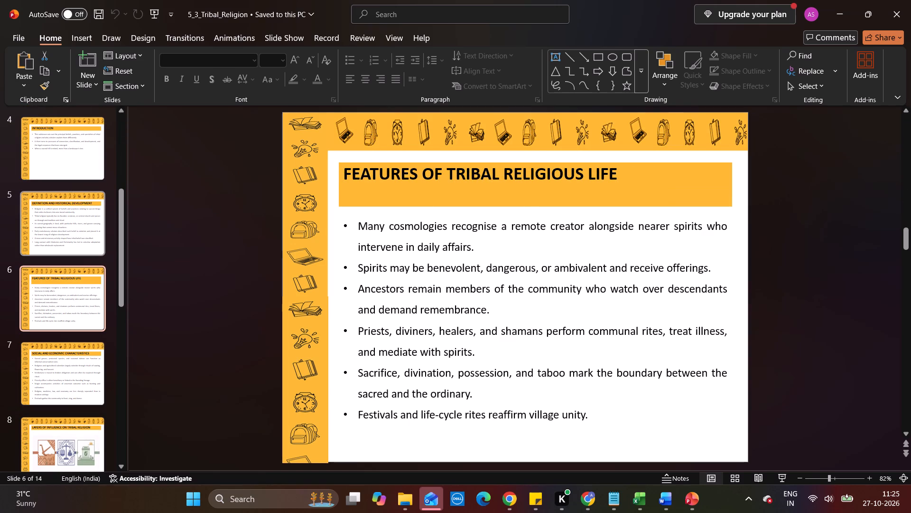
click(418, 191)
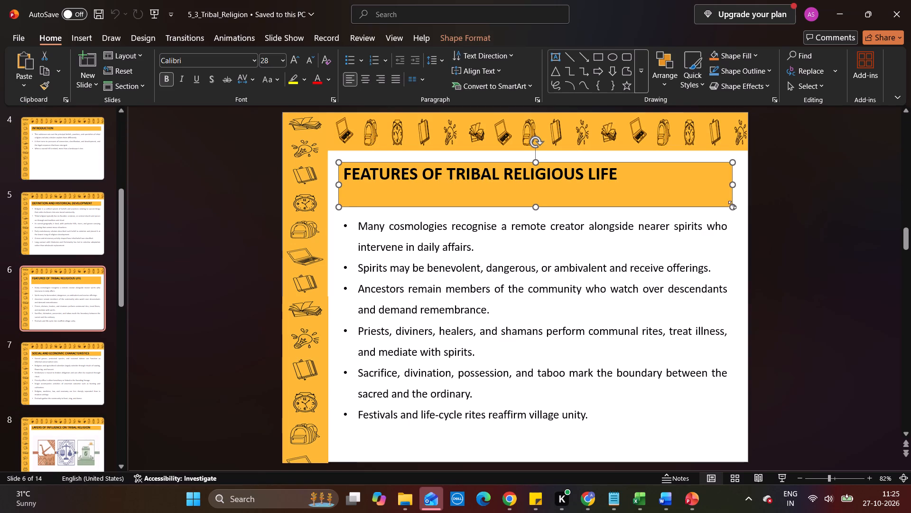
drag(732, 205, 733, 184)
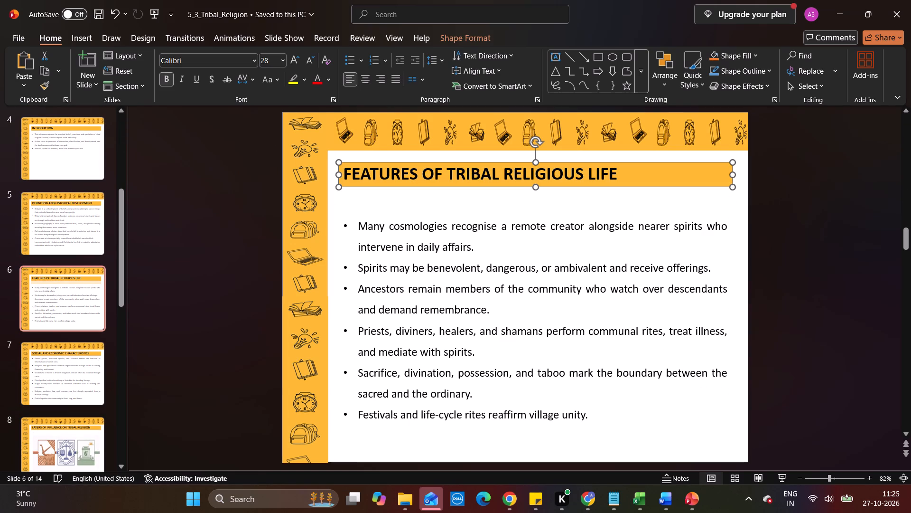
Move the bullet text of the Features of Tribal Religious Life slide up to sit just beneath its heading.
click(642, 258)
drag(608, 210, 608, 192)
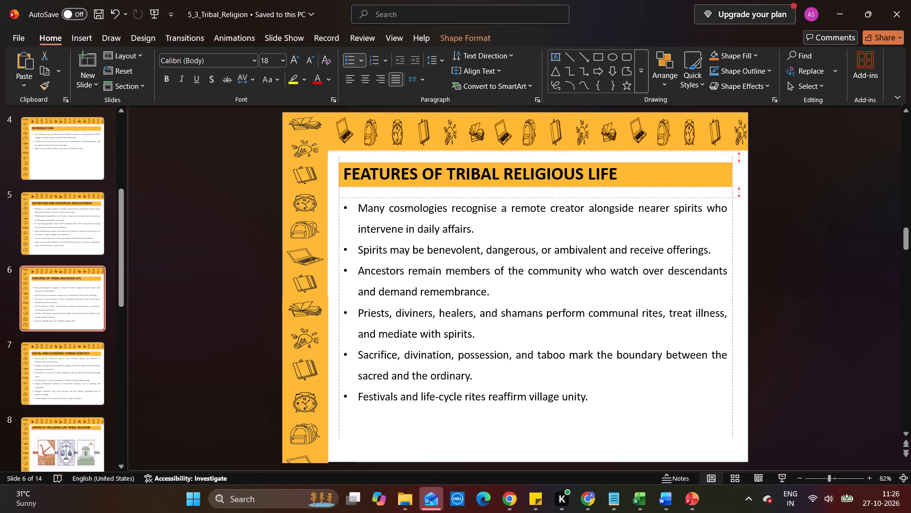
drag(608, 192, 608, 189)
click(180, 255)
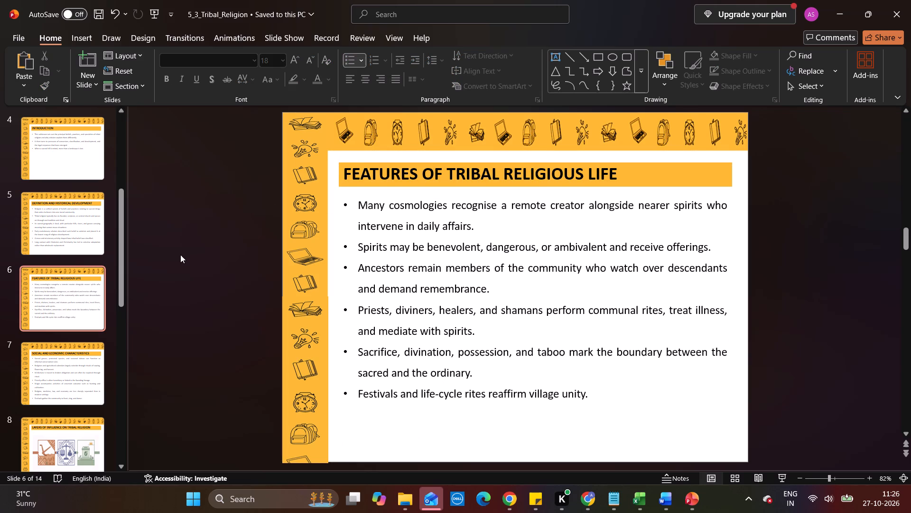
Delete the existing figure from the Layers of Influence on Tribal Religion slide.
key(Down)
key(Down)
click(534, 288)
key(BackSpace)
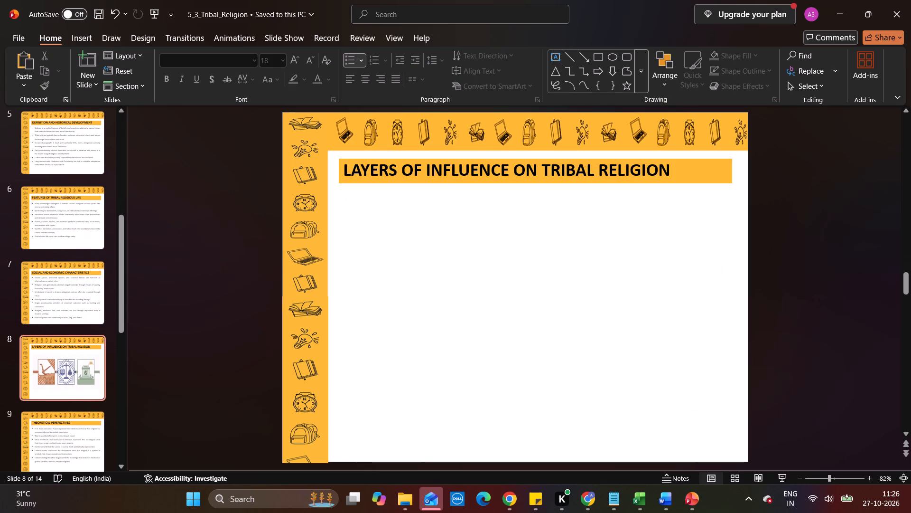
Shift the bullet text of the Key Takeaways slide slightly up towards its heading, and save the presentation.
key(Down)
key(Down)
key(Down)
key(Down)
key(Down)
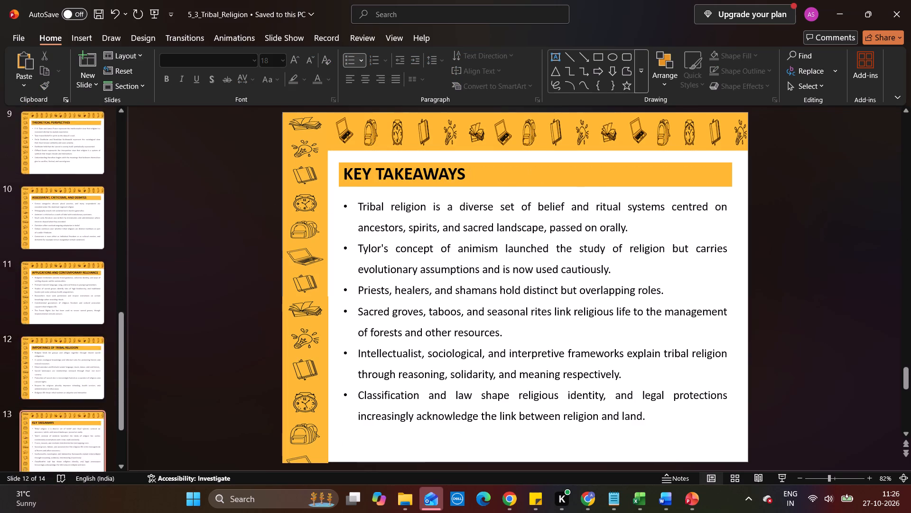
click(892, 269)
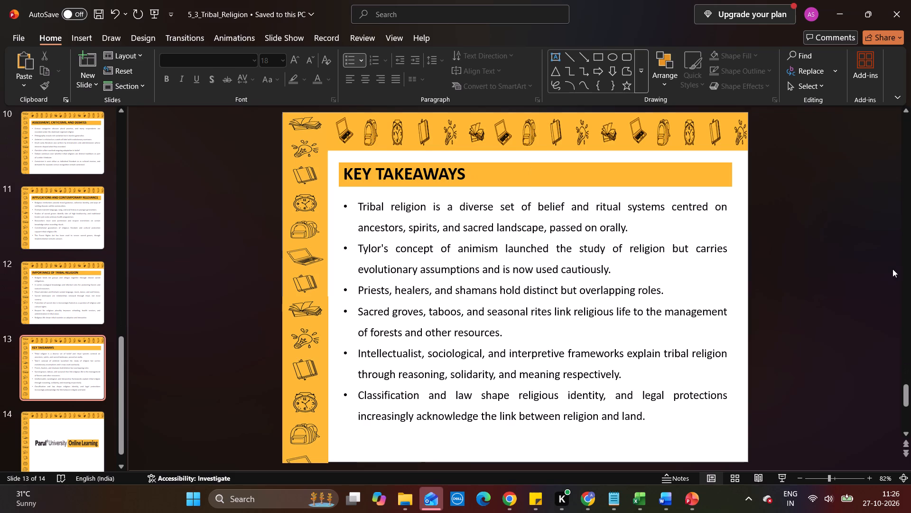
click(607, 291)
click(564, 193)
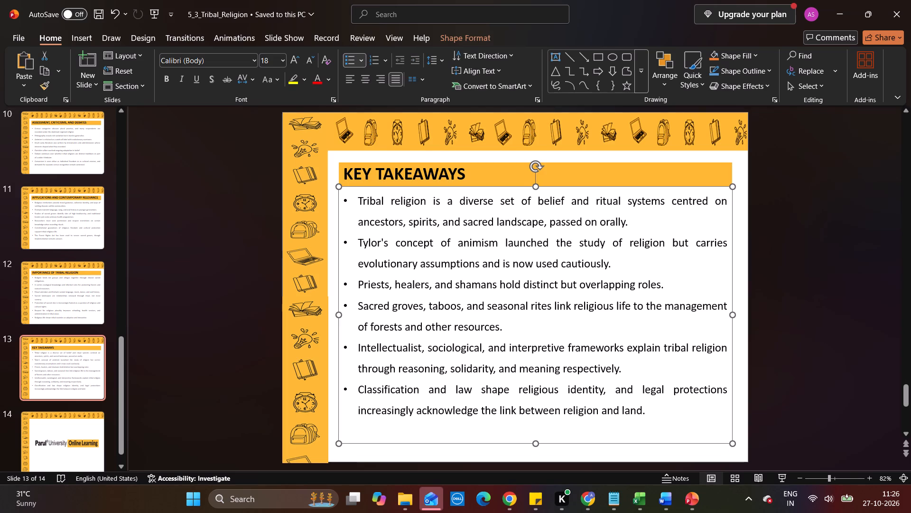
click(191, 266)
key(ctrl+s)
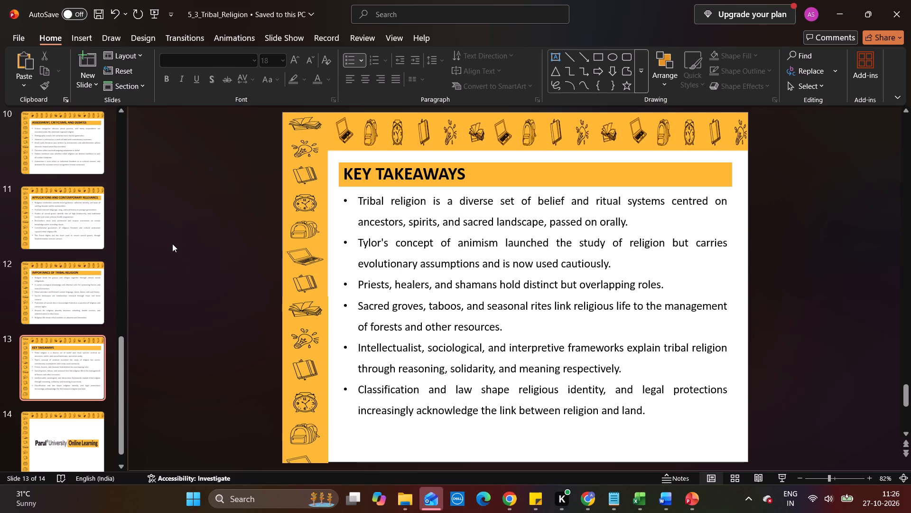
Look through the slides from the 5.3 Tribal Religion title slide onward, ending on the Layers of Influence on Tribal Religion slide.
scroll(61, 191, up, 5)
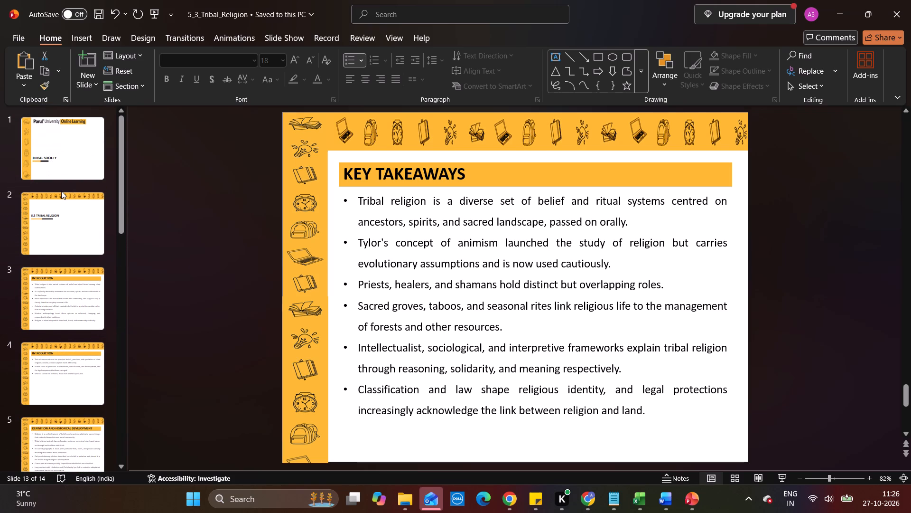
click(53, 214)
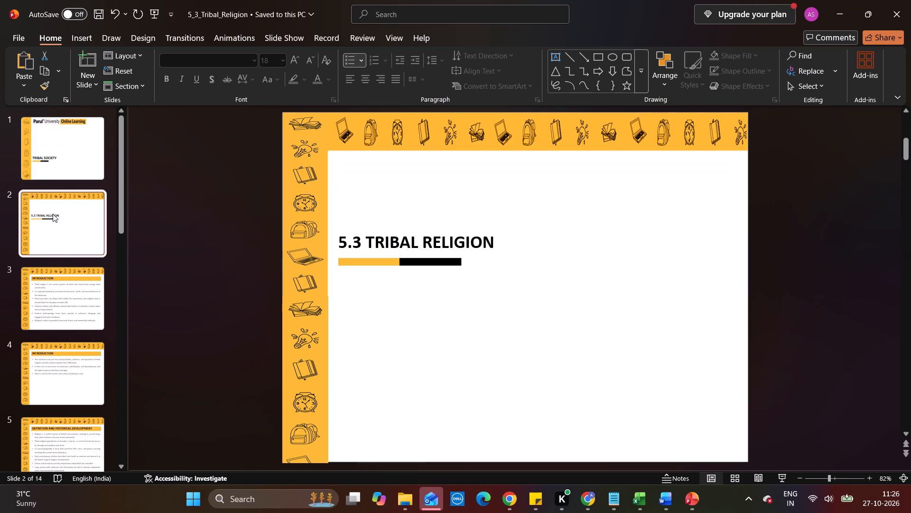
click(73, 271)
key(Down)
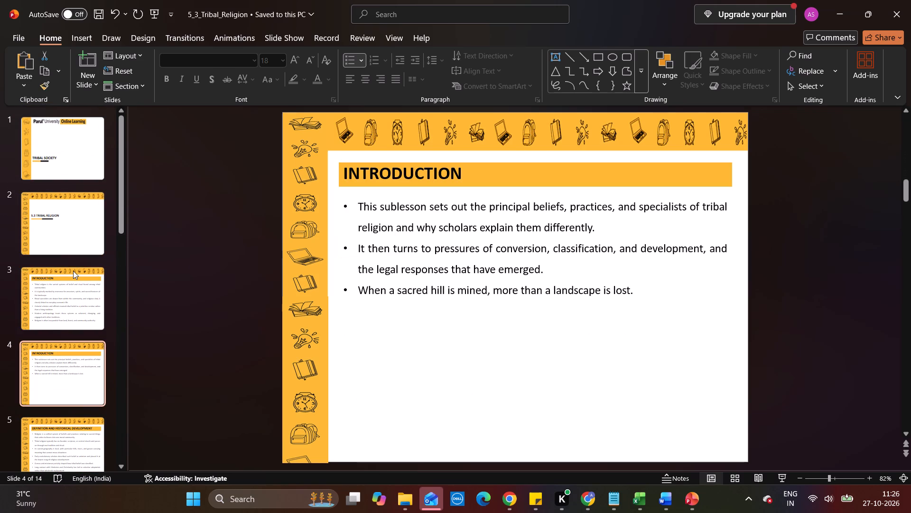
key(Down)
key(Down)
key(Down)
key(Down)
key(Down)
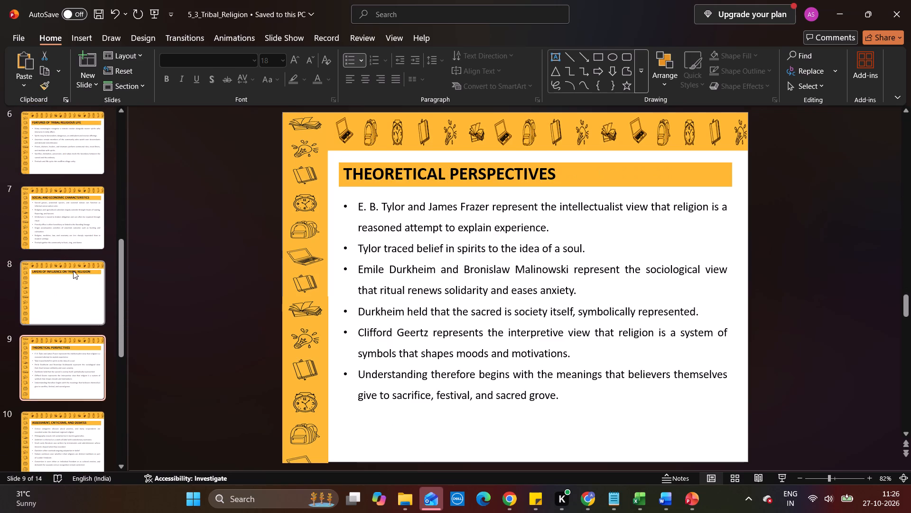
key(Up)
Open the 5_3_Tribal_Religion document from Chapter 5's Lecture Notes folder and copy the Fig-2 Layers of Influence on Tribal Religion figure.
click(399, 503)
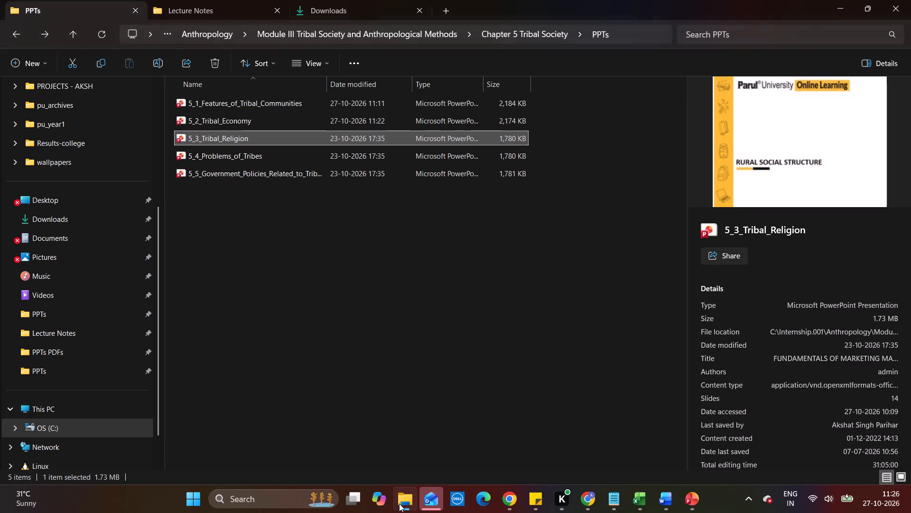
click(226, 4)
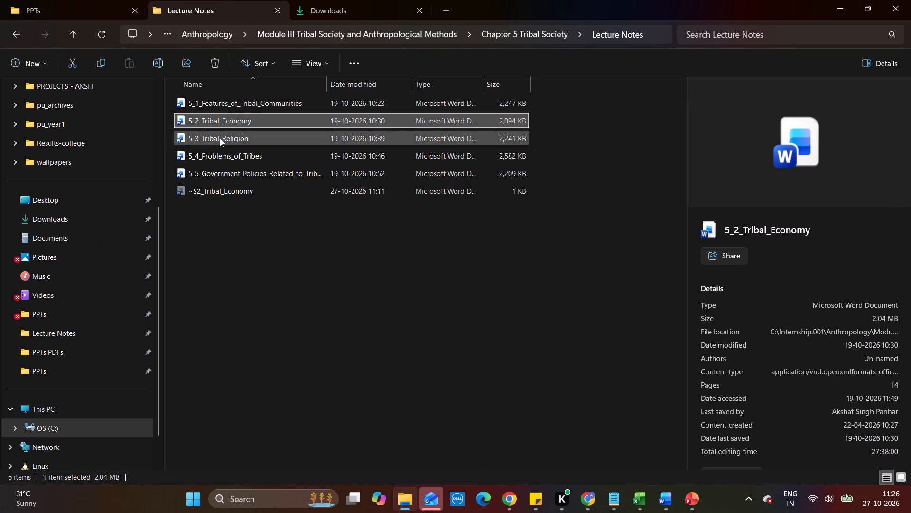
double_click(220, 138)
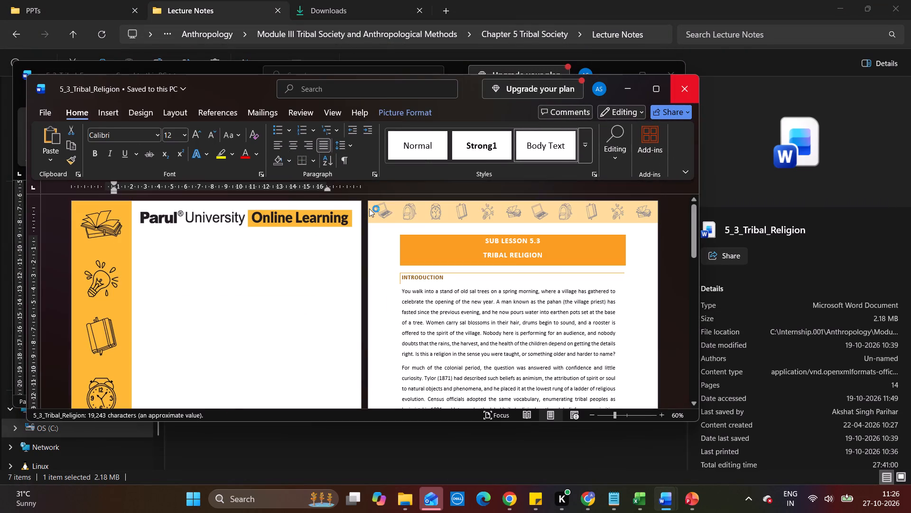
scroll(386, 298, down, 7)
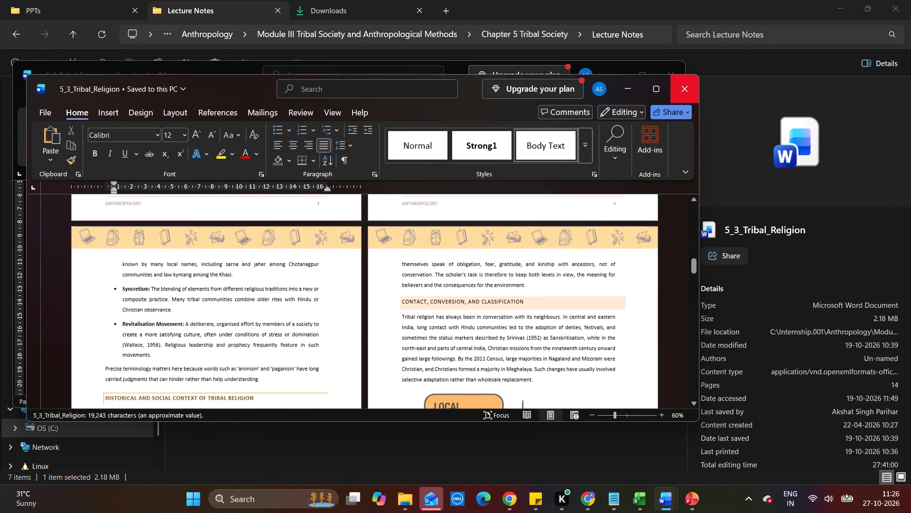
scroll(386, 298, down, 1)
scroll(433, 290, up, 1)
click(433, 290)
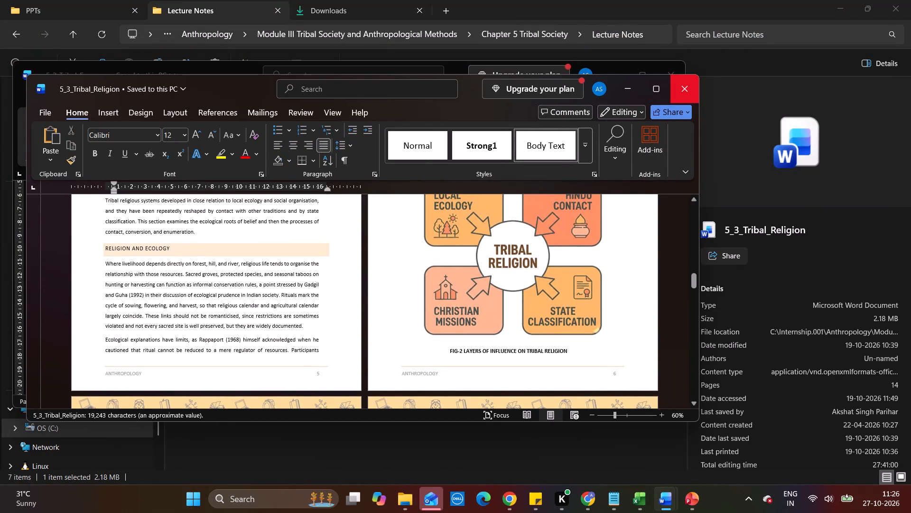
key(ctrl+c)
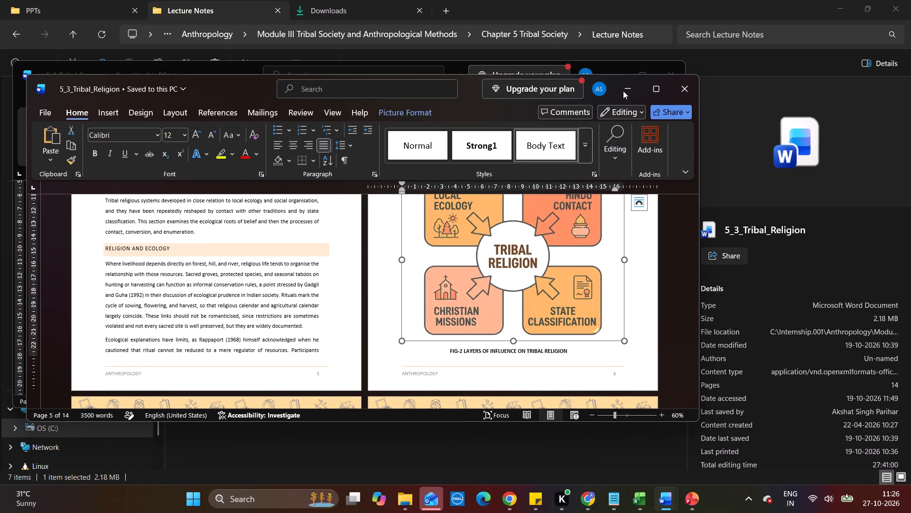
Minimise the 5_3_Tribal_Religion notes and close the 5_2_Tribal_Economy notes document.
click(623, 91)
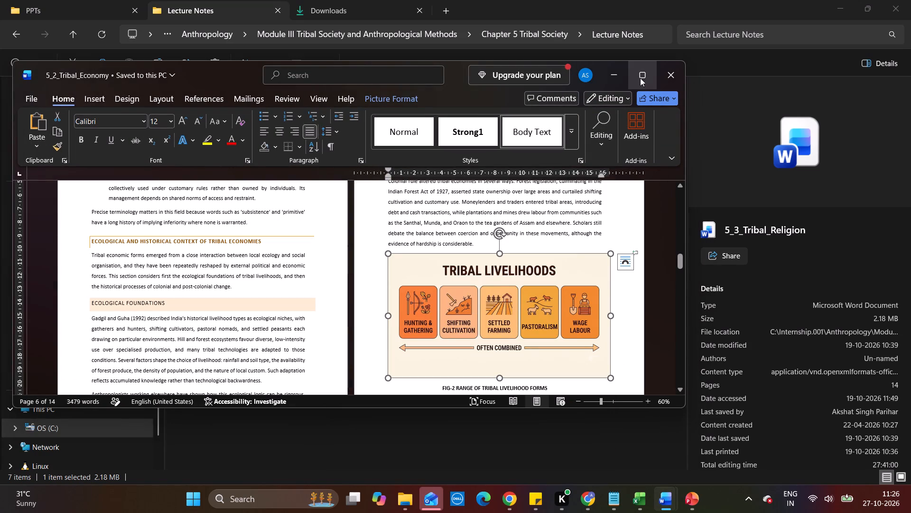
click(666, 78)
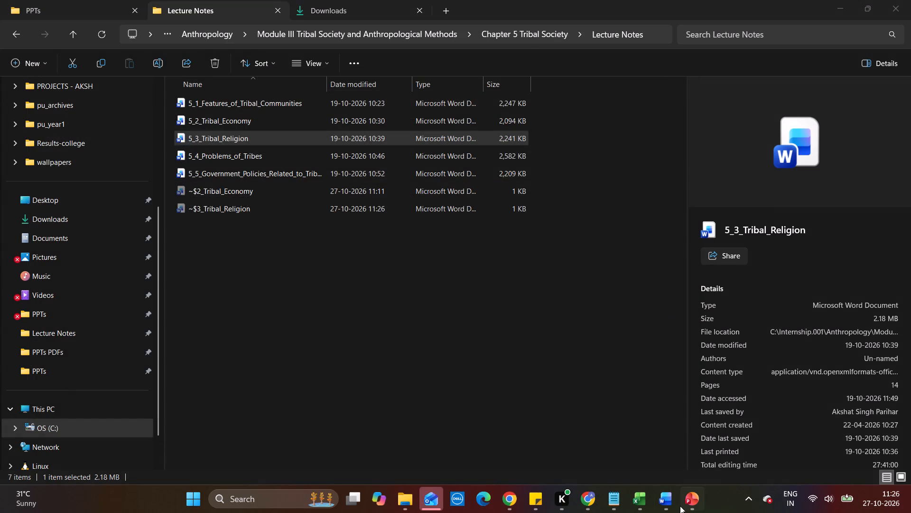
Switch back to the presentation, paste the copied figure onto the Layers of Influence on Tribal Religion slide and place it beneath the heading.
click(680, 507)
click(442, 303)
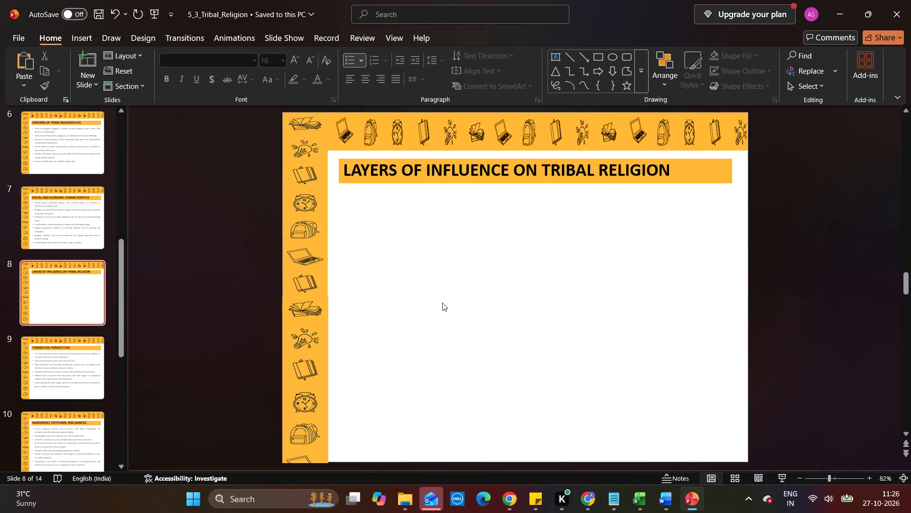
key(ctrl+v)
drag(465, 280, 476, 311)
Stretch the pasted figure to the heading's width and the full height of the area beneath it, and save the presentation.
drag(679, 317, 723, 313)
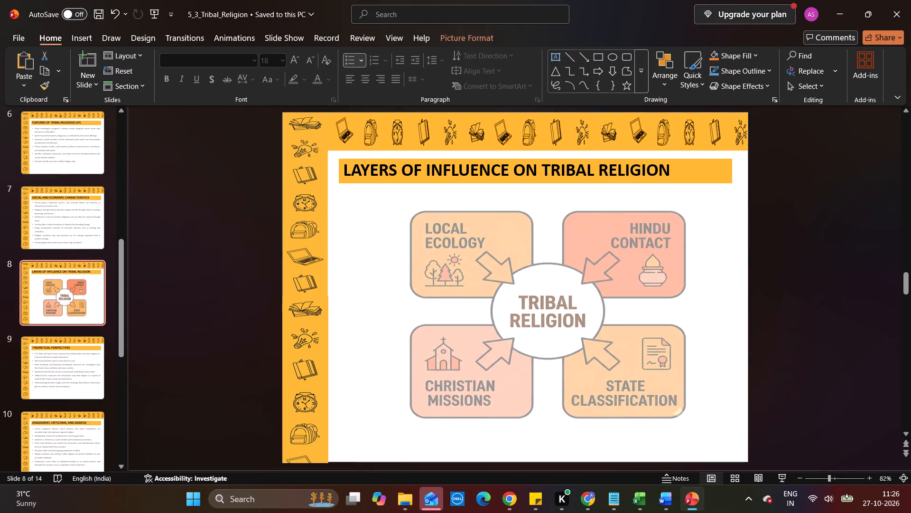
drag(723, 313, 732, 314)
drag(376, 316, 340, 317)
drag(537, 203, 539, 190)
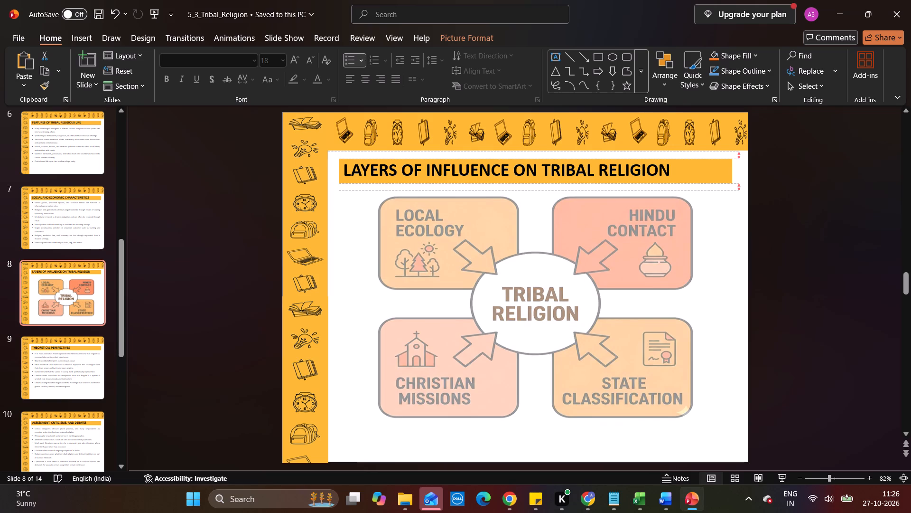
drag(539, 190, 539, 188)
drag(536, 426, 538, 464)
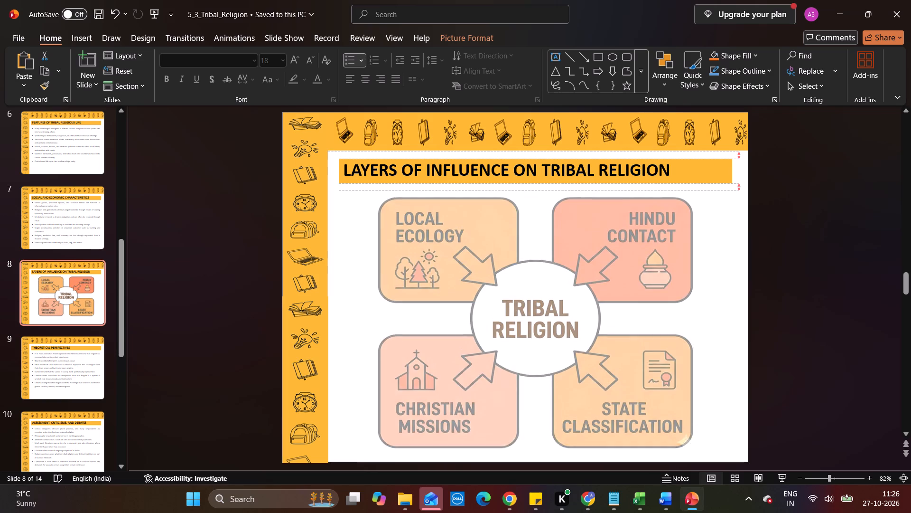
drag(538, 464, 537, 455)
click(809, 323)
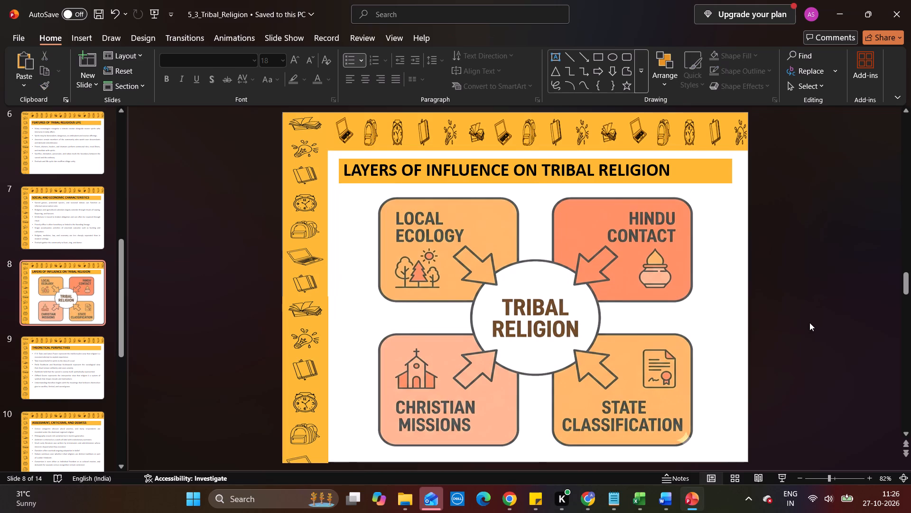
key(ctrl+s)
click(211, 325)
key(ctrl+s)
Review the 5_3_Tribal_Religion slides in order from the Tribal Society title slide to the Key Takeaways slide.
scroll(217, 211, up, 6)
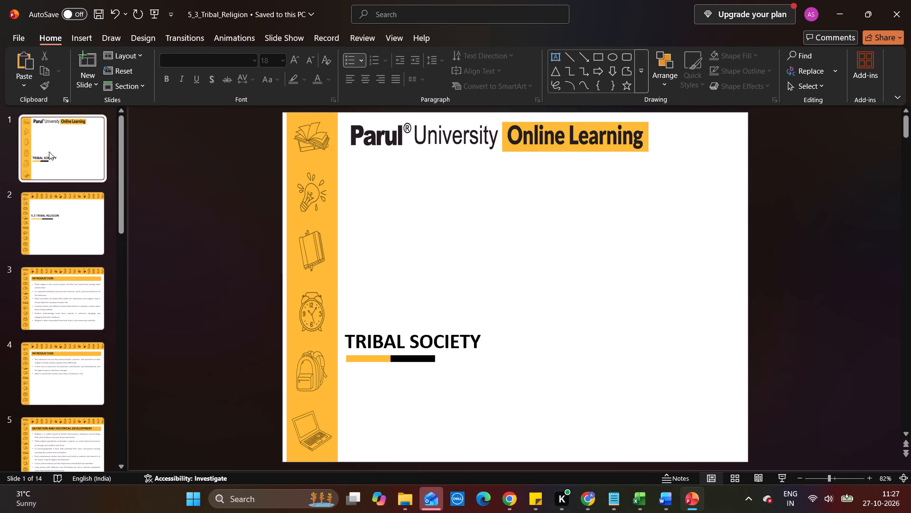
key(Down)
key(Down)
key(Down)
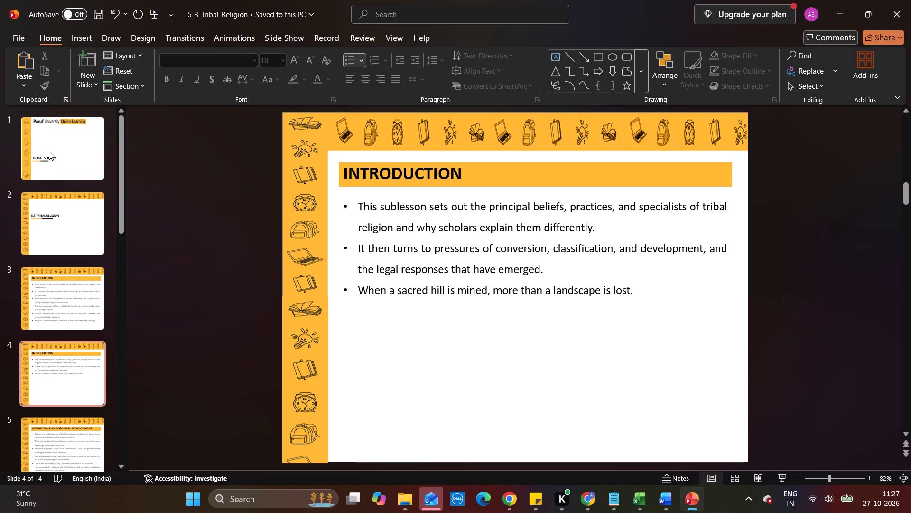
click(46, 297)
key(Down)
key(Down)
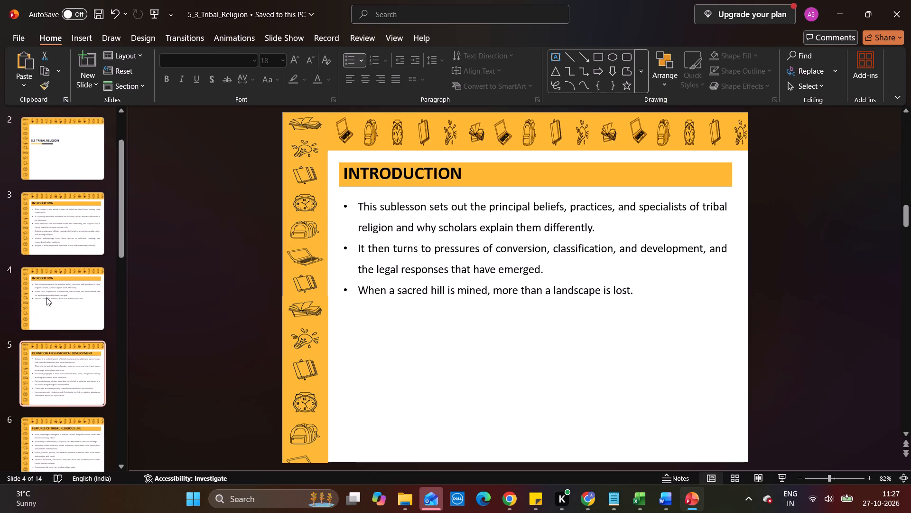
key(Down)
key(Down)
key(Down)
key(Down)
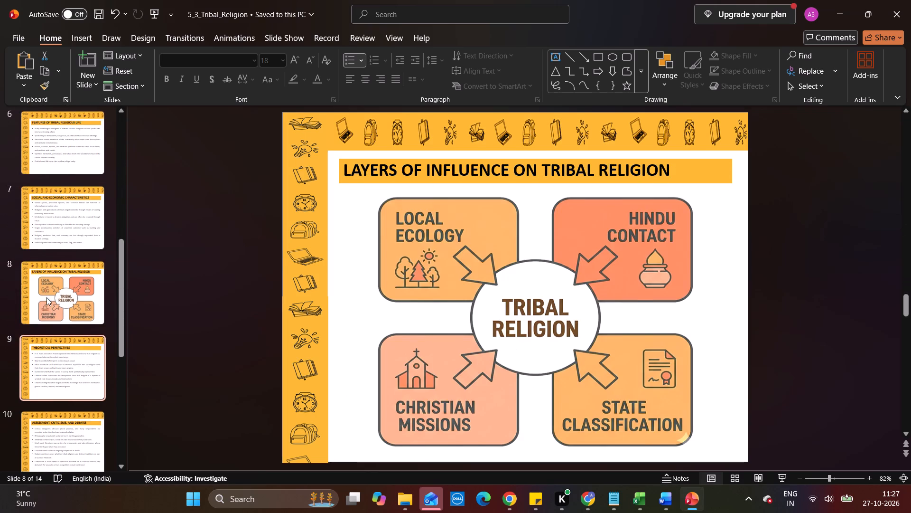
key(Down)
key(Down)
key(Down)
key(Down)
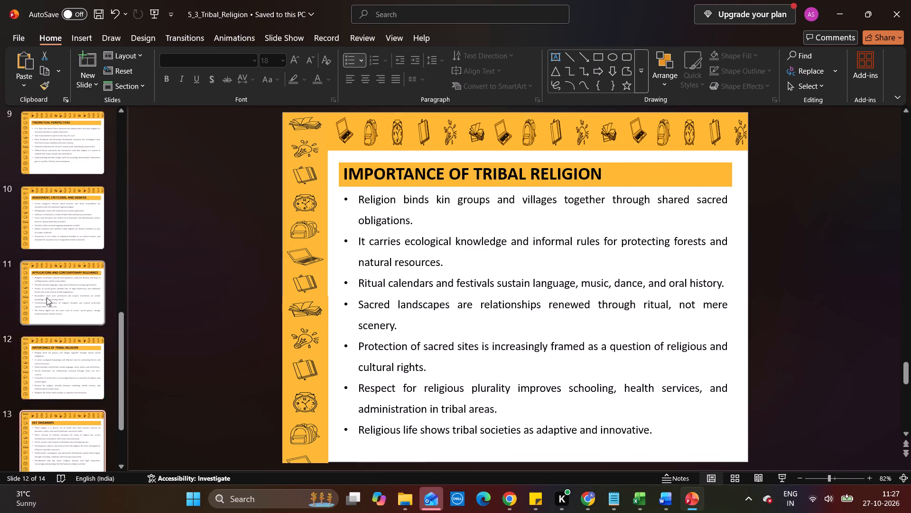
Go on to the closing Parul University slide and save the 5_3_Tribal_Religion presentation.
key(Down)
key(ctrl+s)
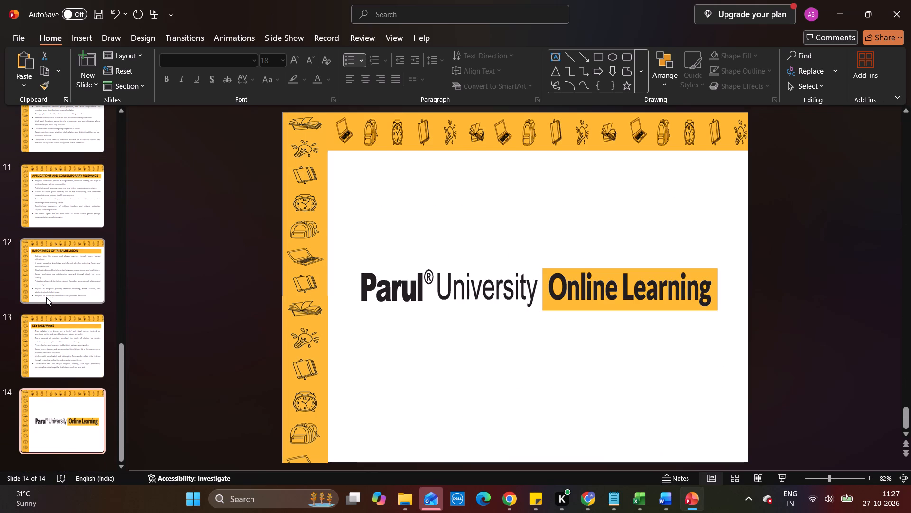
key(ctrl+s)
key(ctrl+s)
key(ctrl+s)
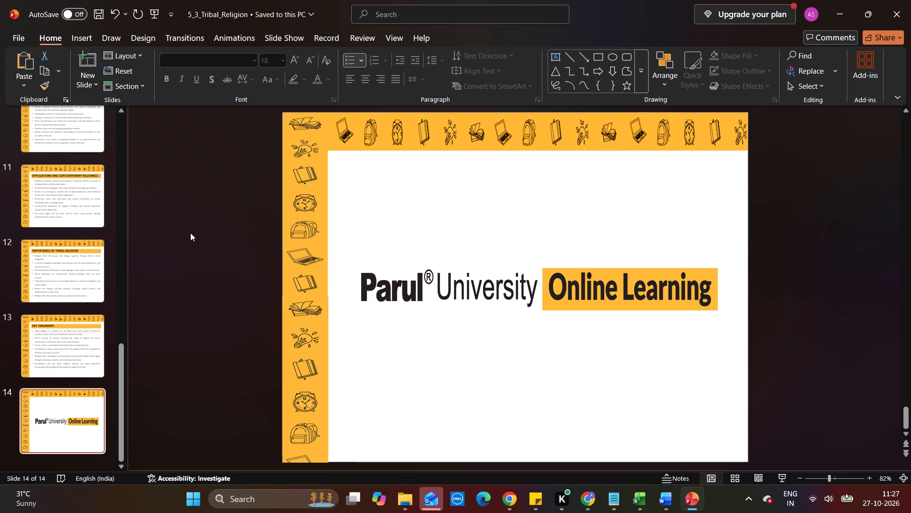
Review the slides backwards from the closing slide to the Tribal Society title slide, saving once more, and close the presentation.
key(Up)
key(Up)
key(Up)
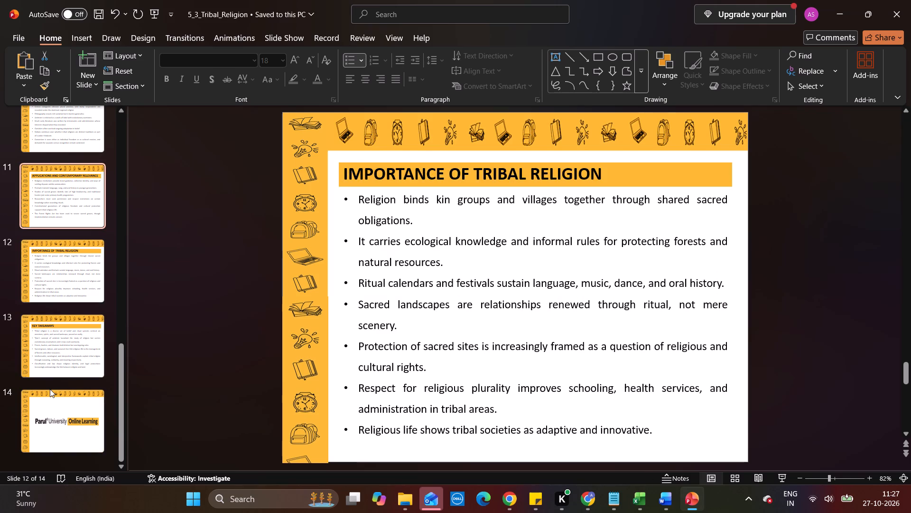
key(Up)
key(Up)
key(Up)
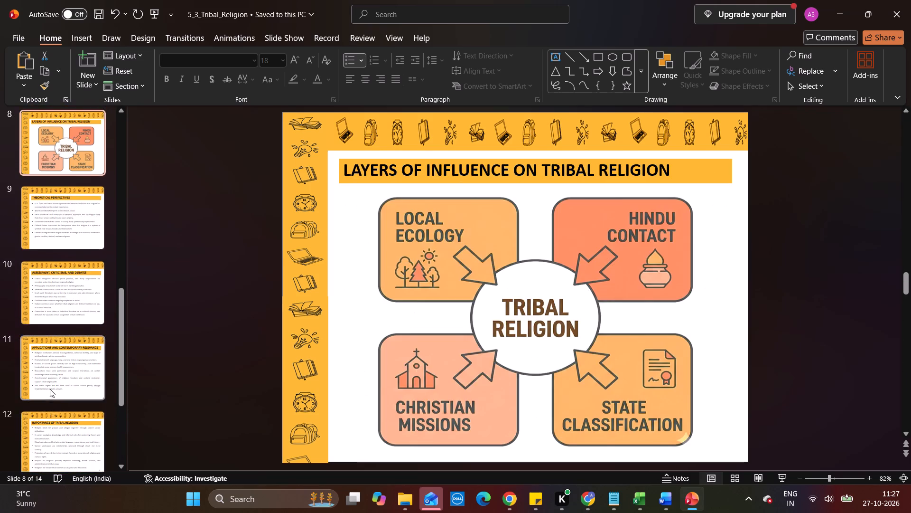
key(Up)
key(Up)
key(Up)
key(Up)
key(Up)
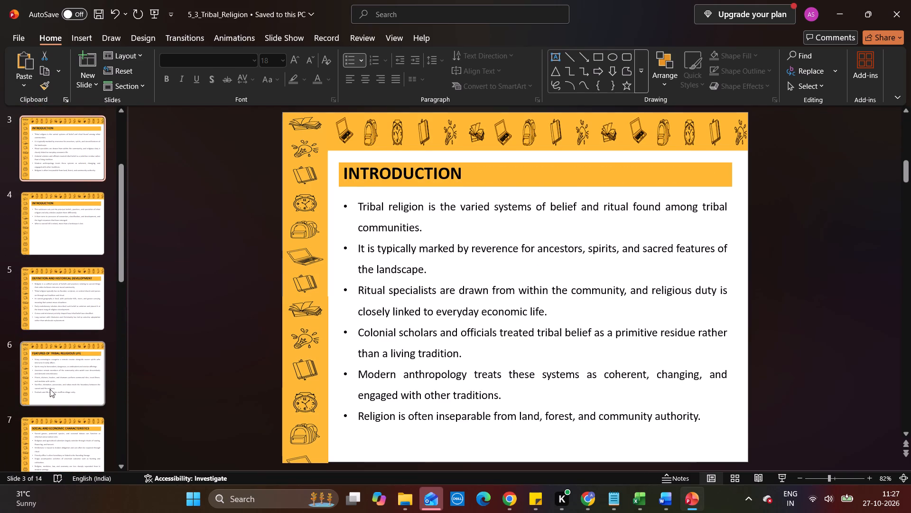
key(Up)
key(ctrl+s)
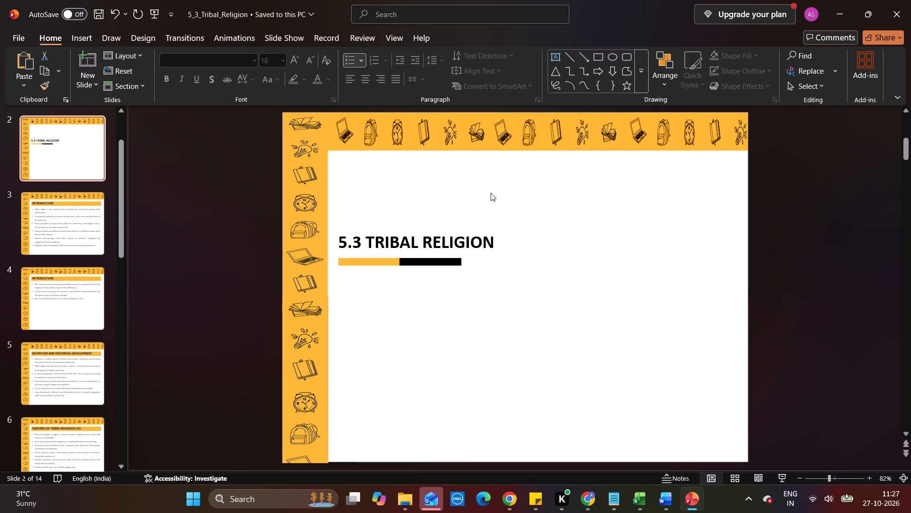
key(Up)
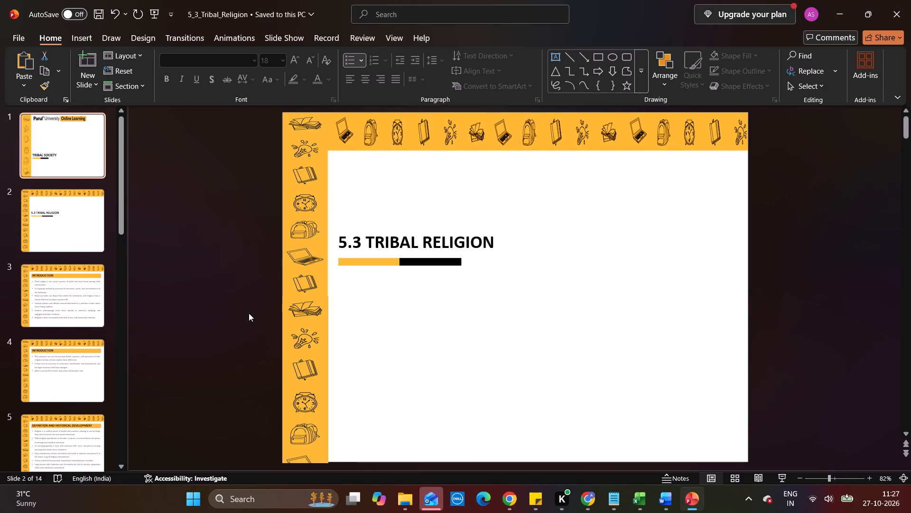
key(Up)
click(910, 0)
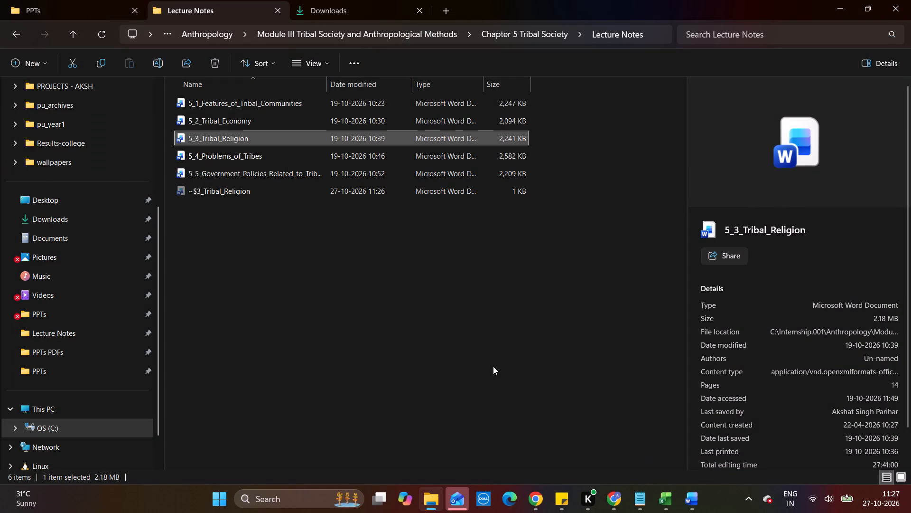
Open the 5_4_Problems_of_Tribes lecture notes and copy the Fig-2 Cycle of Tribal Disadvantage figure.
double_click(266, 150)
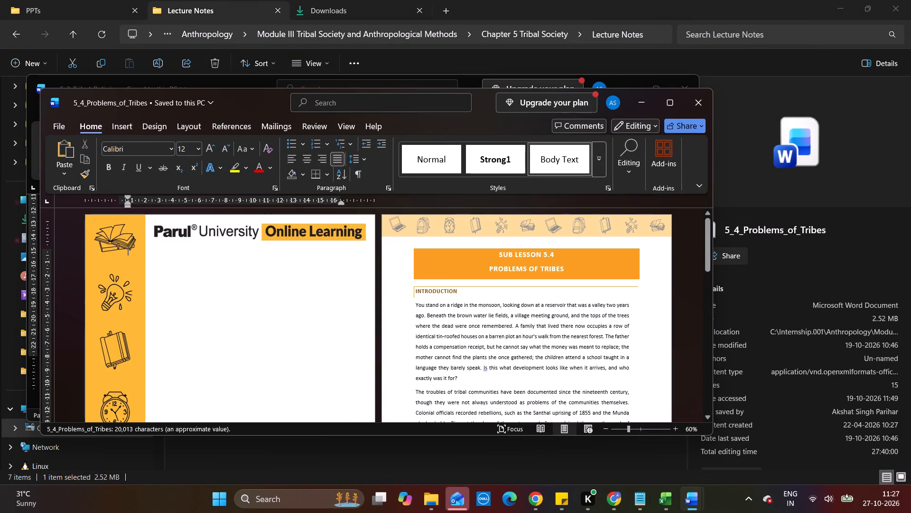
scroll(293, 370, down, 2)
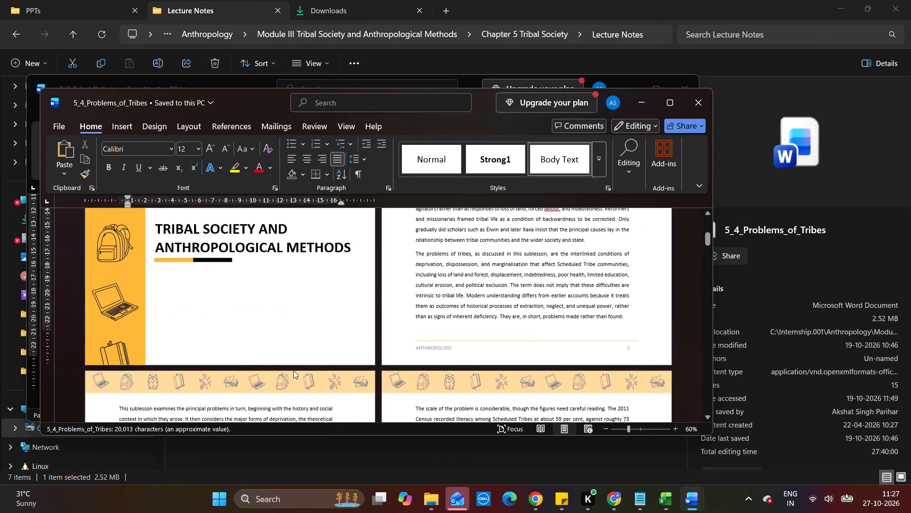
scroll(293, 370, down, 2)
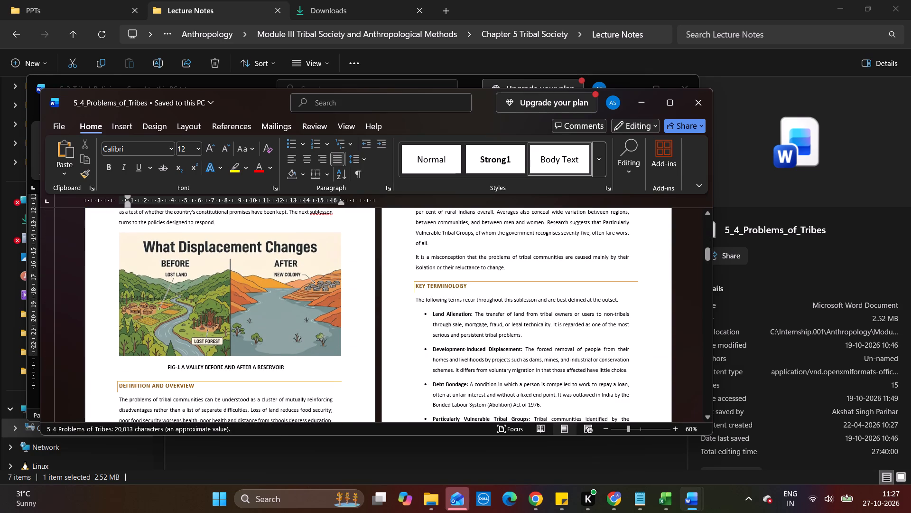
scroll(413, 329, down, 3)
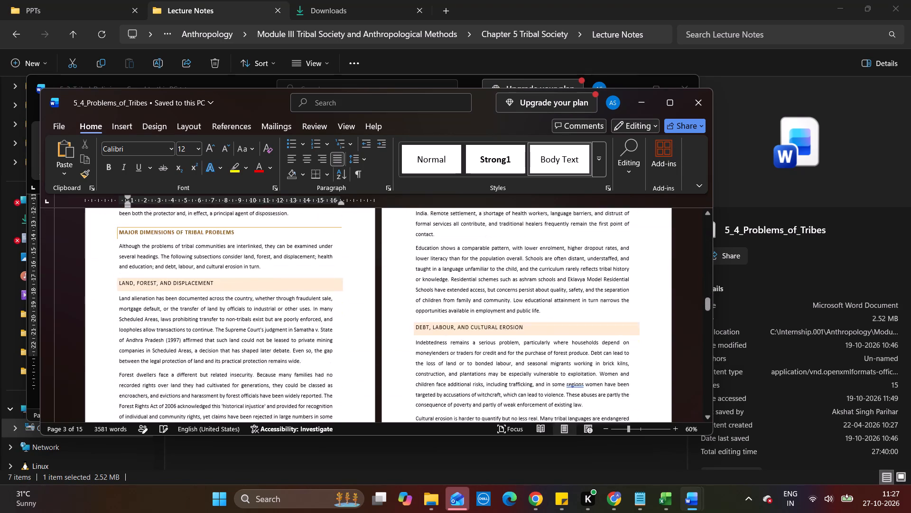
scroll(413, 329, down, 5)
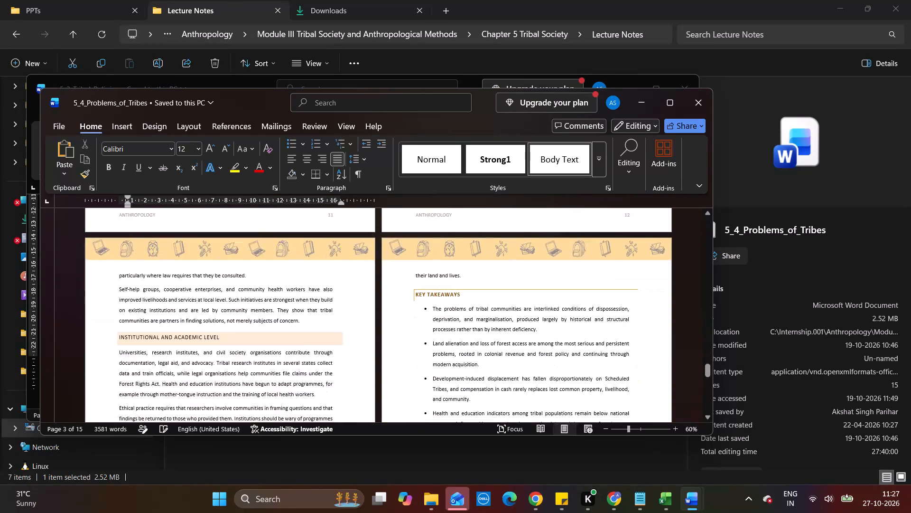
scroll(413, 329, down, 4)
scroll(413, 329, up, 3)
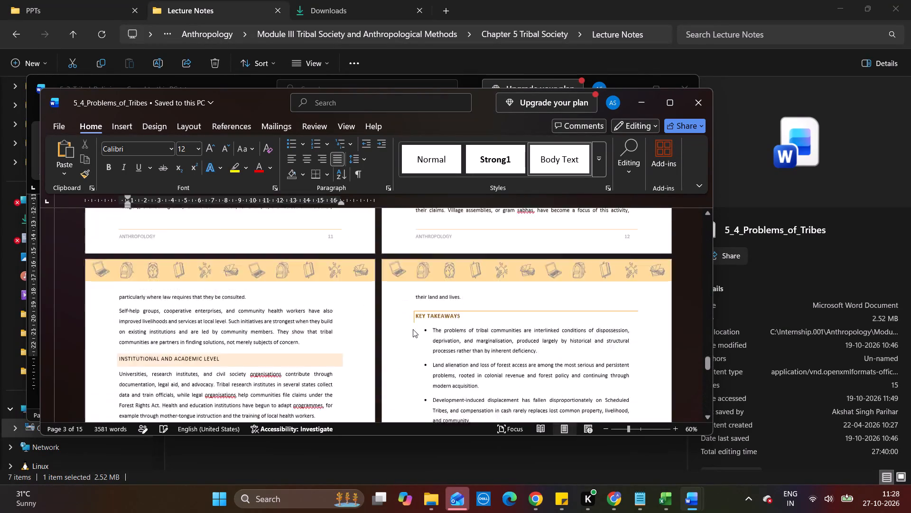
scroll(413, 329, up, 11)
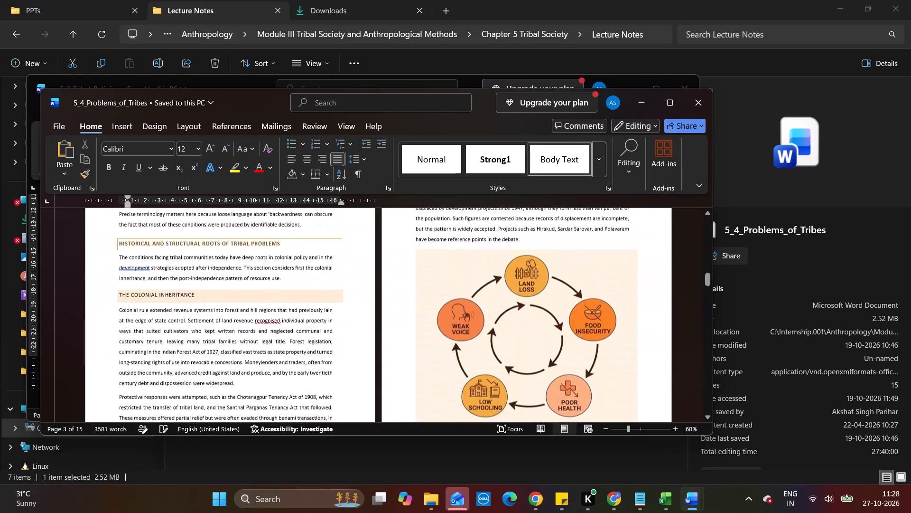
scroll(413, 329, up, 1)
scroll(431, 319, down, 1)
click(442, 311)
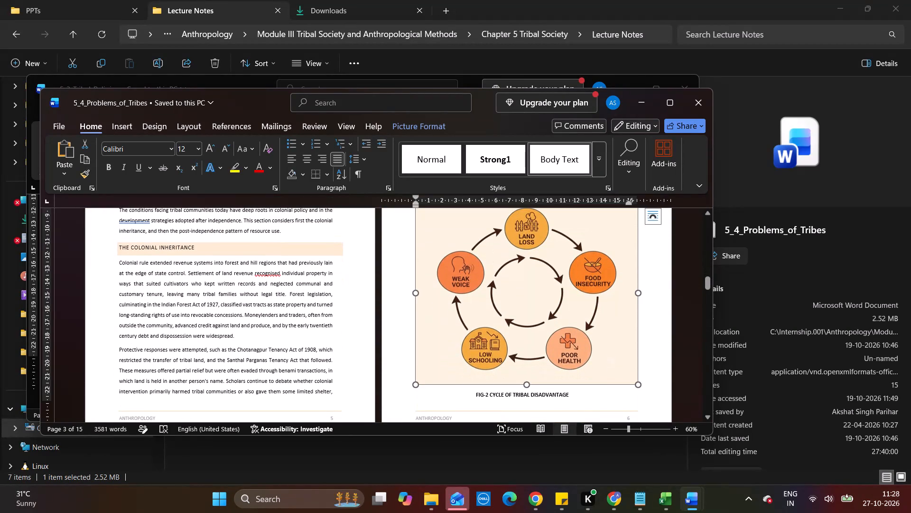
key(ctrl+c)
key(ctrl+c)
Minimise the 5_4_Problems_of_Tribes notes and close the 5_3_Tribal_Religion notes document.
click(632, 101)
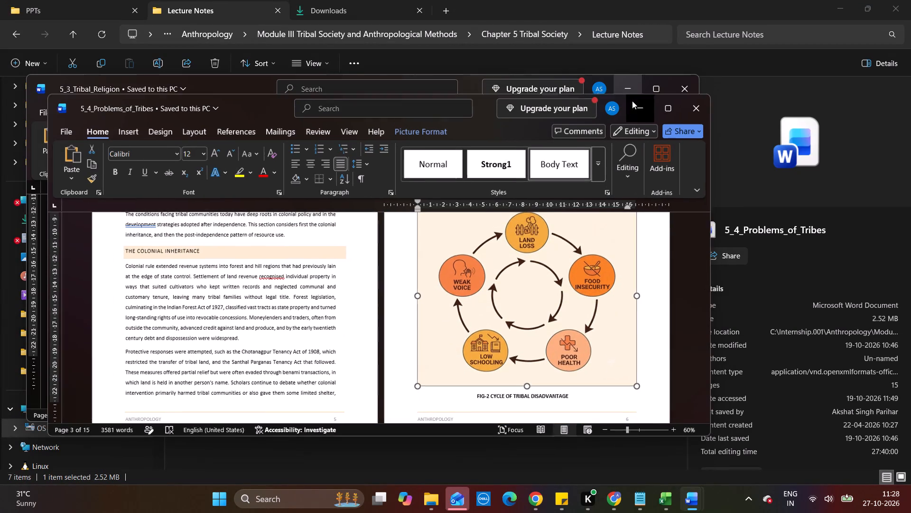
click(682, 82)
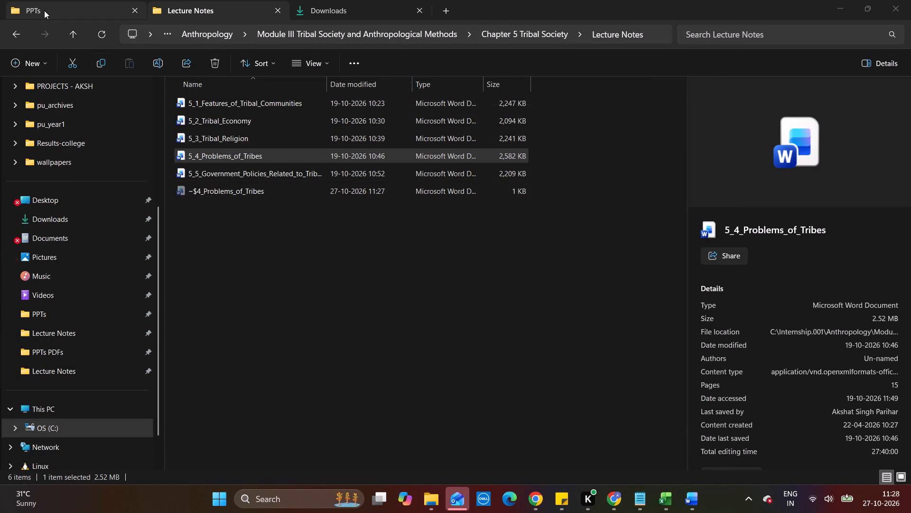
Check which presentations are already exported in Chapter 5's PPTs PDFs folder, and return to the PPTs folder.
click(44, 10)
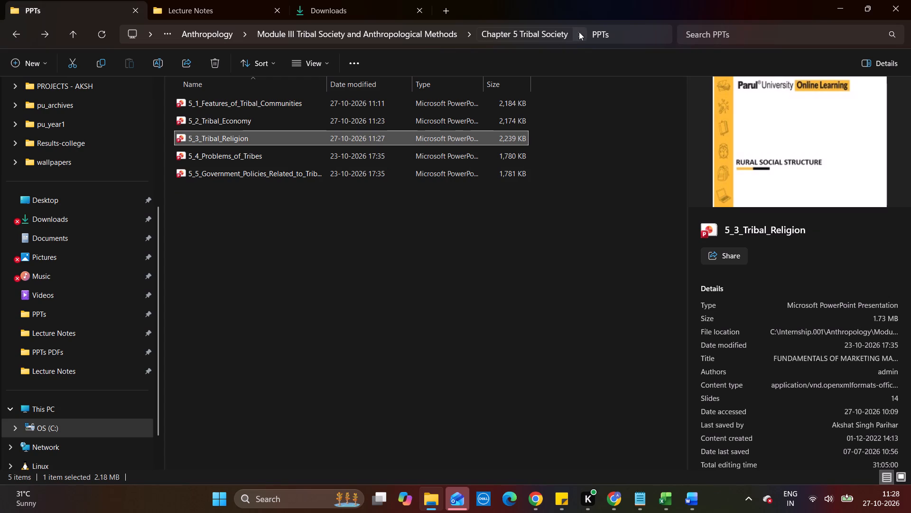
click(579, 32)
click(586, 113)
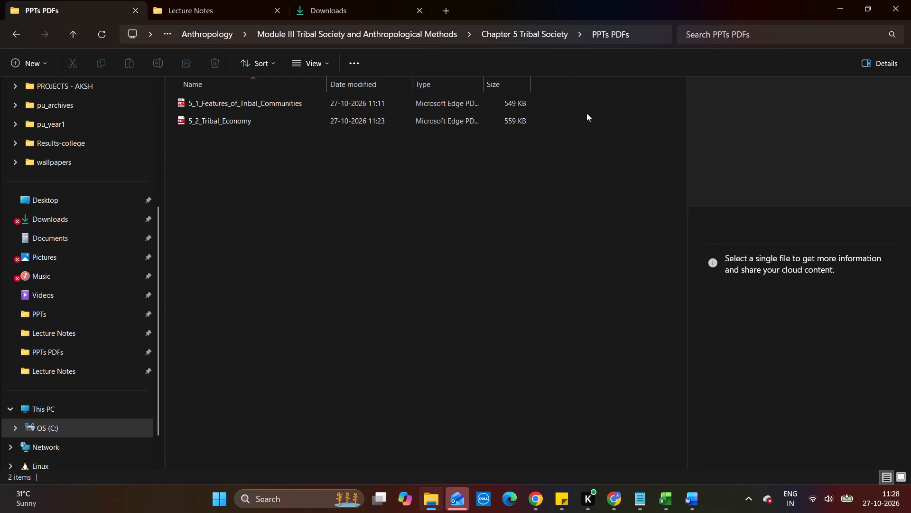
click(13, 32)
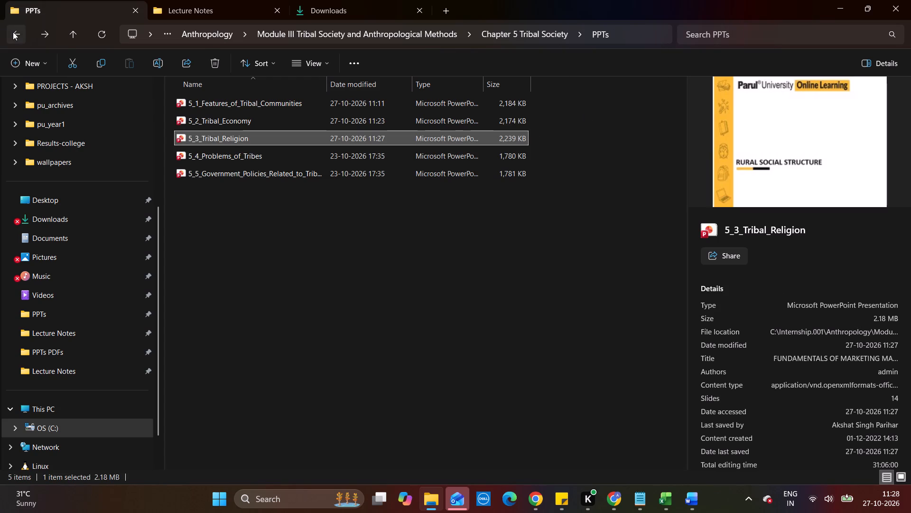
Reopen the 5_3_Tribal_Religion presentation and page through its slides to the closing slide.
double_click(235, 138)
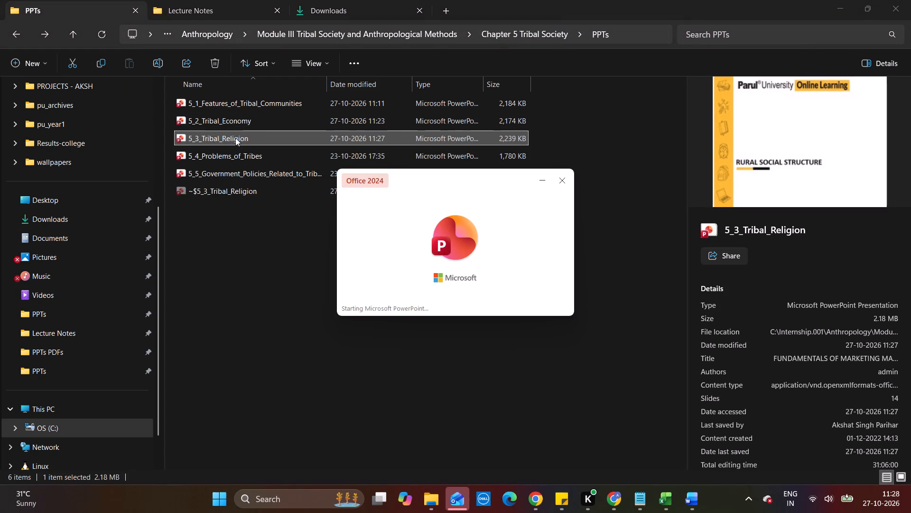
key(Down)
key(Down)
key(Down)
key(Down)
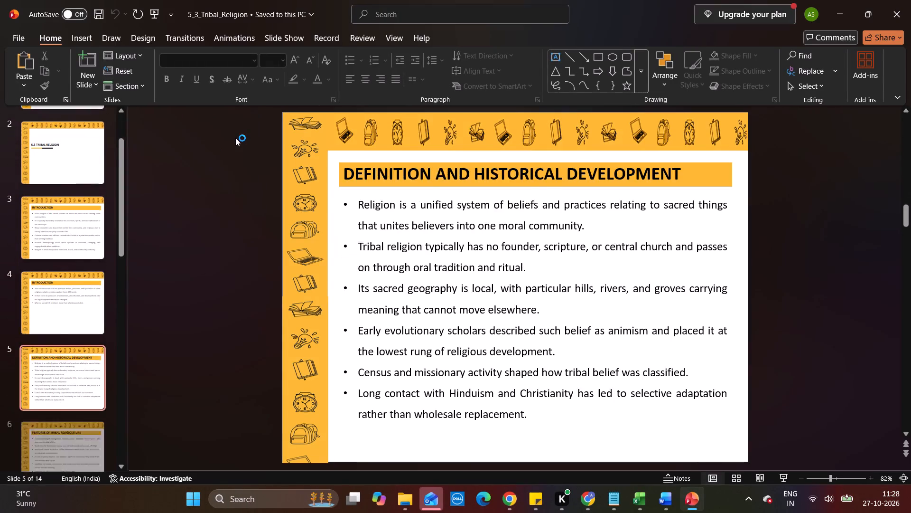
key(Down)
key(Down)
key(Down)
key(Down)
key(Down)
key(Down)
key(Down)
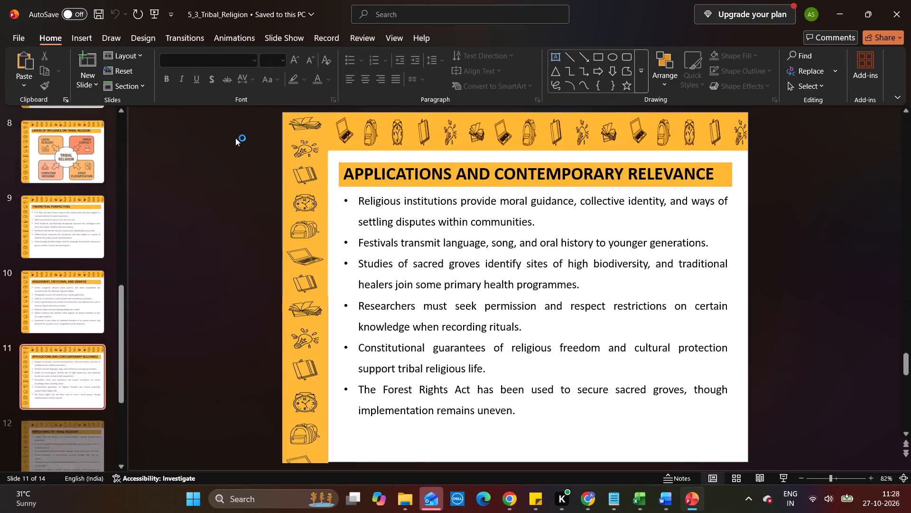
key(Down)
key(Down)
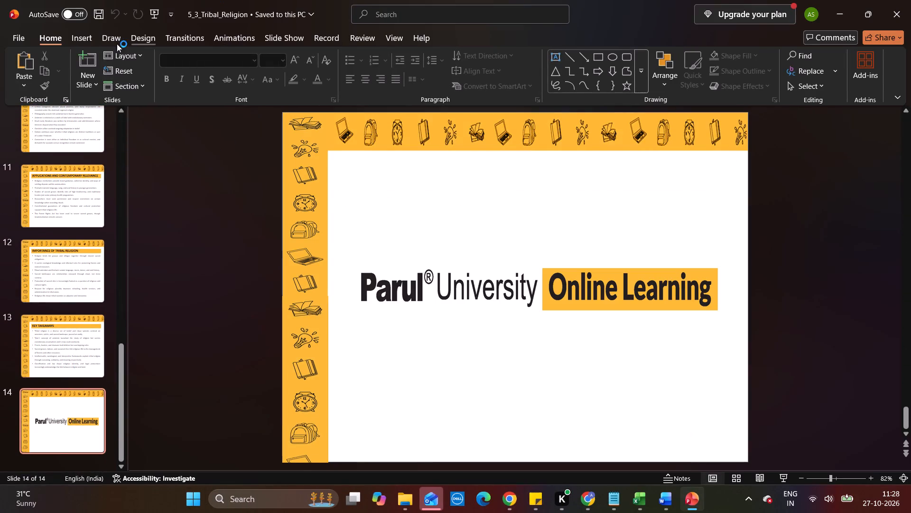
Save a PDF copy of the presentation as 5_3_Tribal_Religion in Chapter 5's PPTs PDFs folder.
click(27, 34)
click(49, 216)
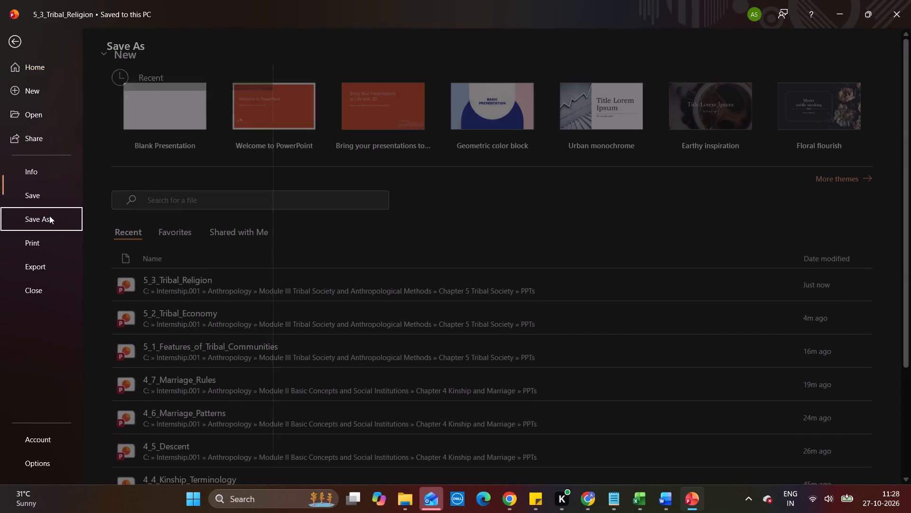
click(199, 317)
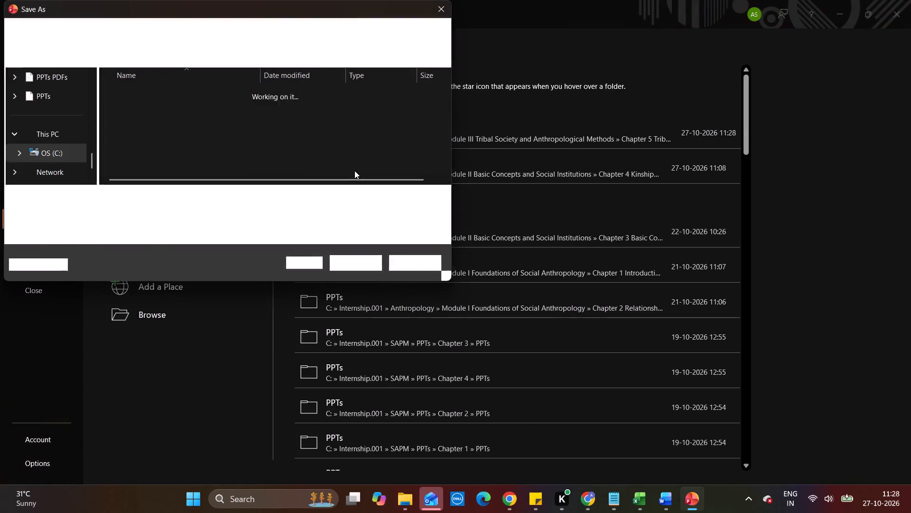
click(190, 35)
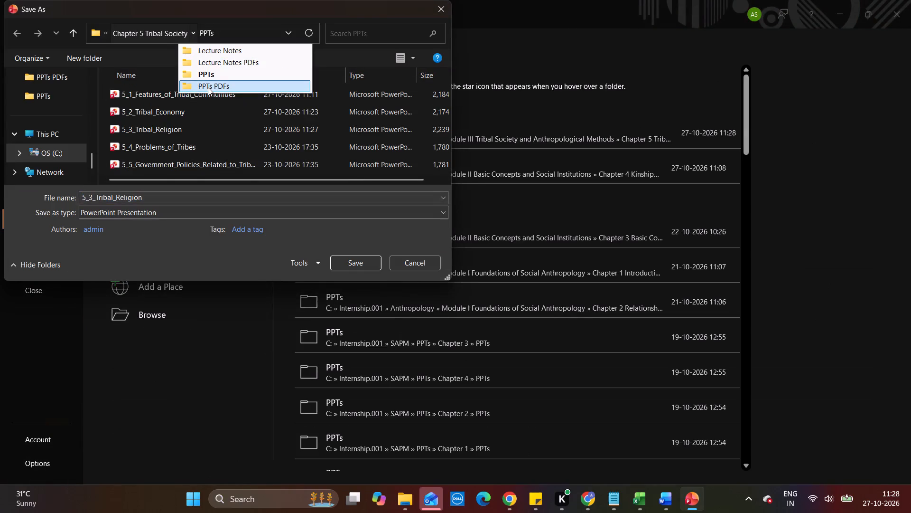
click(208, 86)
click(155, 212)
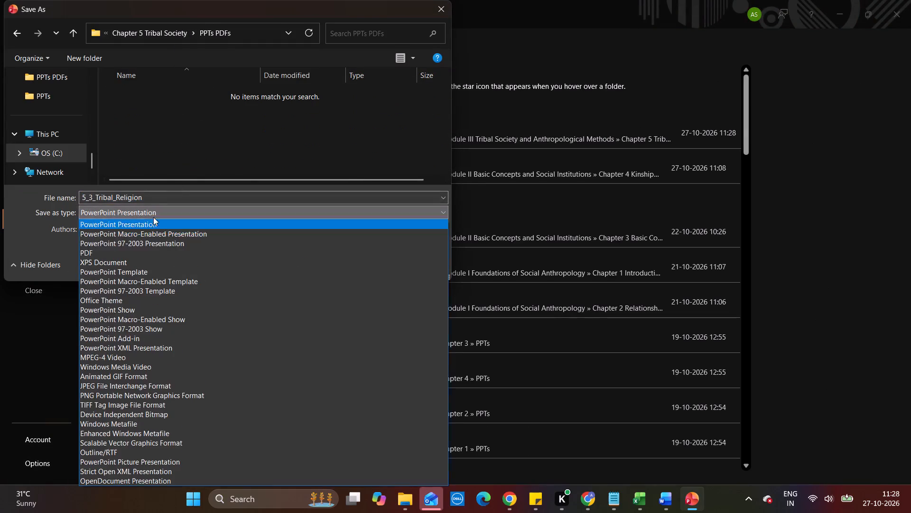
click(137, 255)
click(365, 306)
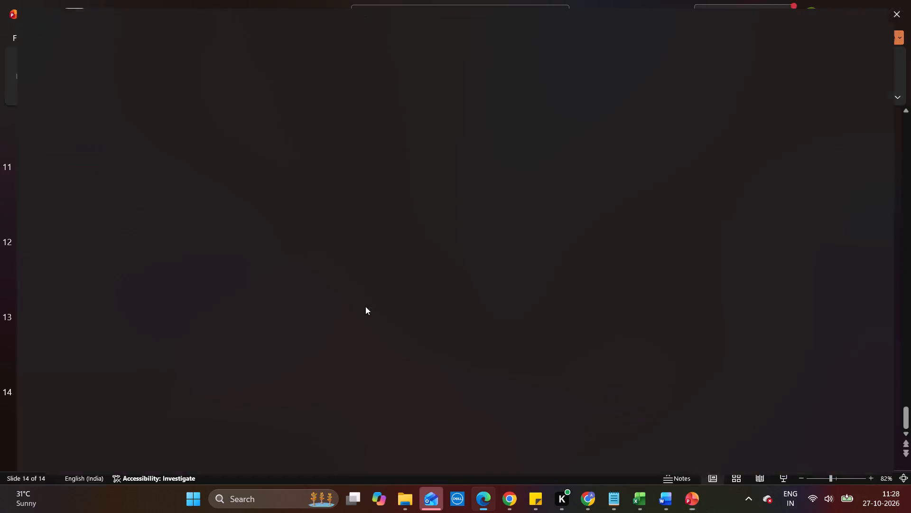
Look through the pages of the exported 5_3_Tribal_Religion PDF and close it.
scroll(365, 306, down, 4)
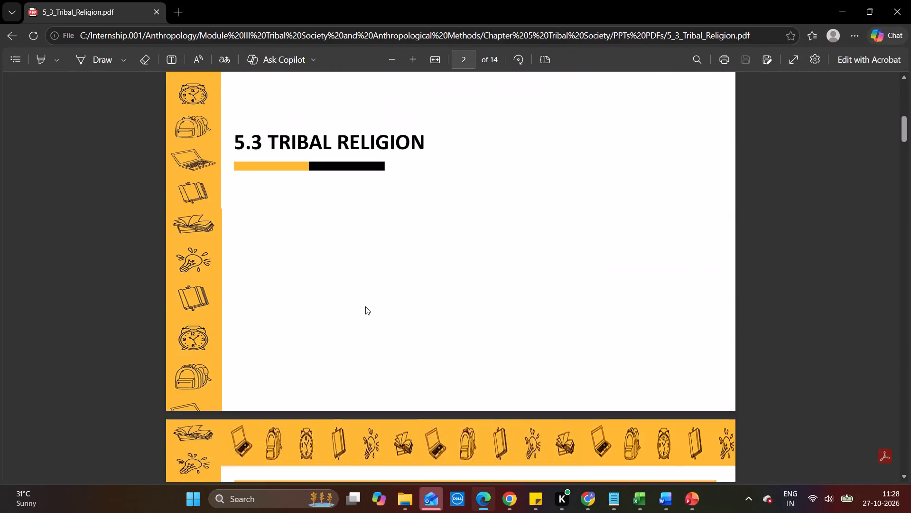
scroll(365, 306, down, 6)
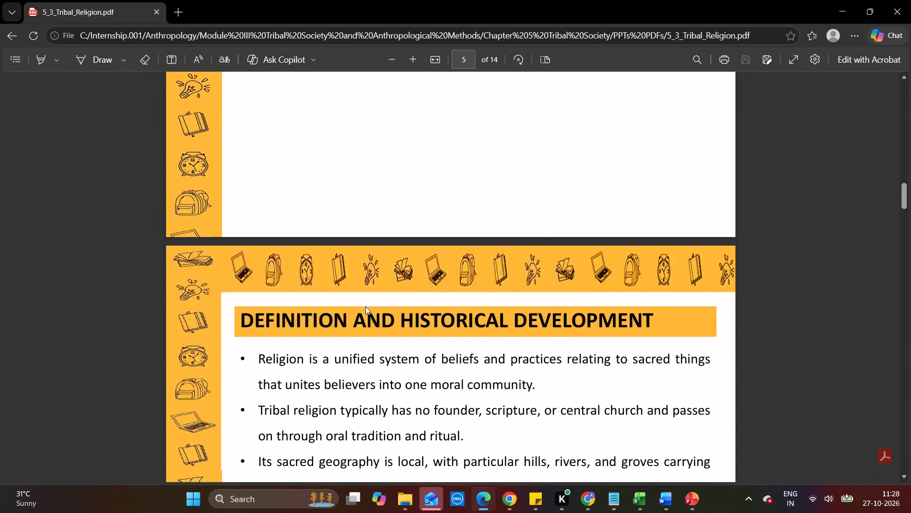
scroll(365, 306, down, 6)
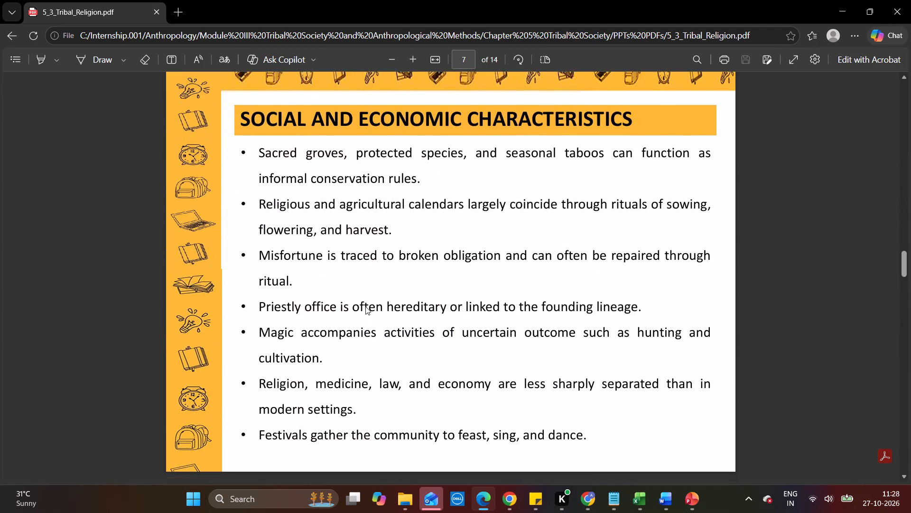
scroll(365, 306, down, 7)
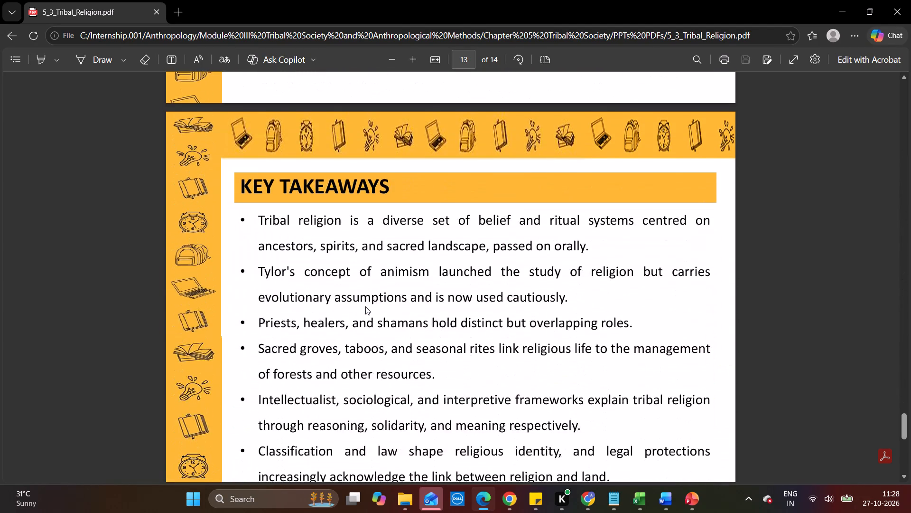
scroll(365, 306, down, 2)
click(910, 0)
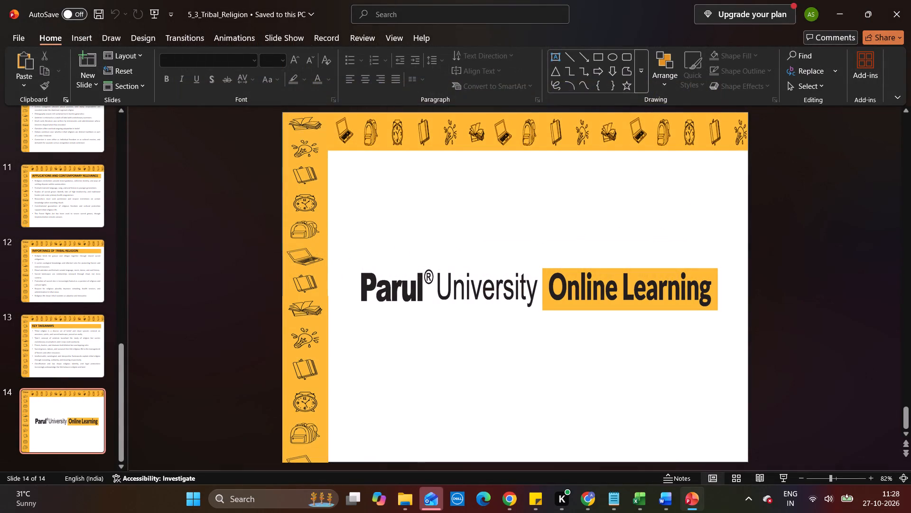
Save and close the 5_3_Tribal_Religion presentation.
click(265, 323)
key(ctrl+s)
click(910, 0)
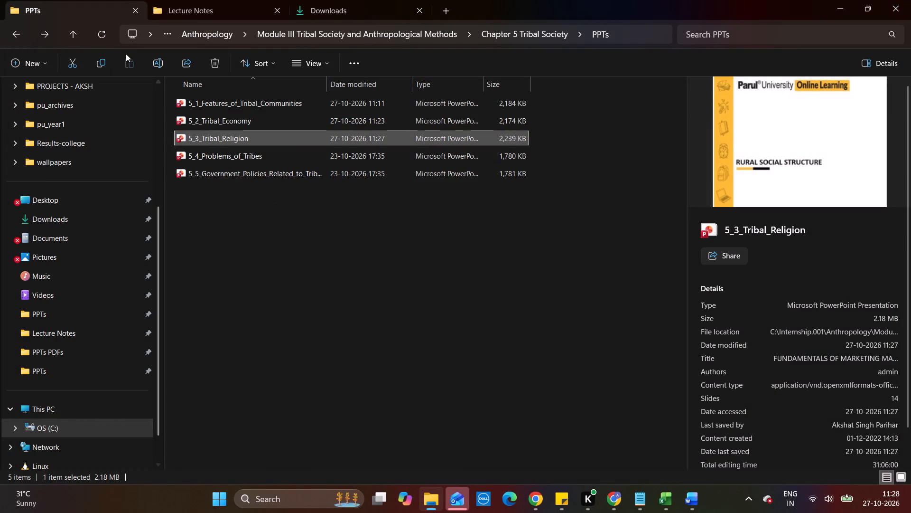
Open the 5_4_Problems_of_Tribes presentation from Chapter 5's PPTs folder and enable editing.
double_click(261, 155)
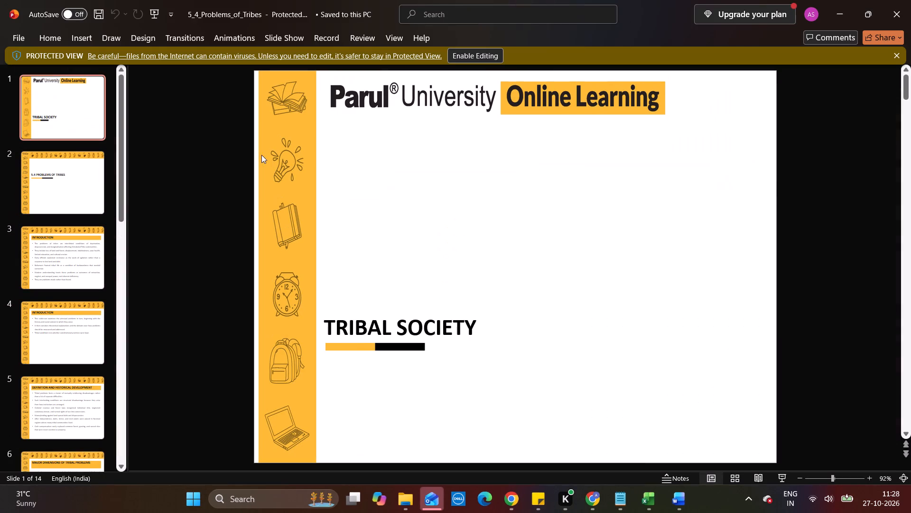
click(477, 54)
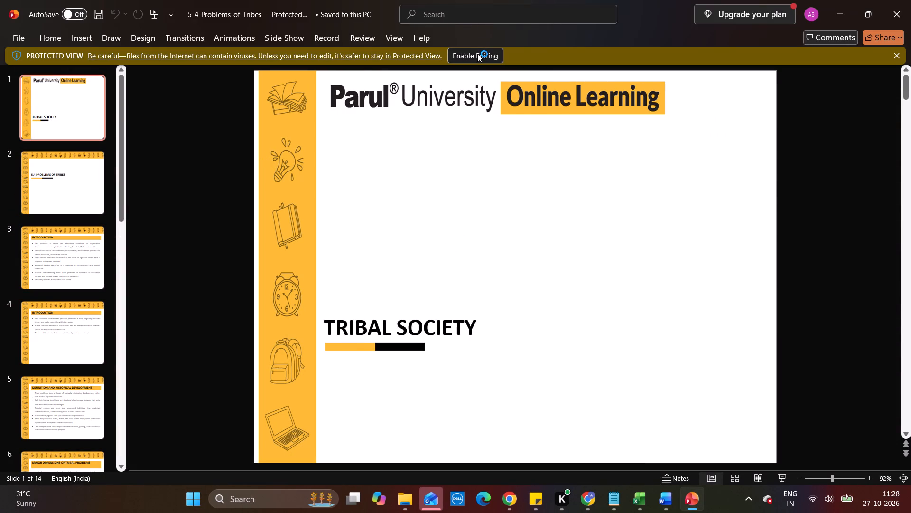
click(477, 54)
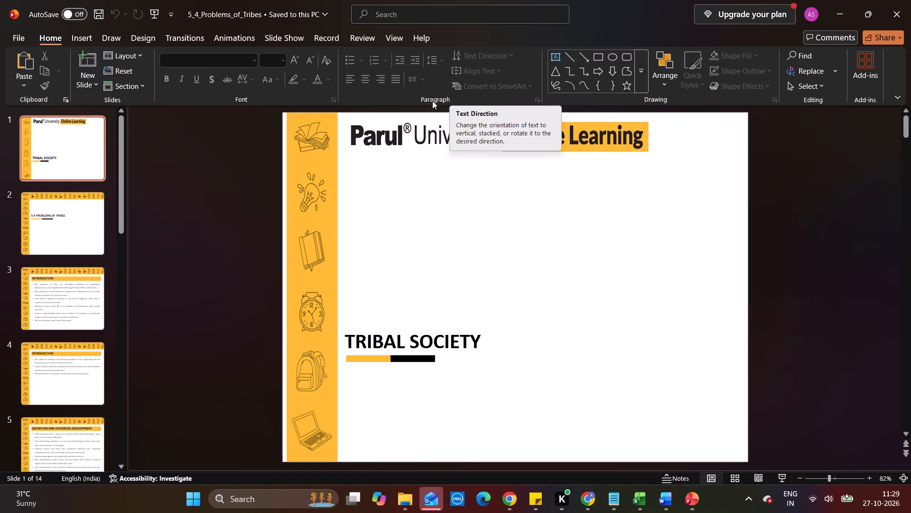
On slide 6, shrink the MAJOR DIMENSIONS OF TRIBAL PROBLEMS title box to a single-line height, keeping its original width.
click(75, 234)
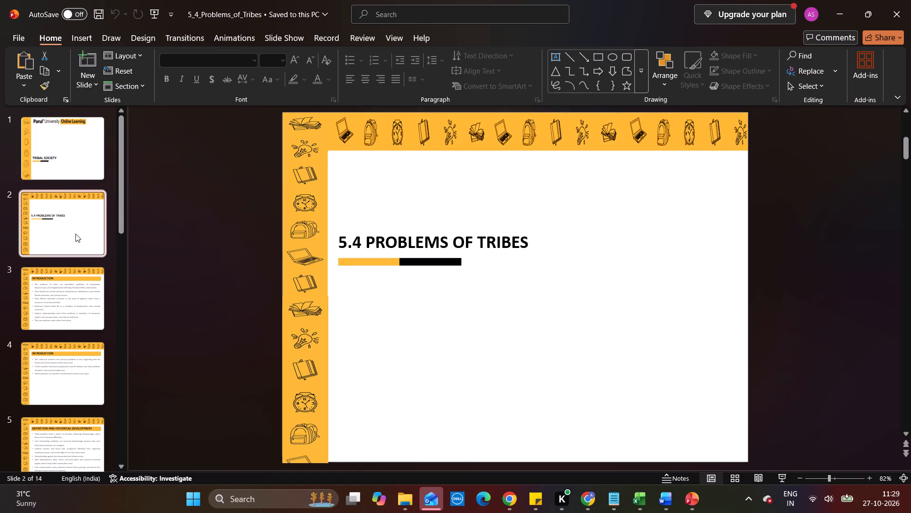
key(Down)
key(Down)
key(Down)
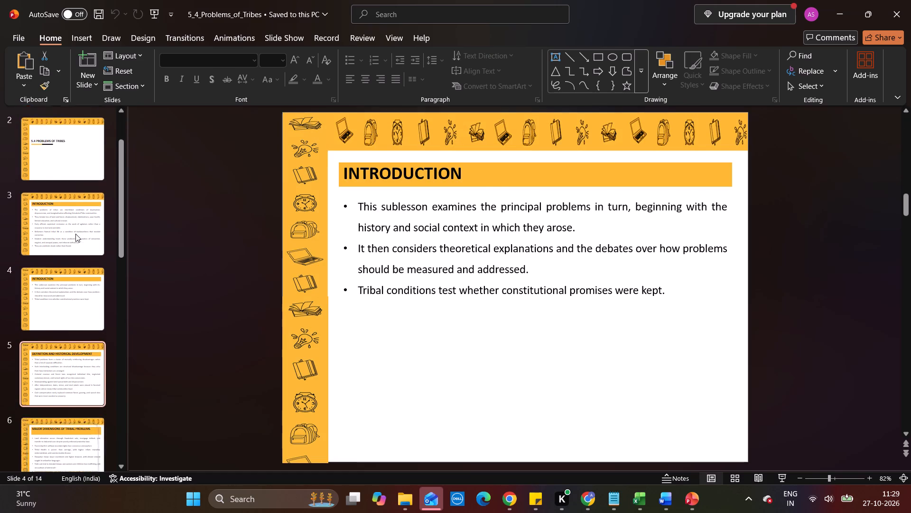
key(Down)
click(588, 193)
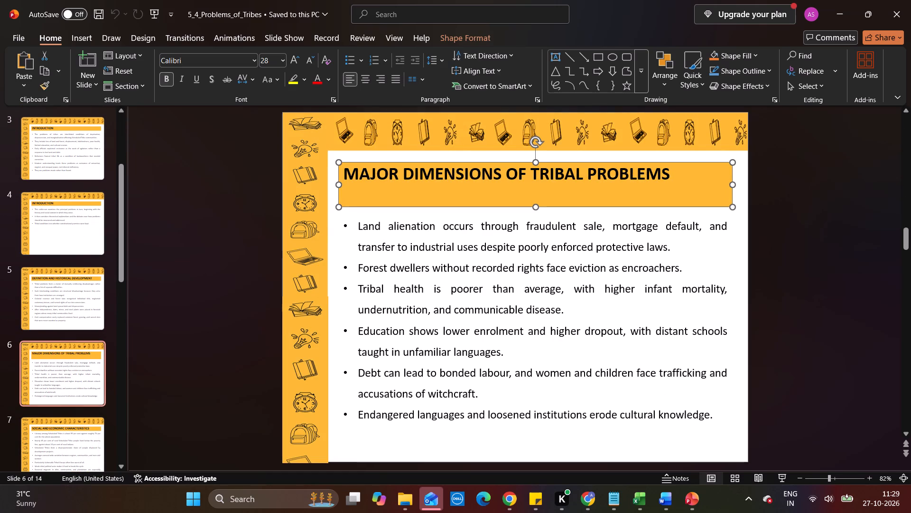
drag(732, 207, 732, 184)
drag(733, 205, 736, 183)
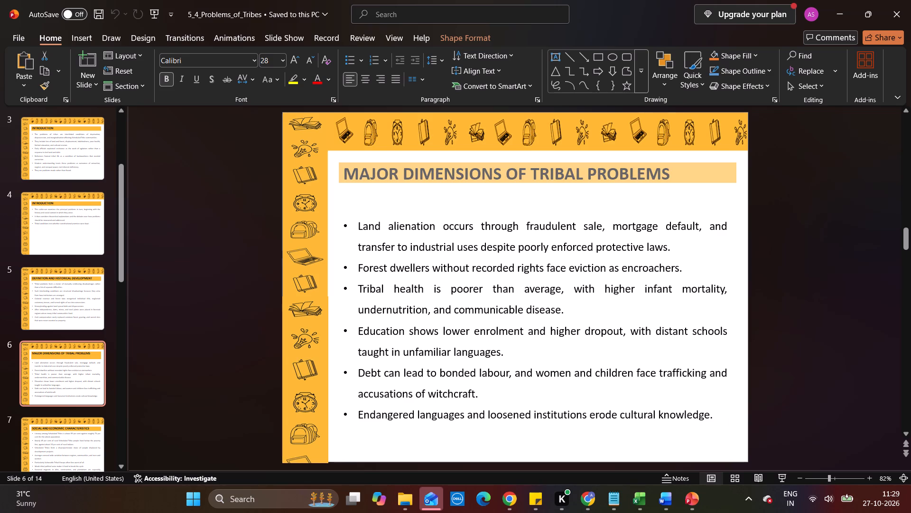
drag(736, 183, 732, 183)
Move slide 6's bullet text box up so the text sits close beneath the shortened title.
click(660, 226)
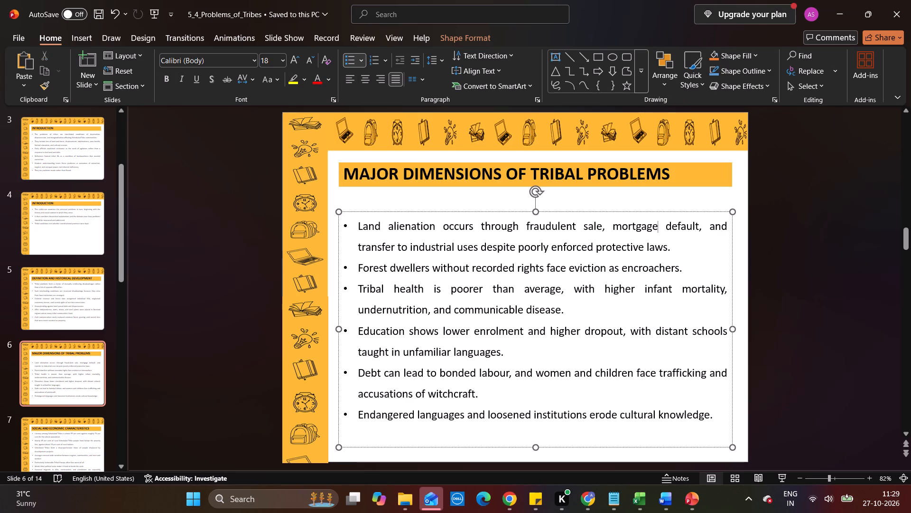
drag(645, 213, 643, 190)
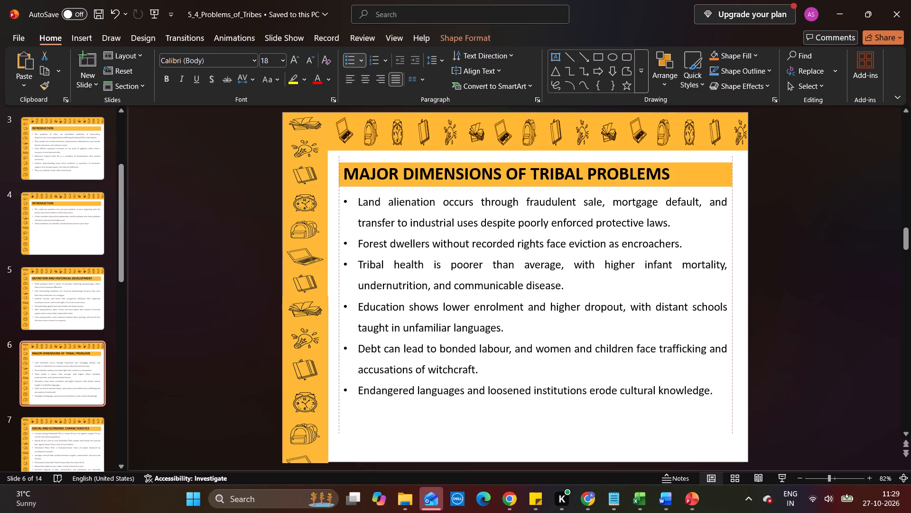
drag(643, 190, 643, 191)
click(215, 333)
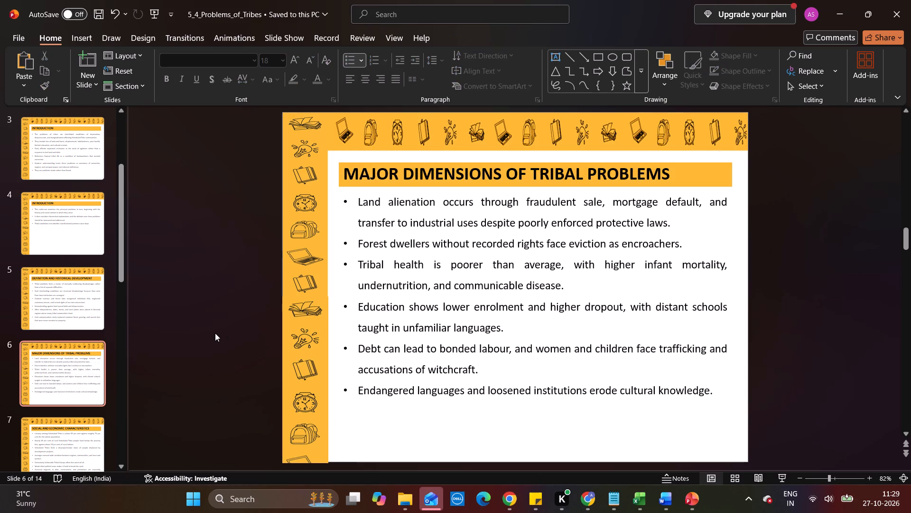
Replace the illustration on slide 8, CYCLE OF TRIBAL DISADVANTAGE, with the copied cycle diagram.
key(Down)
key(Down)
click(643, 313)
key(BackSpace)
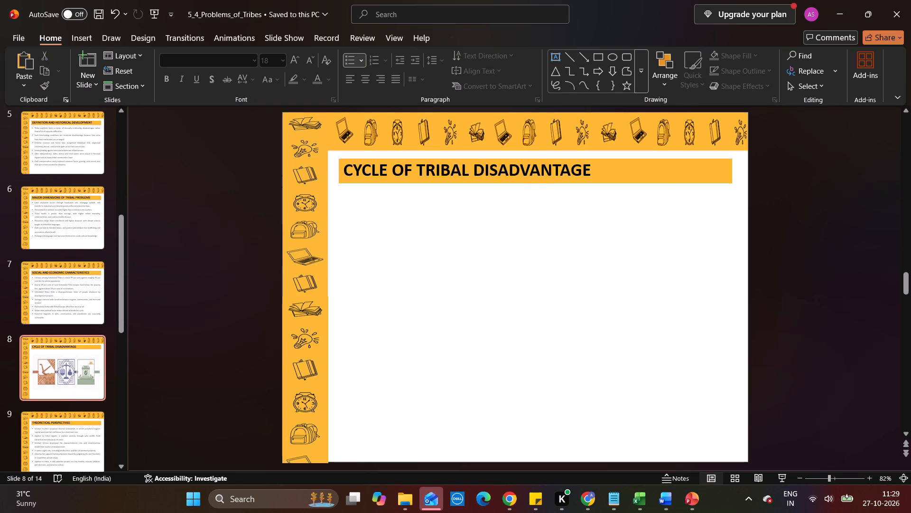
key(ctrl+v)
Position and stretch the cycle diagram beneath the title to about 14.63 cm high and 21.48 cm wide, matching the title bar's width.
drag(533, 291, 539, 322)
drag(669, 315, 707, 310)
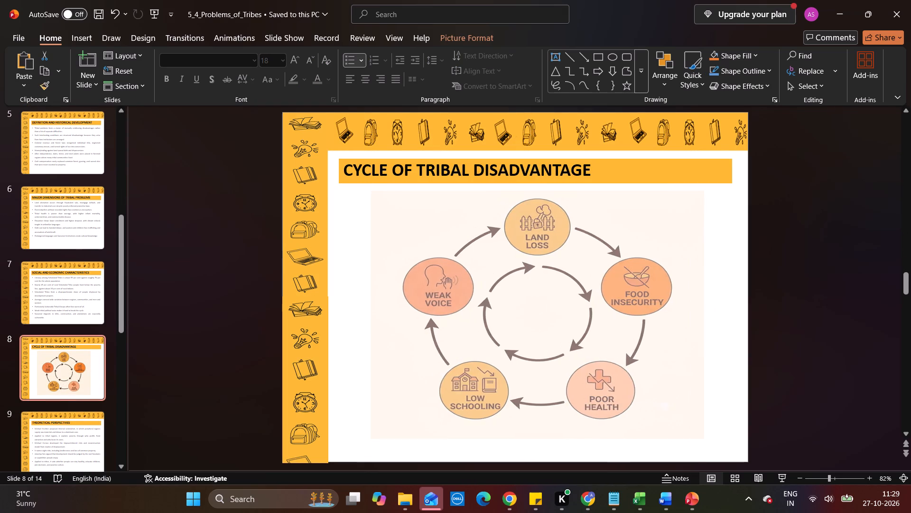
drag(707, 310, 729, 315)
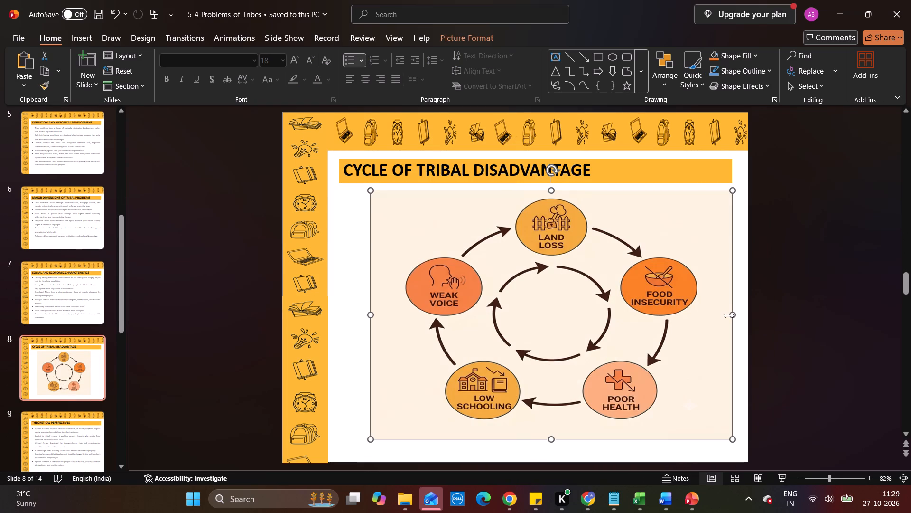
drag(370, 316, 340, 316)
drag(537, 439, 537, 444)
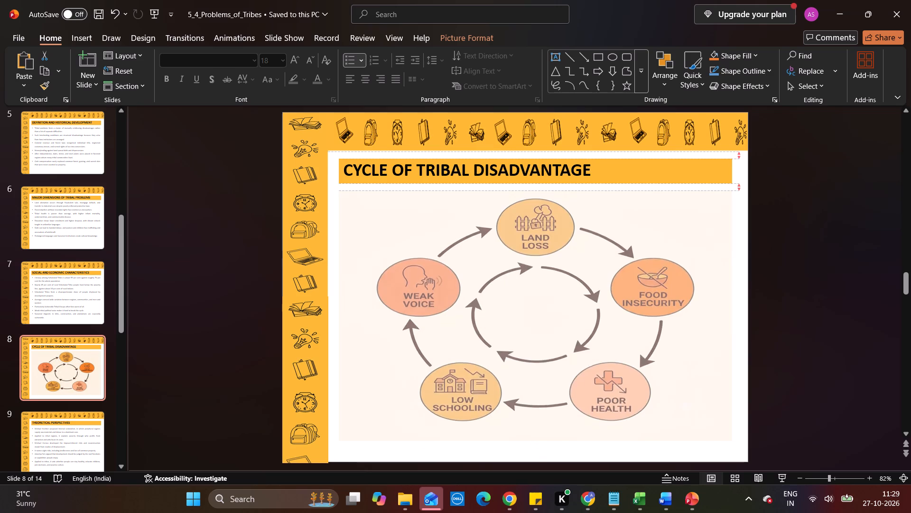
drag(537, 444, 538, 451)
click(846, 347)
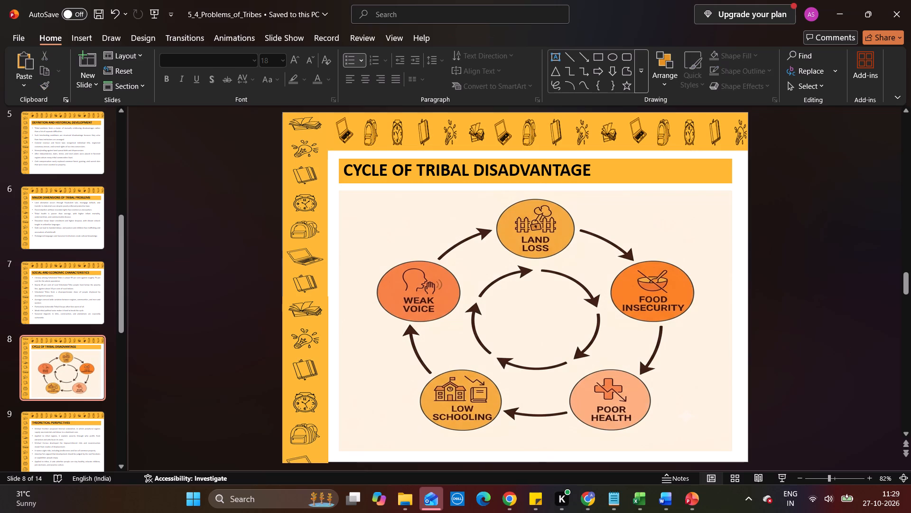
click(595, 323)
drag(536, 190, 535, 185)
Apply the highest-contrast, normal-brightness picture correction preset to the cycle diagram.
double_click(524, 269)
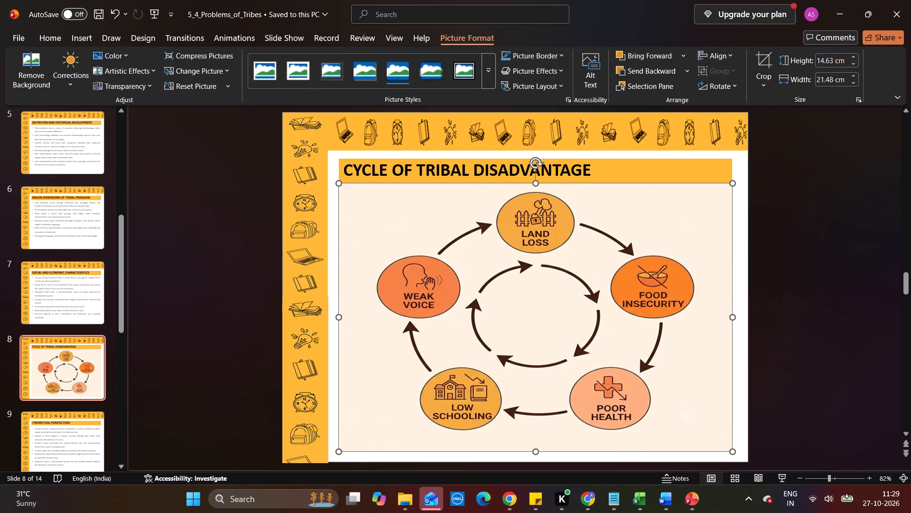
click(70, 77)
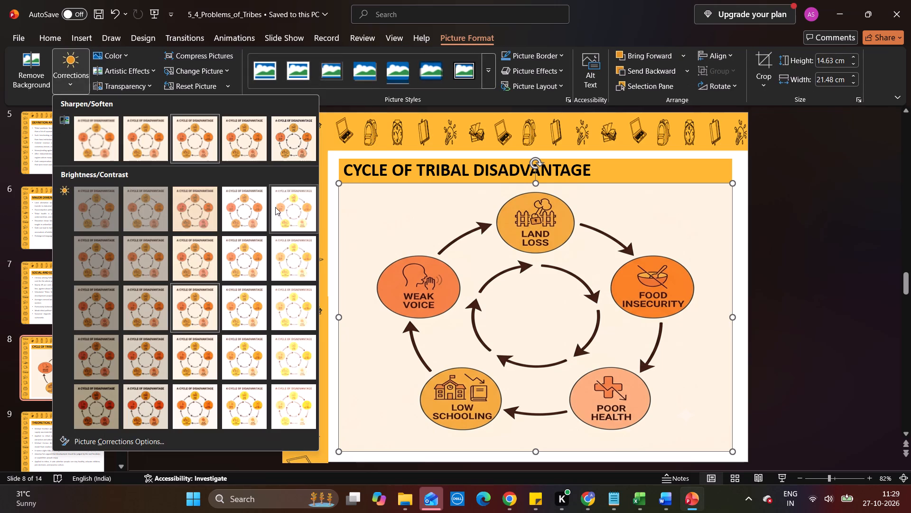
click(195, 407)
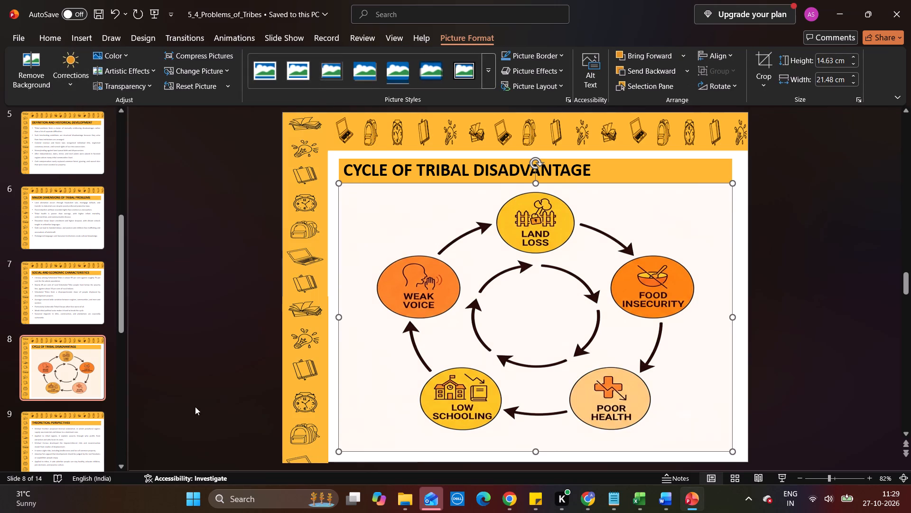
click(202, 315)
Extend the cycle diagram downward to a height of about 15.2 cm.
click(541, 357)
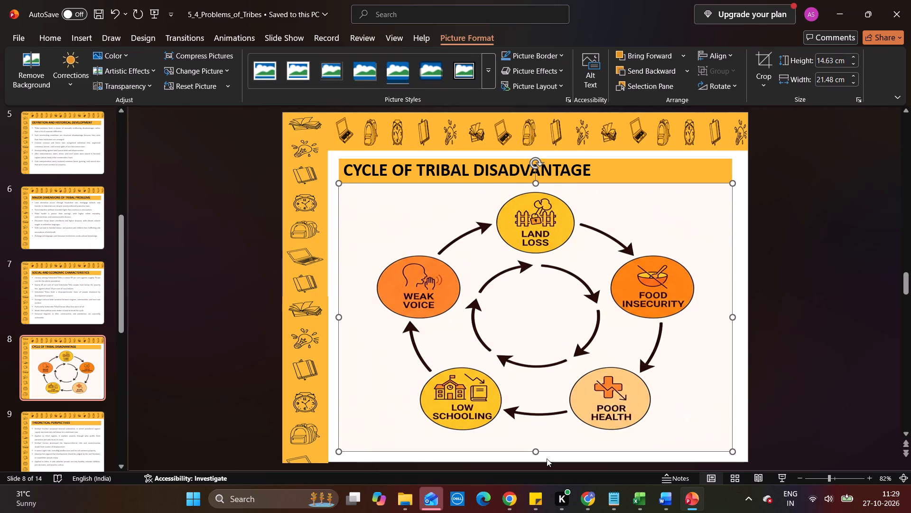
drag(537, 452, 537, 456)
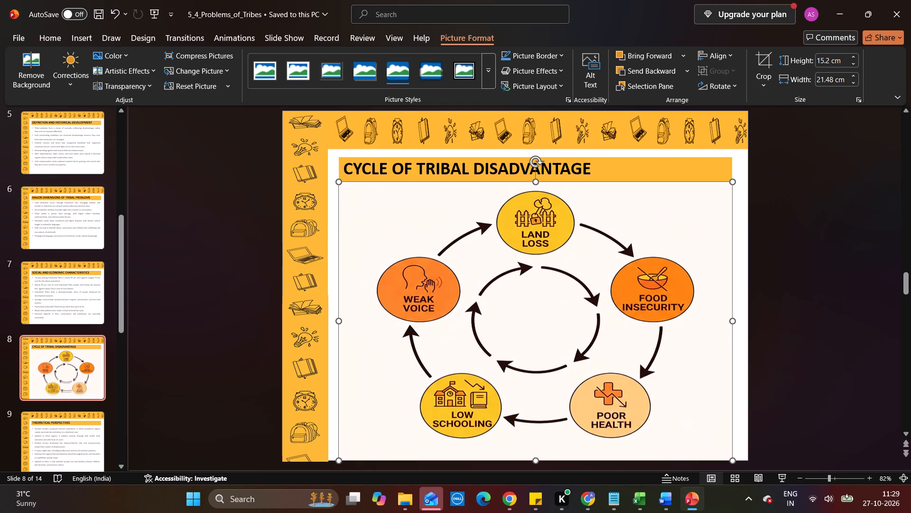
click(184, 373)
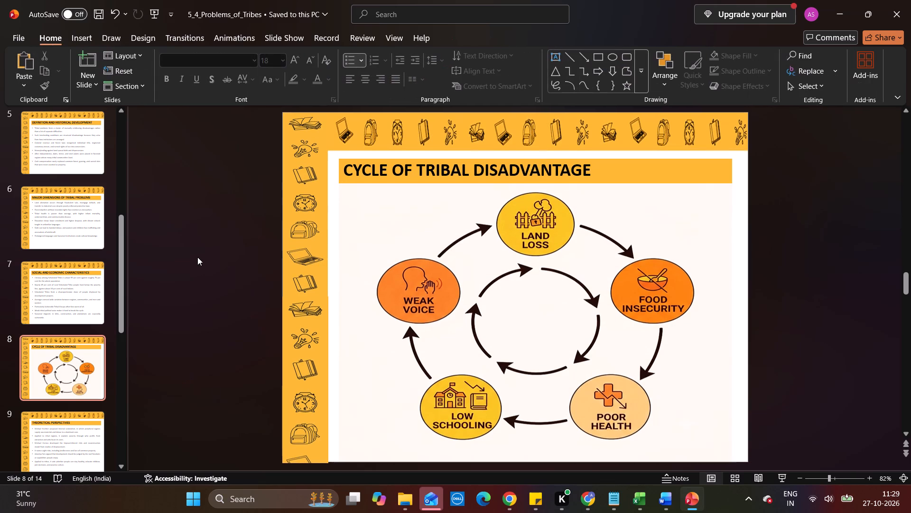
Page through the slides after the cycle diagram to the closing slide, checking their layout.
click(63, 317)
key(Down)
key(Down)
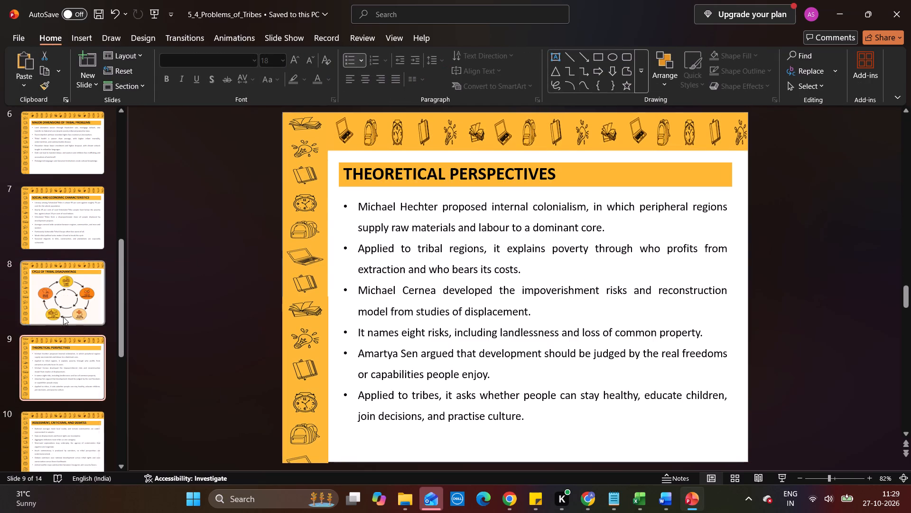
key(Down)
key(Down)
key(Down)
key(Down)
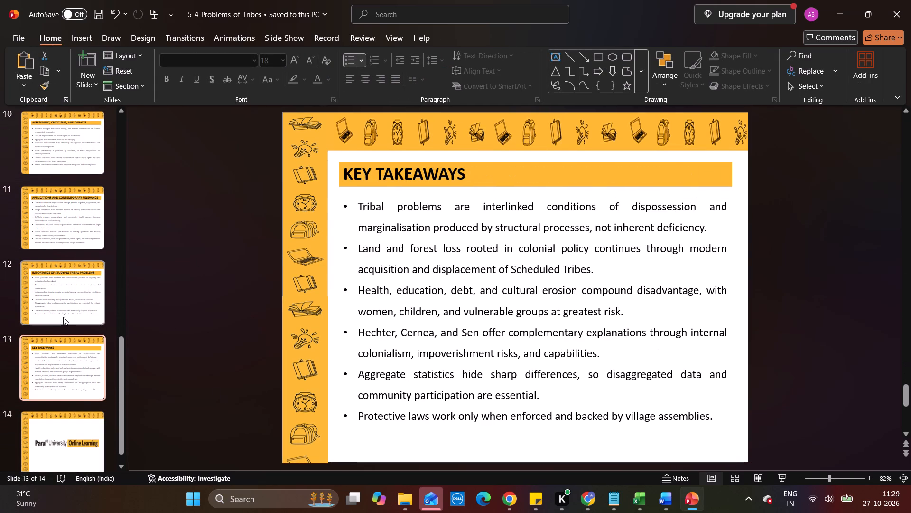
key(Down)
Save the 5_4_Problems_of_Tribes presentation.
key(ctrl+s)
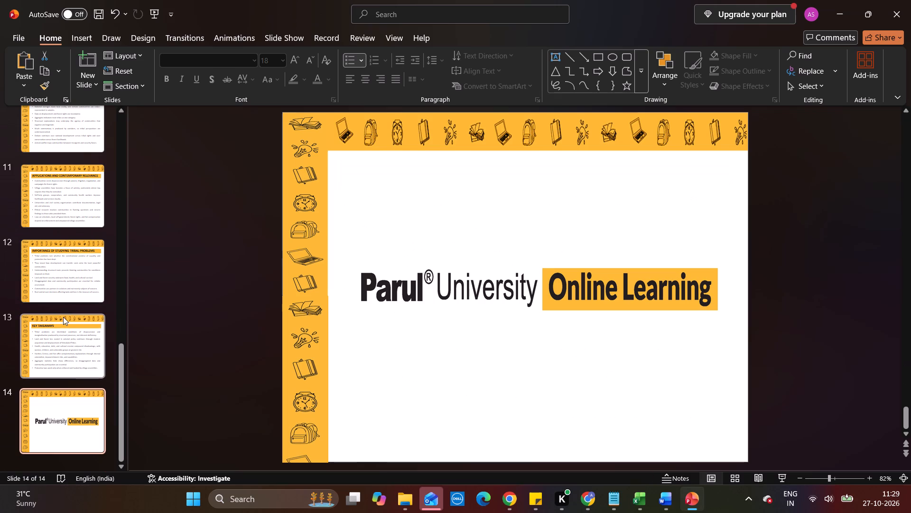
key(ctrl+s)
key(ctrl+s)
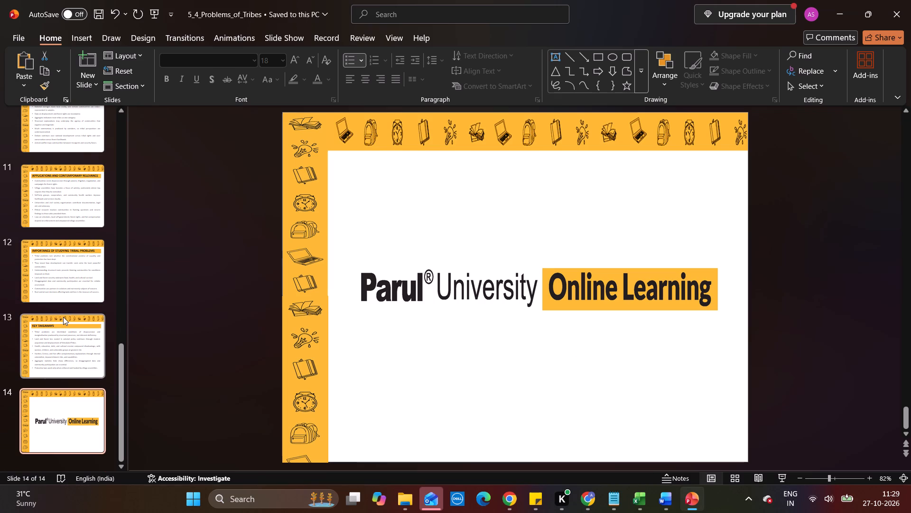
key(ctrl+s)
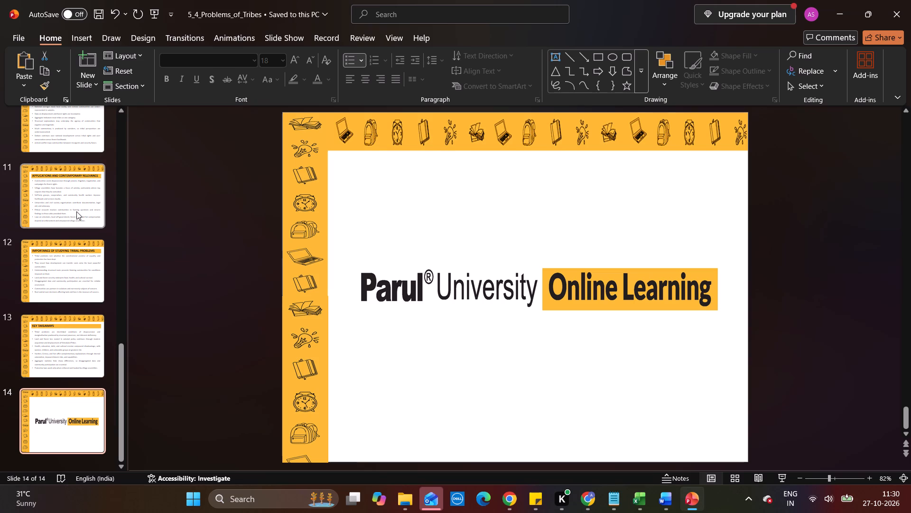
Review all slides from the 5.4 PROBLEMS OF TRIBES title to the closing slide, and save the presentation again.
scroll(76, 211, up, 8)
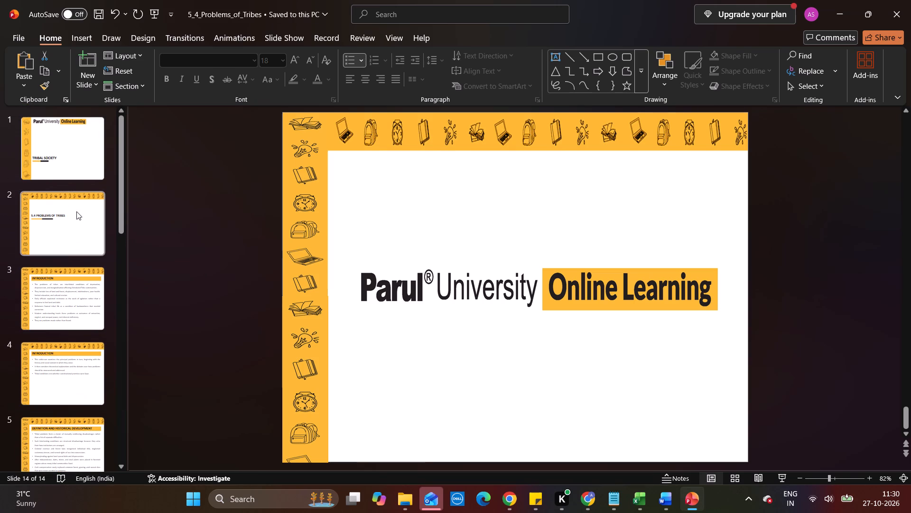
click(76, 211)
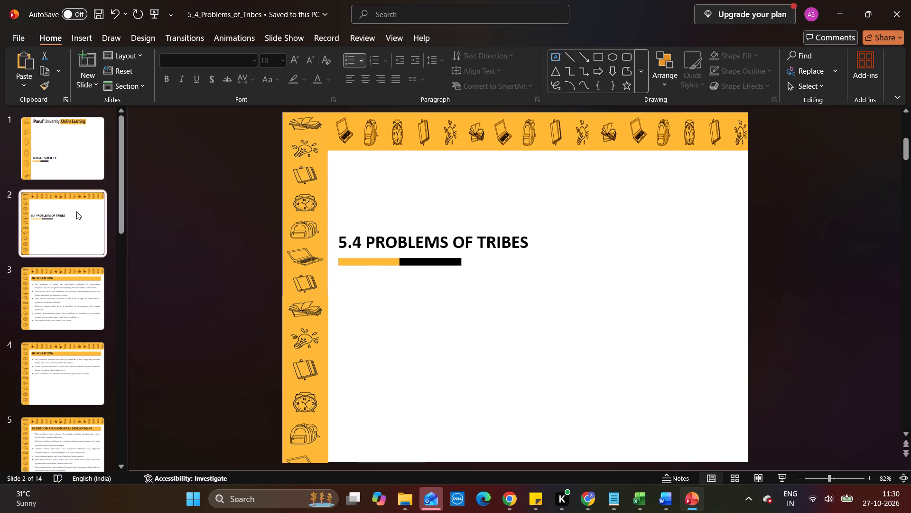
key(Down)
key(Down)
key(Down)
key(Down)
key(Down)
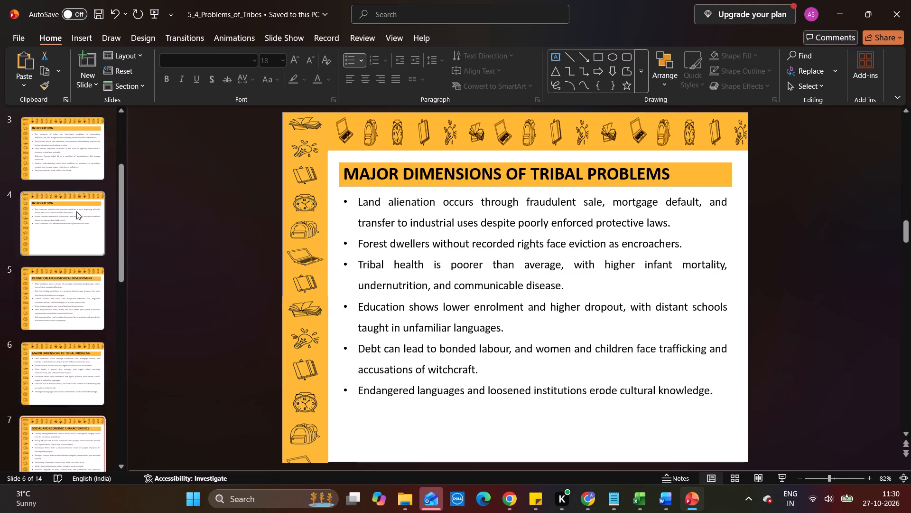
key(Down)
key(Down)
key(Down)
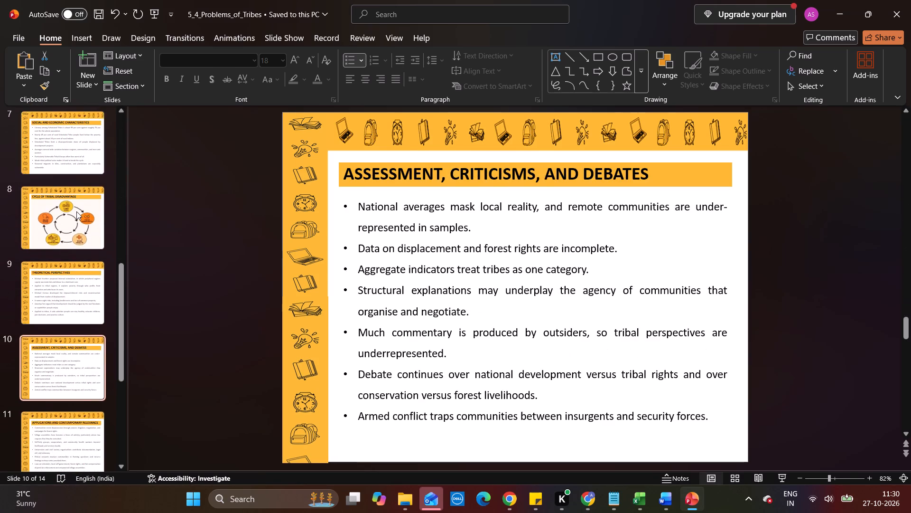
key(Down)
key(Down)
key(Down)
key(Down)
key(ctrl+s)
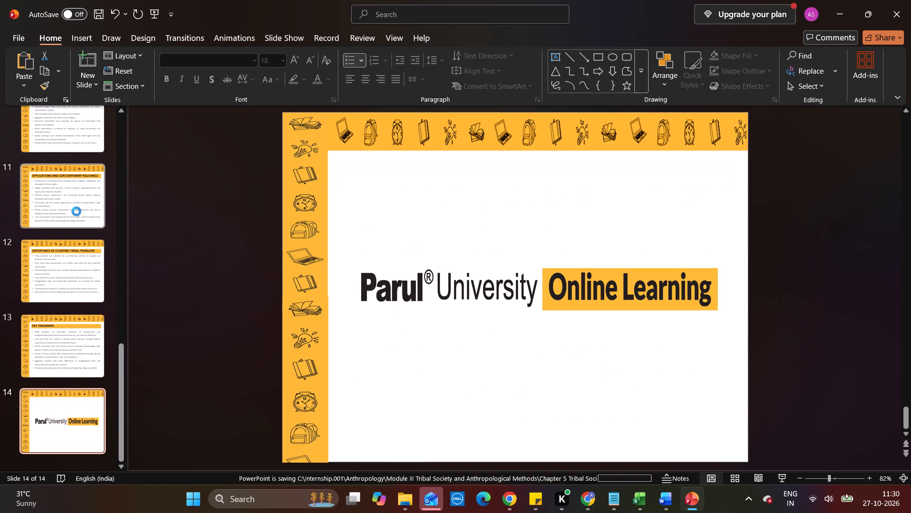
Export 5_4_Problems_of_Tribes as a PDF into the PPTs PDFs folder of Chapter 5 Tribal Society.
click(12, 38)
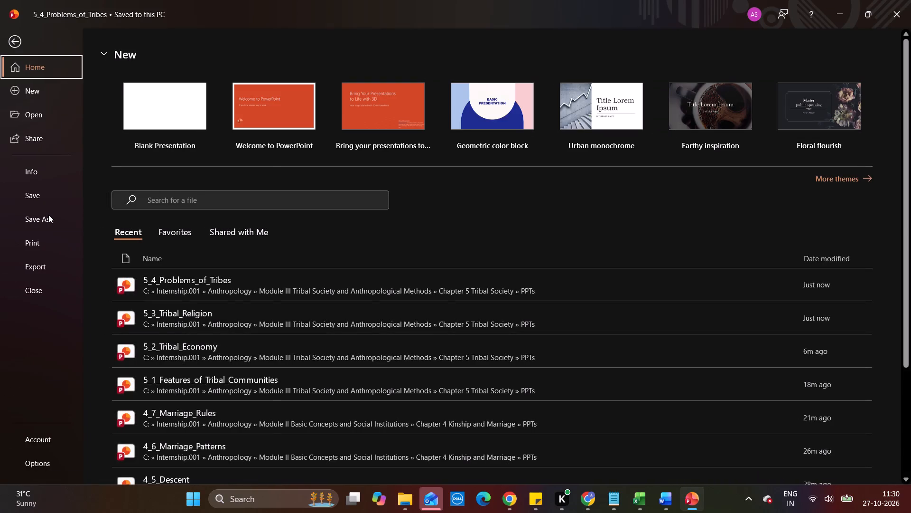
click(48, 216)
click(139, 320)
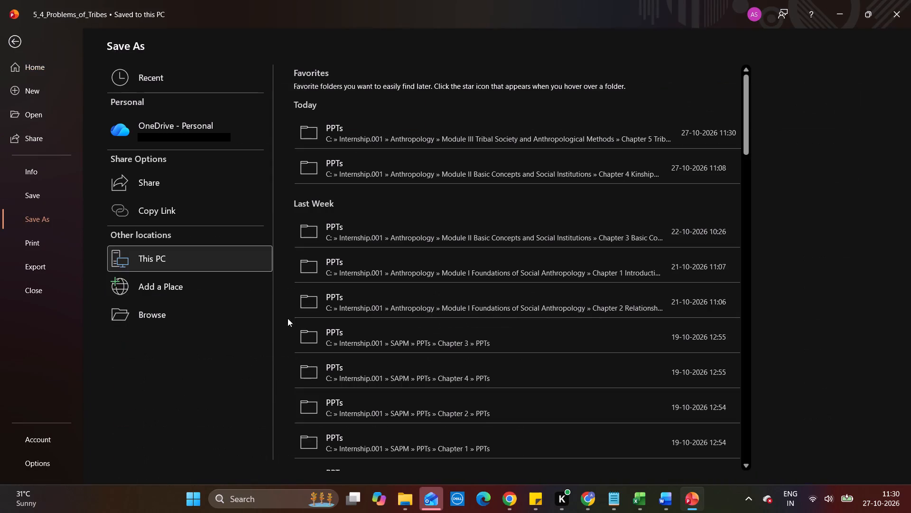
drag(135, 209, 105, 248)
click(105, 248)
click(190, 30)
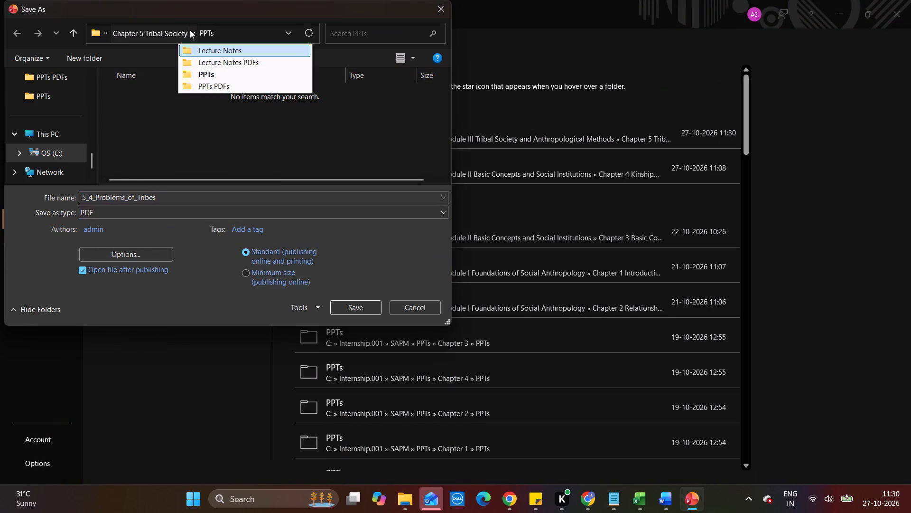
click(207, 81)
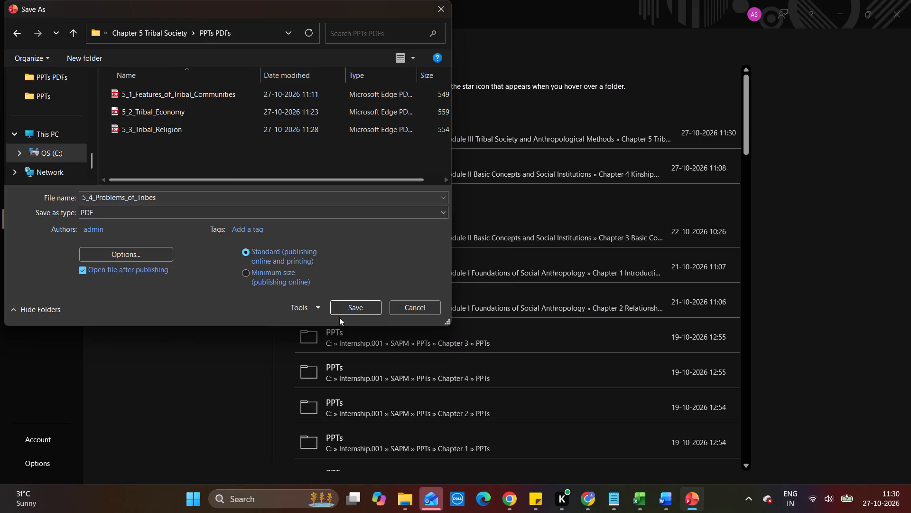
click(347, 311)
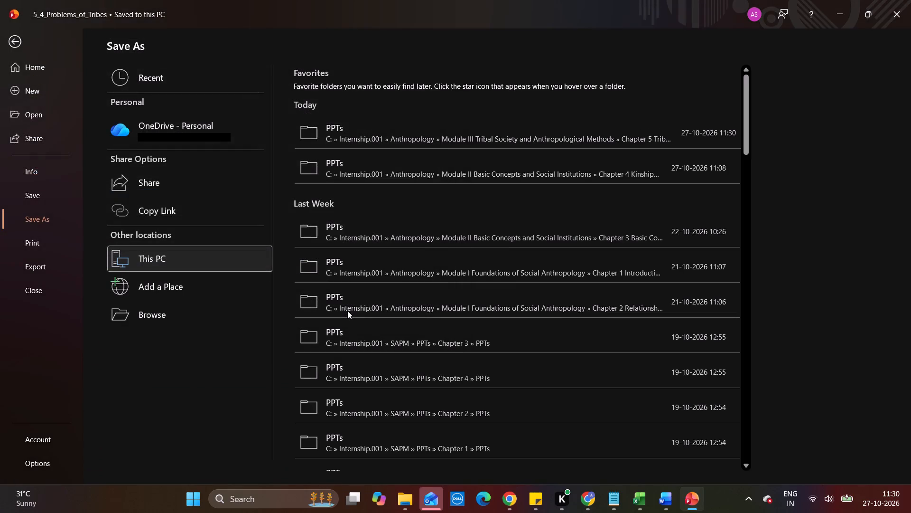
Look through the pages of the exported 5_4_Problems_of_Tribes PDF, including the cycle diagram, and close it.
scroll(393, 261, down, 2)
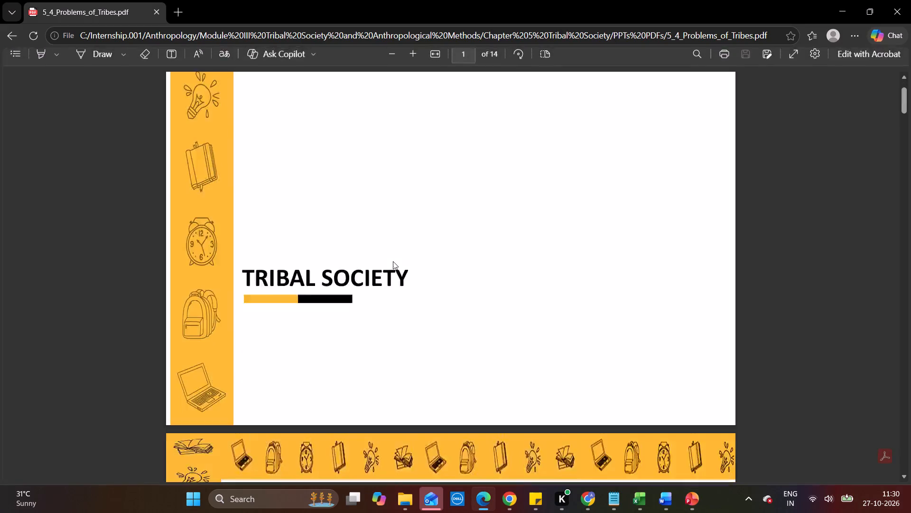
scroll(393, 261, down, 17)
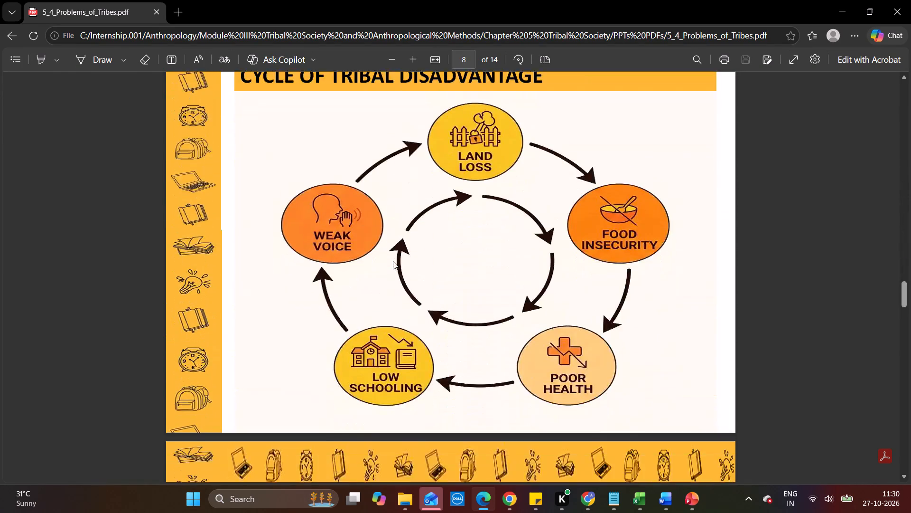
scroll(393, 261, down, 6)
click(910, 0)
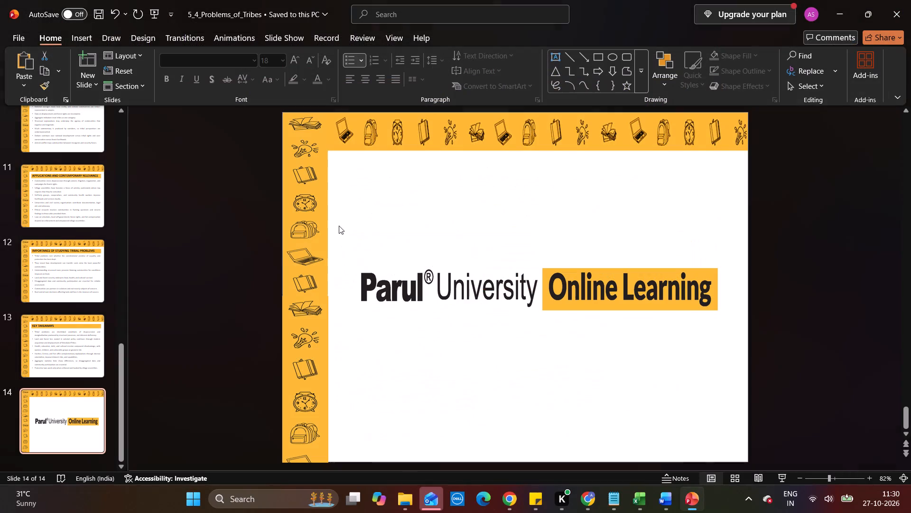
Save and close the 5_4_Problems_of_Tribes presentation.
key(ctrl+s)
click(910, 0)
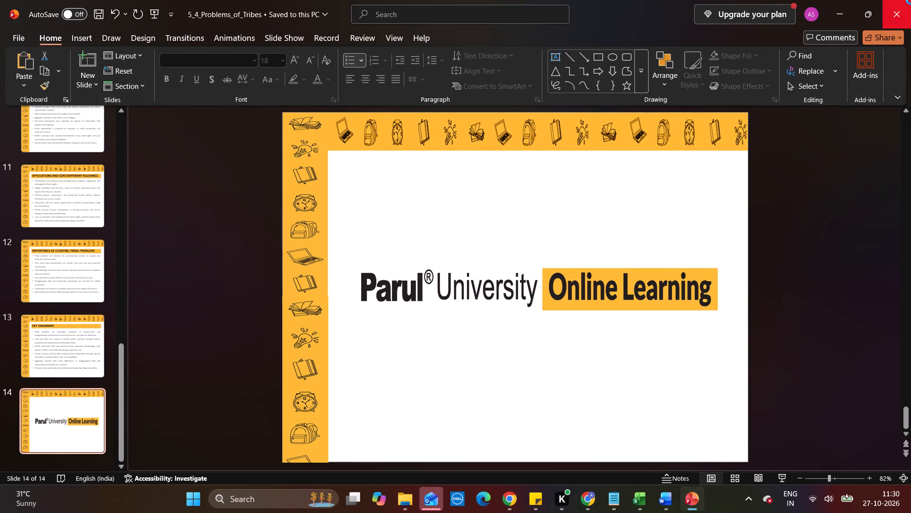
Open the 5_5_Government_Policies_Related_to_Tribal_Communities presentation and enable editing.
double_click(211, 174)
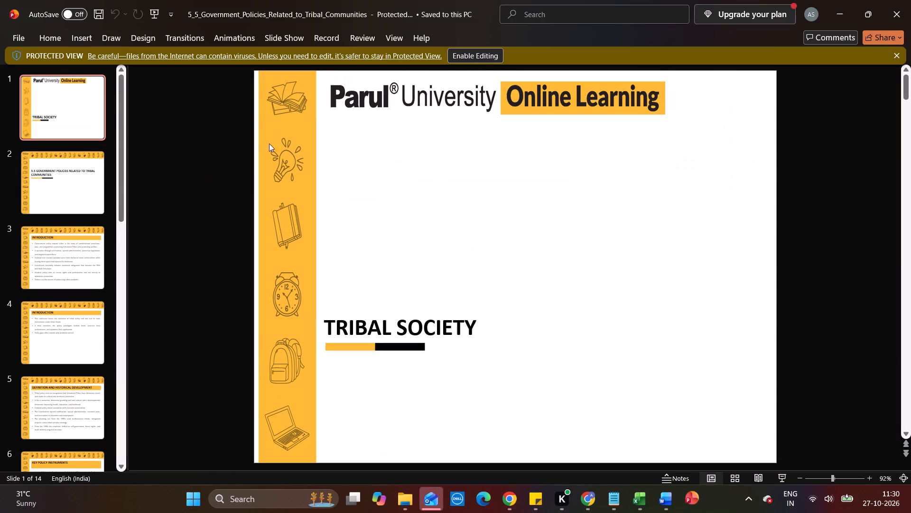
click(473, 54)
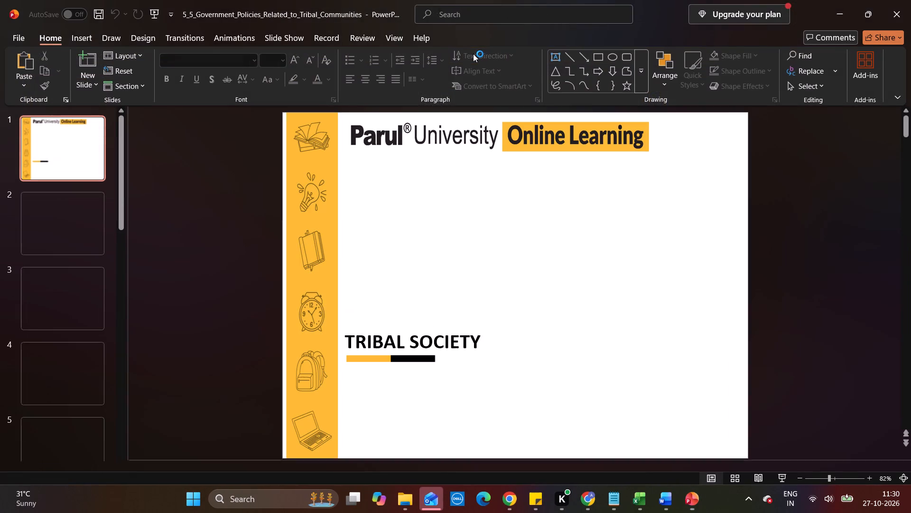
On the KEY POLICY INSTRUMENTS slide, shrink the heading banner to one line's height and move the bulleted text up beneath it.
click(68, 223)
key(Down)
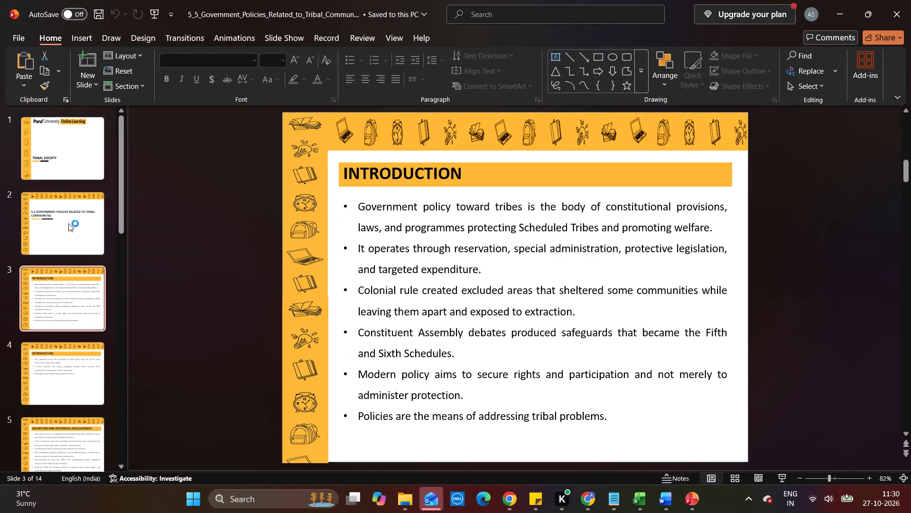
key(Down)
key(Down)
key(Down)
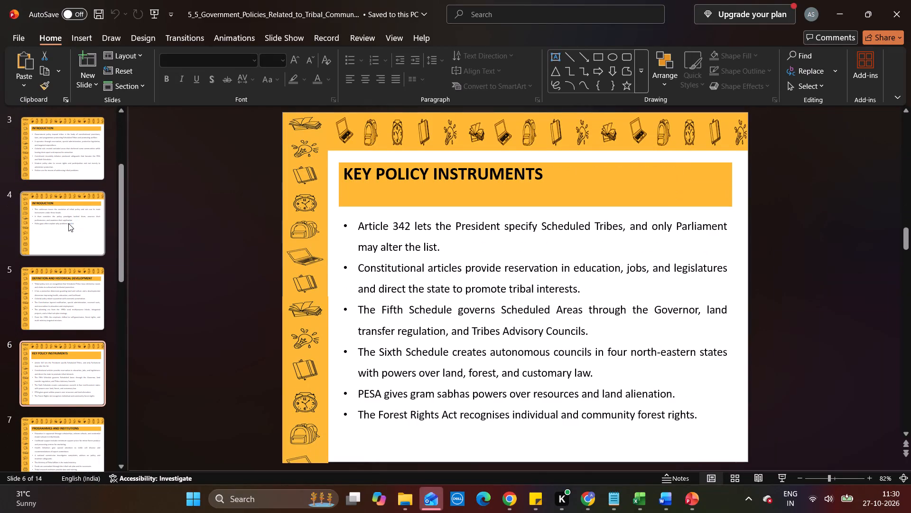
click(478, 195)
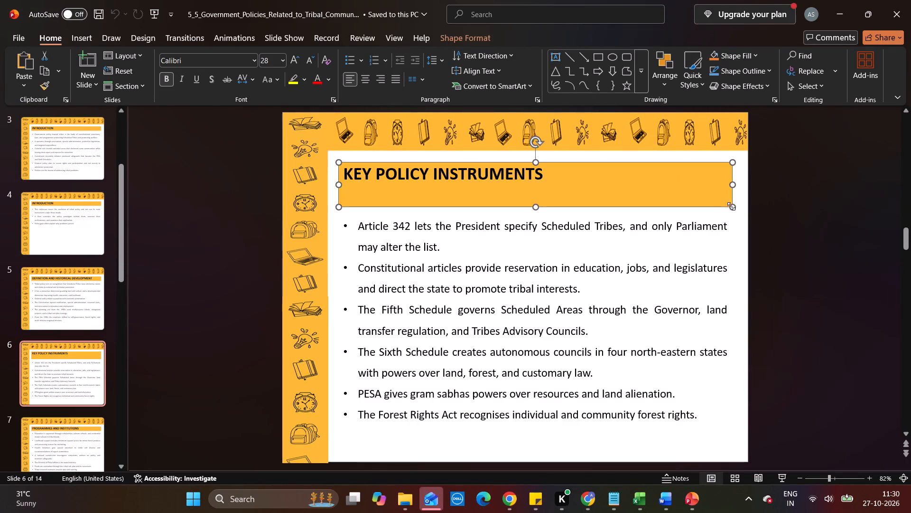
drag(731, 206, 732, 184)
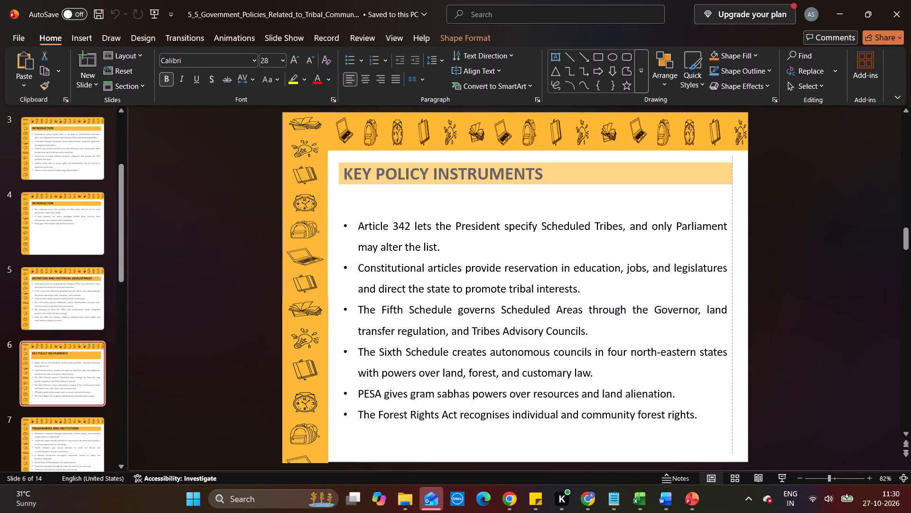
drag(732, 184, 732, 182)
click(616, 231)
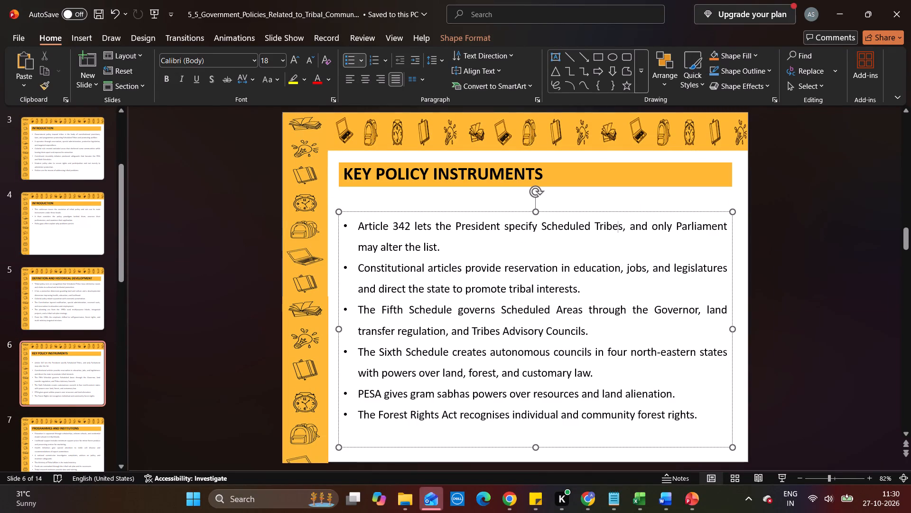
drag(577, 210, 577, 199)
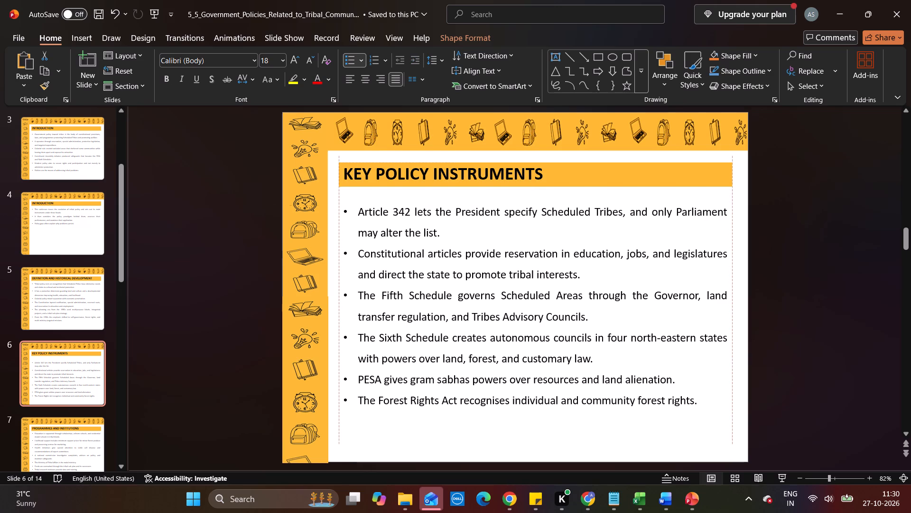
drag(577, 199, 576, 187)
click(203, 264)
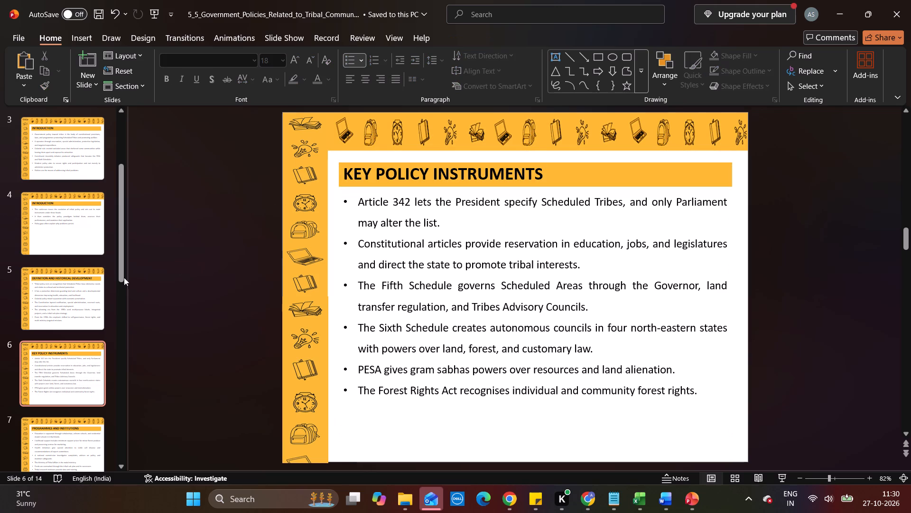
Recheck the early slides and delete the three-panel picture from the TIMELINE OF TRIBAL POLICY IN INDIA slide.
click(101, 288)
key(Down)
key(Up)
key(Up)
key(Up)
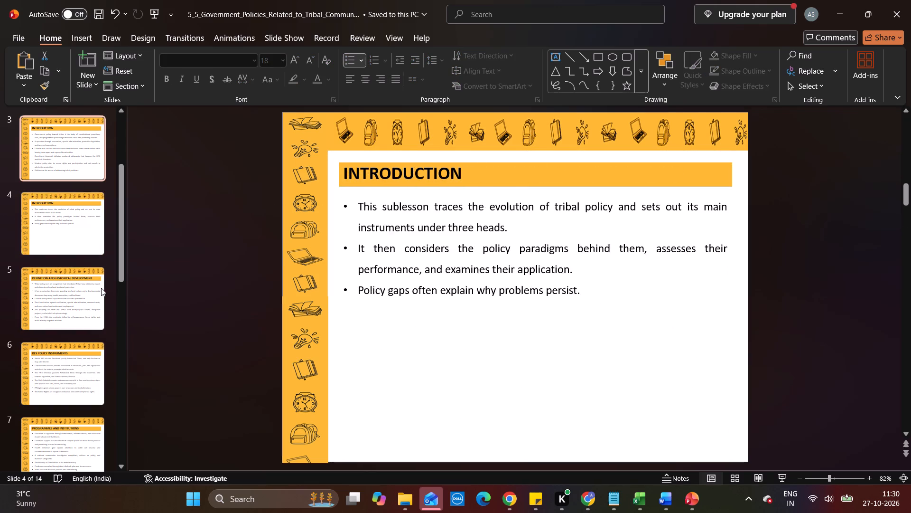
key(Down)
key(Down)
key(Down)
key(Down)
key(Down)
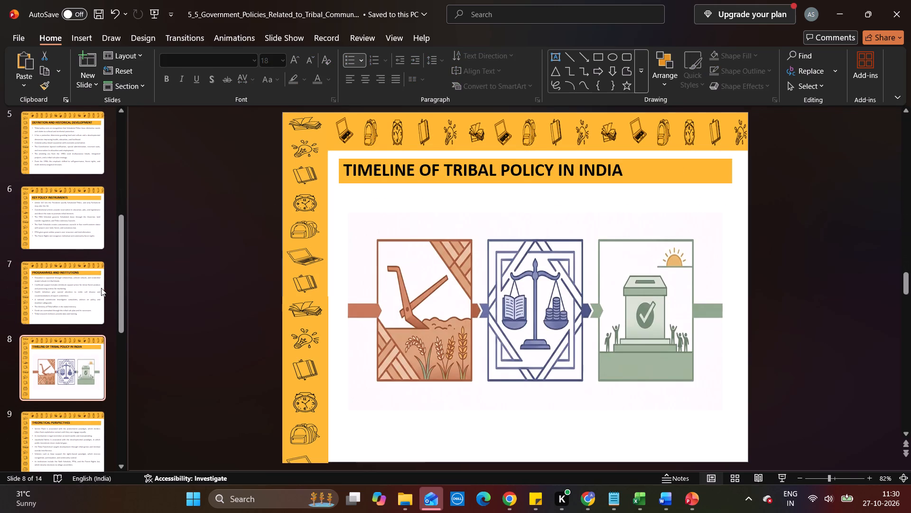
click(521, 328)
key(BackSpace)
On the KEY TAKEAWAYS slide, nudge the bulleted text box slightly up towards the heading banner.
key(Down)
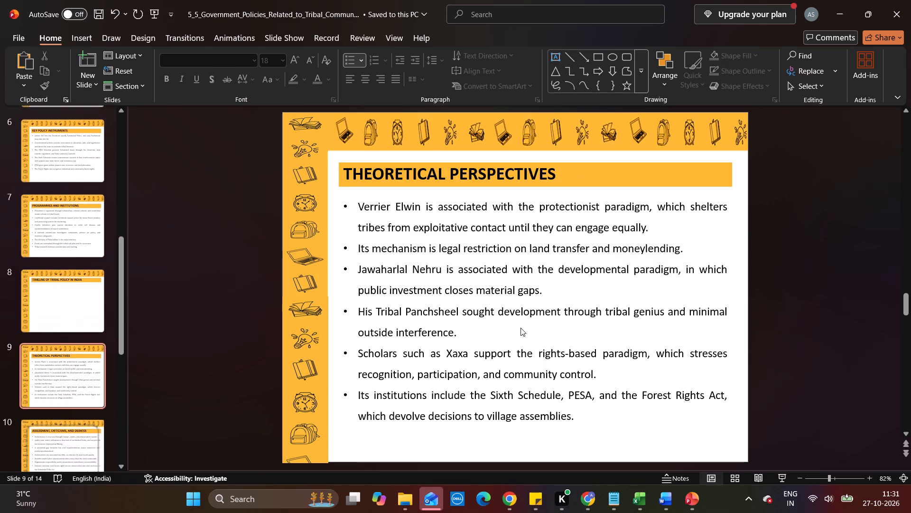
key(Down)
key(Down)
key(Down)
key(Down)
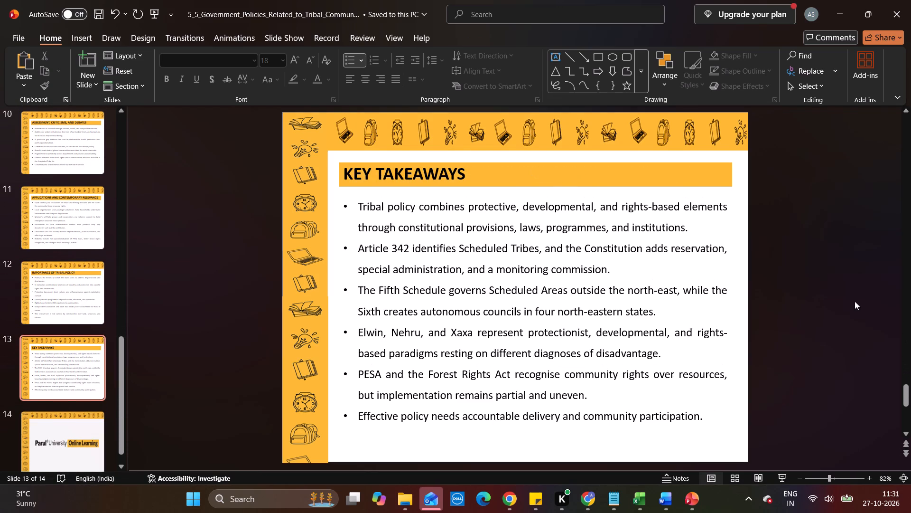
click(672, 308)
click(630, 191)
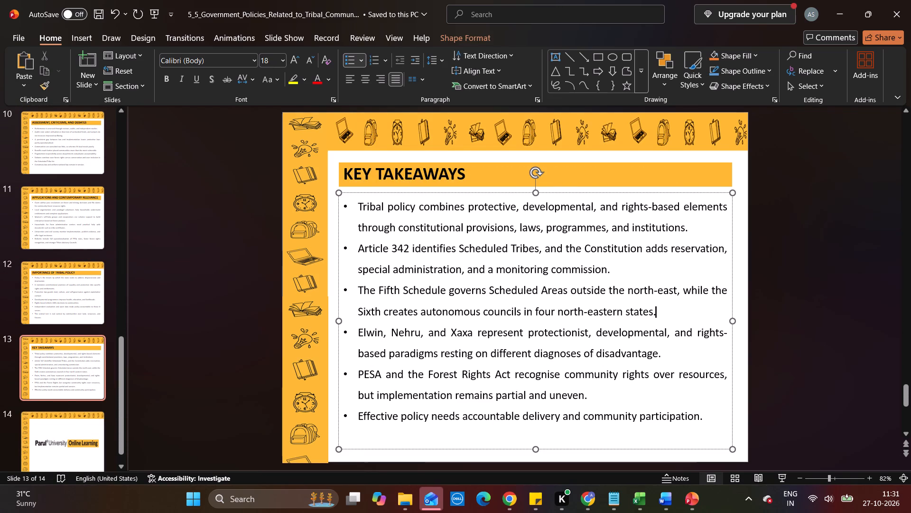
click(245, 236)
On the ASSESSMENT, CRITICISMS, AND DEBATES slide, nudge the bulleted text box slightly up to meet the heading banner.
key(Up)
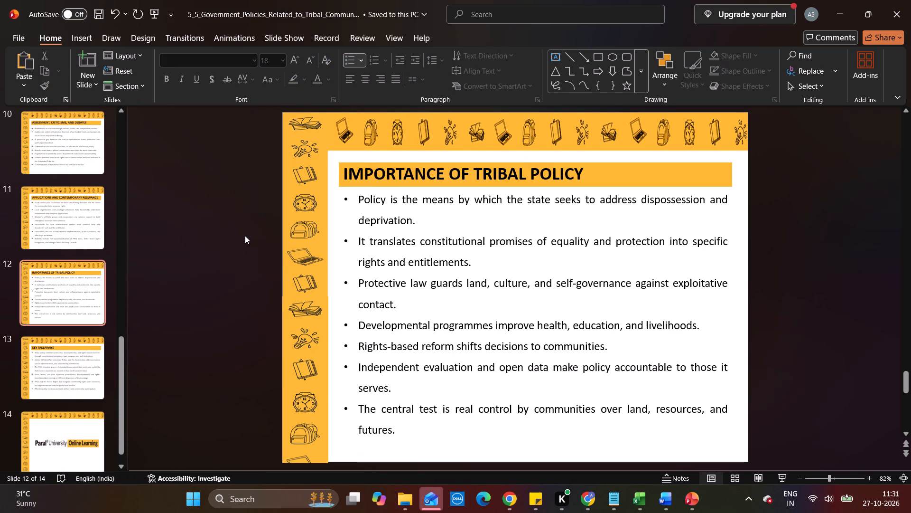
key(Up)
key(Up)
key(Up)
key(Down)
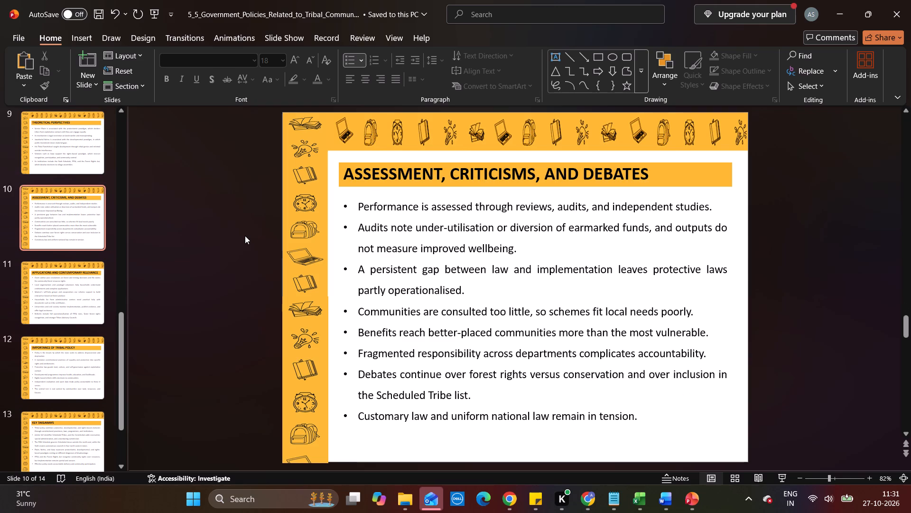
click(639, 337)
click(591, 192)
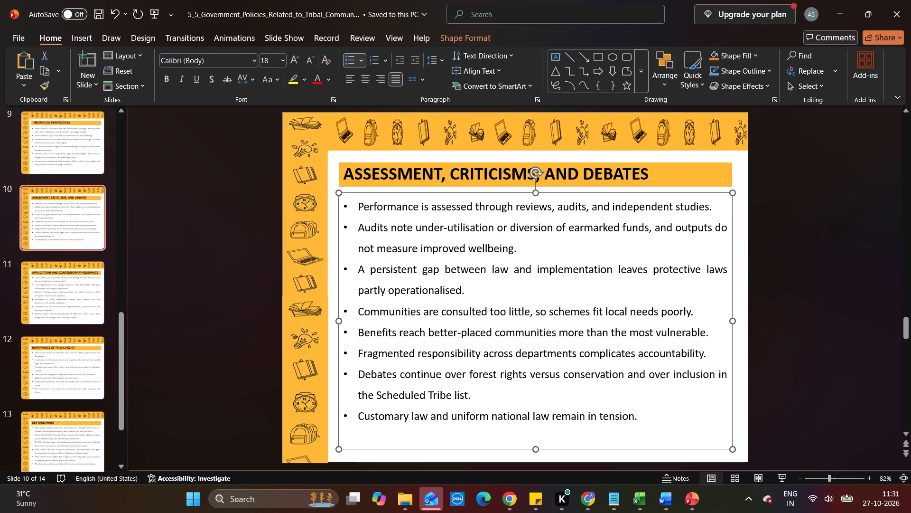
On the THEORETICAL PERSPECTIVES slide, nudge the bulleted text box slightly up to meet the heading banner.
click(78, 161)
click(475, 296)
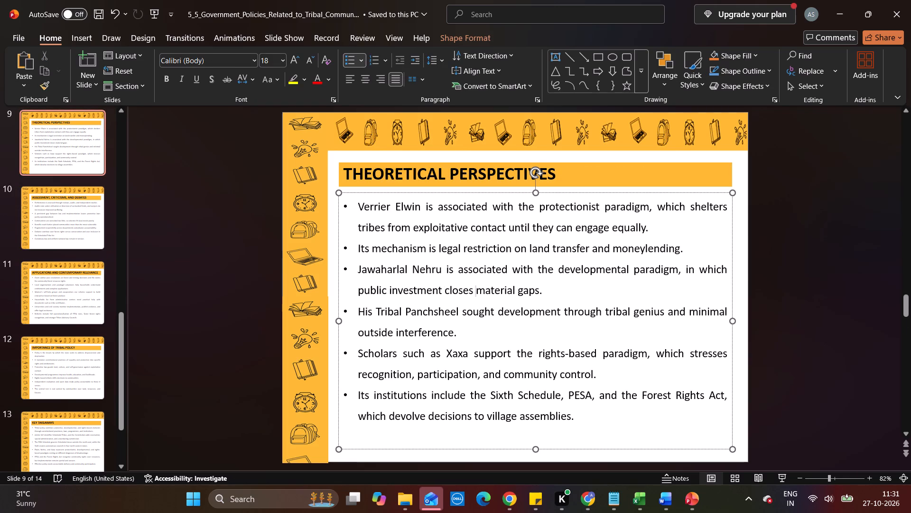
click(510, 191)
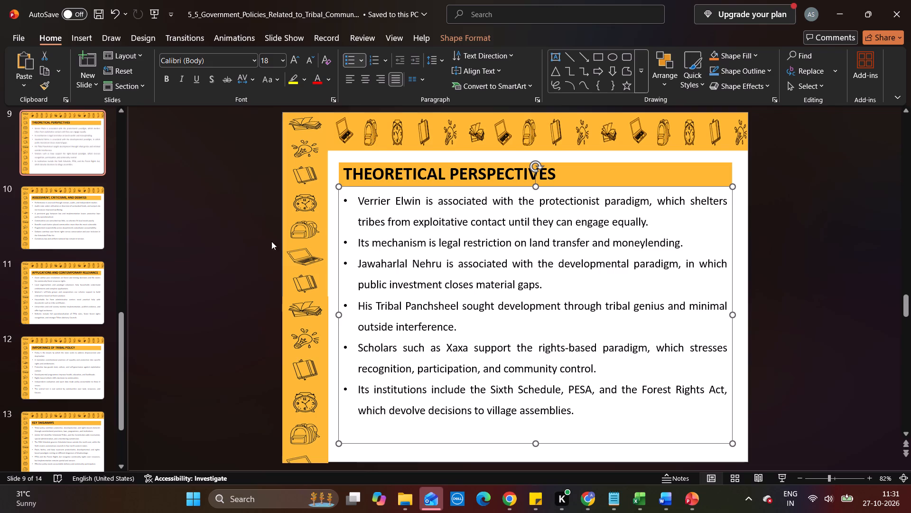
Return to the TIMELINE OF TRIBAL POLICY IN INDIA slide and copy the matching FIG-2 picture from the chapter's 5_5 Word lecture notes.
scroll(95, 232, up, 2)
click(95, 232)
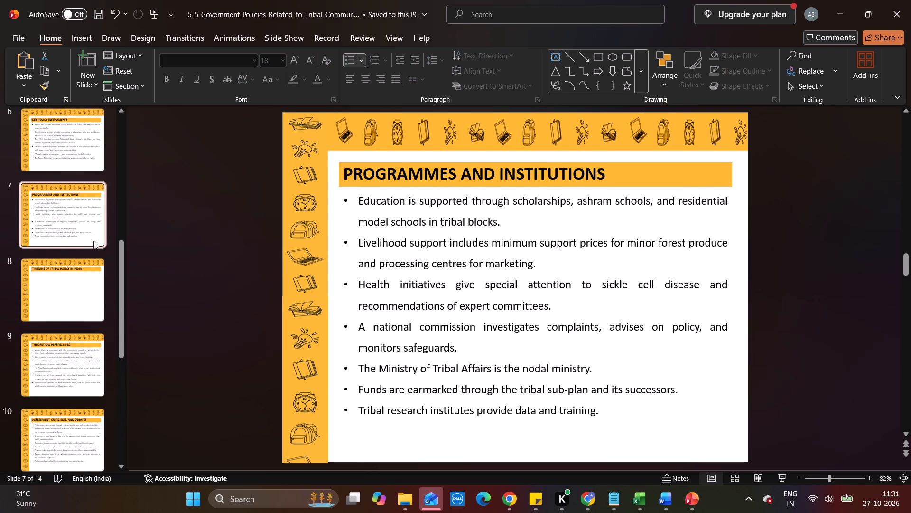
click(84, 291)
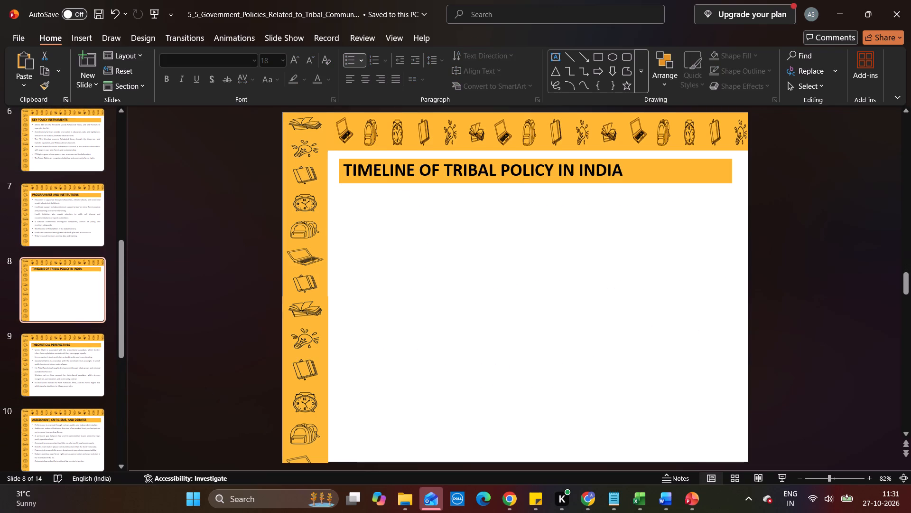
click(404, 502)
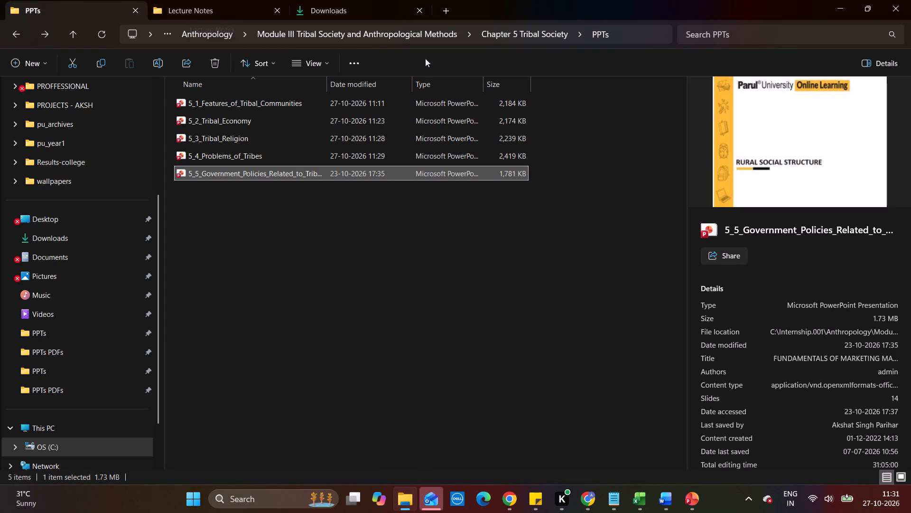
click(579, 37)
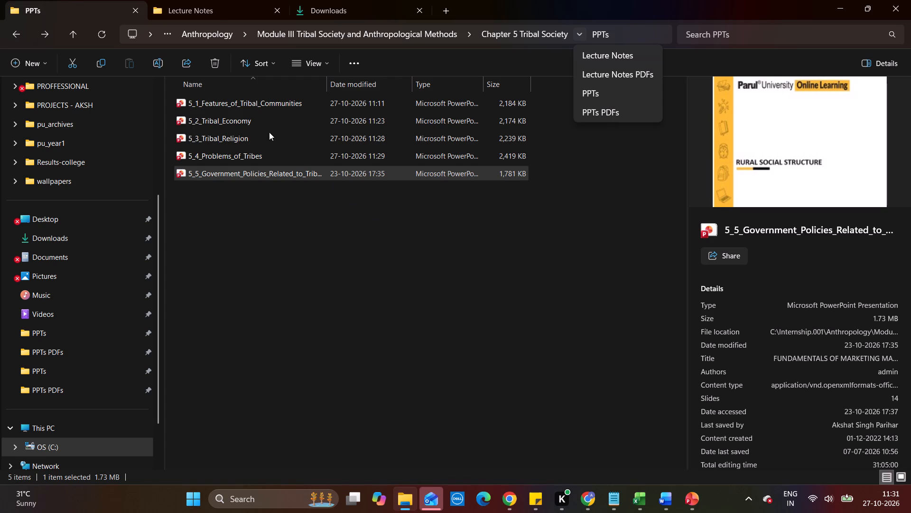
click(214, 9)
click(214, 9)
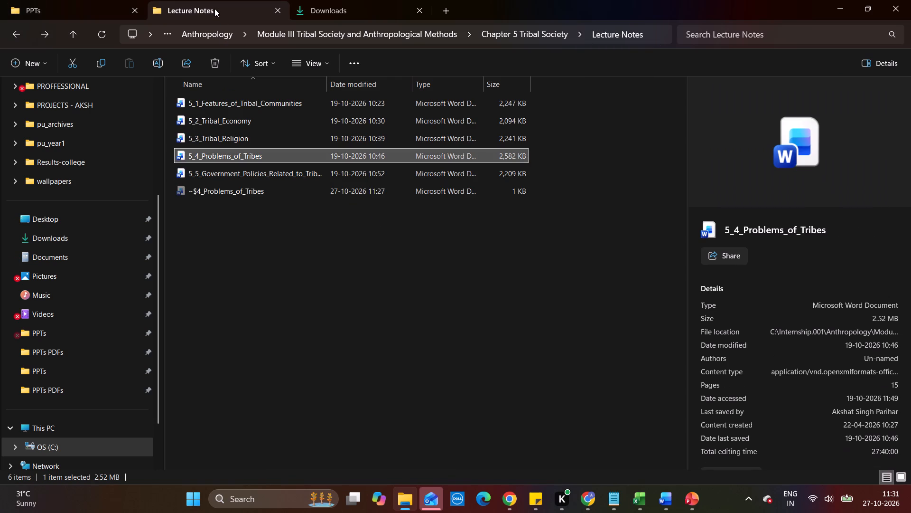
double_click(224, 174)
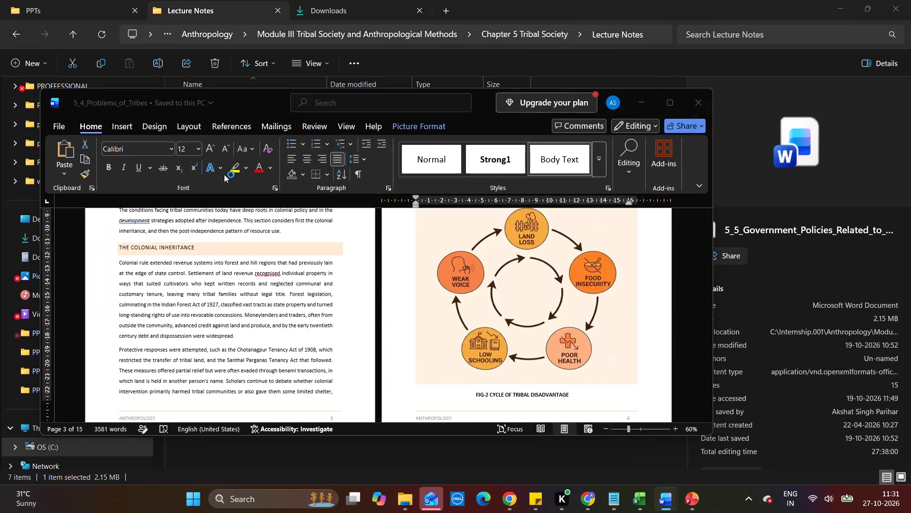
scroll(344, 360, down, 12)
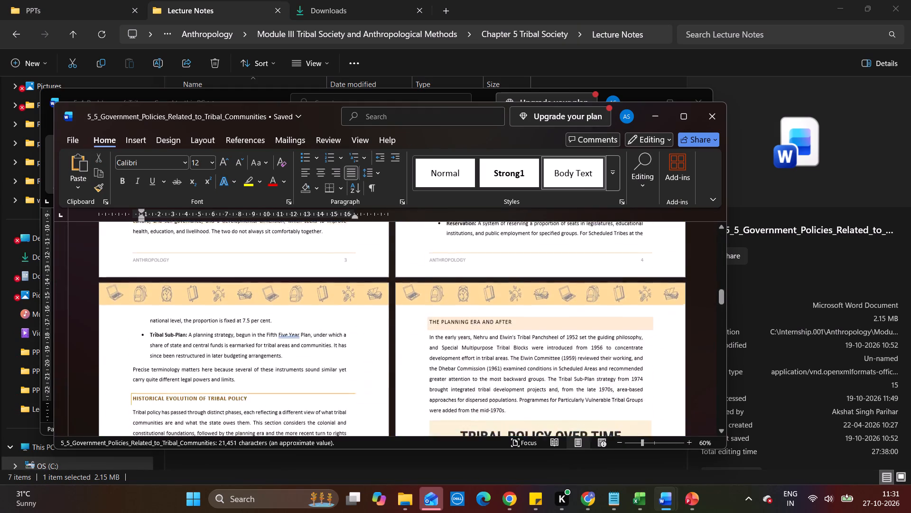
scroll(344, 360, down, 5)
click(485, 231)
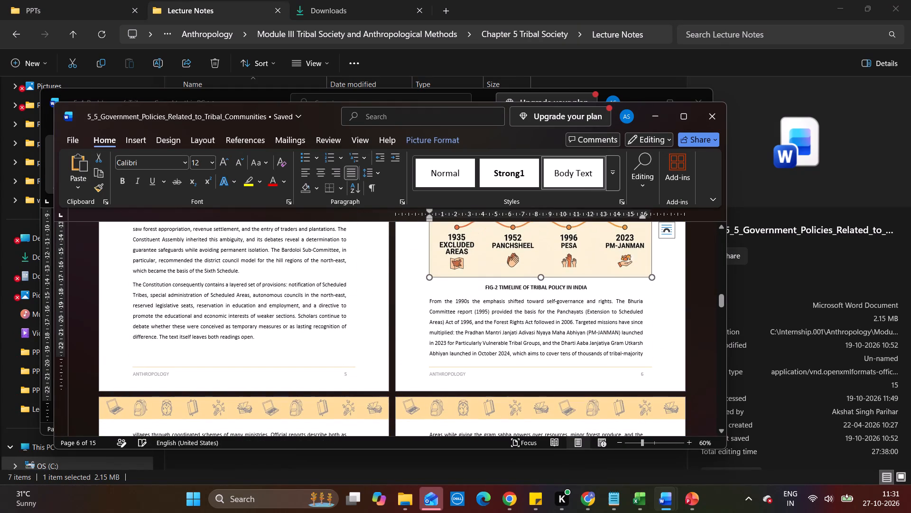
key(ctrl+c)
key(ctrl+c)
key(ctrl+c)
key(ctrl+c)
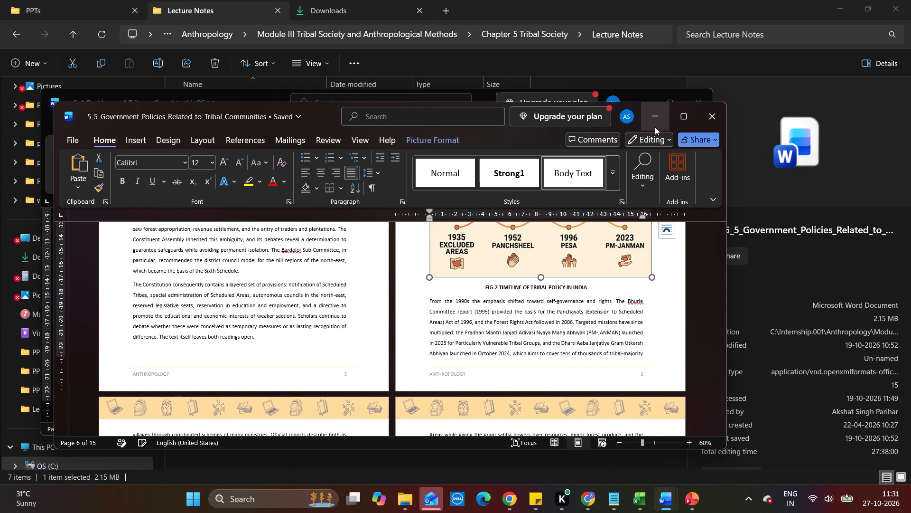
Put away the Word notes windows and paste the copied figure onto the TIMELINE OF TRIBAL POLICY IN INDIA slide.
click(655, 127)
click(697, 98)
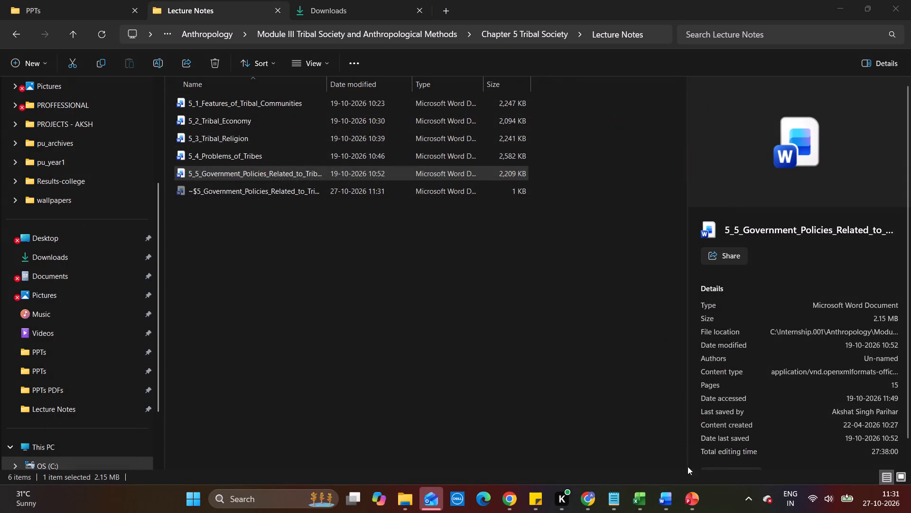
click(685, 495)
click(419, 317)
key(ctrl+v)
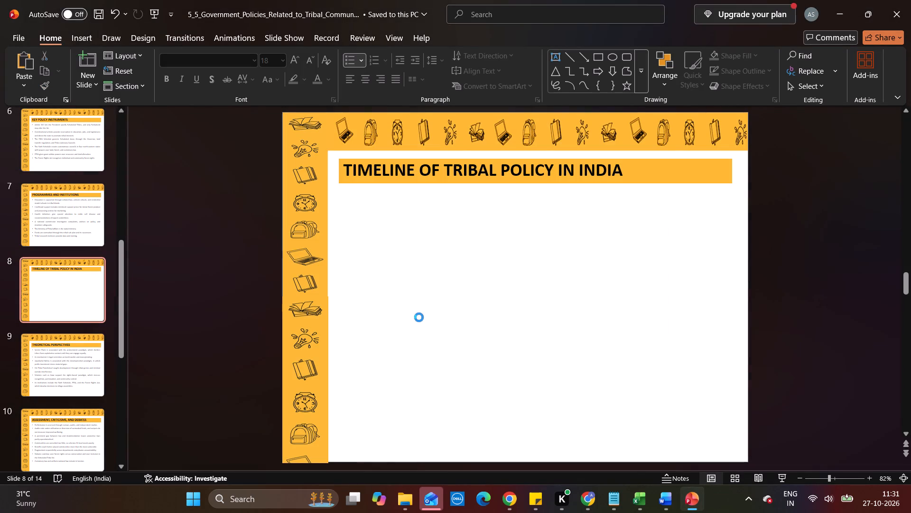
Position the pasted timeline figure below the heading banner and stretch it to the banner's width, about 21.48 cm wide by 14.16 cm high.
drag(445, 291, 477, 324)
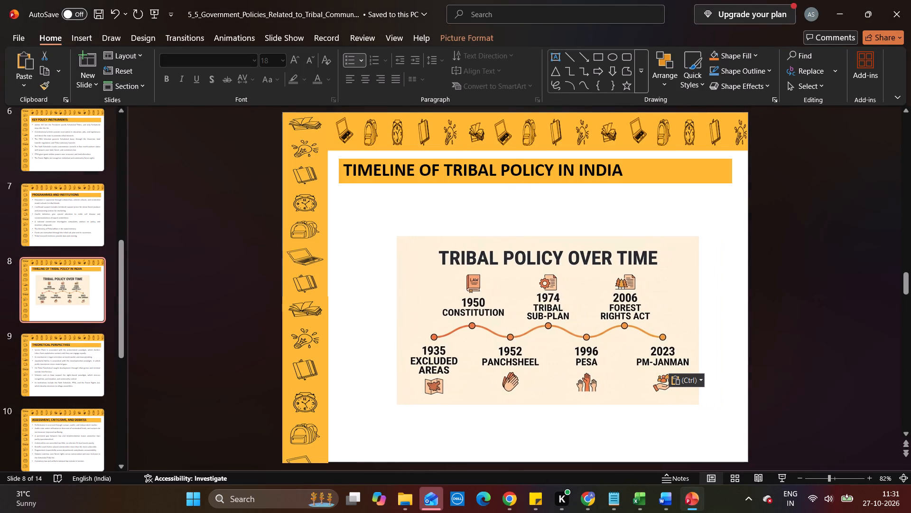
drag(477, 324, 480, 327)
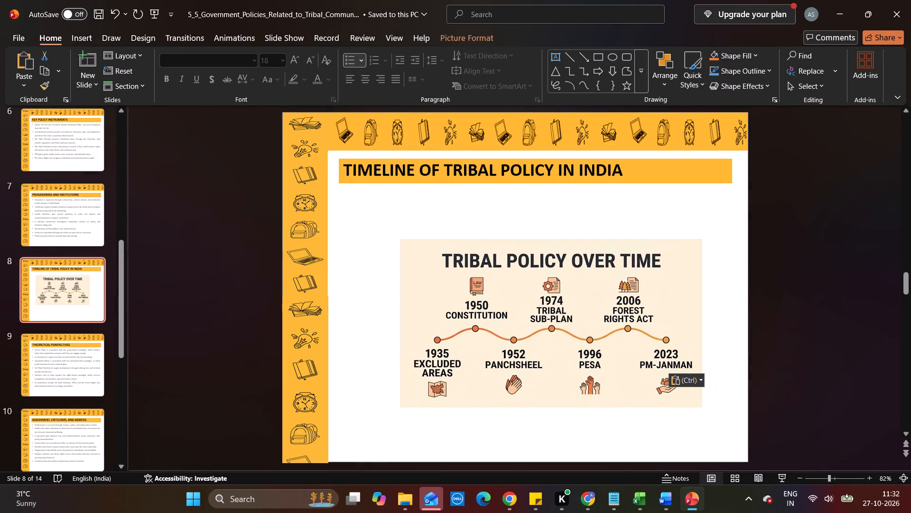
drag(480, 327, 467, 322)
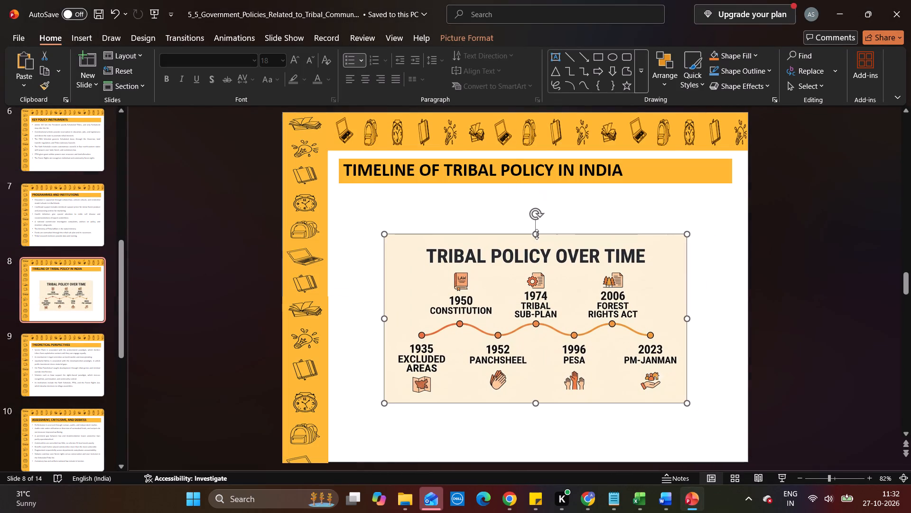
drag(537, 234, 534, 190)
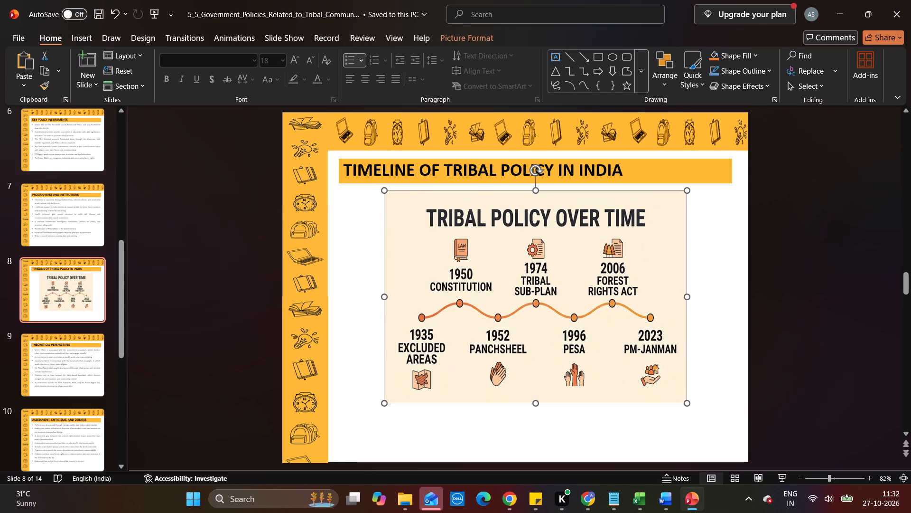
drag(382, 296, 340, 295)
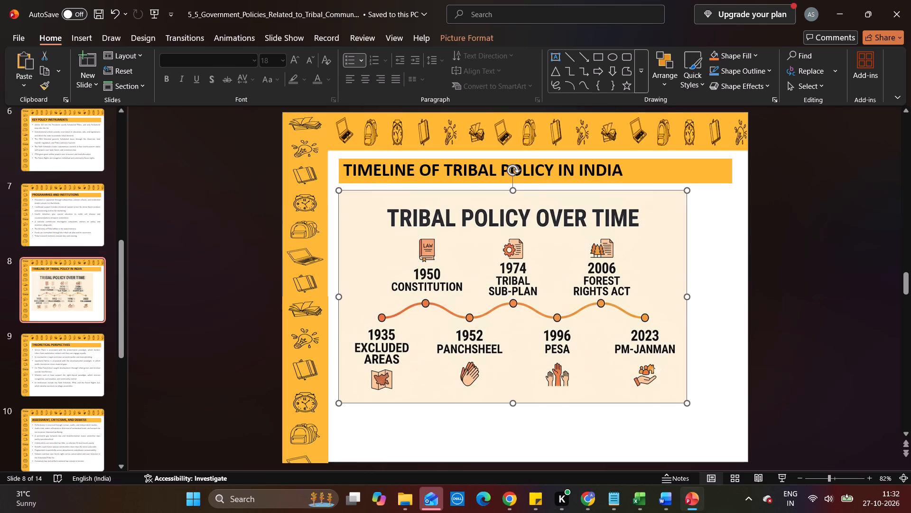
drag(688, 296, 729, 295)
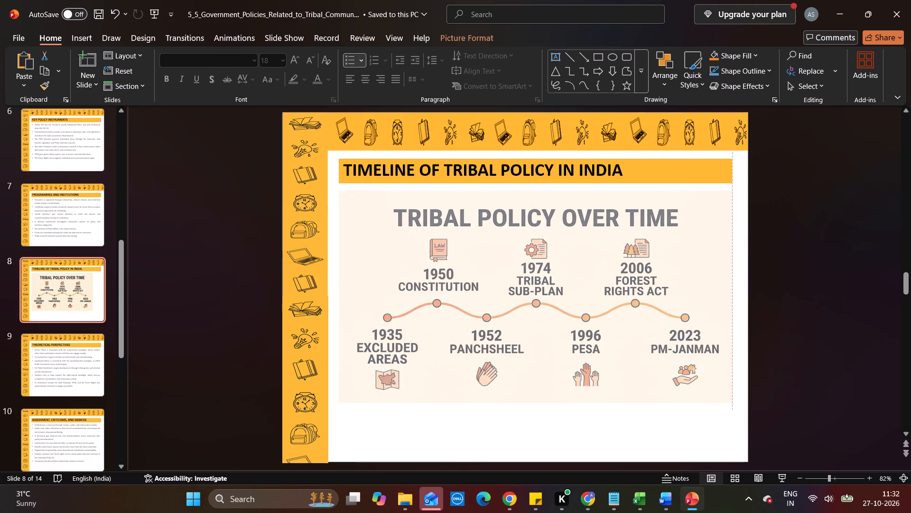
drag(729, 295, 729, 295)
drag(535, 402, 536, 437)
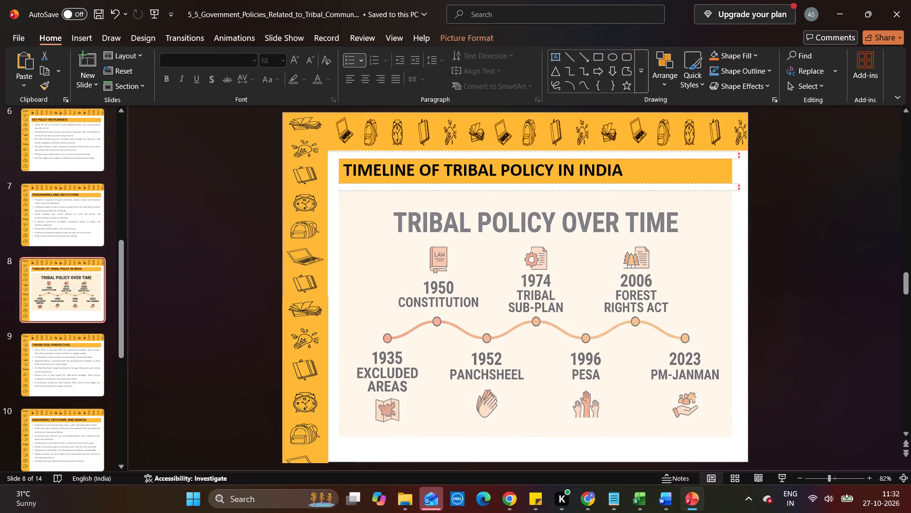
drag(536, 437, 536, 449)
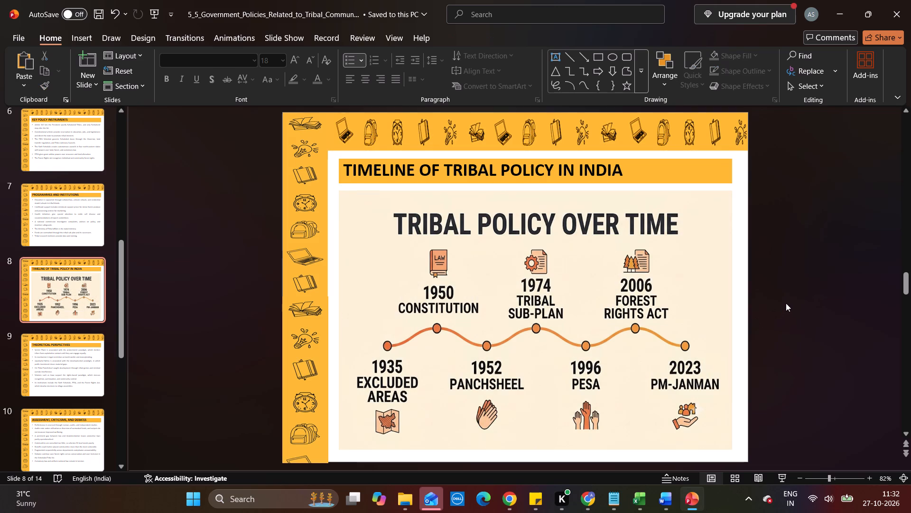
click(786, 303)
click(590, 302)
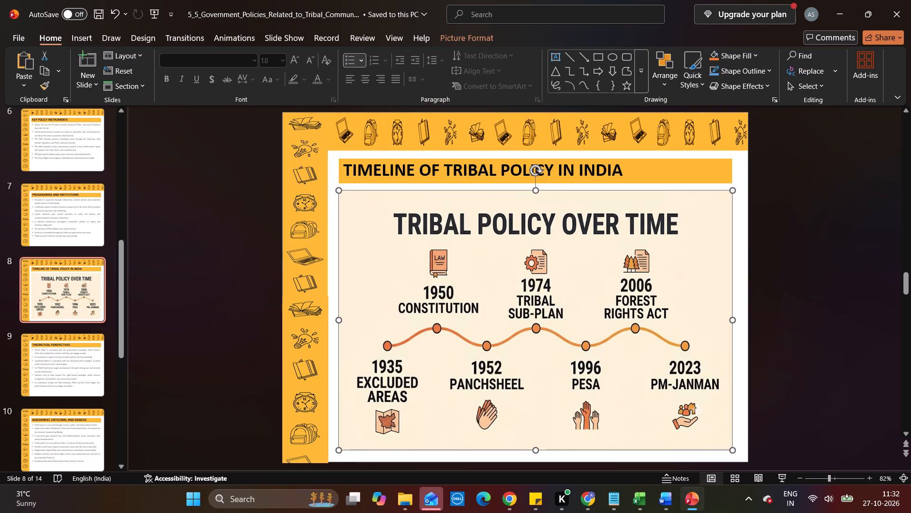
click(771, 288)
Apply the picture correction Brightness 0% (Normal), Contrast +40% to the timeline figure.
double_click(408, 341)
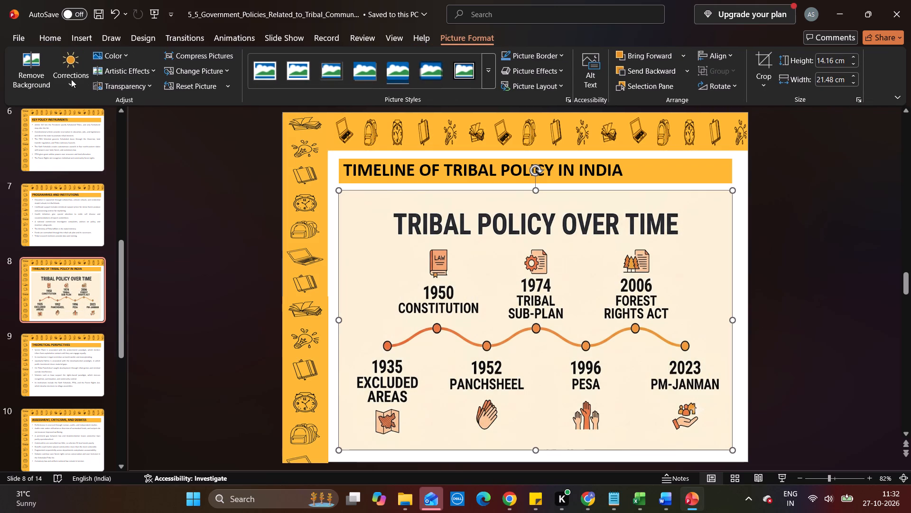
click(70, 81)
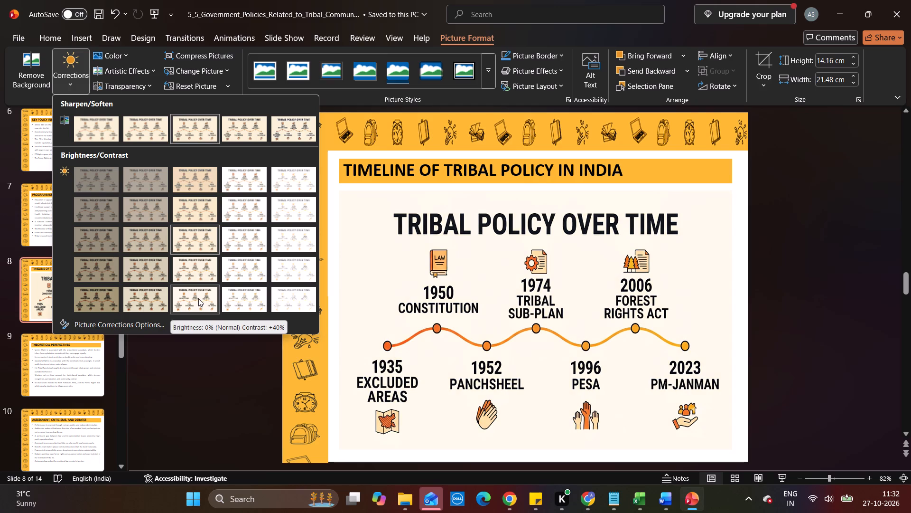
click(198, 298)
click(483, 271)
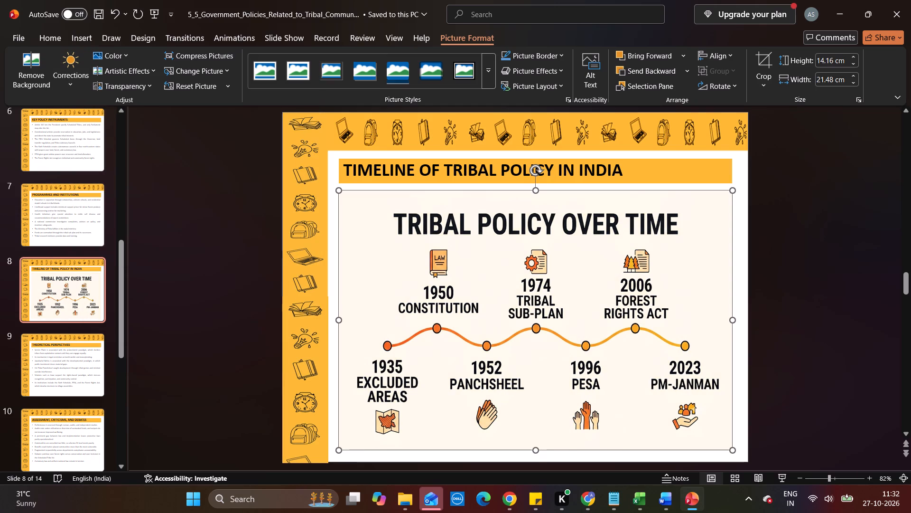
Crop the TRIBAL POLICY OVER TIME title off the top of the figure, leaving it about 11.59 cm high.
right_click(544, 226)
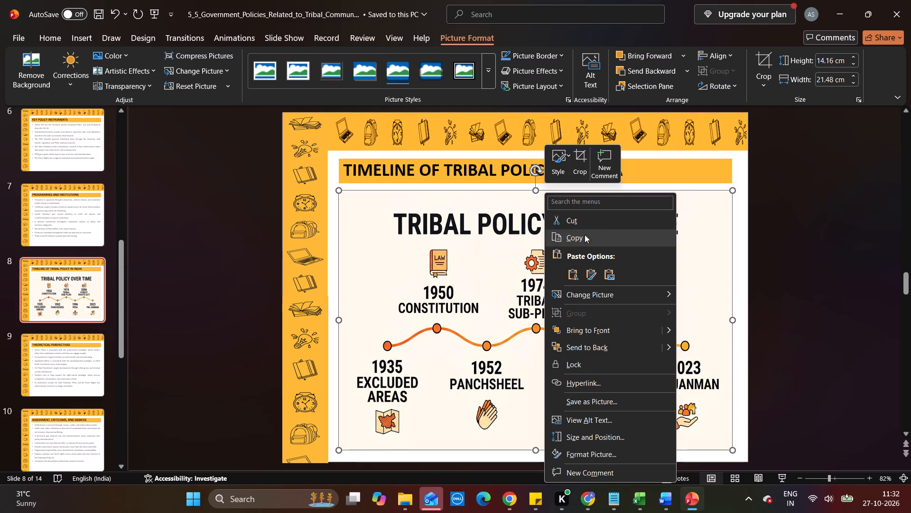
click(583, 154)
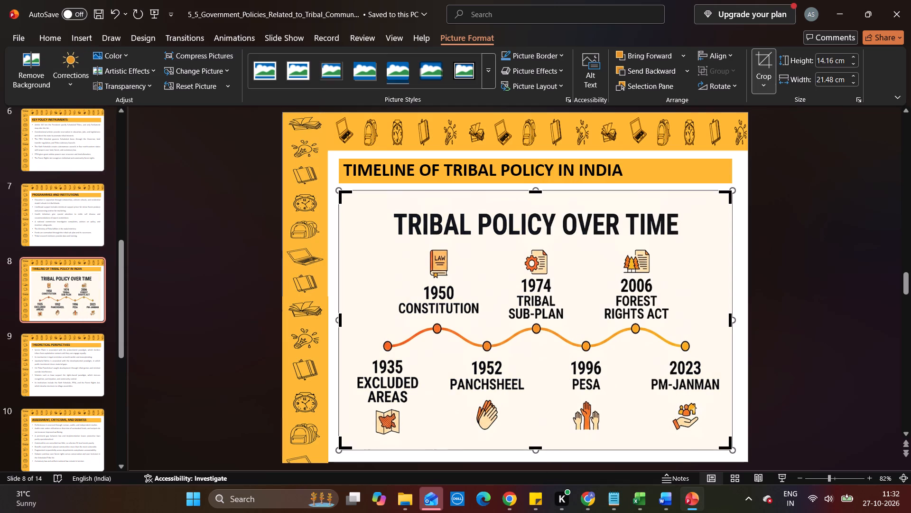
drag(536, 193, 535, 237)
click(799, 248)
Move the cropped figure up to just below the heading banner and stretch it downward to about 13.57 cm high.
drag(539, 293, 539, 231)
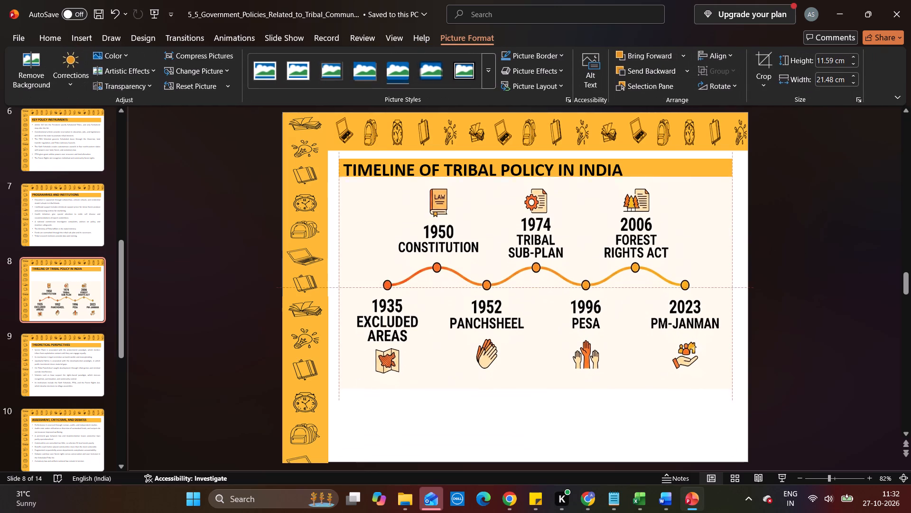
drag(539, 231, 537, 249)
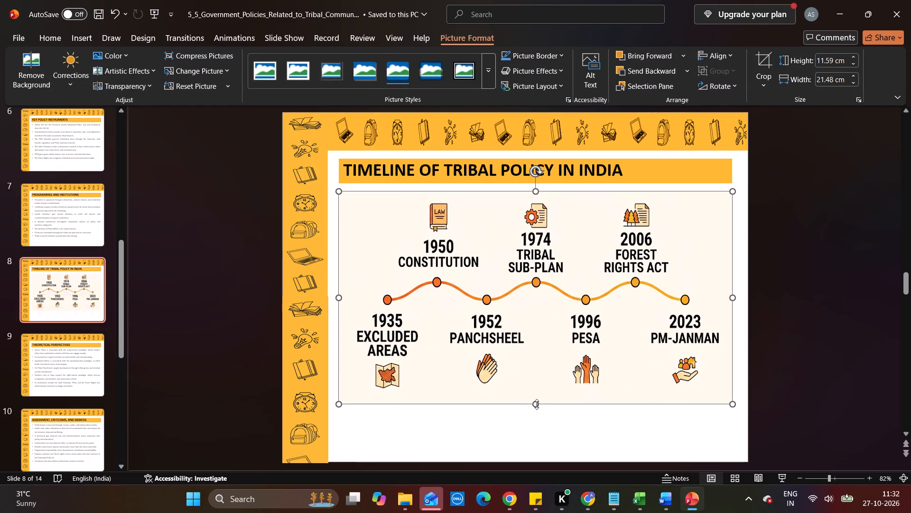
drag(537, 404, 545, 440)
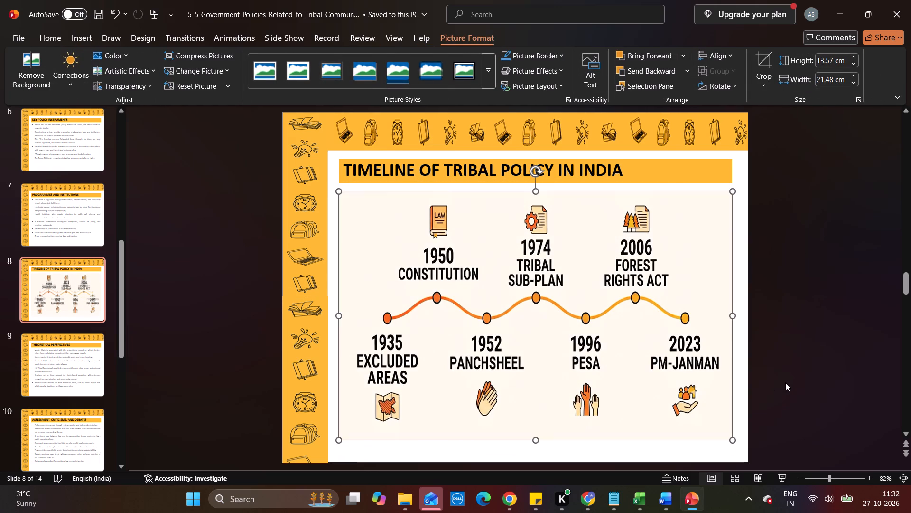
click(785, 382)
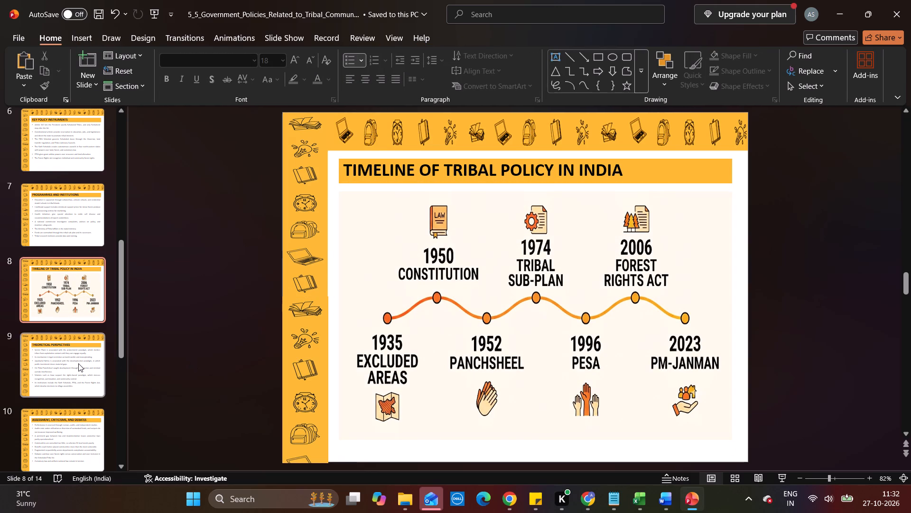
Review the slides from THEORETICAL PERSPECTIVES to the closing slide, and back up to the TRIBAL SOCIETY title slide.
click(78, 363)
key(Down)
key(Down)
key(Down)
key(Down)
key(Down)
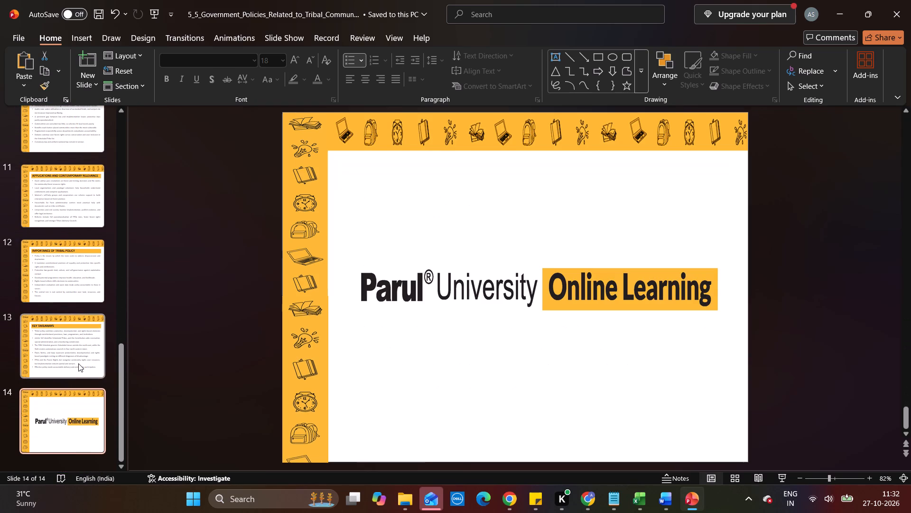
key(Down)
key(Up)
key(Up)
key(Up)
key(Up)
key(Up)
key(Up)
key(Up)
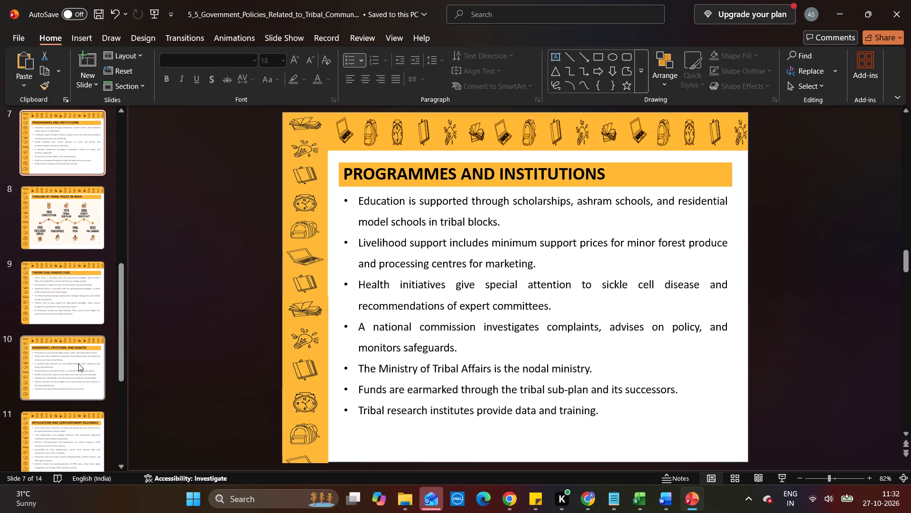
key(Up)
key(Up)
key(Up)
key(Up)
key(Up)
key(Up)
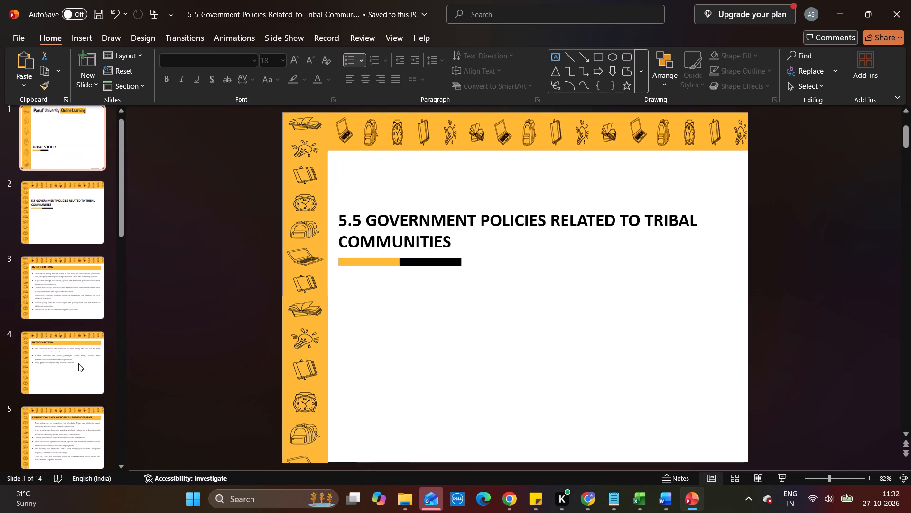
key(Up)
Save the 5_5_Government_Policies_Related_to_Tribal_Communities presentation.
key(ctrl+s)
key(ctrl+s)
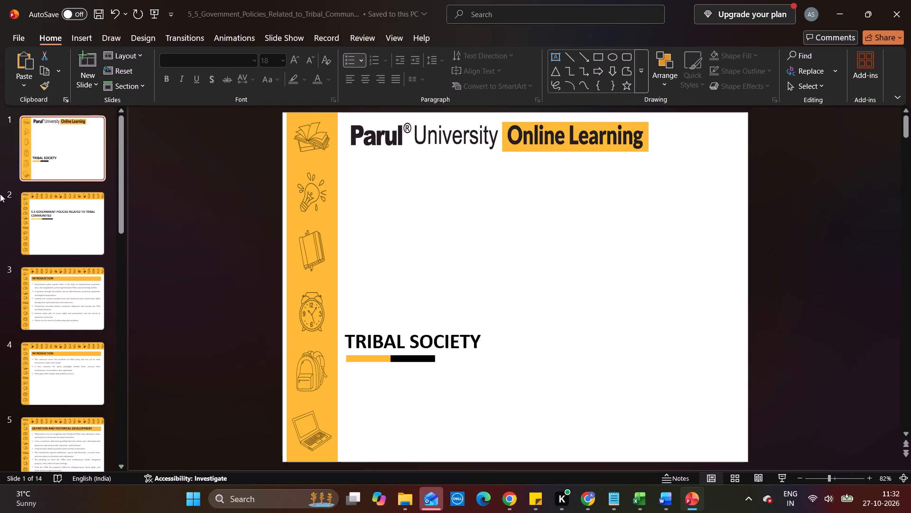
Export the presentation as PDF 5_5_Government_Policies_Related_to_Tribal_Communities into Chapter 5's PPTs PDFs folder, and close the published PDF.
click(20, 34)
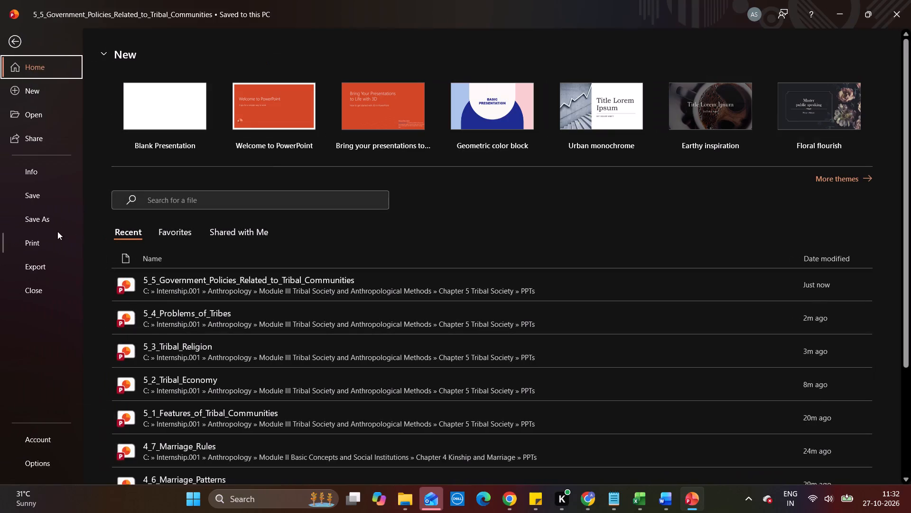
click(55, 215)
click(136, 310)
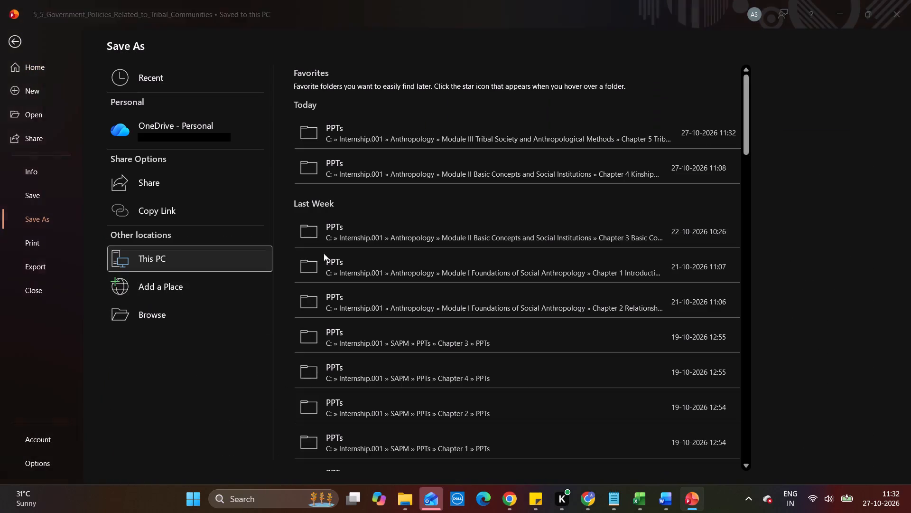
click(194, 29)
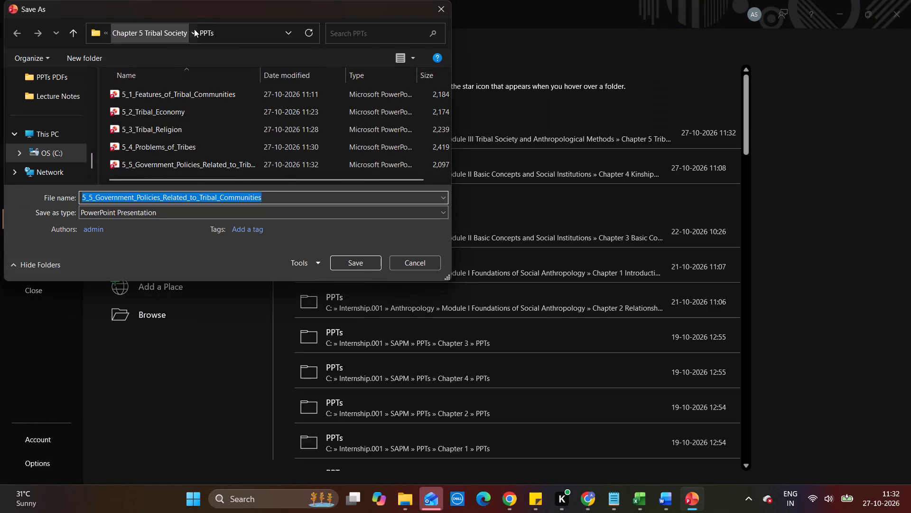
click(197, 85)
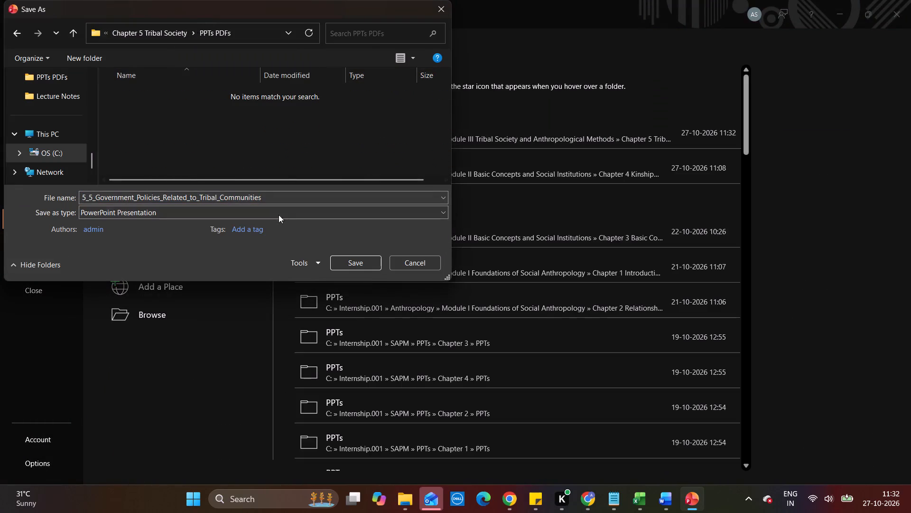
drag(241, 210, 139, 249)
click(139, 249)
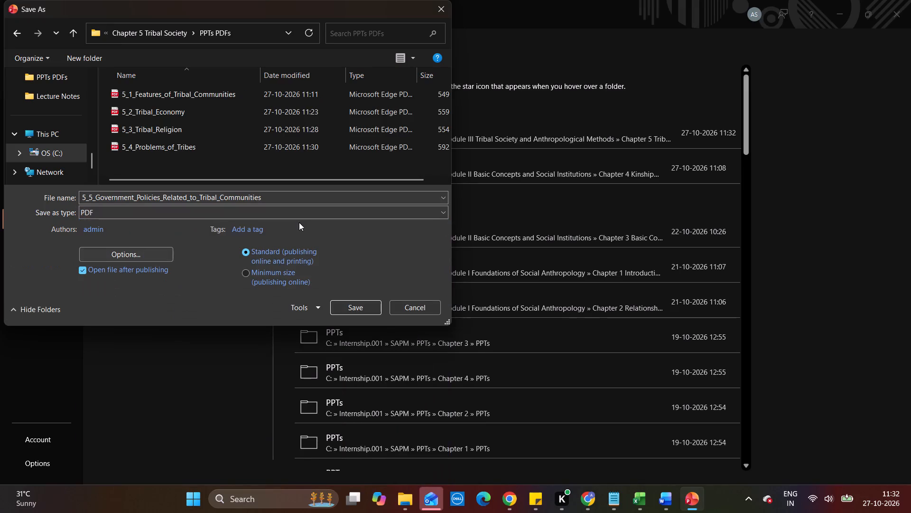
click(354, 302)
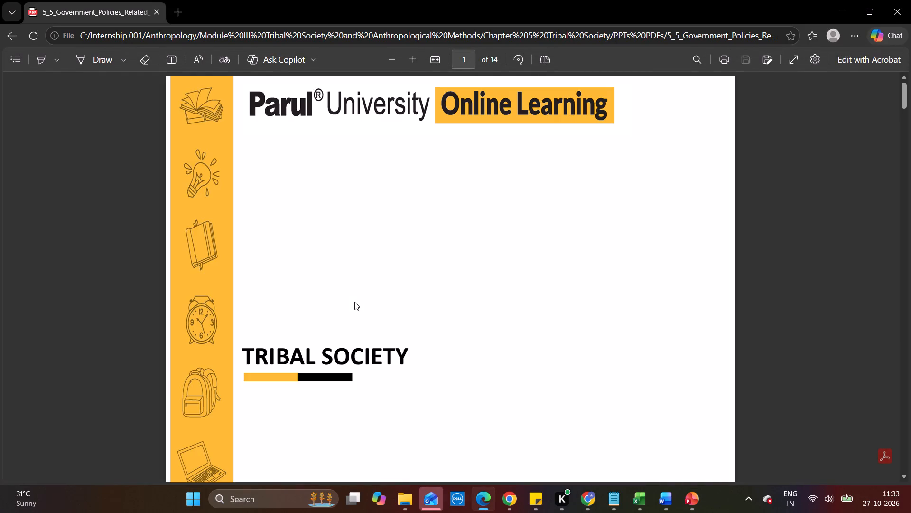
click(910, 0)
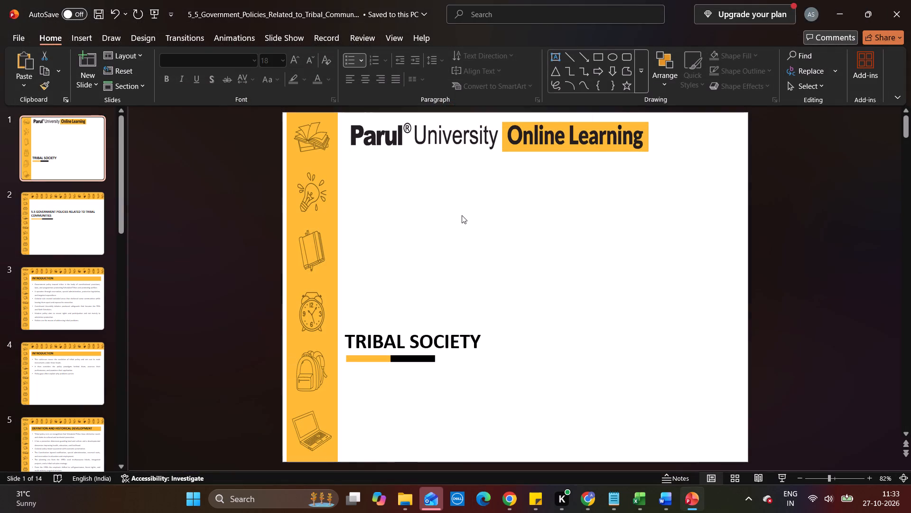
Save the 5_5_Government_Policies_Related_to_Tribal_Communities presentation and close it.
click(172, 265)
key(ctrl+s)
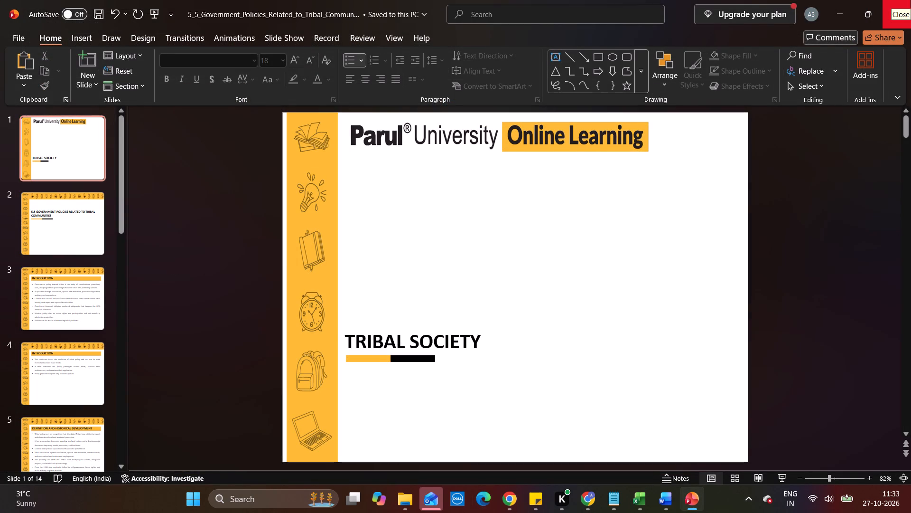
click(910, 0)
Switch to the 5_5_Government_Policies_Related_to_Tribal_Communities lecture notes in Word and look over the end of their last page.
click(525, 280)
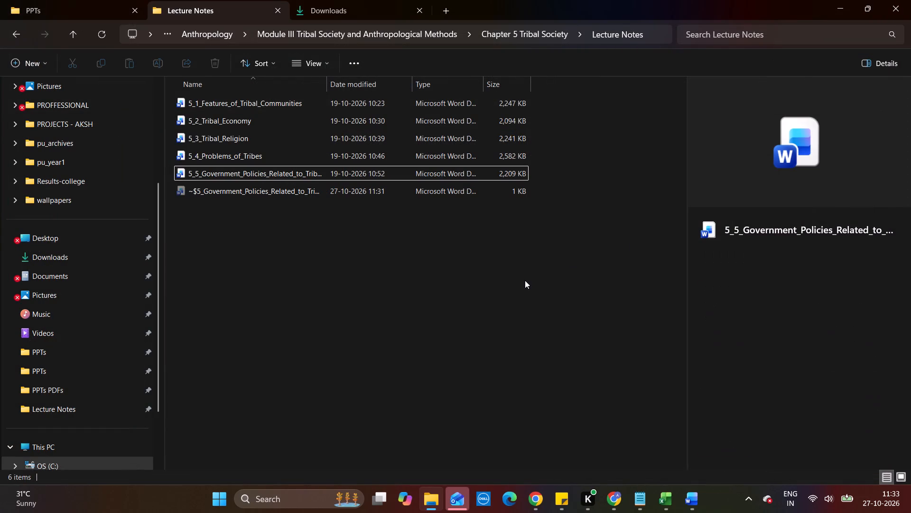
click(686, 495)
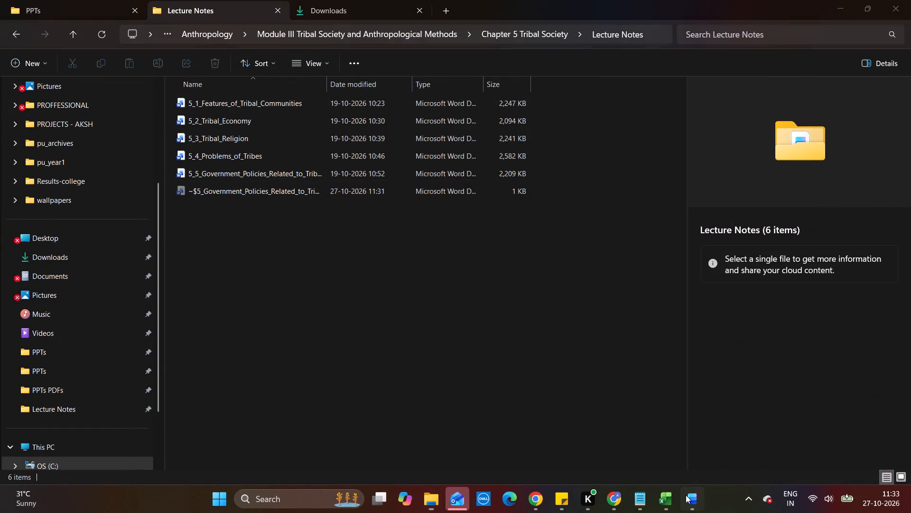
scroll(499, 307, down, 19)
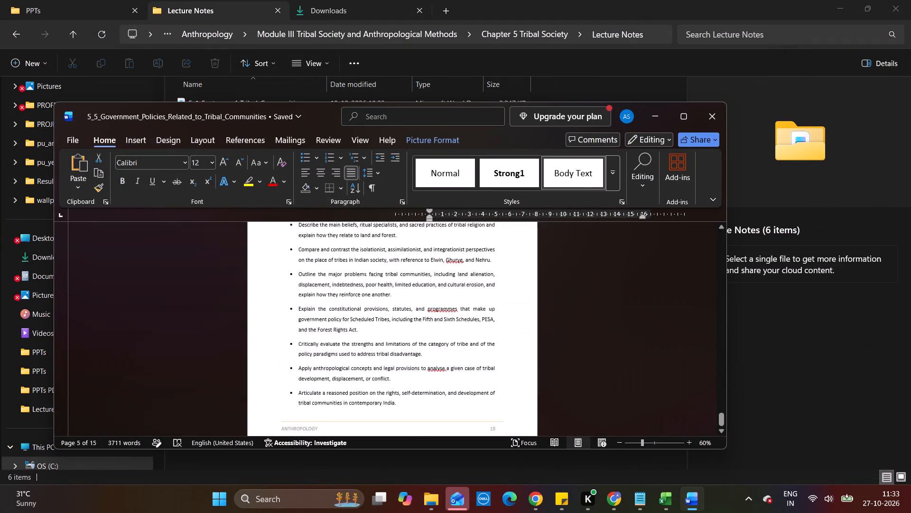
click(723, 101)
click(723, 101)
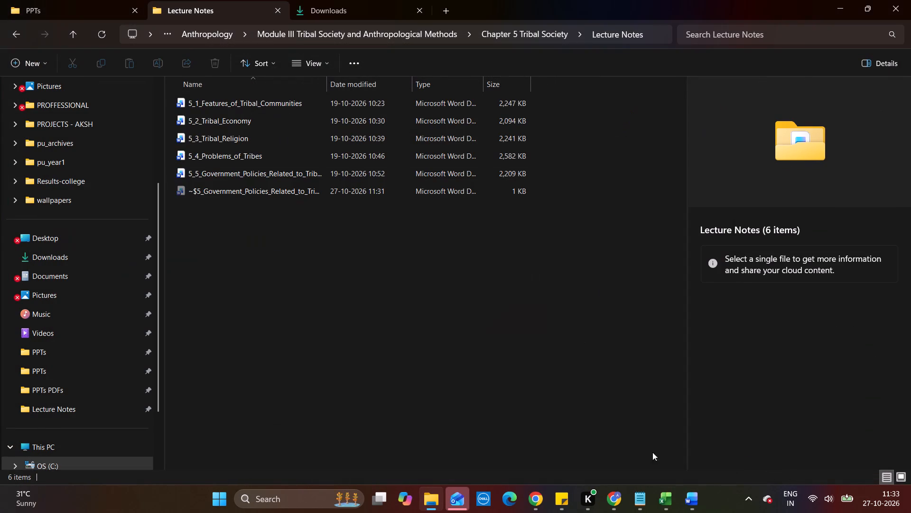
click(686, 501)
scroll(491, 347, down, 4)
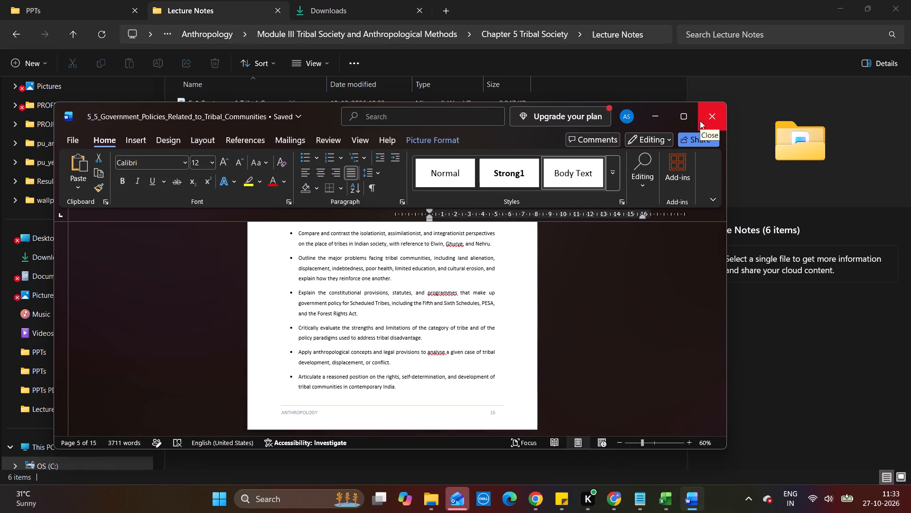
click(685, 315)
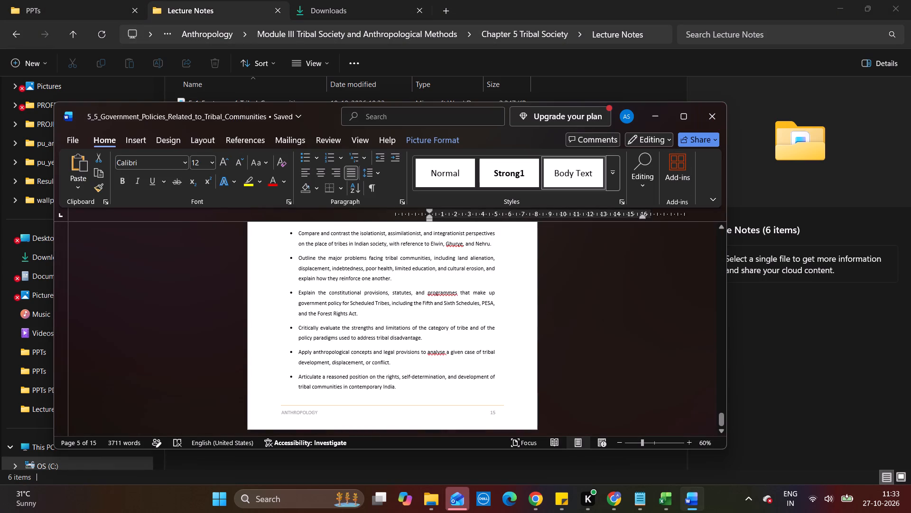
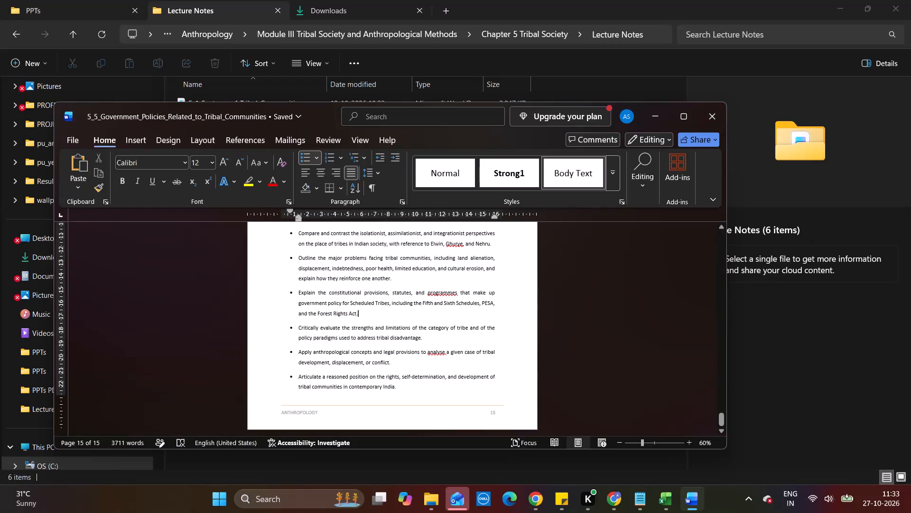
Close the 5_5_Government_Policies_Related_to_Tribal_Communities lecture notes after a last look at the closing pages.
scroll(649, 346, up, 6)
scroll(649, 346, down, 5)
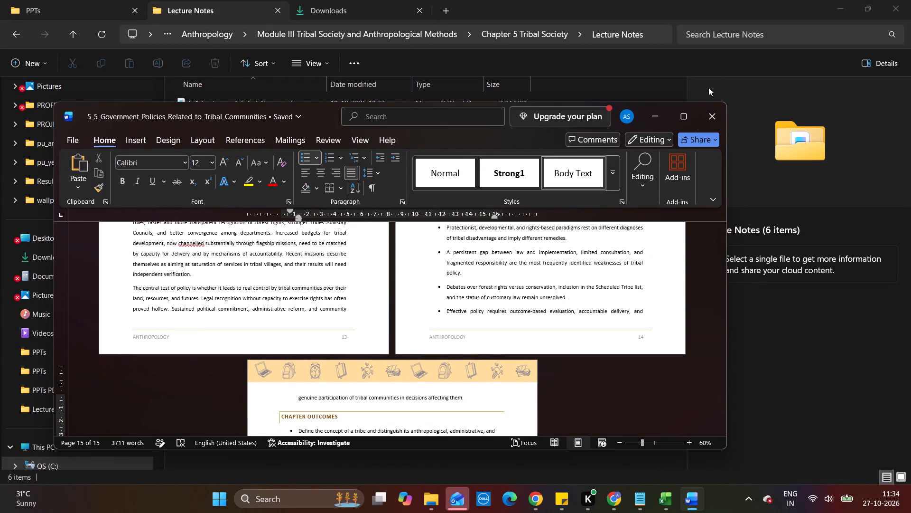
click(712, 97)
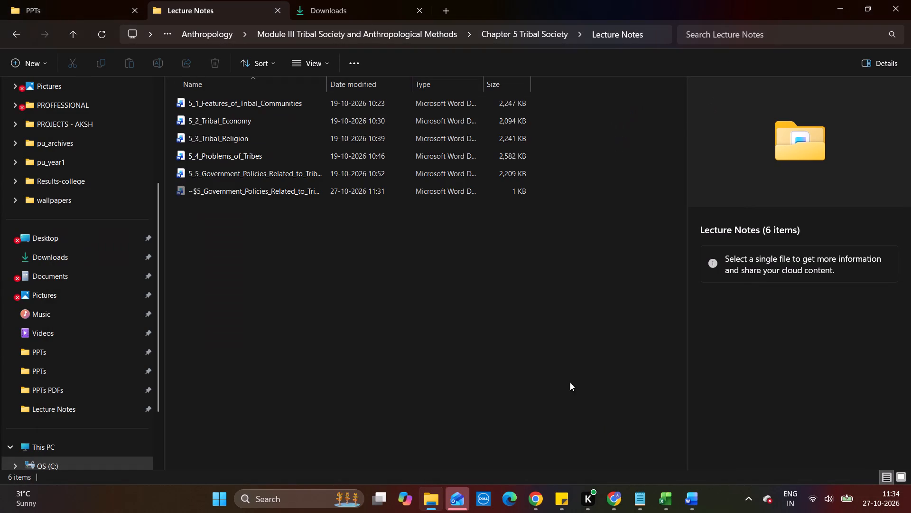
click(696, 496)
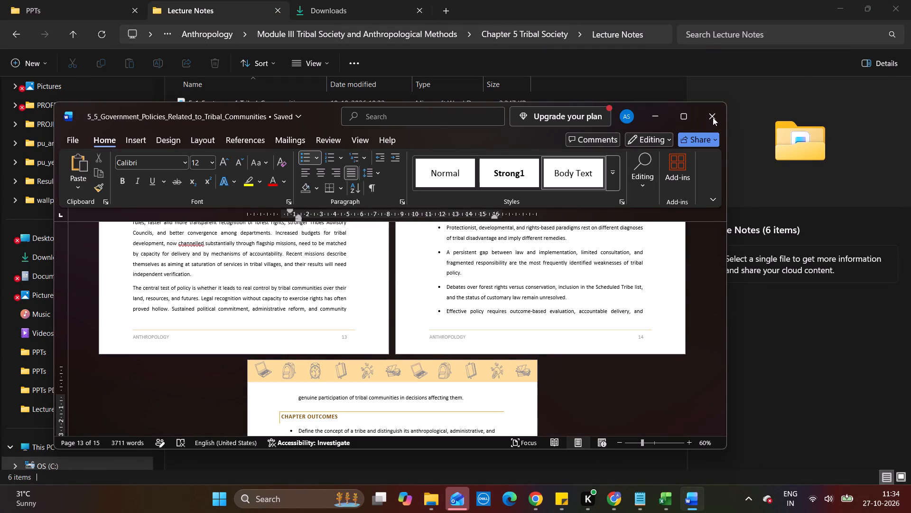
click(713, 117)
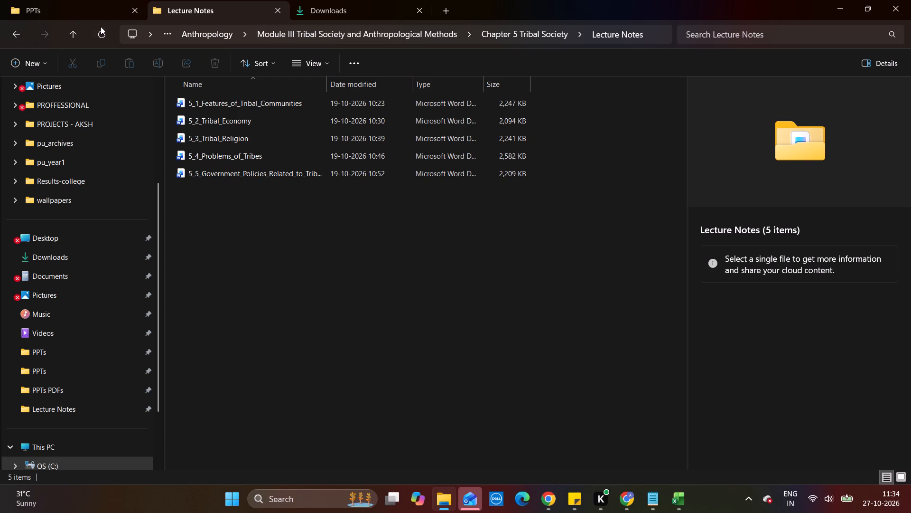
Switch to File Explorer and go from Chapter 5's PPTs folder to the PPTs folder of Chapter 6 Anthropological Methods.
click(66, 4)
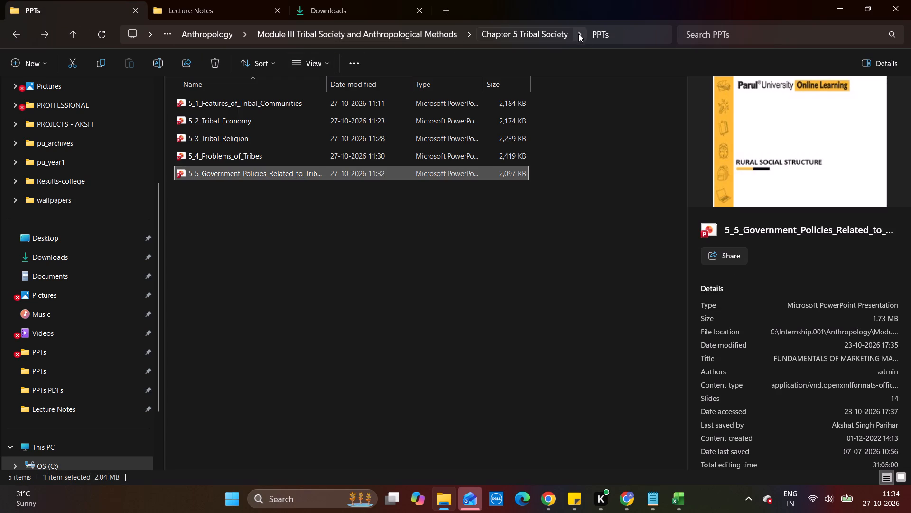
click(581, 31)
click(588, 113)
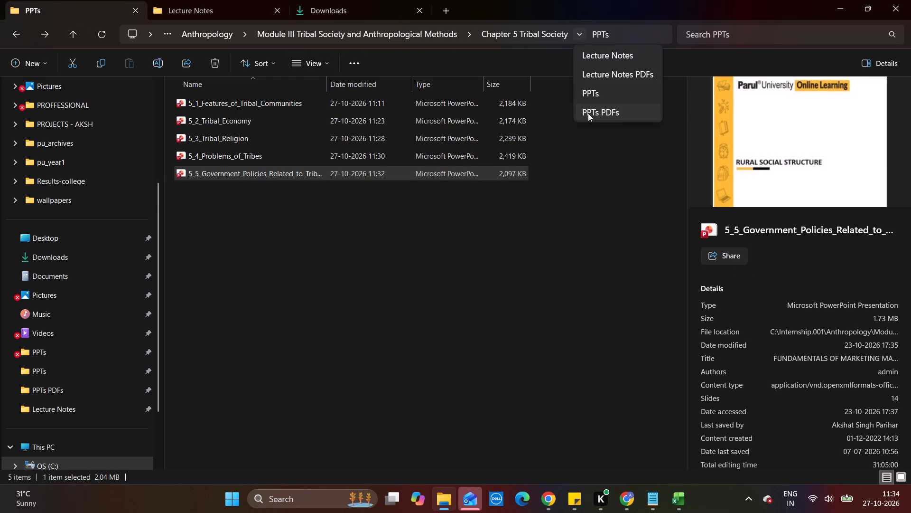
click(16, 33)
click(16, 33)
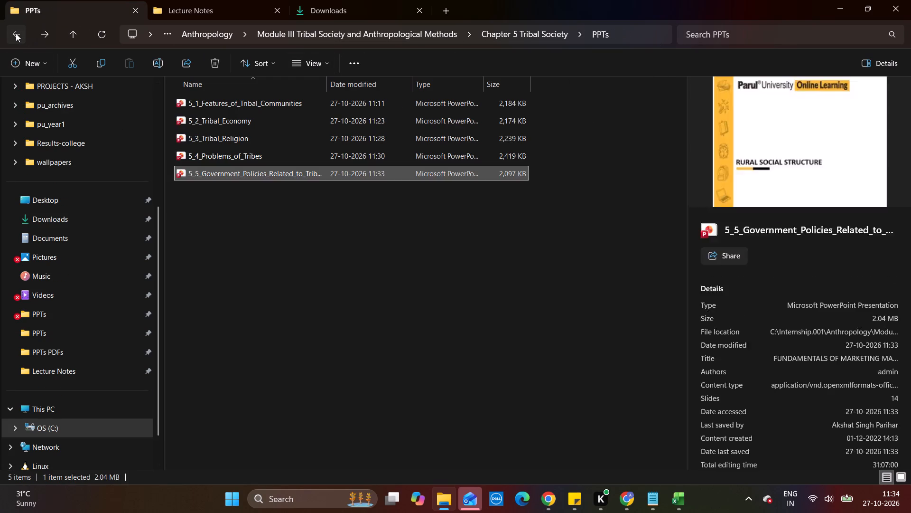
click(16, 33)
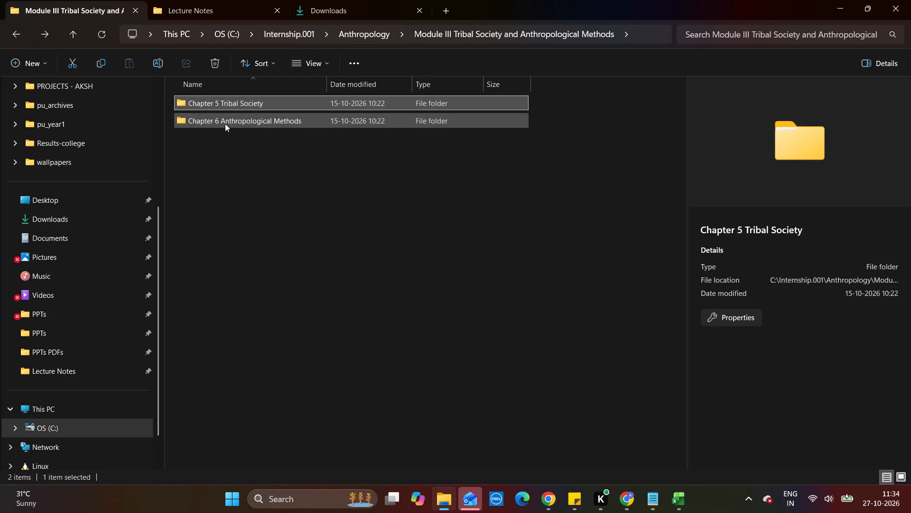
double_click(224, 123)
double_click(206, 137)
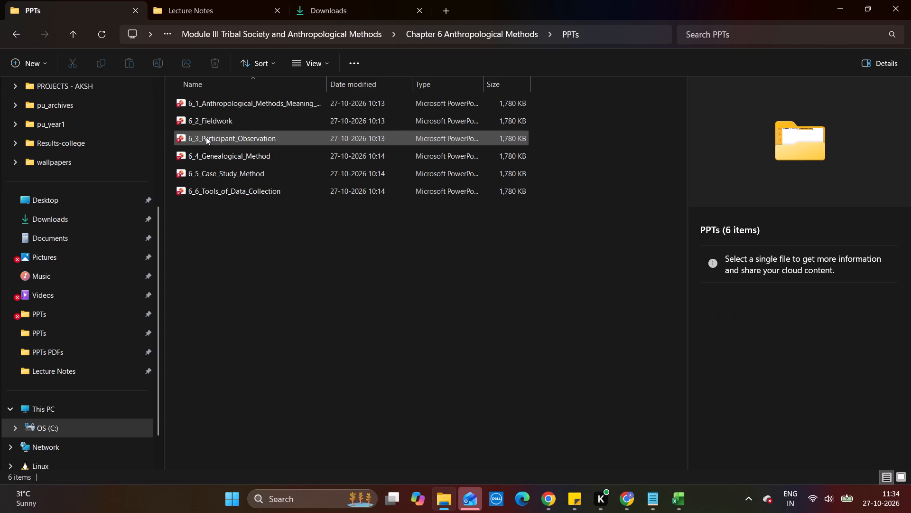
Bring the separate lecture notes view to the Lecture Notes folder of Chapter 6 Anthropological Methods.
click(189, 7)
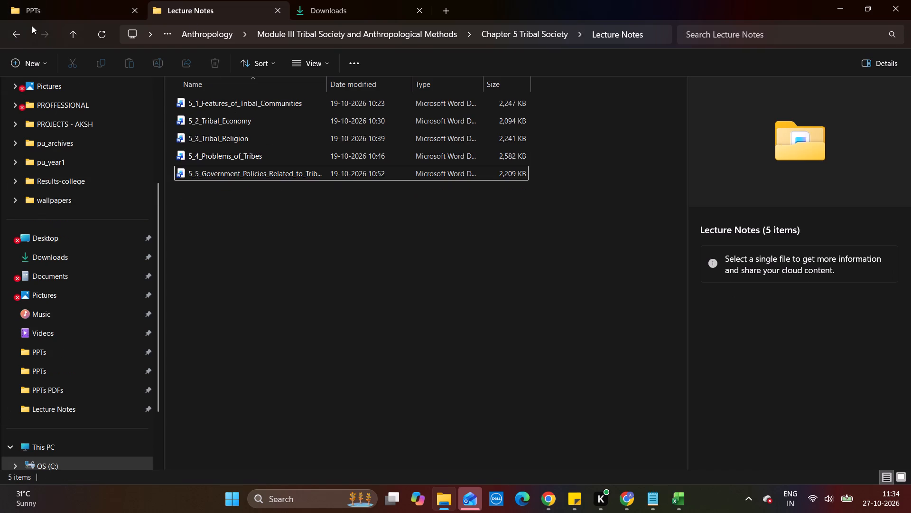
triple_click(19, 28)
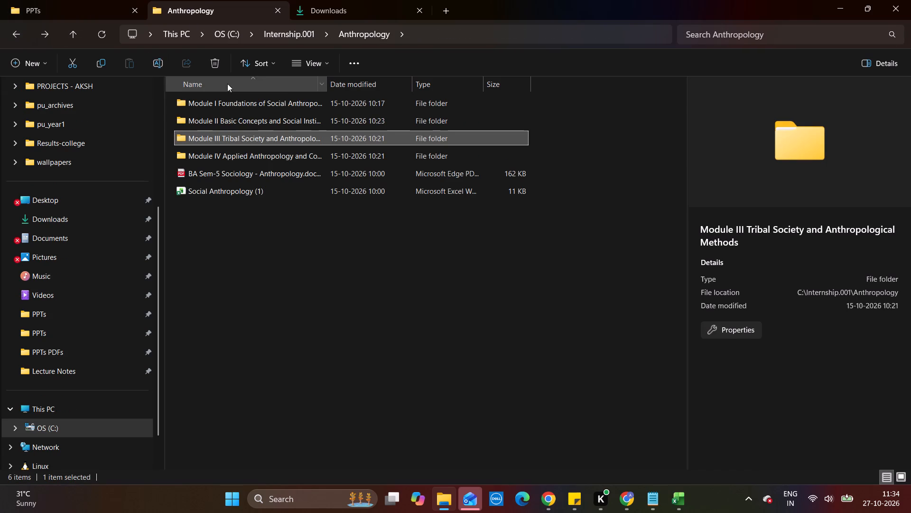
double_click(217, 133)
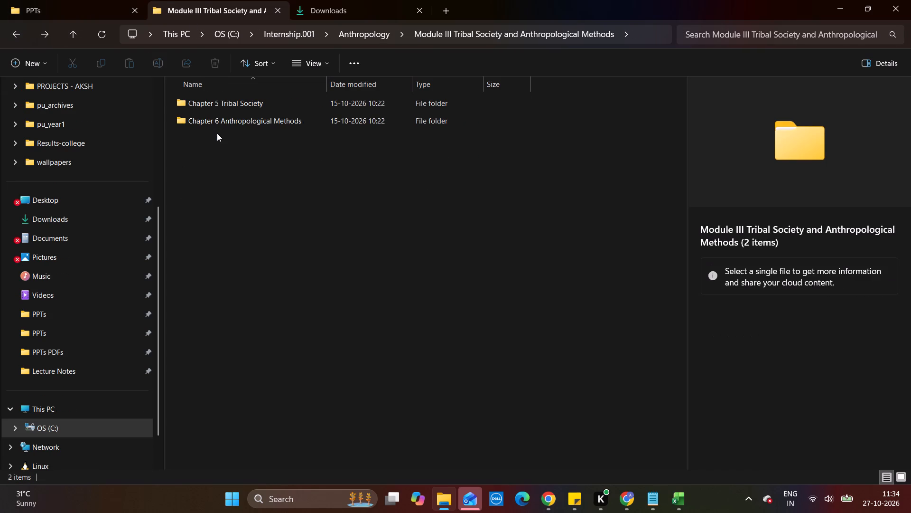
double_click(201, 121)
double_click(196, 102)
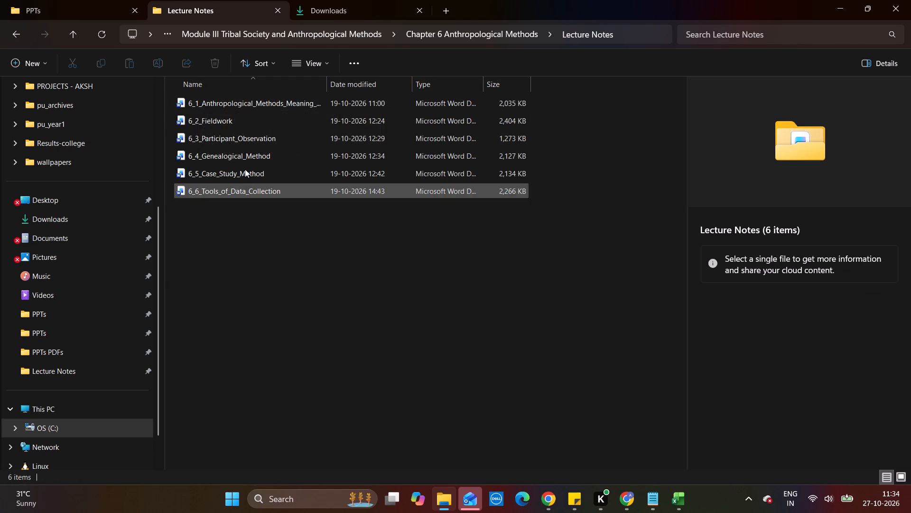
Open the 6_1_Anthropological_Methods_Meaning_and_Importance lecture notes and copy the FIG-2 emic versus etic picture, and put the document aside.
double_click(241, 100)
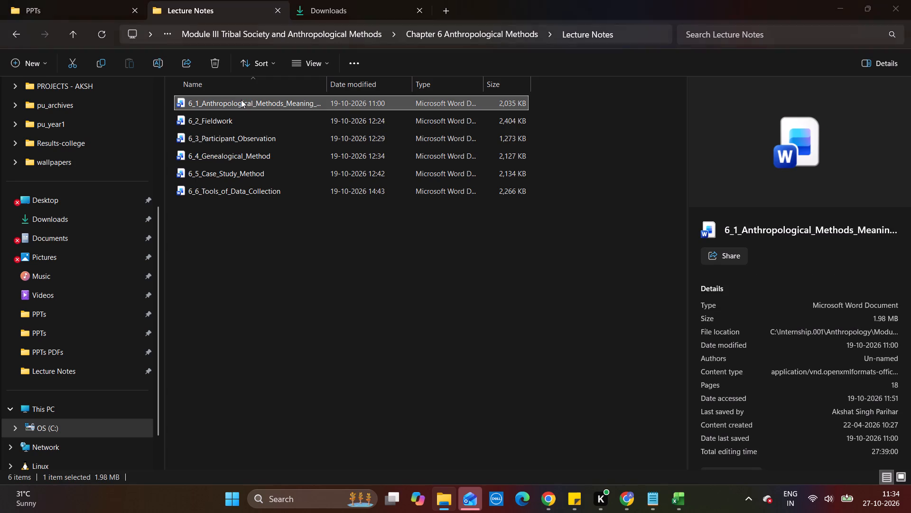
scroll(343, 313, down, 4)
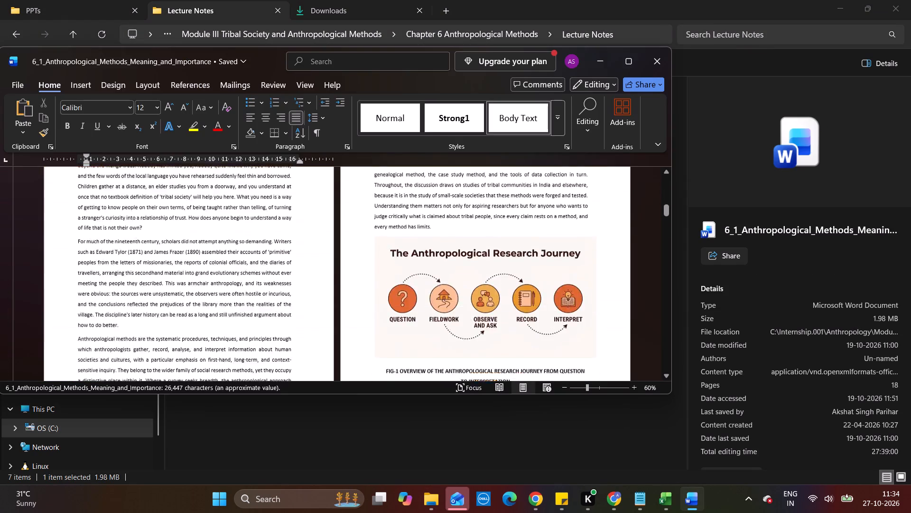
scroll(343, 313, down, 6)
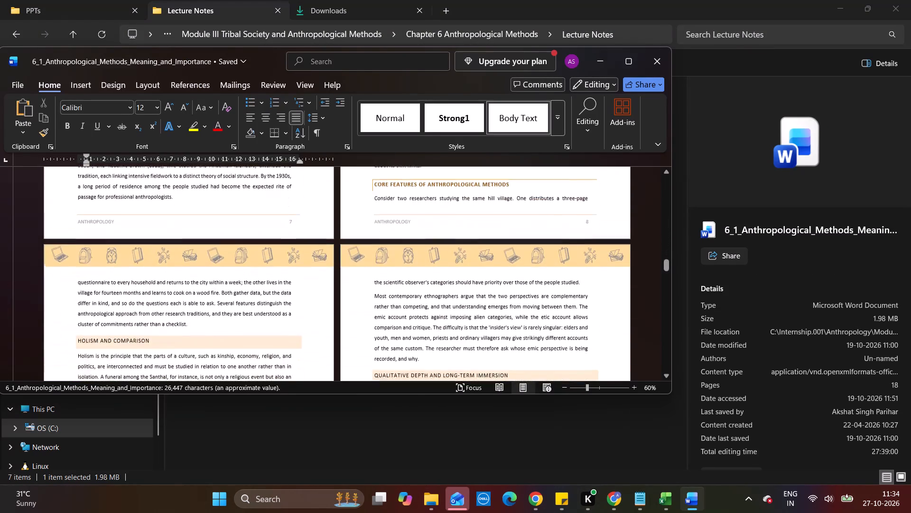
scroll(343, 313, down, 3)
click(450, 273)
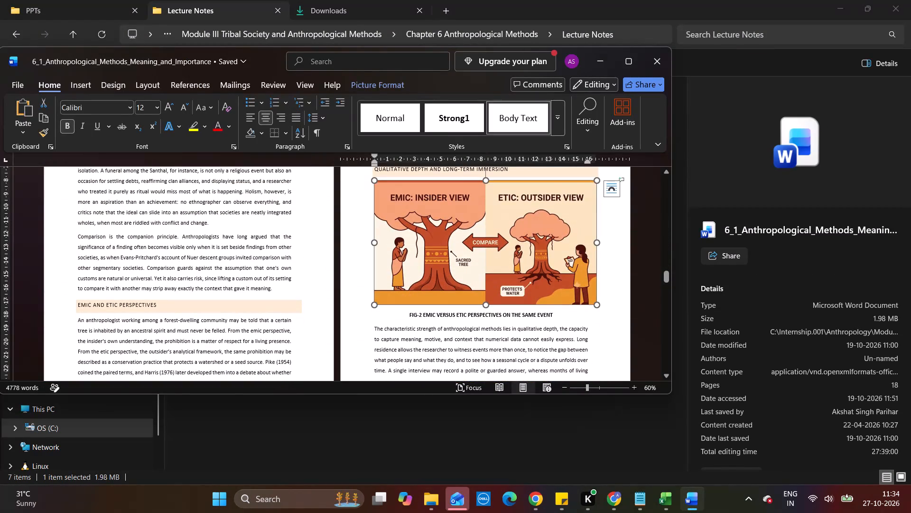
key(ctrl+c)
key(ctrl+c)
key(ctrl+c)
key(ctrl+c)
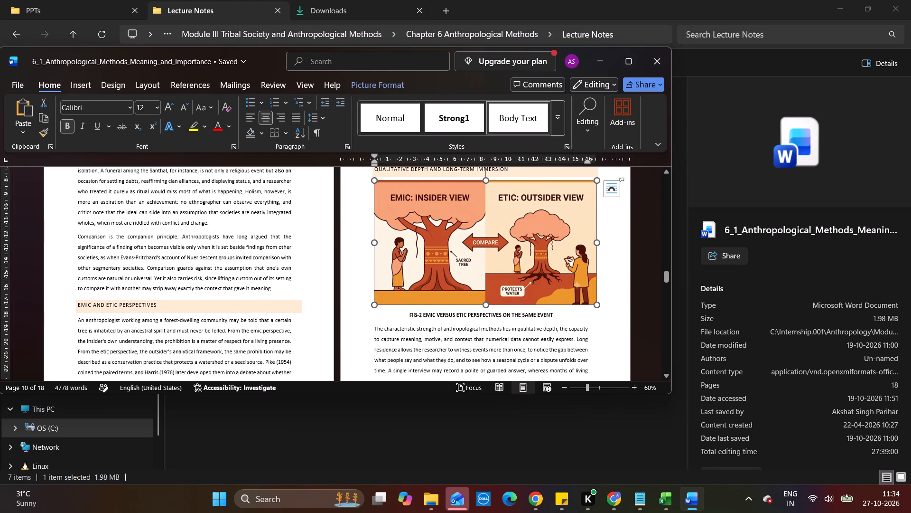
key(ctrl+c)
key(ctrl+c)
click(607, 71)
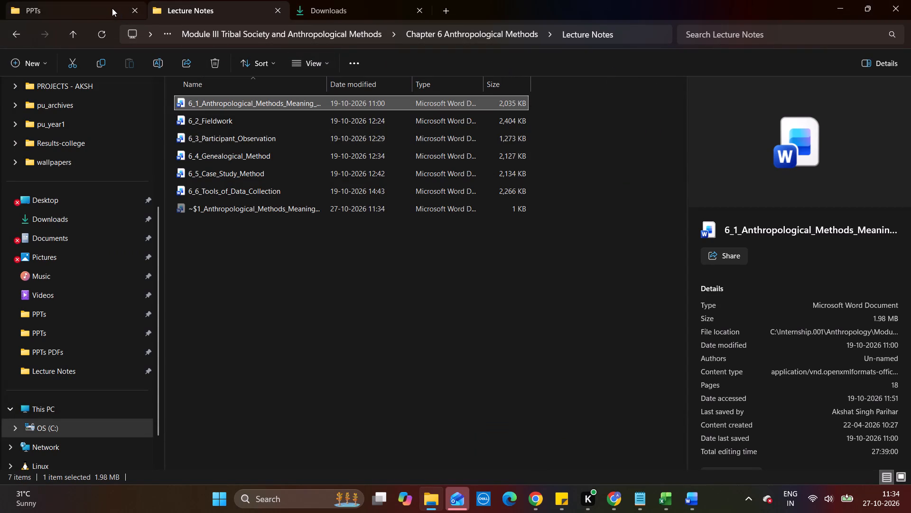
Open the 6_1_Anthropological_Methods_Meaning_and_Importance presentation from Chapter 6's PPTs folder and enable editing.
click(112, 8)
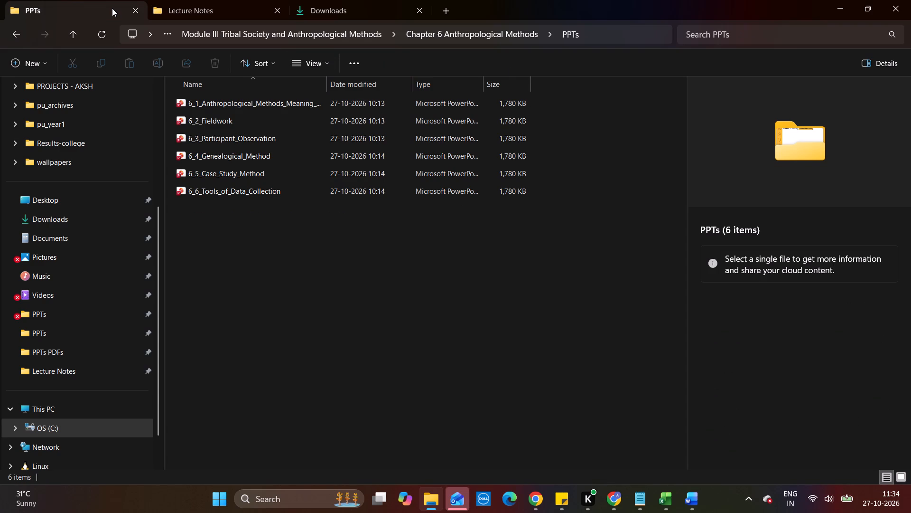
double_click(238, 101)
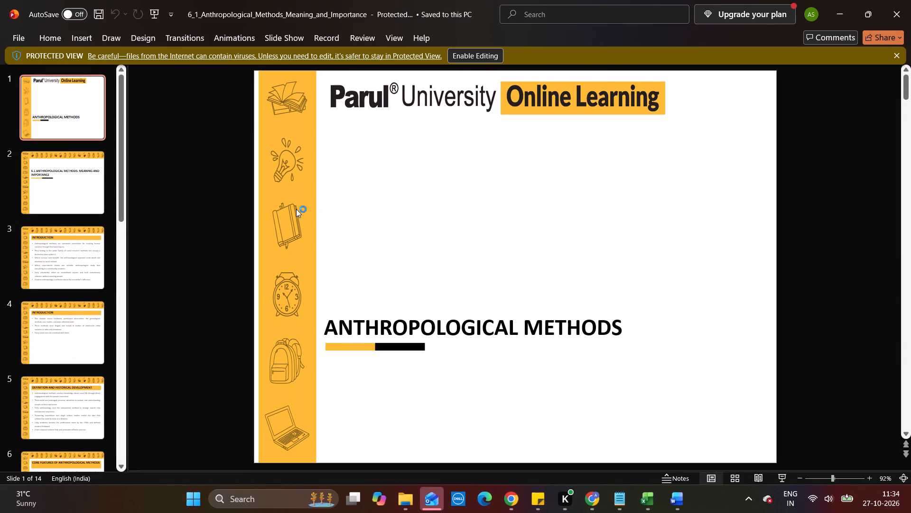
click(466, 57)
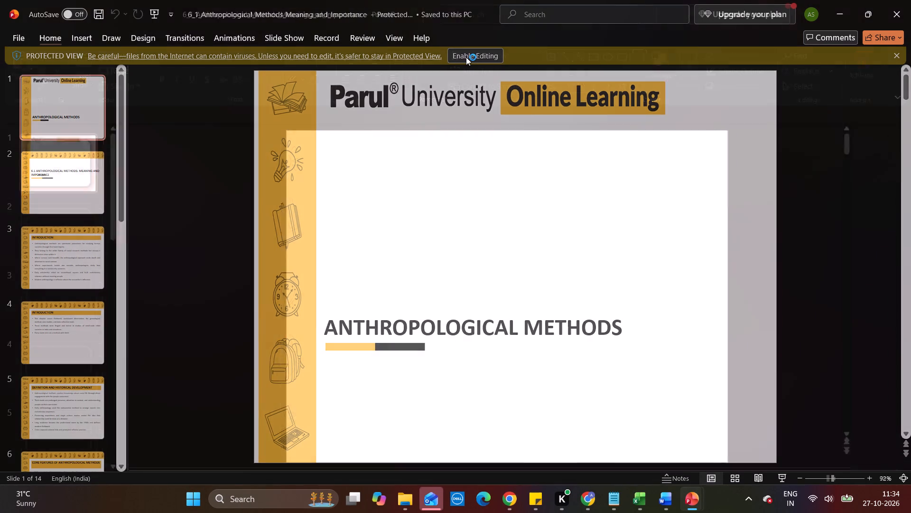
Replace the placeholder picture on slide 8, EMIC VERSUS ETIC PERSPECTIVES, with the copied emic versus etic figure.
click(81, 225)
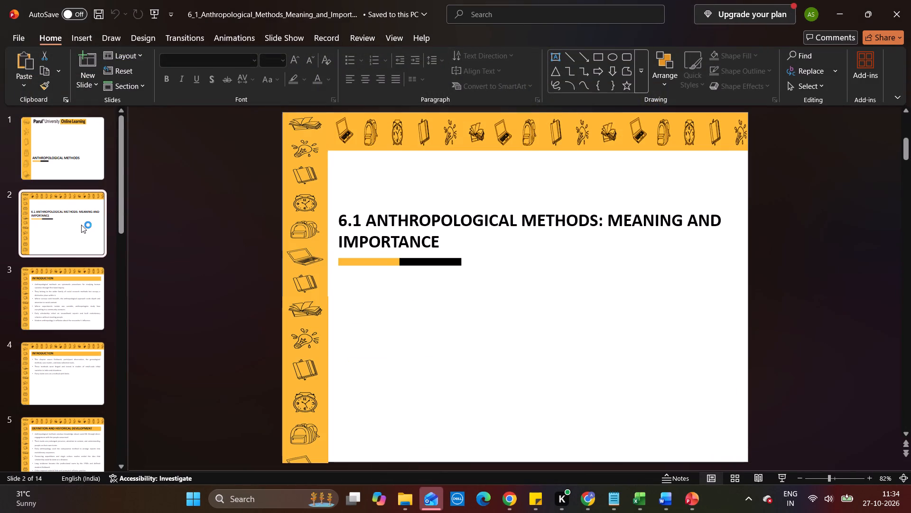
key(Down)
key(Down)
key(Down)
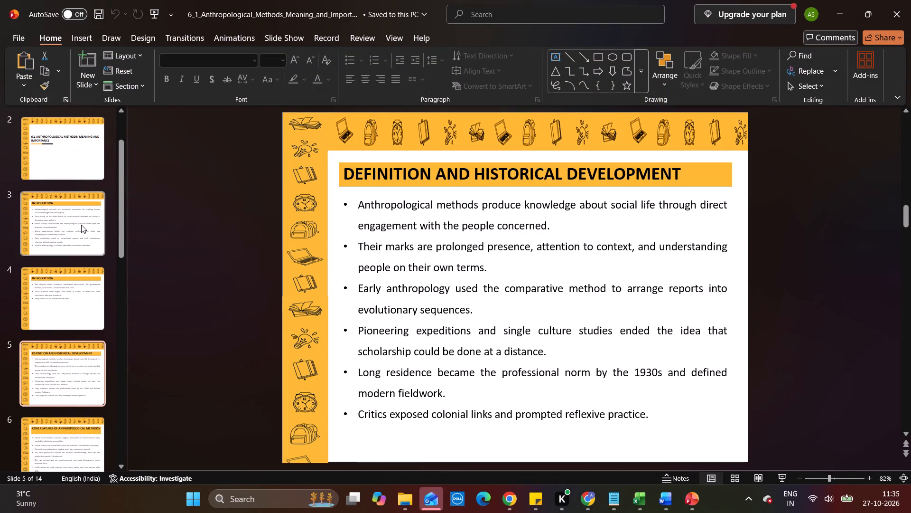
key(Down)
key(Down)
key(Down)
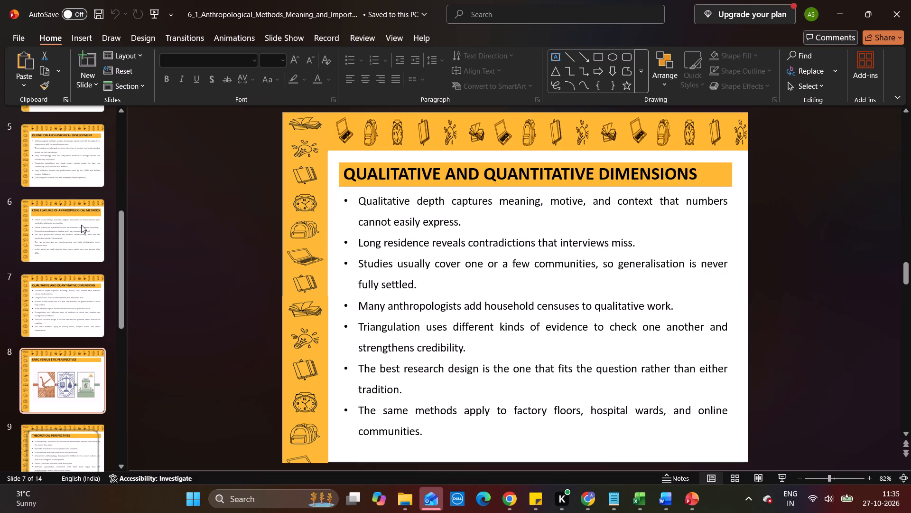
click(381, 246)
key(BackSpace)
key(ctrl+v)
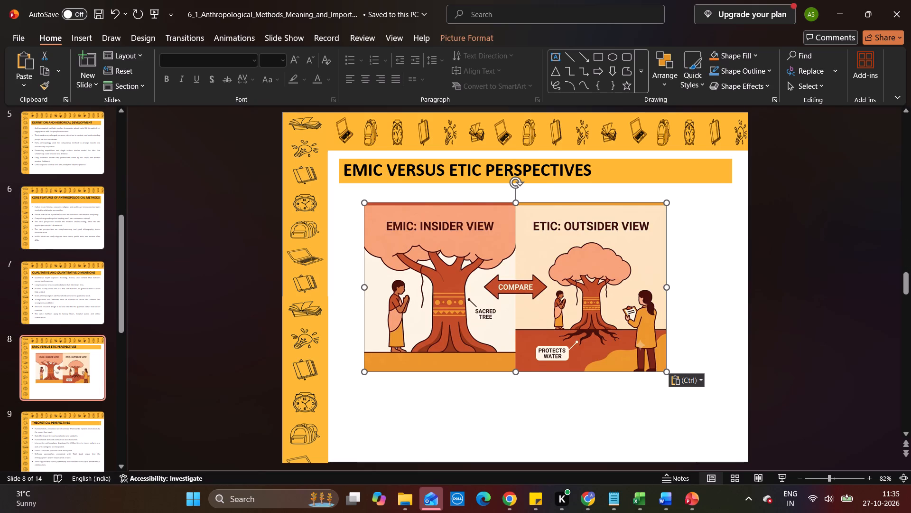
Move and stretch the emic versus etic figure to the title bar's full width, filling the space below the title.
drag(459, 285, 485, 311)
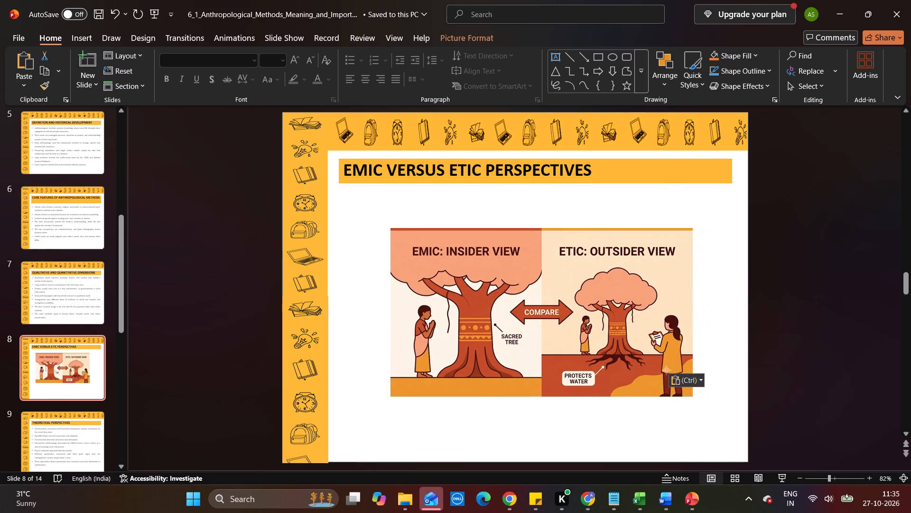
drag(485, 311, 483, 311)
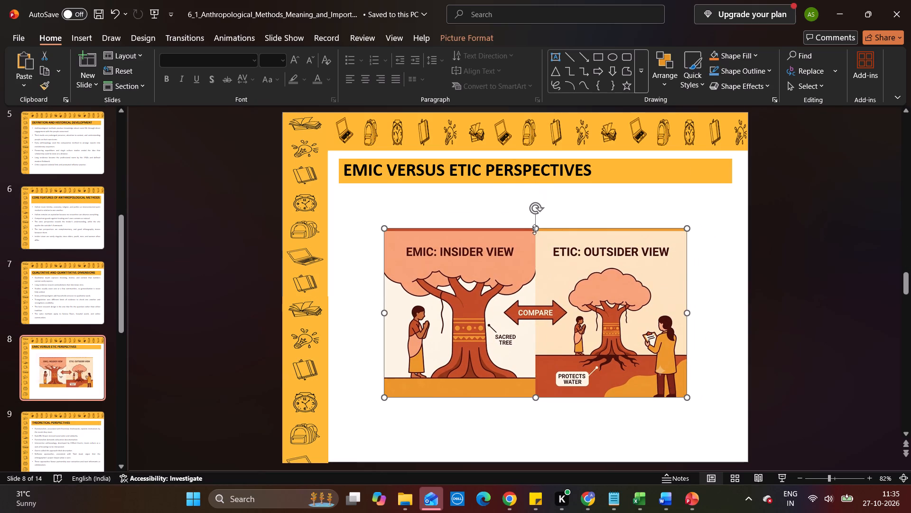
drag(534, 229, 538, 193)
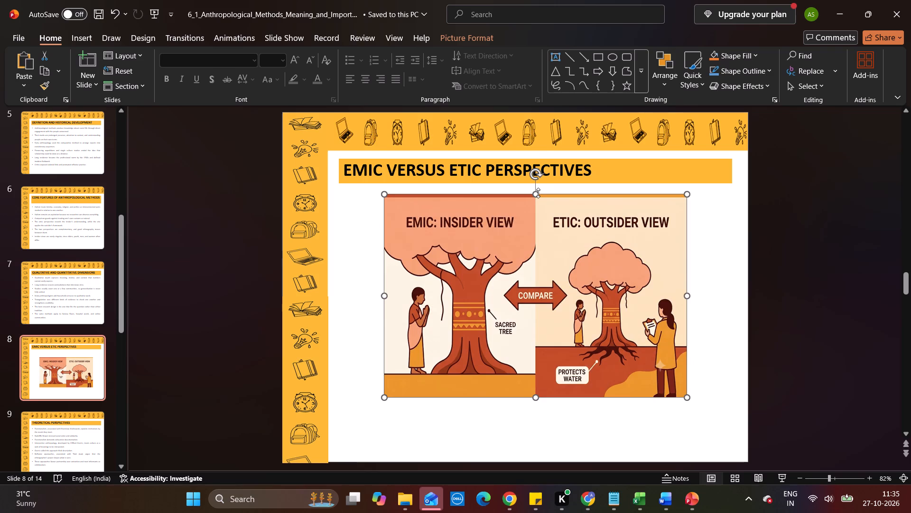
drag(381, 297, 340, 297)
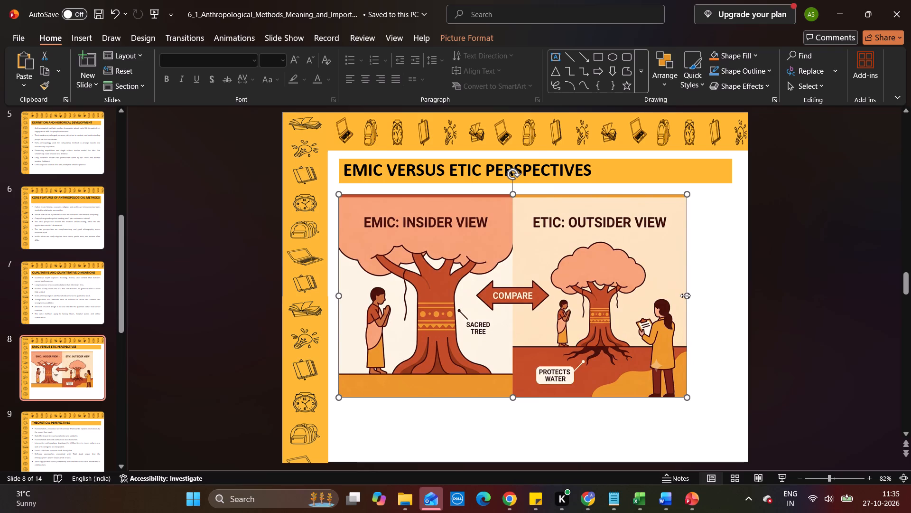
drag(685, 295, 730, 288)
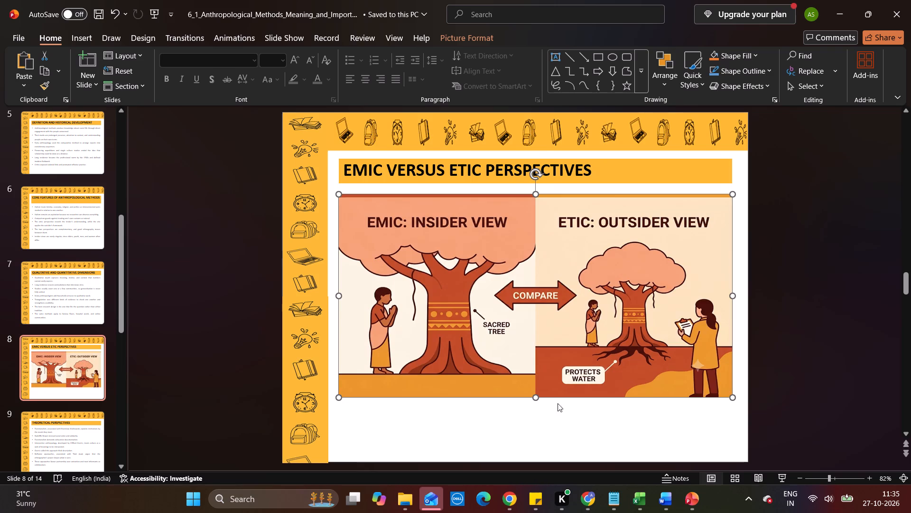
drag(533, 398, 536, 439)
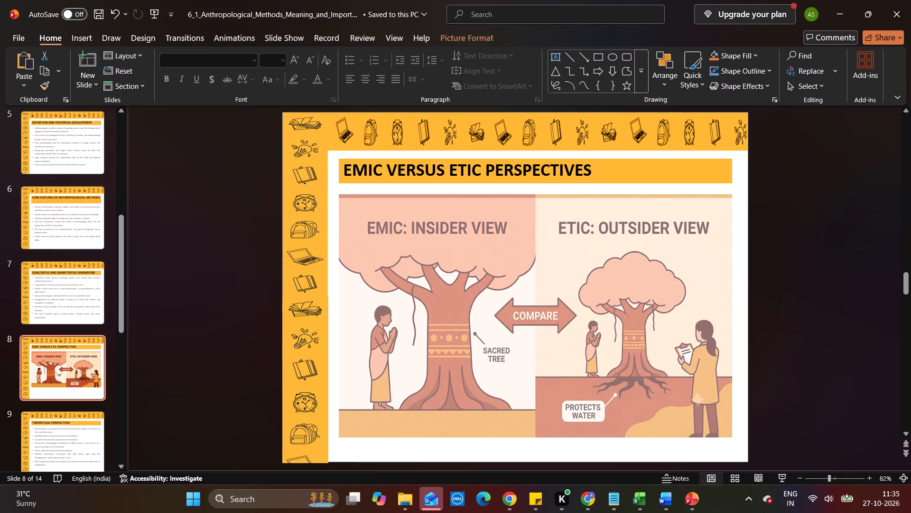
drag(536, 439, 537, 439)
click(276, 349)
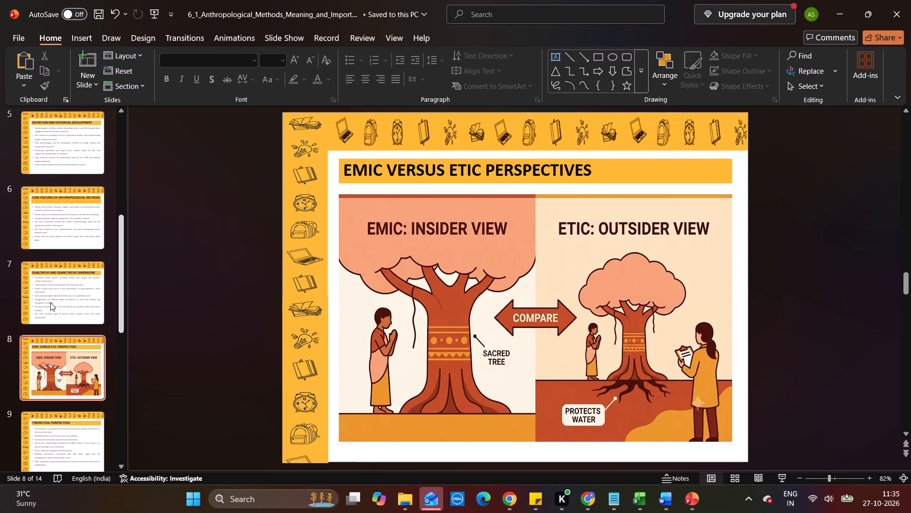
Shrink the title bar on slide 6, CORE FEATURES OF ANTHROPOLOGICAL METHODS, to single-line height and widen it slightly beyond the bullet text.
click(50, 303)
key(Up)
key(Up)
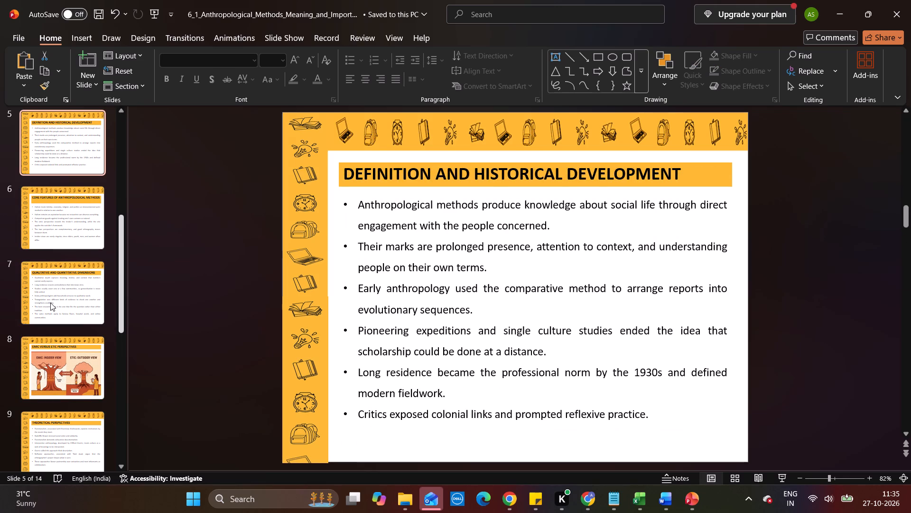
key(Down)
click(560, 207)
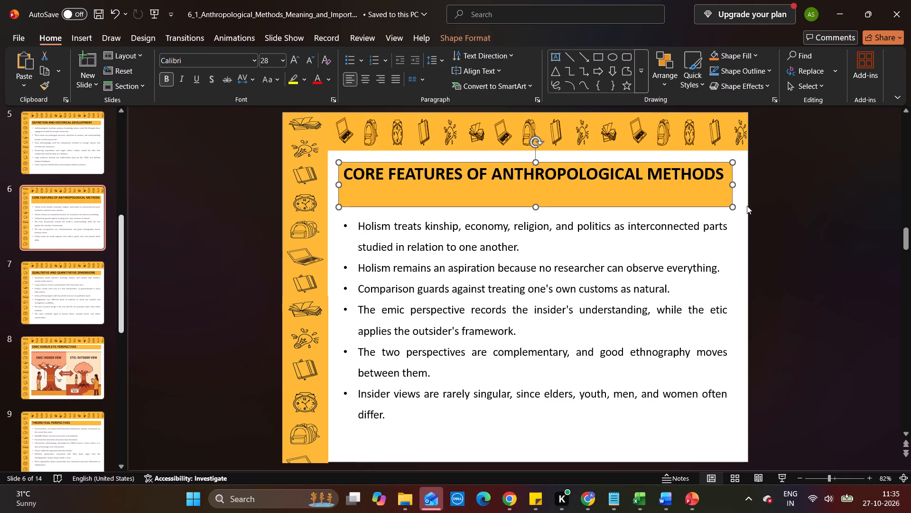
drag(734, 205, 731, 185)
drag(732, 206, 738, 184)
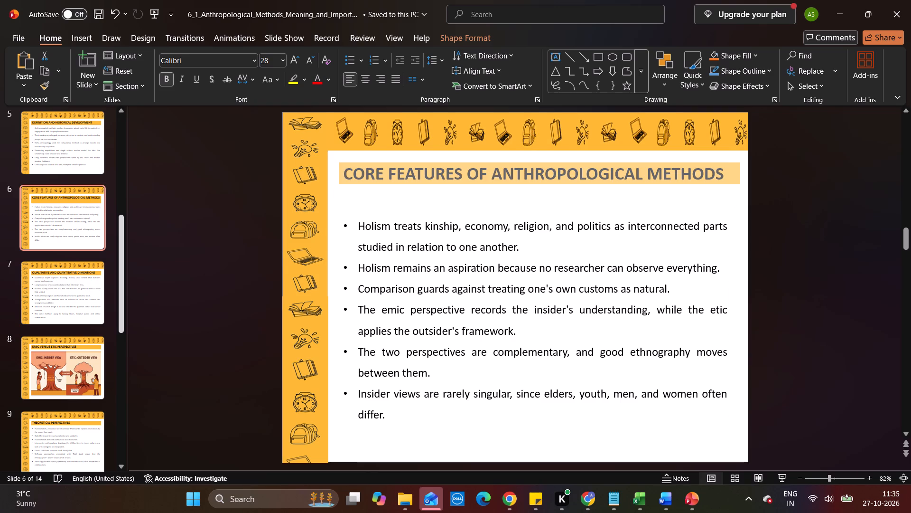
drag(738, 184, 734, 184)
drag(732, 206, 733, 184)
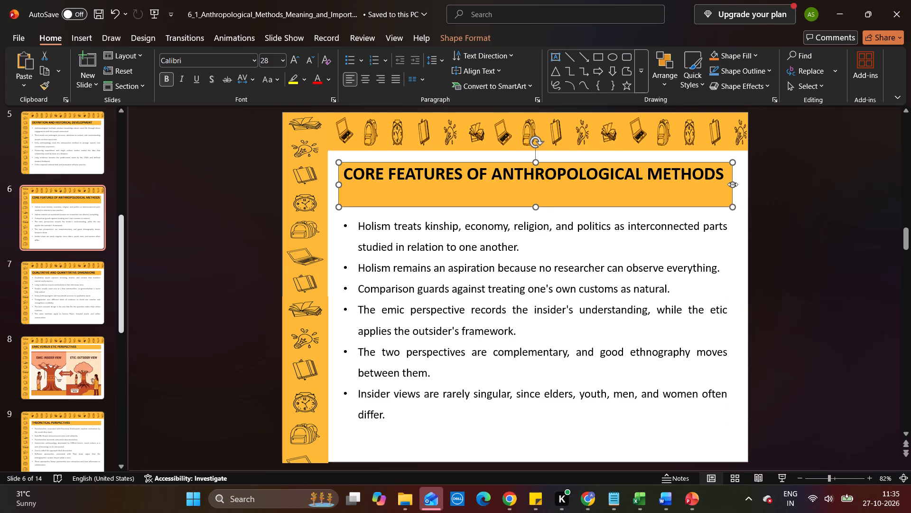
drag(730, 206, 734, 184)
drag(732, 208, 741, 187)
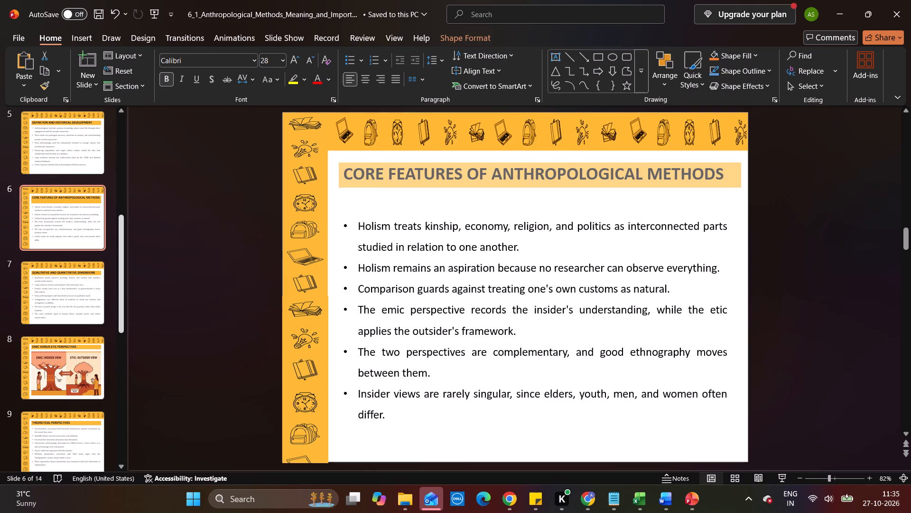
drag(741, 187, 734, 184)
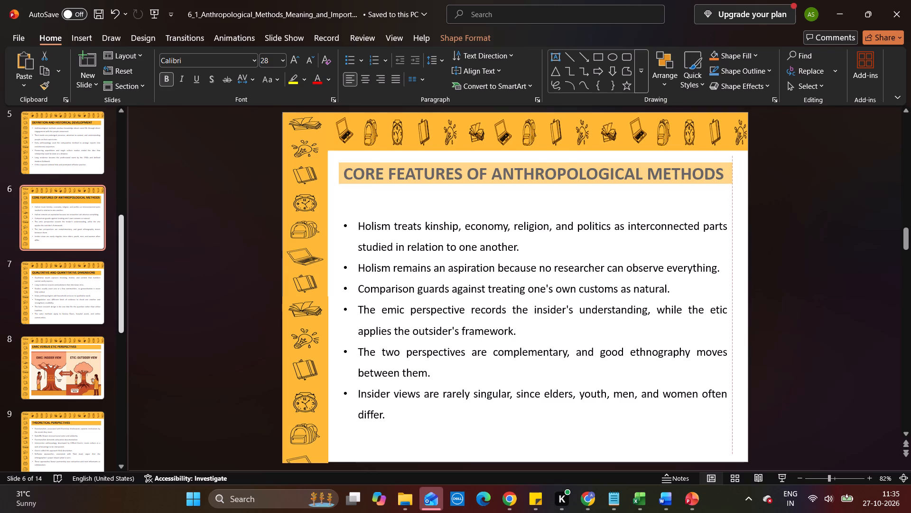
drag(734, 184, 734, 184)
drag(733, 203, 749, 183)
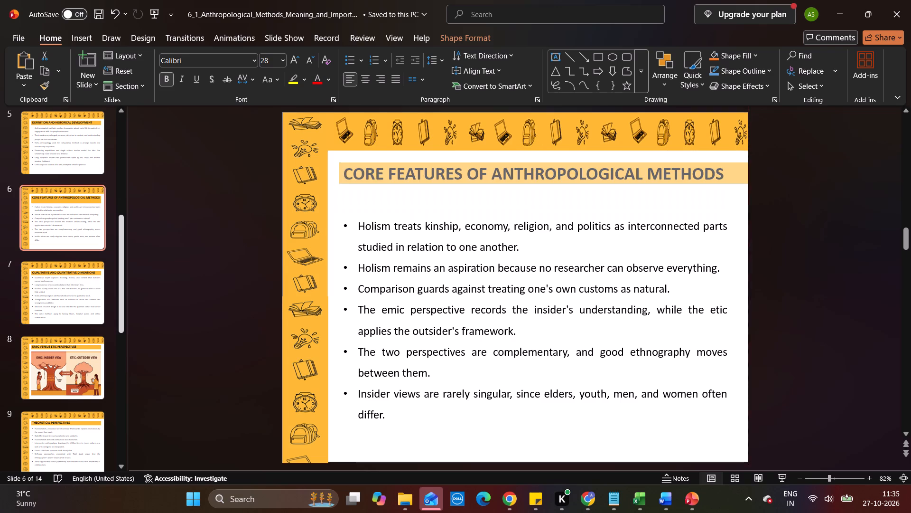
drag(749, 183, 738, 184)
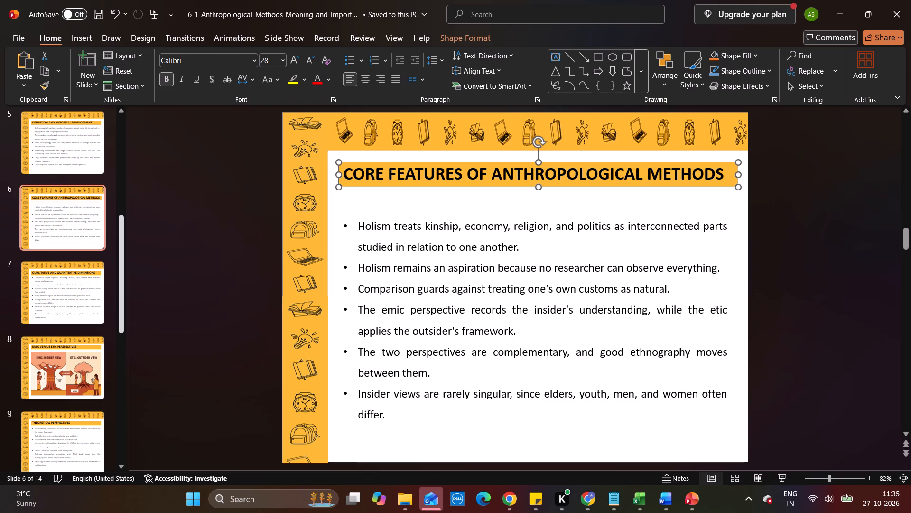
Move the bullet text box on slide 6 up so it sits directly beneath the shortened title bar.
click(599, 266)
drag(565, 211, 566, 193)
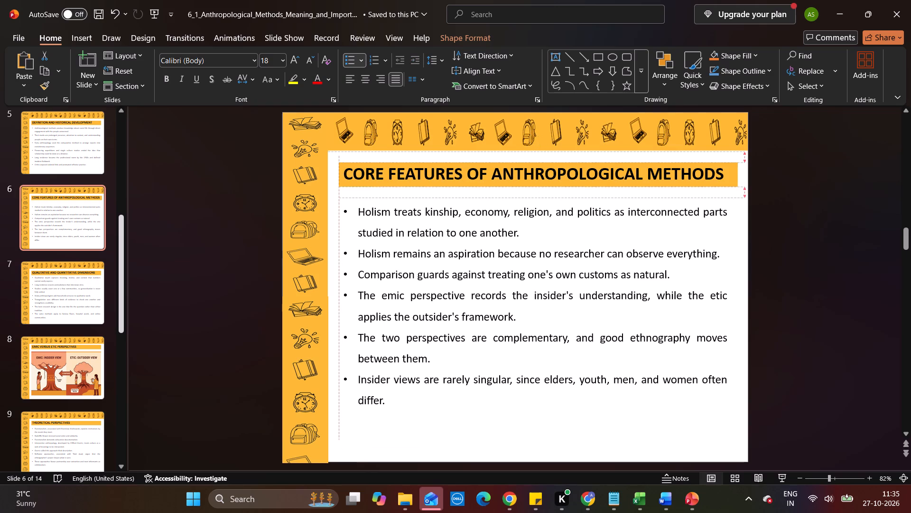
drag(566, 193, 566, 188)
click(275, 256)
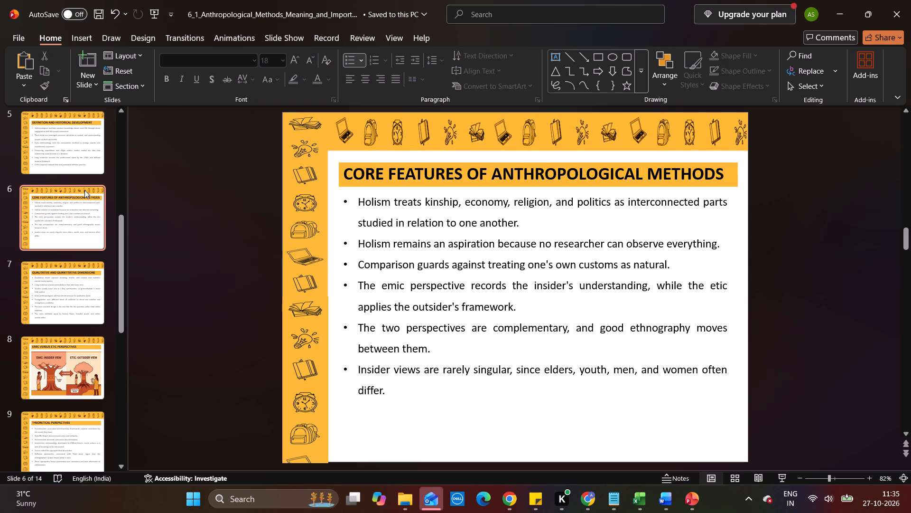
Check the following slides and move the bullet text on slide 13, KEY TAKEAWAYS, up against the title bar's lower edge.
click(84, 189)
key(Down)
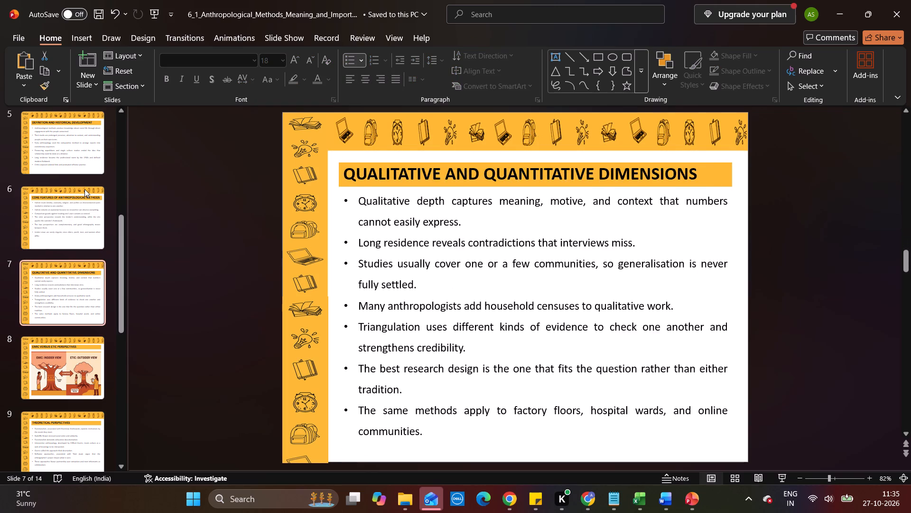
key(Down)
key(Down)
key(Down)
key(Down)
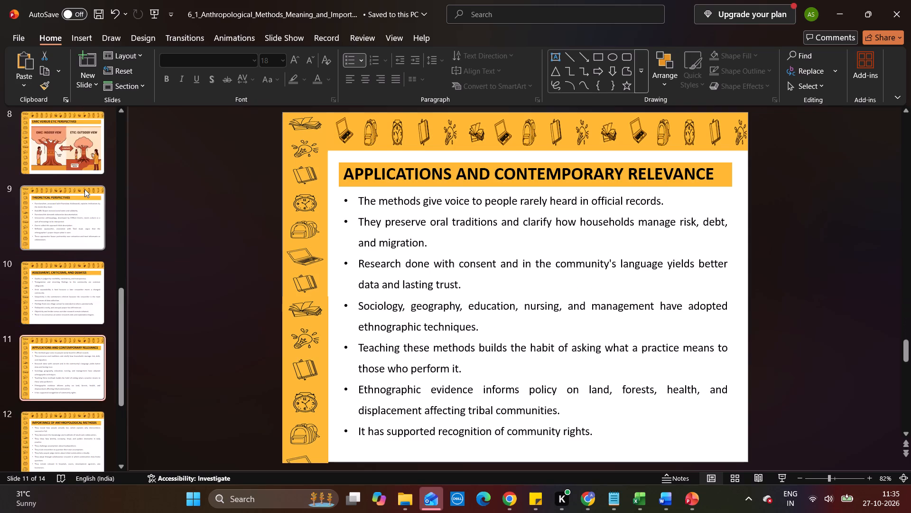
key(Down)
key(Down)
key(Down)
key(Up)
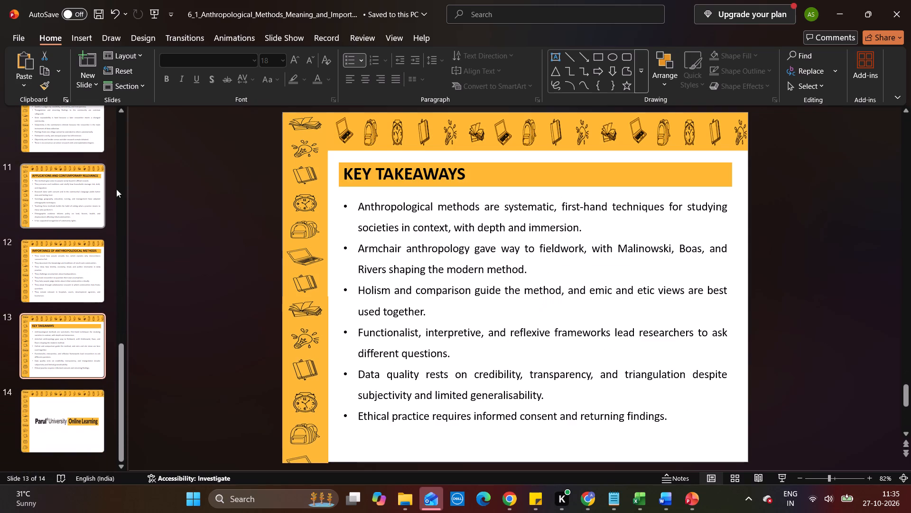
click(421, 240)
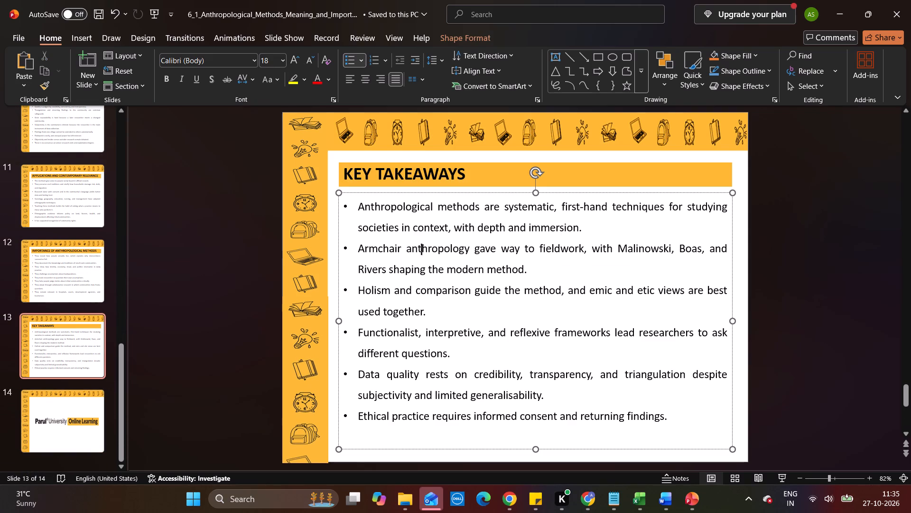
click(435, 191)
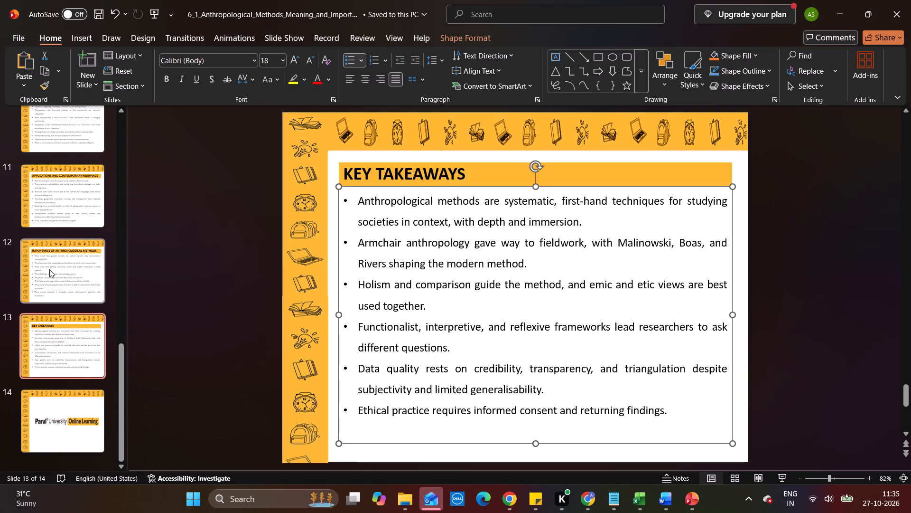
Move the bullet text on slide 10, ASSESSMENT, CRITICISMS, AND DEBATES, up against the title bar's lower edge.
click(49, 269)
key(Up)
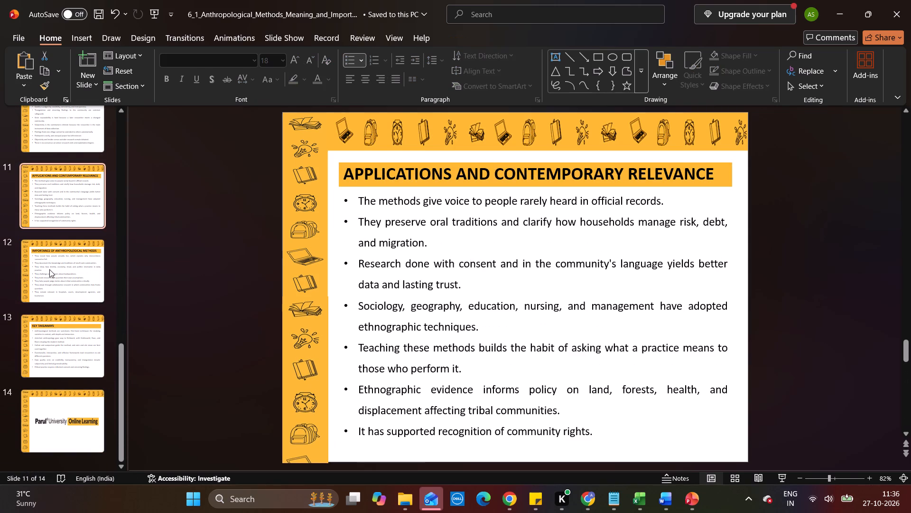
key(Up)
click(337, 337)
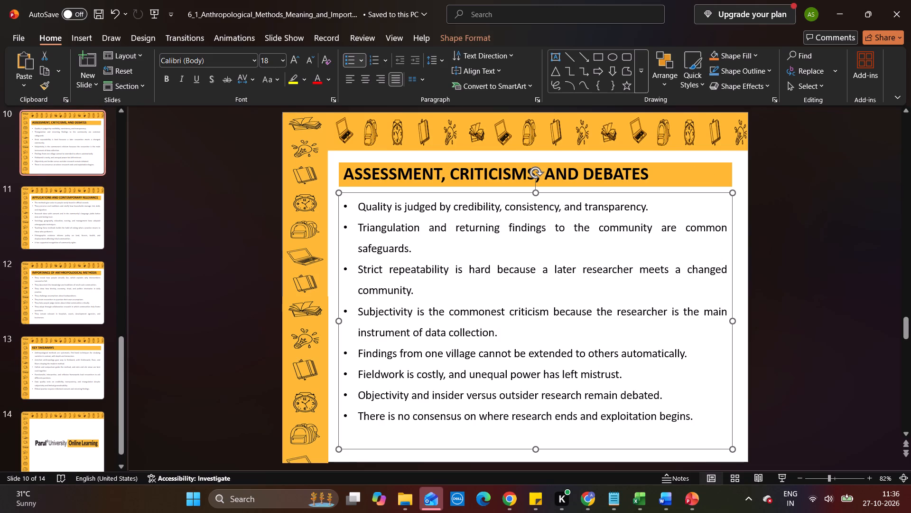
drag(476, 190, 476, 186)
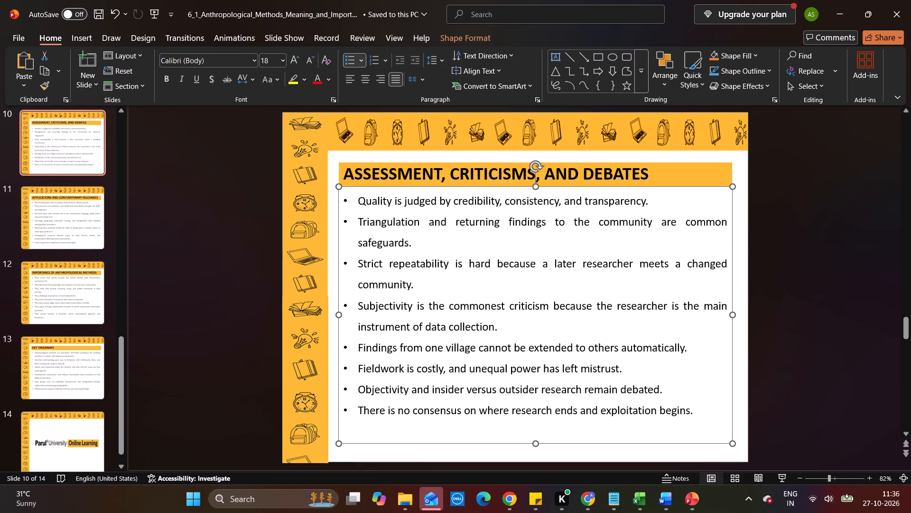
Move the bullet text on slide 9, THEORETICAL PERSPECTIVES, up against the title bar's lower edge.
scroll(68, 223, up, 1)
click(68, 223)
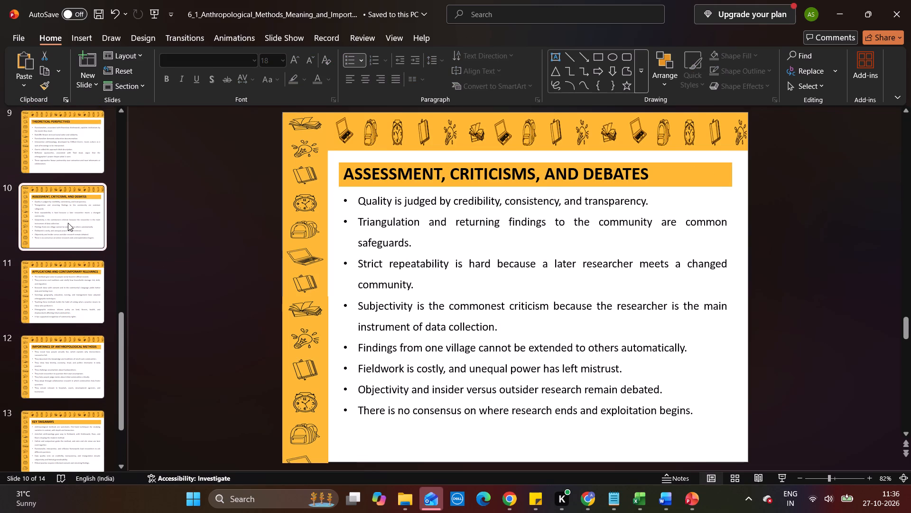
scroll(71, 224, up, 1)
click(71, 224)
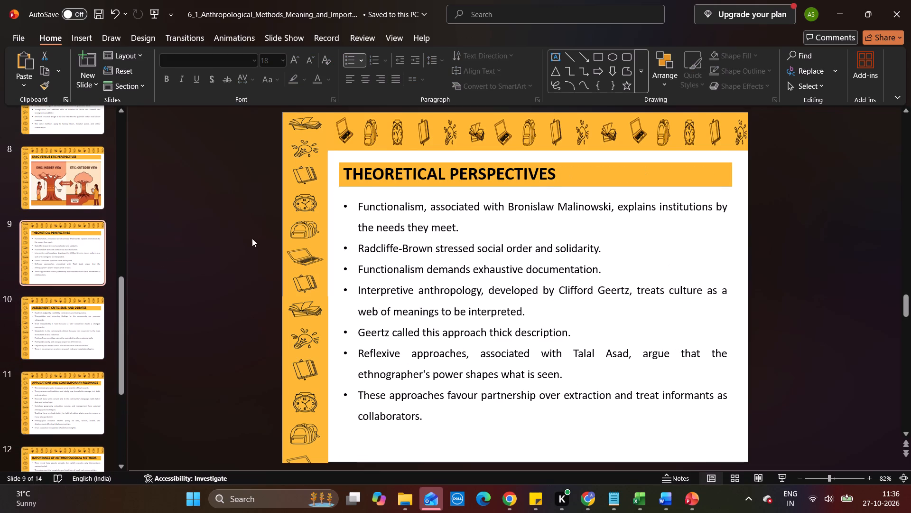
click(416, 241)
click(452, 190)
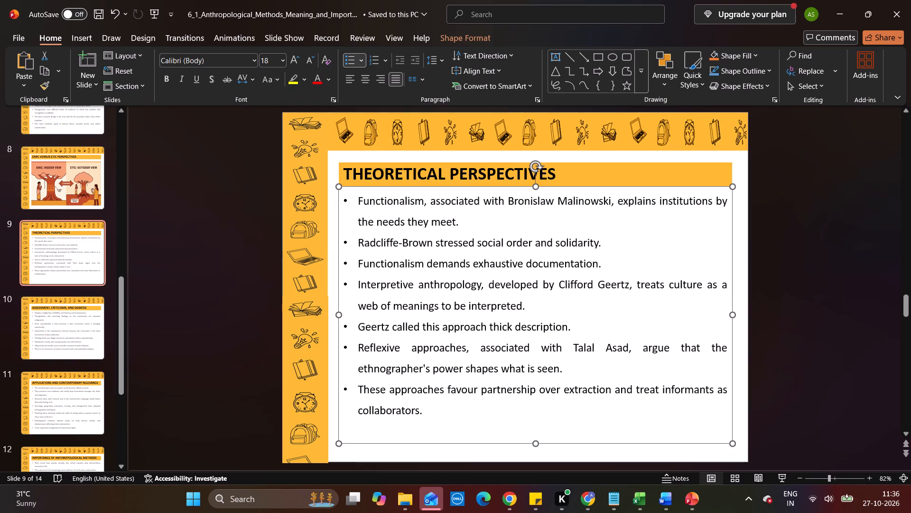
Move the bullet text on slide 3, the first INTRODUCTION slide, slightly up toward the title bar.
scroll(74, 266, up, 2)
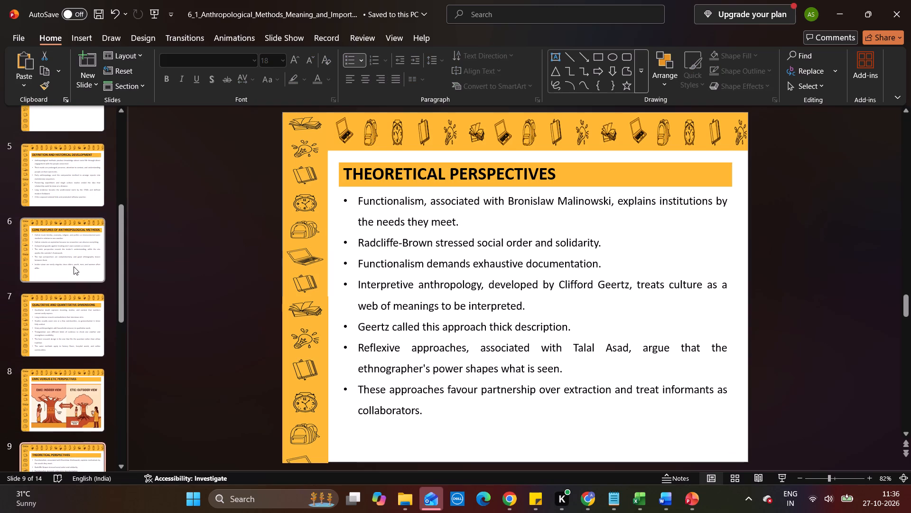
click(74, 266)
scroll(74, 266, up, 3)
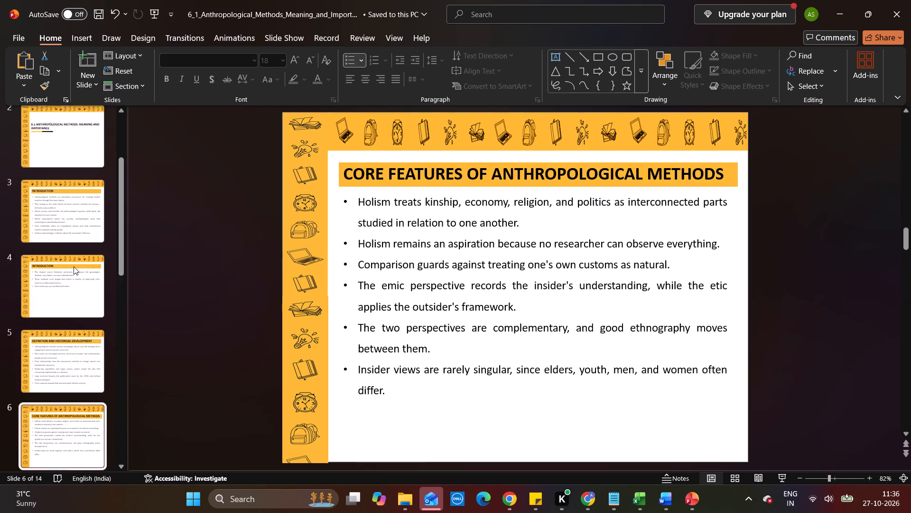
click(74, 266)
click(74, 284)
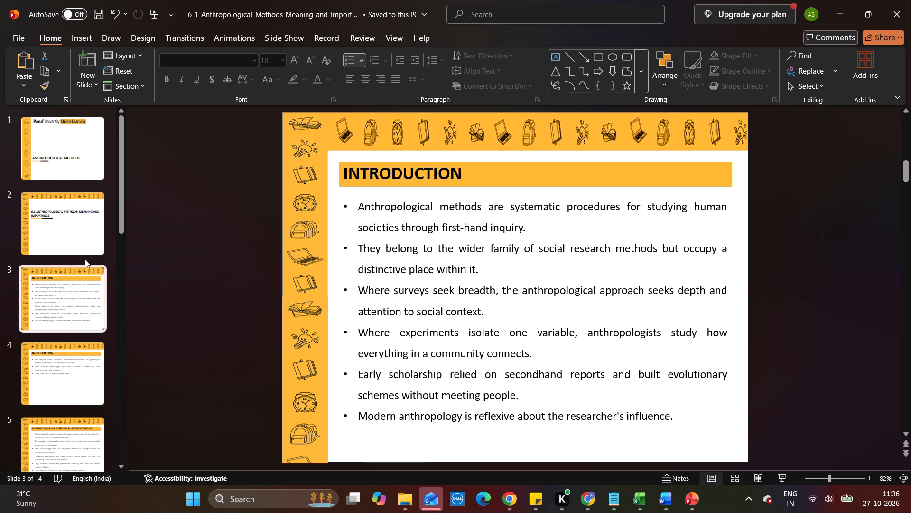
click(88, 225)
key(Down)
key(Down)
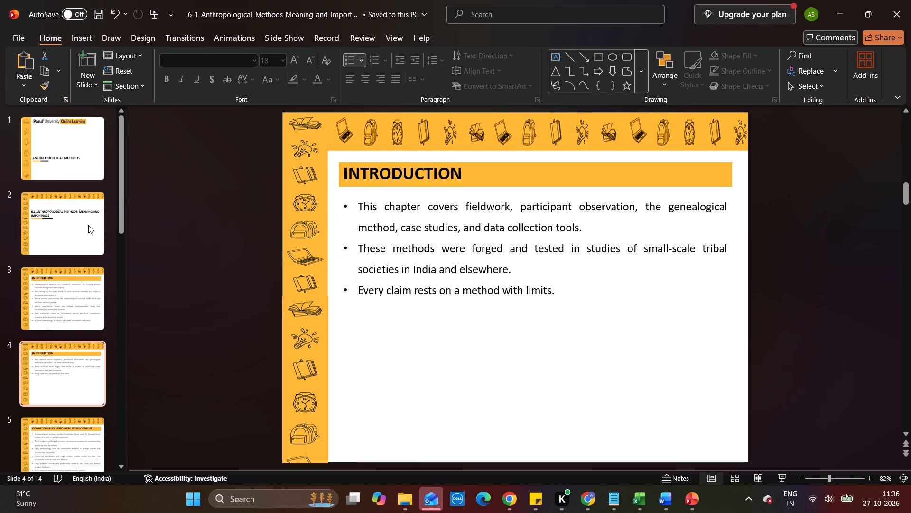
key(Up)
click(397, 251)
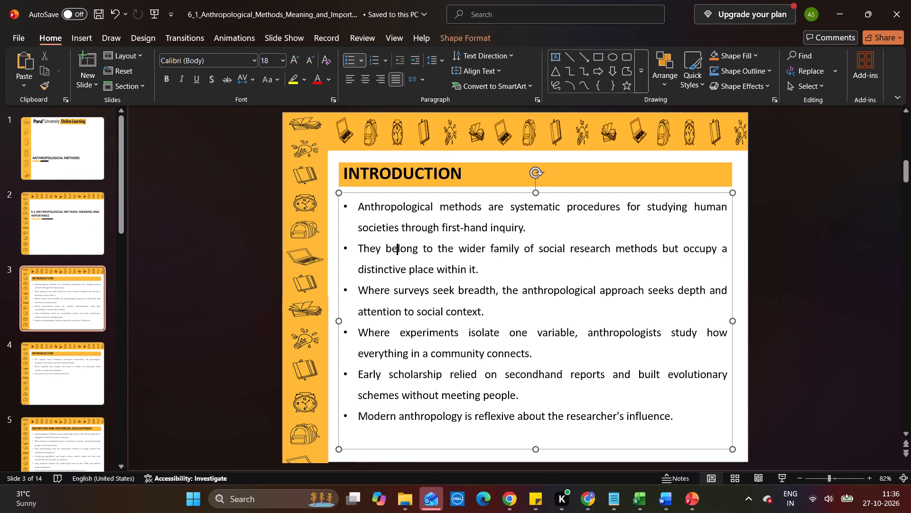
drag(446, 193, 446, 189)
Review the layout of the slides from slide 4 through the closing slide 14.
click(76, 381)
key(Down)
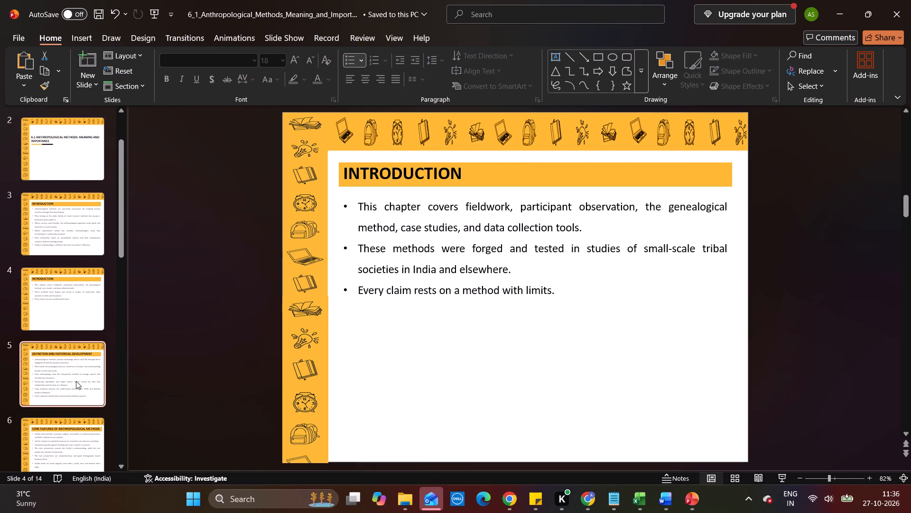
key(Down)
key(Down)
key(Down)
key(Down)
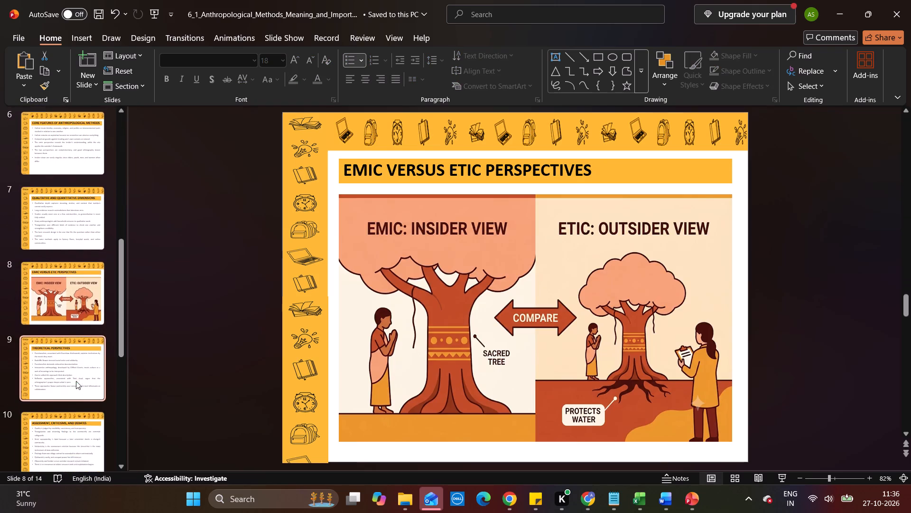
key(Down)
key(Down)
key(Down)
key(Down)
key(Down)
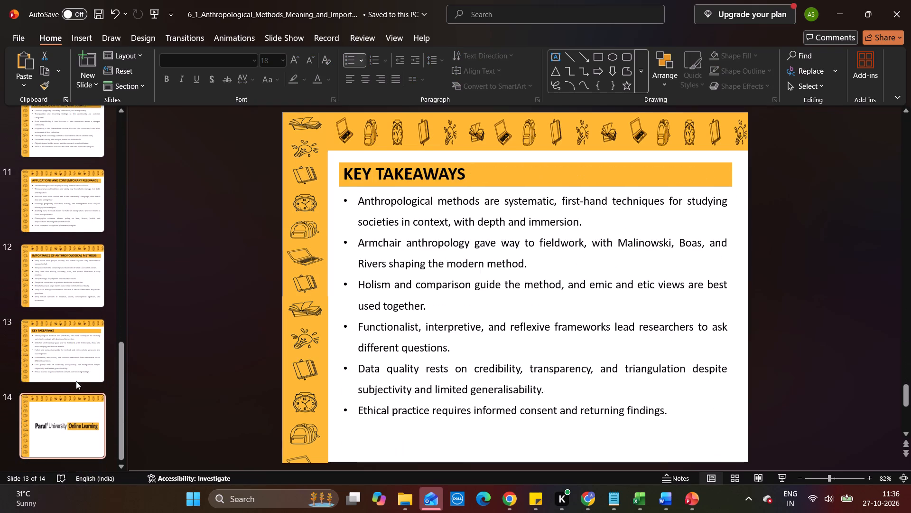
key(Down)
Save the 6_1 Anthropological Methods presentation.
key(ctrl+s)
key(ctrl+s)
key(ctrl+s)
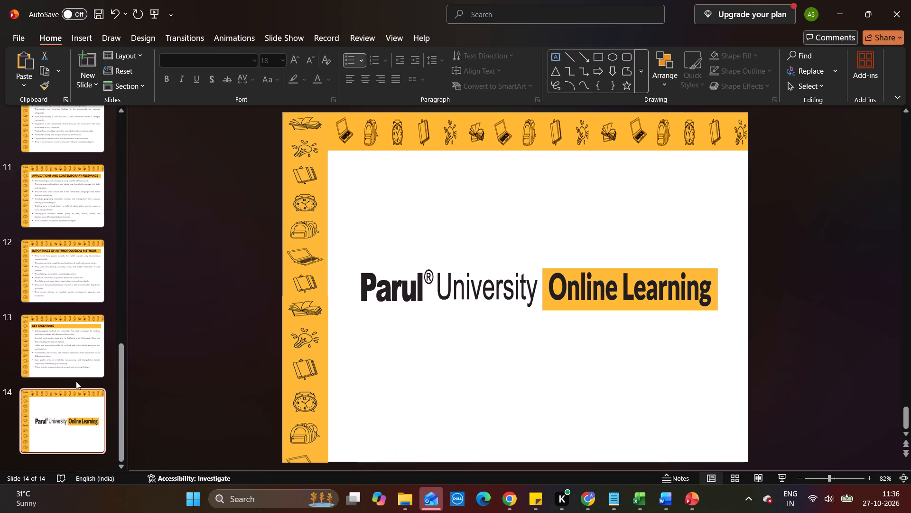
key(ctrl+s)
key(ctrl+s)
key(ctrl+s)
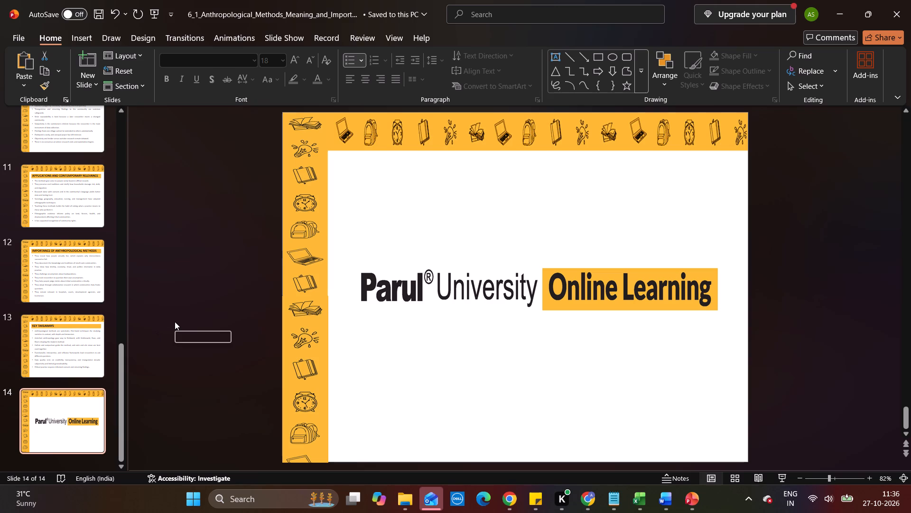
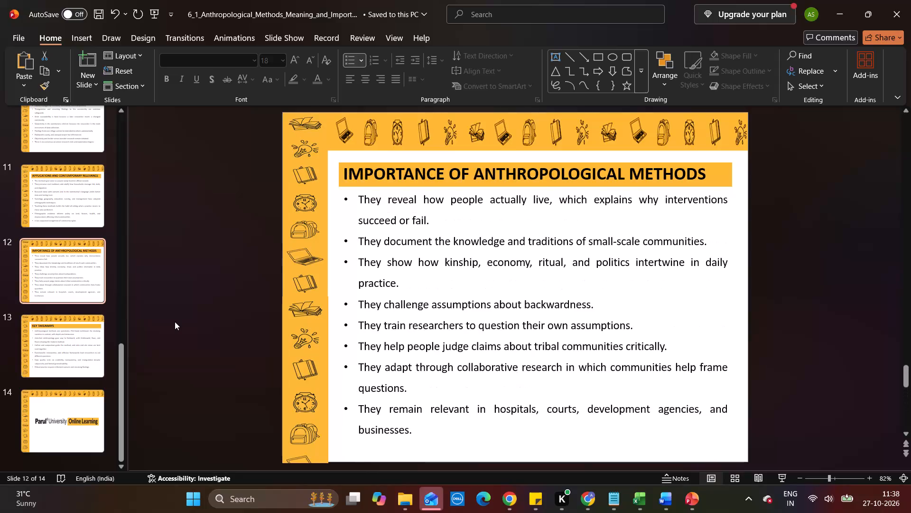
Review the slides of the 6_1 presentation backwards from slide 12 to the opening slide.
key(Up)
key(Up)
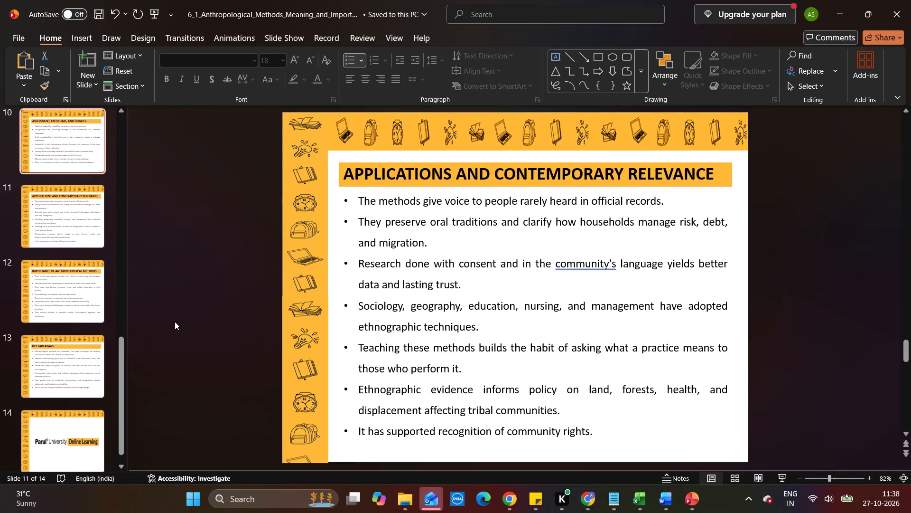
key(Up)
key(Up)
key(Up)
key(Up)
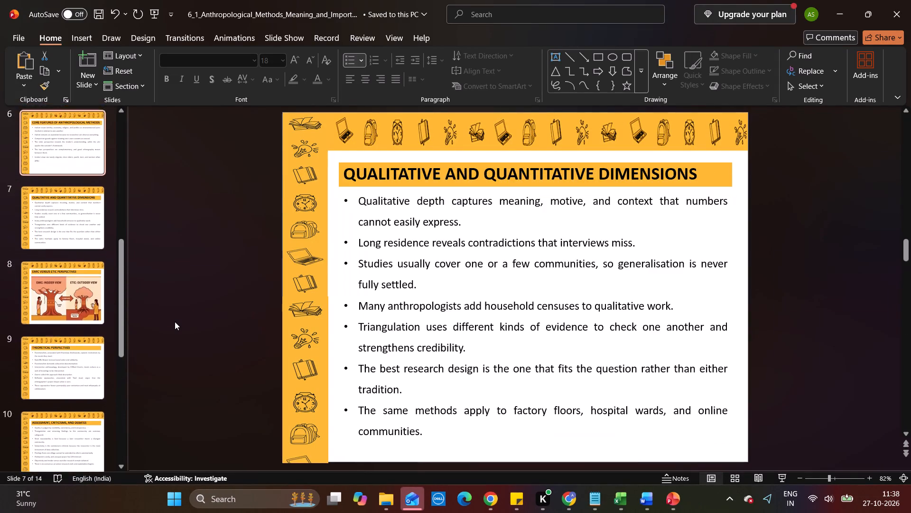
key(Up)
key(Up)
key(Up)
key(Up)
key(Up)
key(Up)
key(Up)
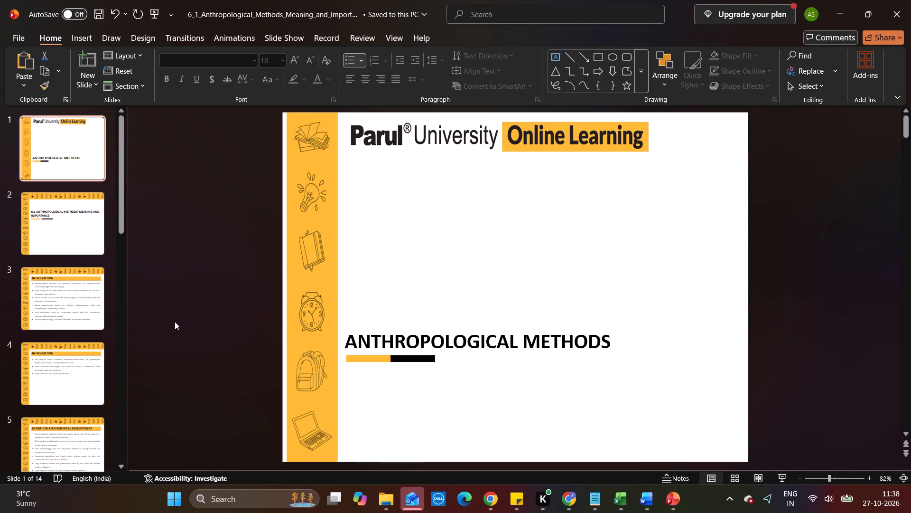
Save the 6_1 Anthropological Methods presentation.
key(ctrl+s)
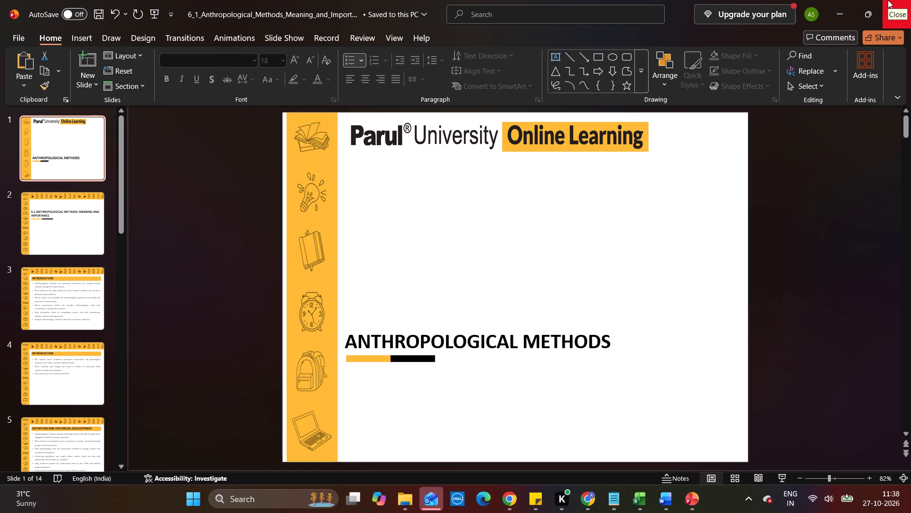
Check the layout of every slide from slide 2 through the closing slide 14.
click(21, 199)
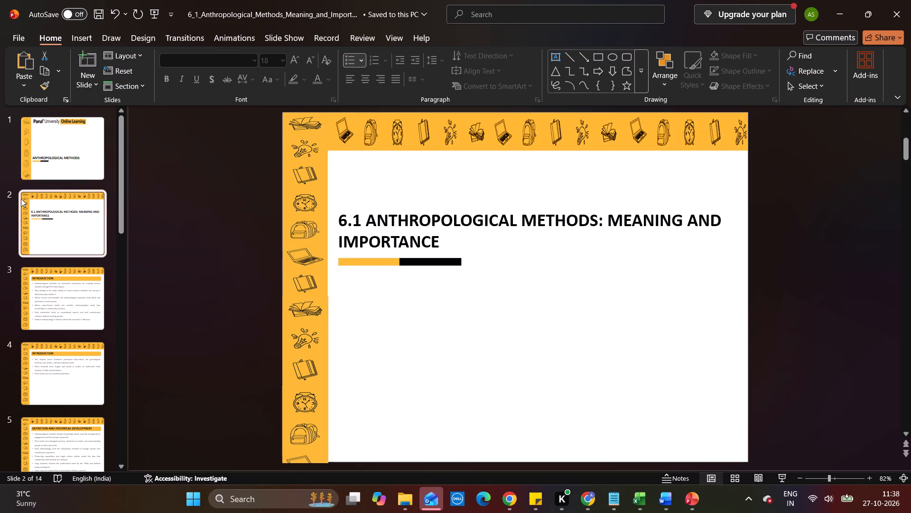
key(Down)
key(Down)
key(Down)
key(Down)
key(Down)
key(Down)
key(Down)
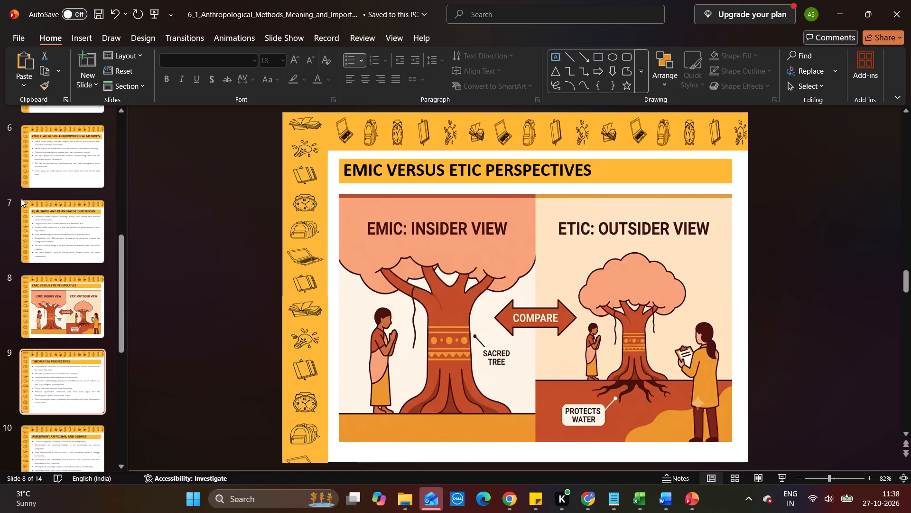
key(Down)
key(Down)
key(Down)
key(Down)
key(Down)
key(Down)
key(Down)
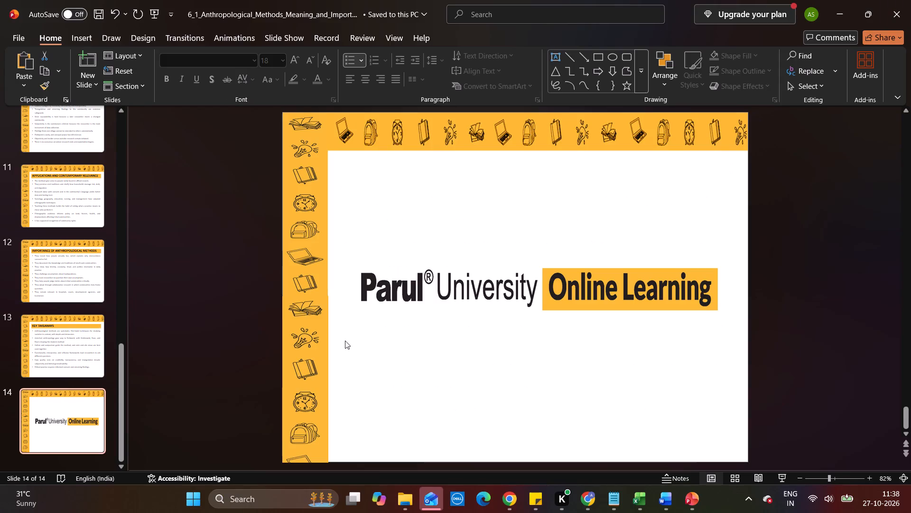
Save the 6_1 presentation as a PDF under its existing name in Chapter 6's PPTs PDFs folder.
click(27, 34)
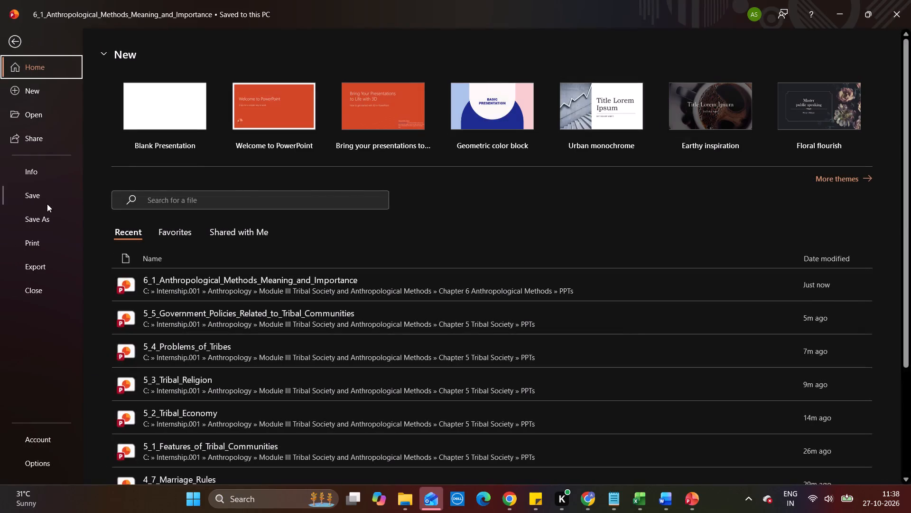
click(44, 208)
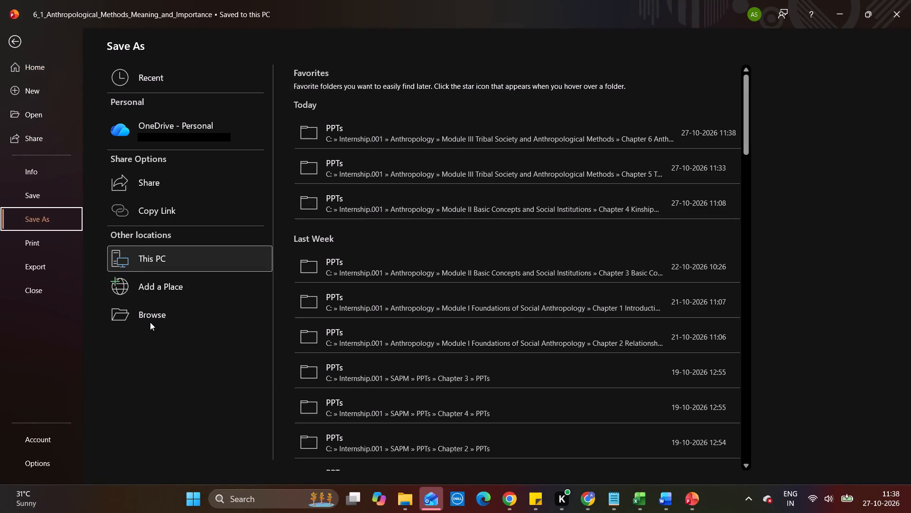
click(150, 322)
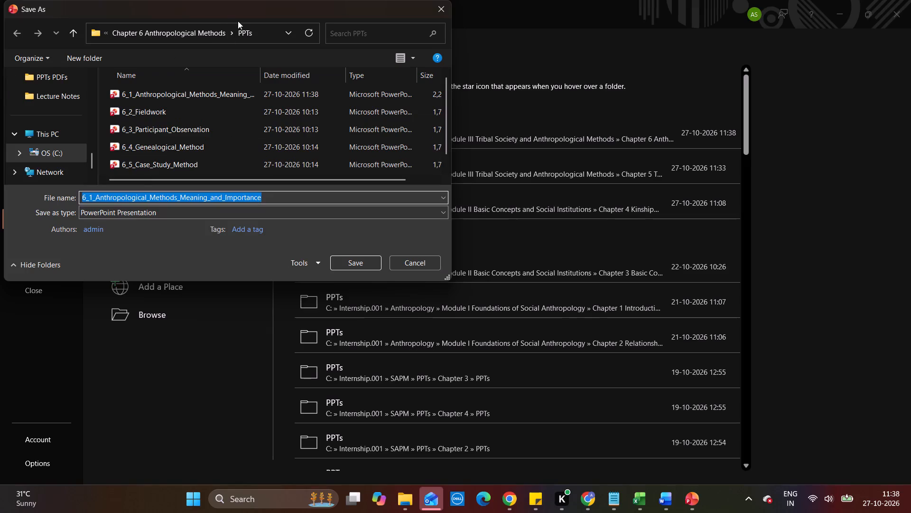
drag(232, 29, 236, 85)
click(236, 85)
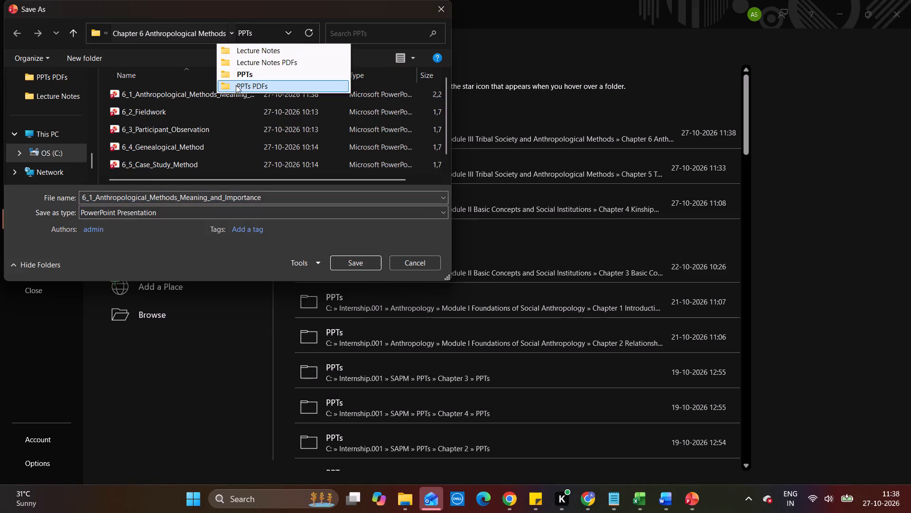
drag(146, 214, 129, 260)
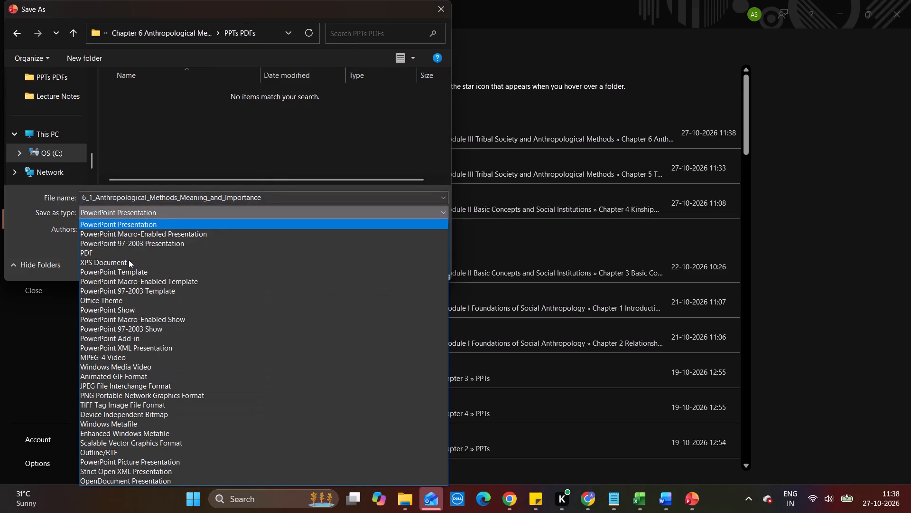
drag(129, 260, 107, 253)
click(107, 253)
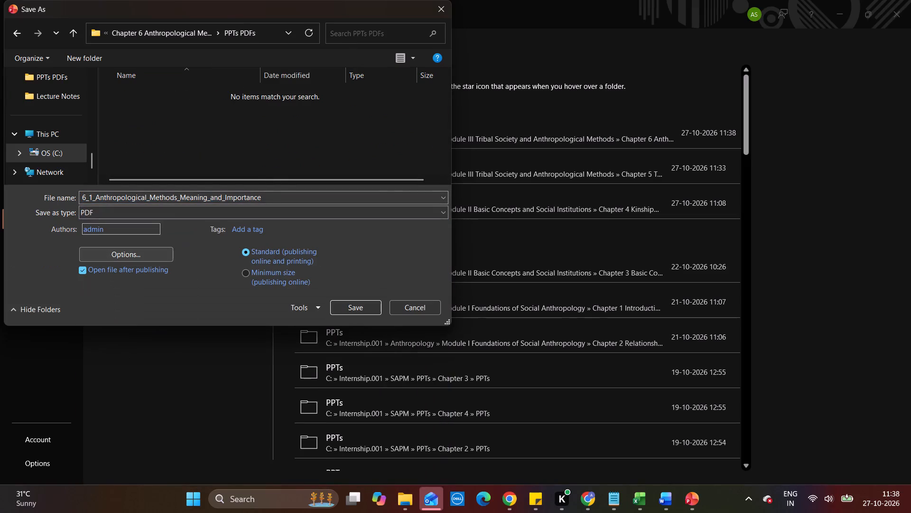
click(353, 306)
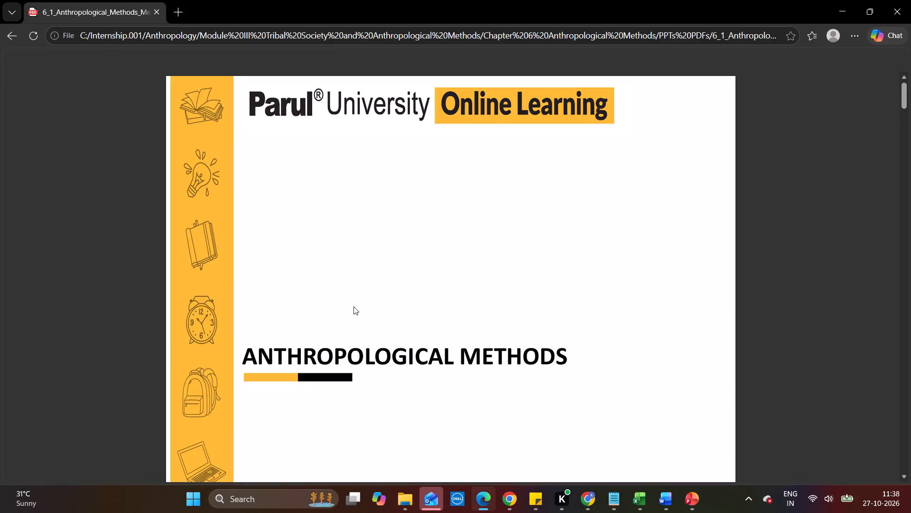
Check the pages of the exported 6_1 PDF through to the last page and close it.
scroll(353, 306, down, 13)
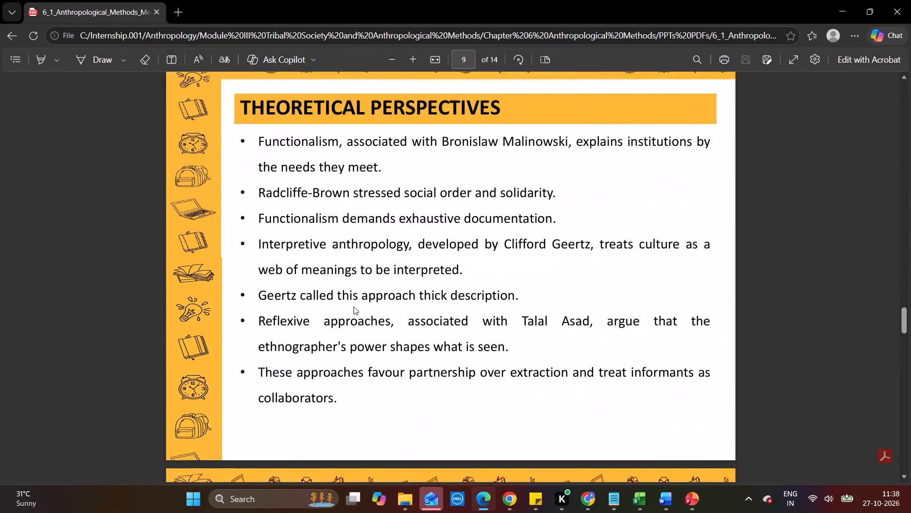
scroll(353, 306, up, 10)
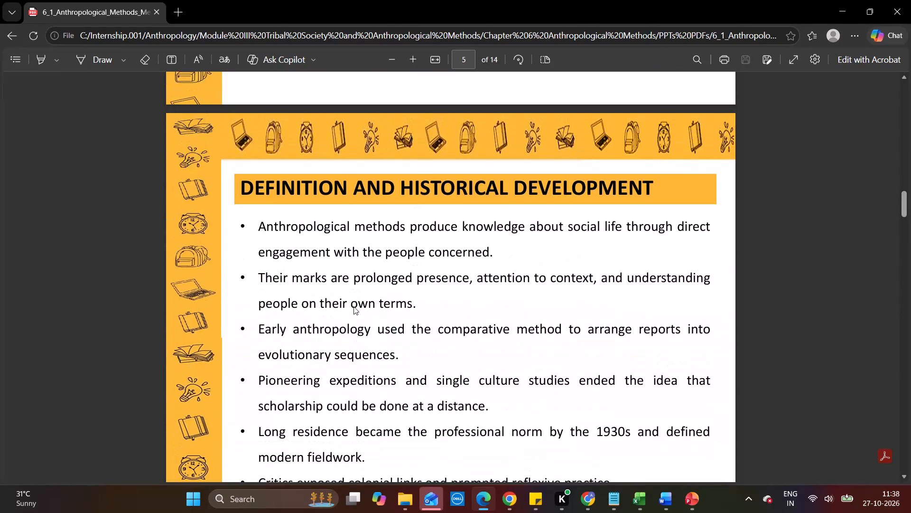
scroll(353, 306, down, 12)
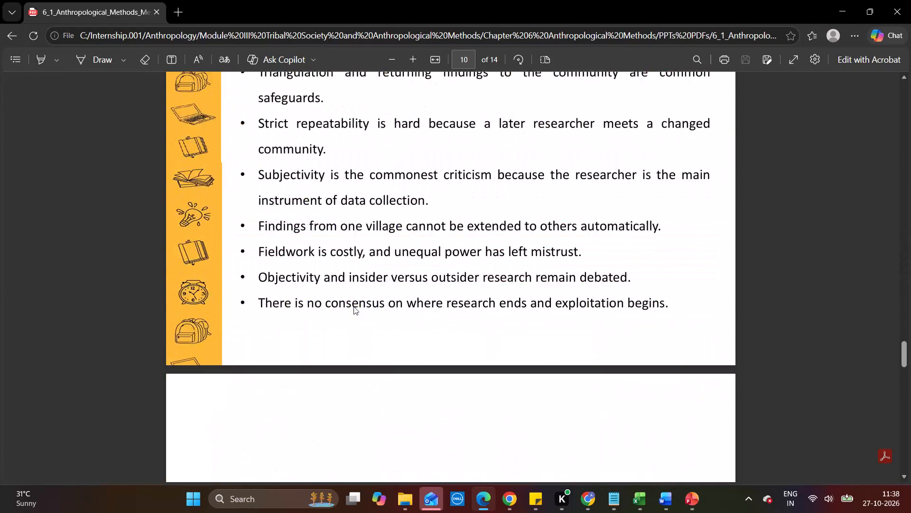
scroll(353, 306, down, 12)
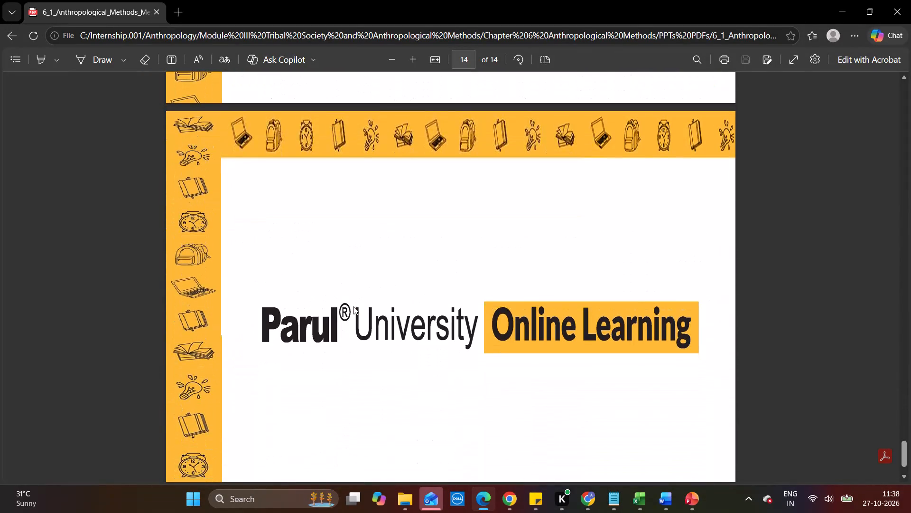
click(910, 0)
Save and close the 6_1 Anthropological Methods presentation.
click(201, 290)
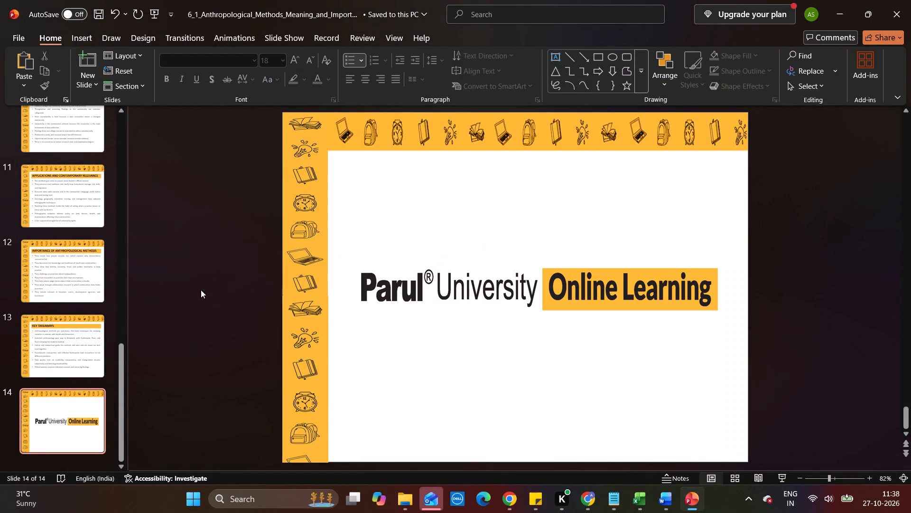
key(ctrl+s)
click(910, 0)
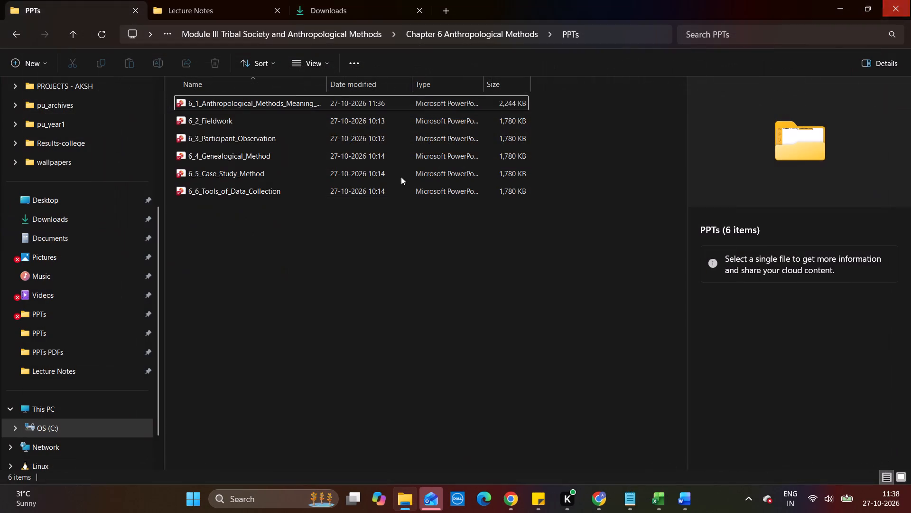
Open the 6_2_Fieldwork presentation from Chapter 6's PPTs folder and enable editing.
double_click(228, 120)
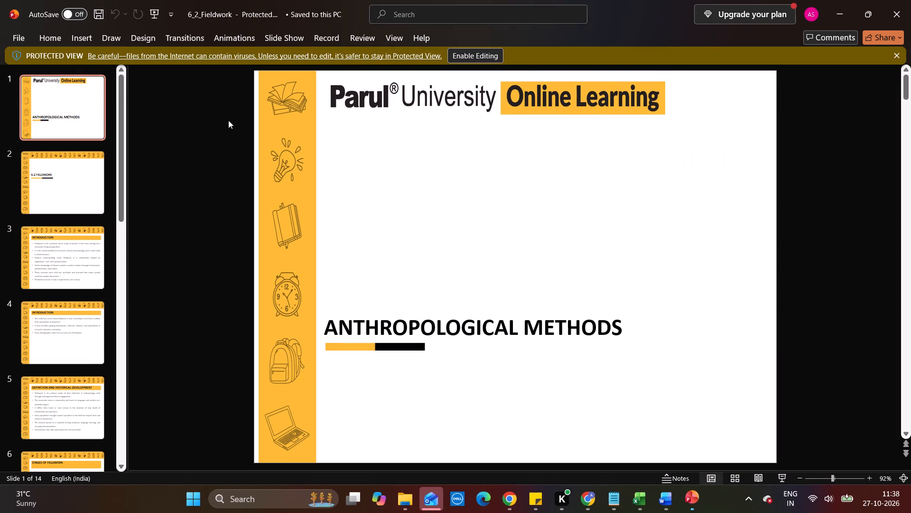
click(473, 57)
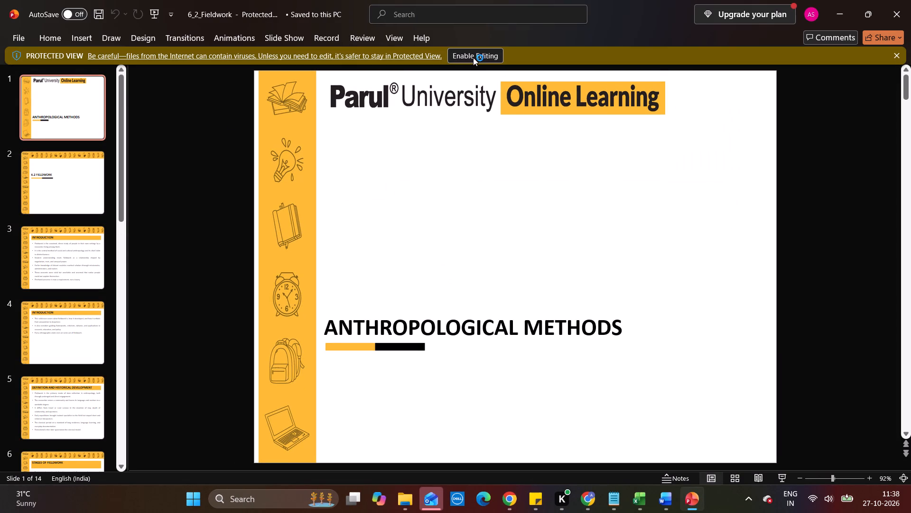
click(473, 57)
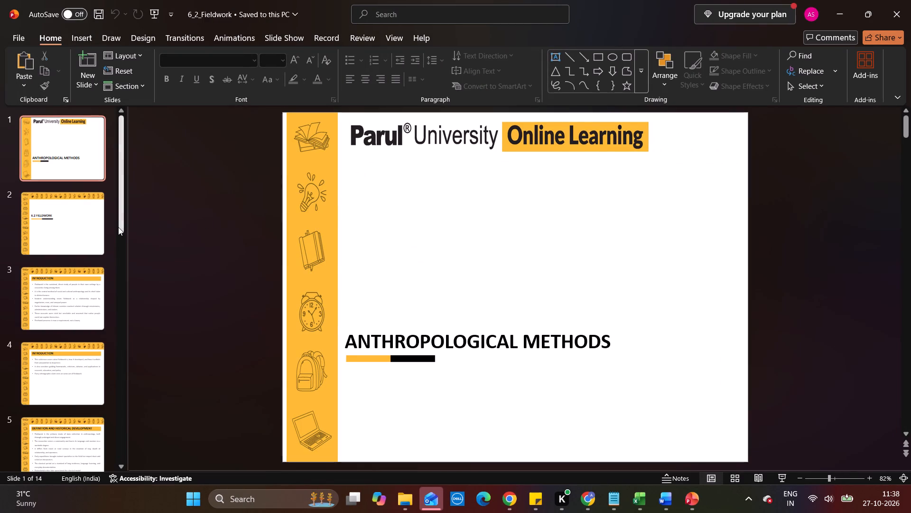
Reduce the height of the yellow title bar on slide 6, STAGES OF FIELDWORK, to fit its single line of text.
click(118, 227)
click(118, 227)
click(86, 225)
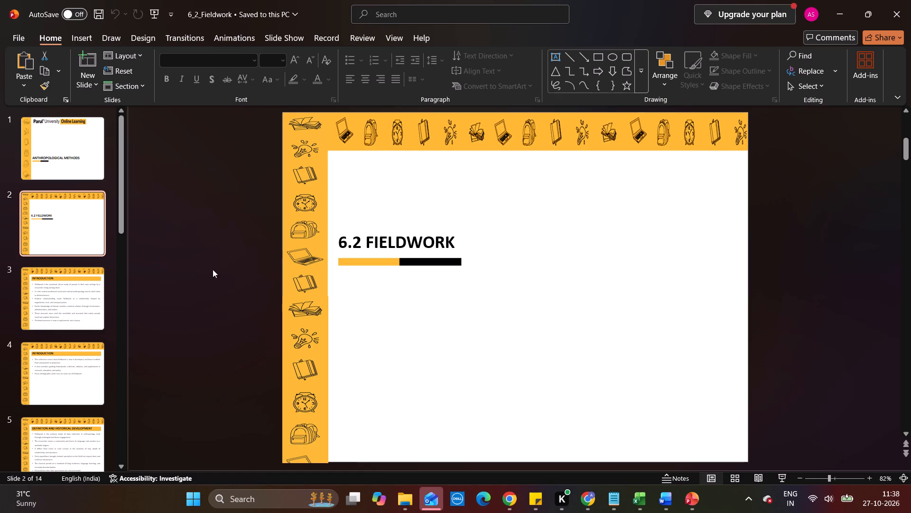
click(63, 319)
key(Down)
key(Down)
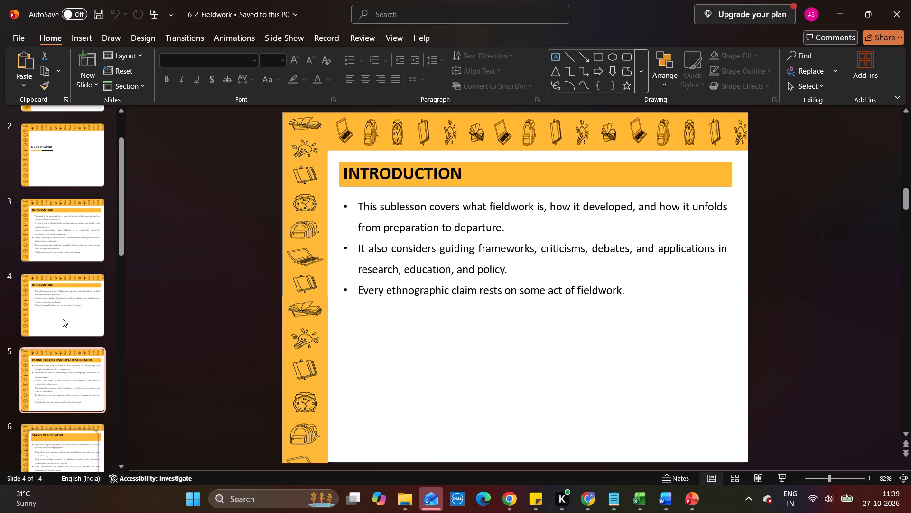
key(Down)
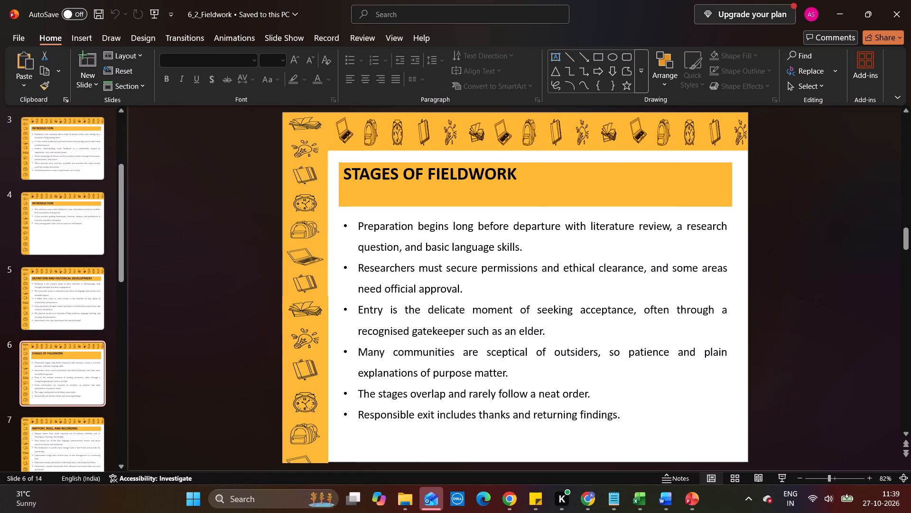
click(557, 204)
drag(732, 206, 732, 189)
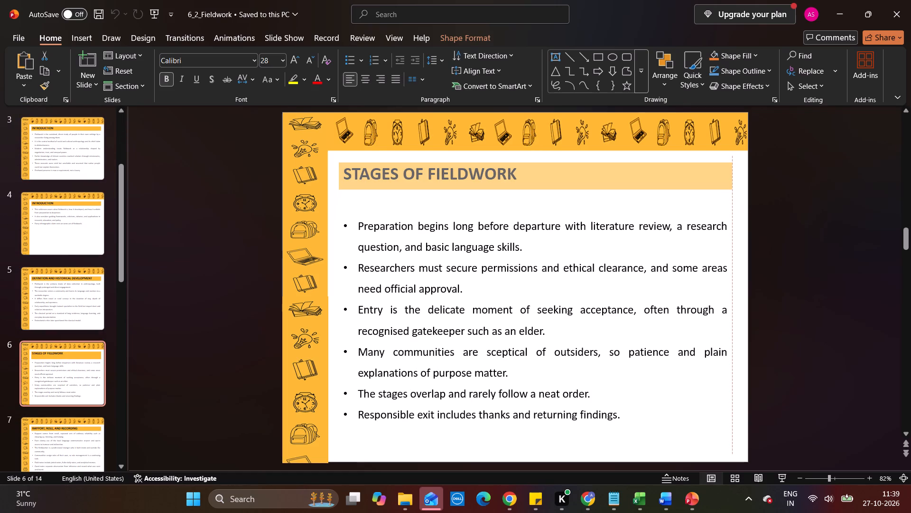
drag(732, 189, 732, 184)
Move the bullet text on slide 6, STAGES OF FIELDWORK, up against the title bar's lower edge.
click(587, 266)
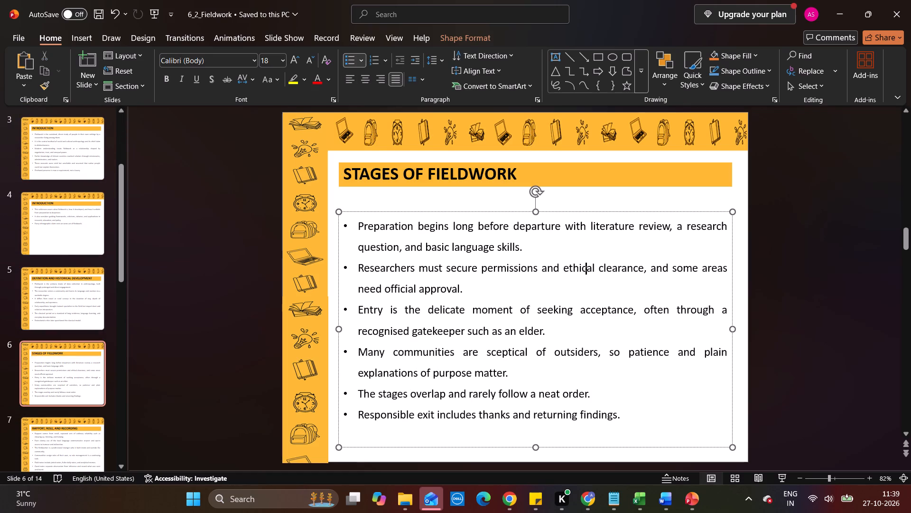
drag(561, 210, 560, 185)
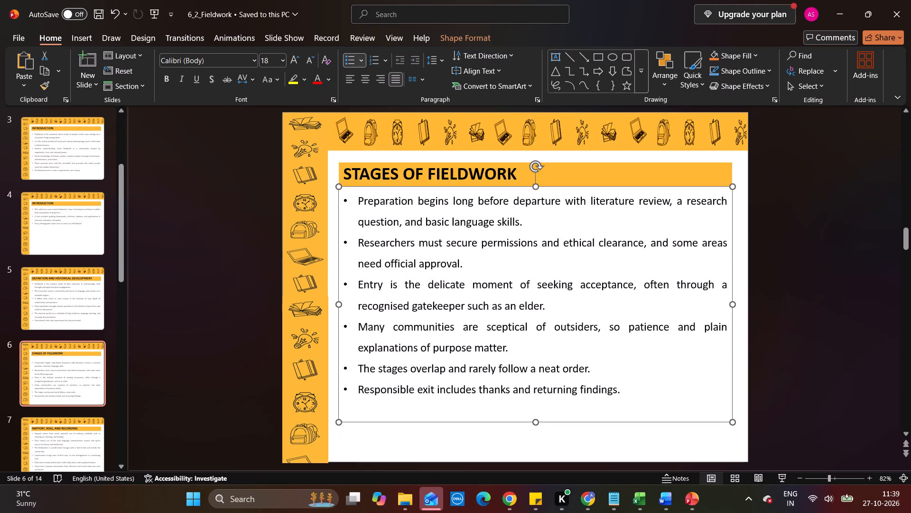
Delete the picture on slide 8, THREE PHASES IN THE HISTORY OF FIELDWORK.
click(69, 252)
key(Down)
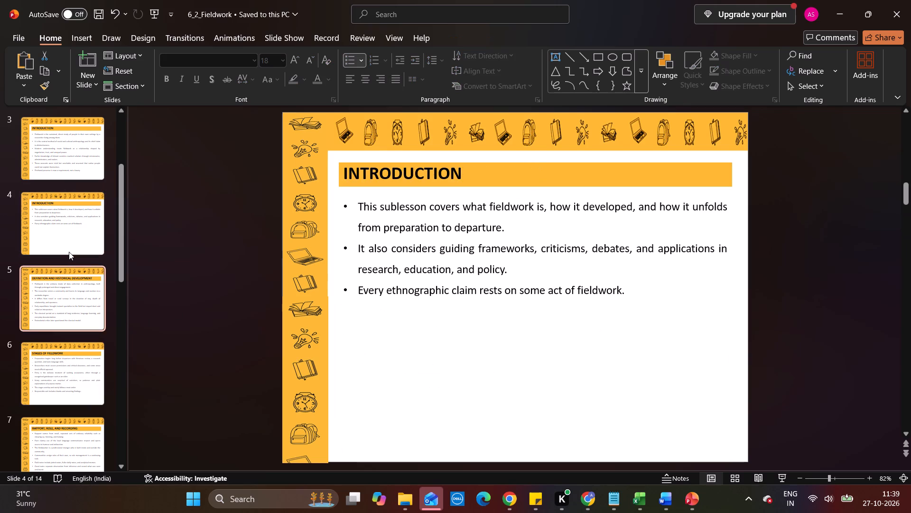
key(Down)
key(Down)
key(Down)
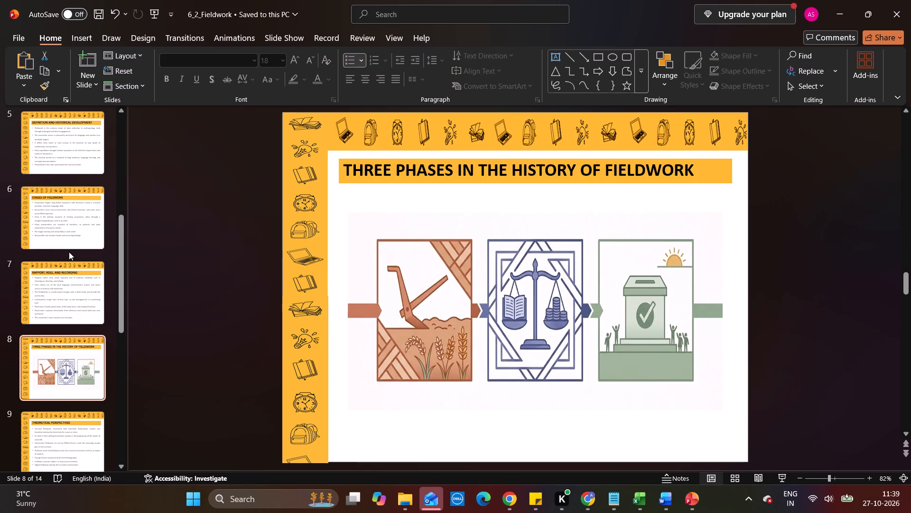
click(424, 236)
key(BackSpace)
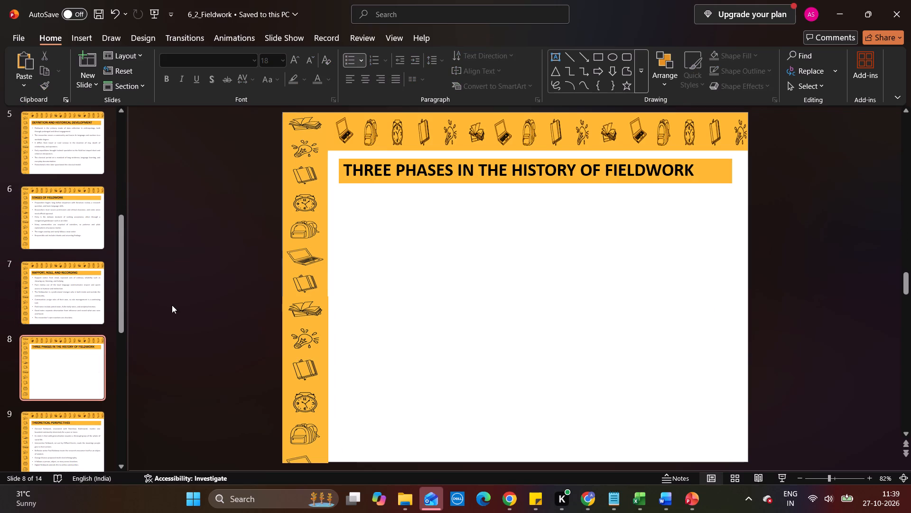
Review the layout of slides 7 through 14 and return to slide 8, THREE PHASES IN THE HISTORY OF FIELDWORK.
click(72, 306)
key(Down)
key(Up)
key(Down)
key(Down)
key(Down)
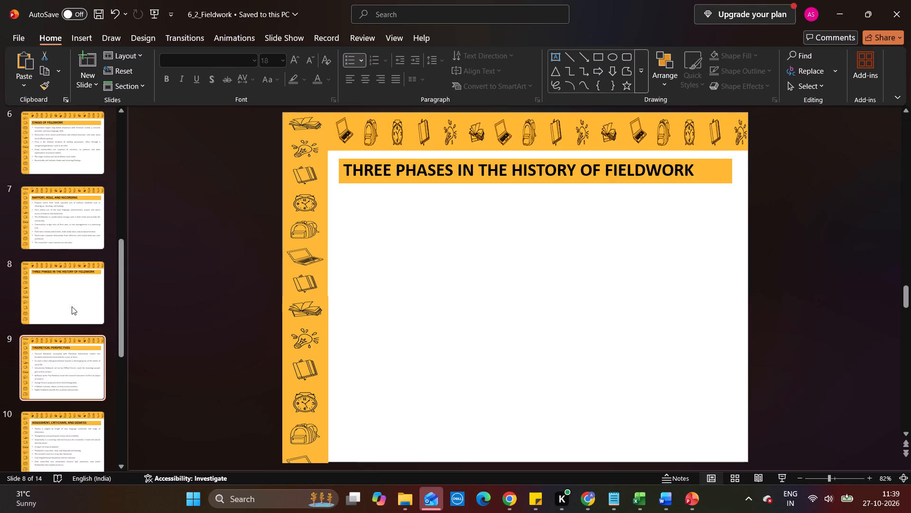
key(Down)
key(Down)
key(Down)
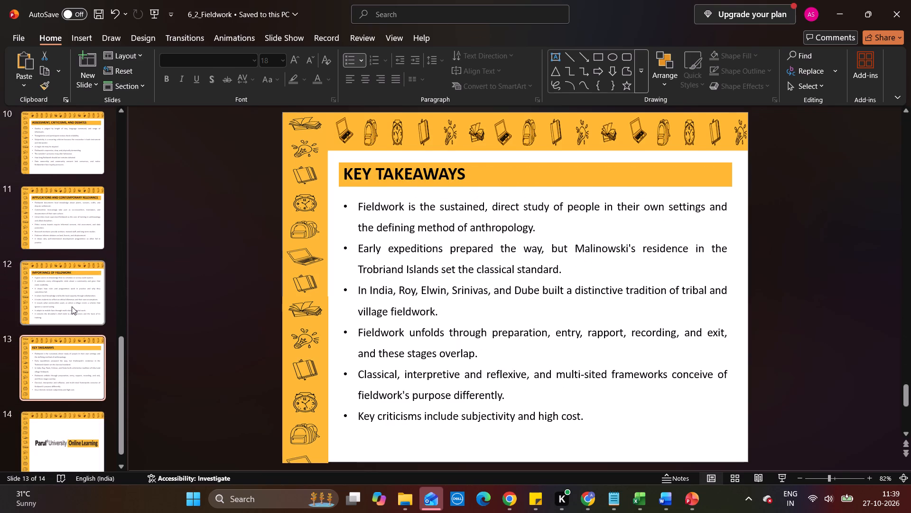
key(Down)
key(Up)
key(Up)
key(Up)
key(Up)
key(Up)
key(Up)
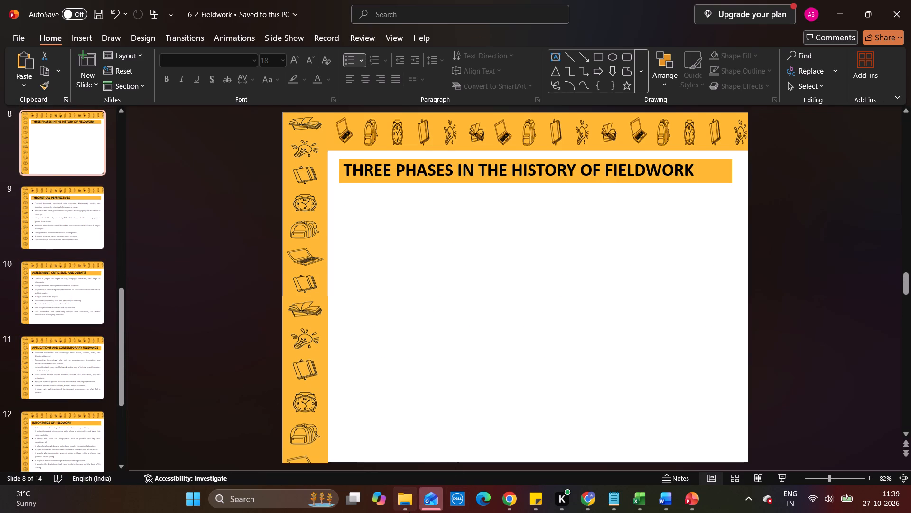
Copy the FIELDWORK THROUGH TIME figure from the 6_2_Fieldwork lecture notes in Word and put the open notes documents away.
click(409, 512)
click(239, 8)
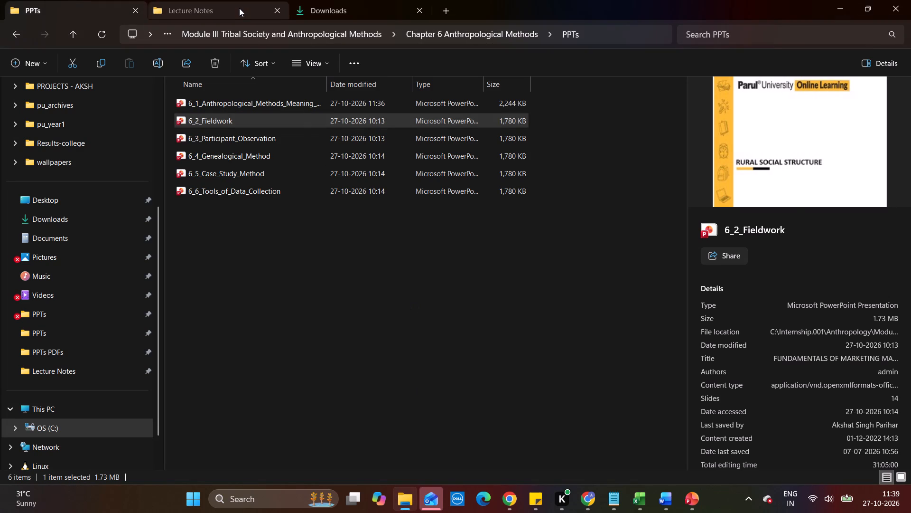
double_click(221, 116)
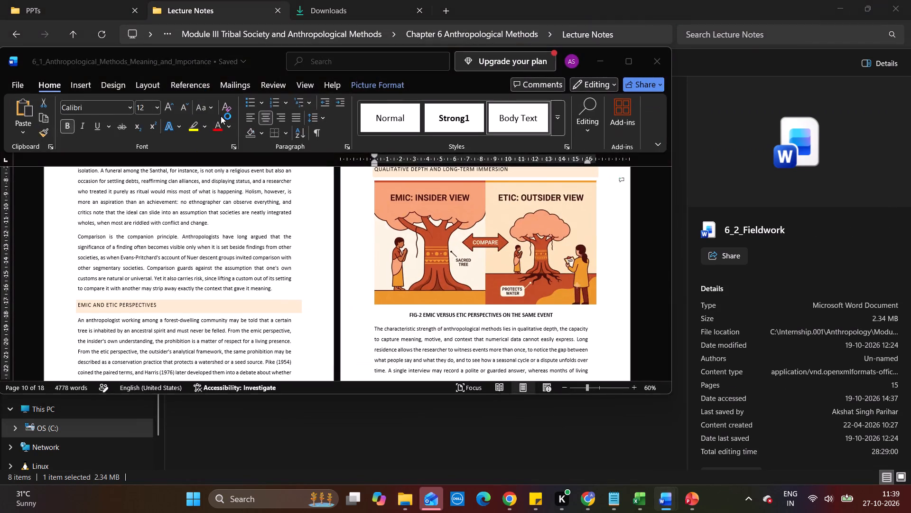
scroll(356, 321, down, 4)
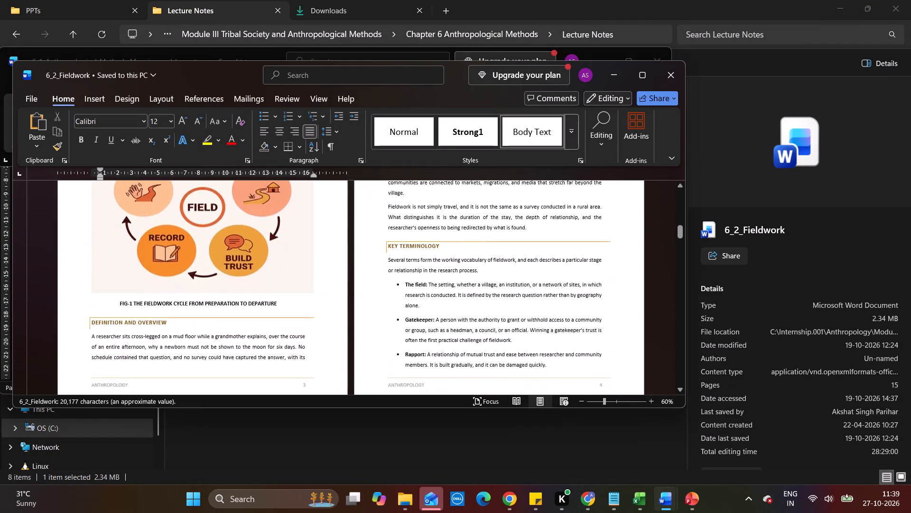
scroll(356, 321, down, 6)
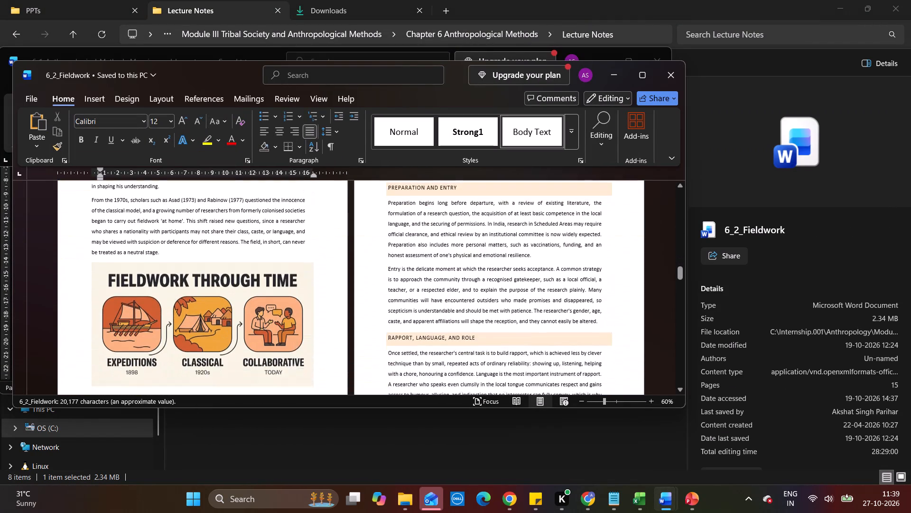
click(242, 321)
key(ctrl+c)
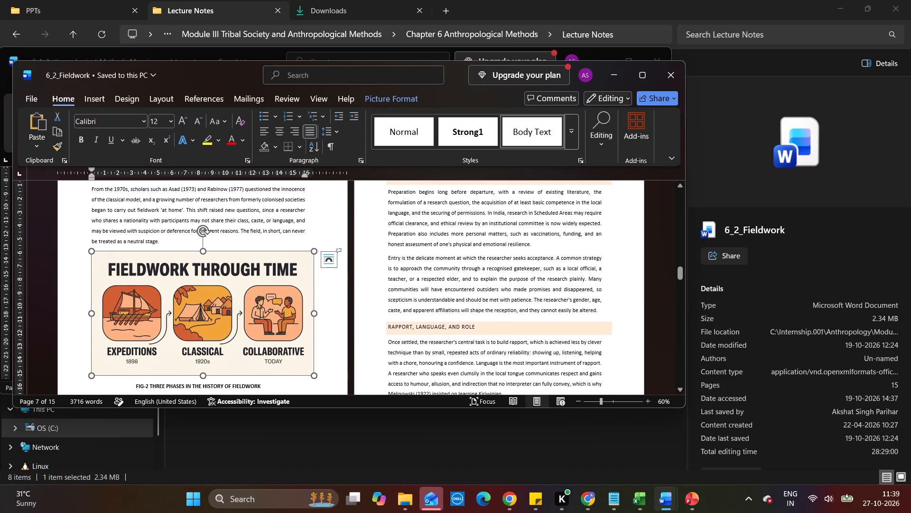
click(614, 81)
click(651, 66)
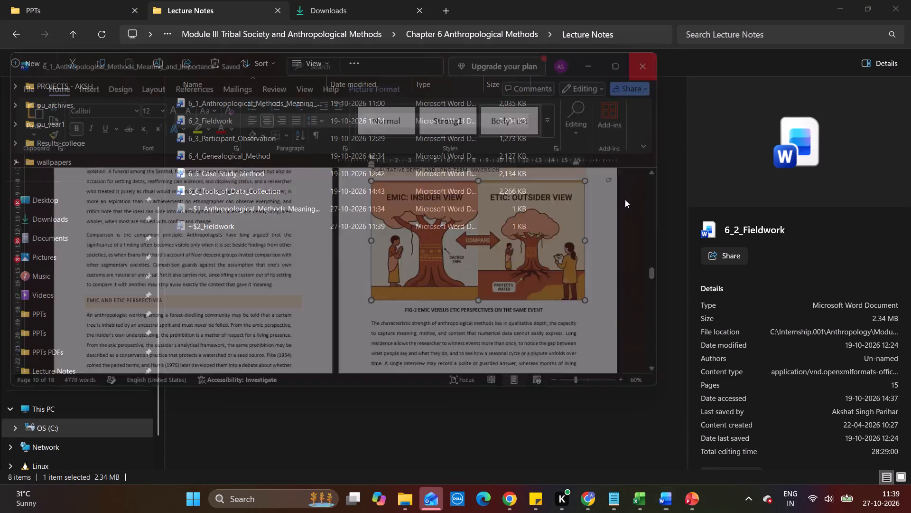
Paste the copied figure onto slide 8, THREE PHASES IN THE HISTORY OF FIELDWORK, in PowerPoint and move it below the title.
click(688, 495)
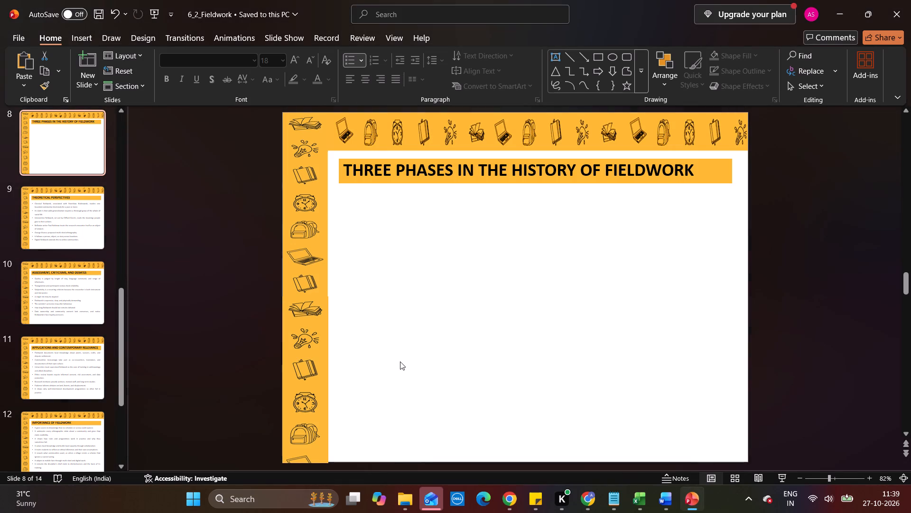
click(400, 361)
key(ctrl+v)
key(ctrl+c)
drag(443, 313, 488, 336)
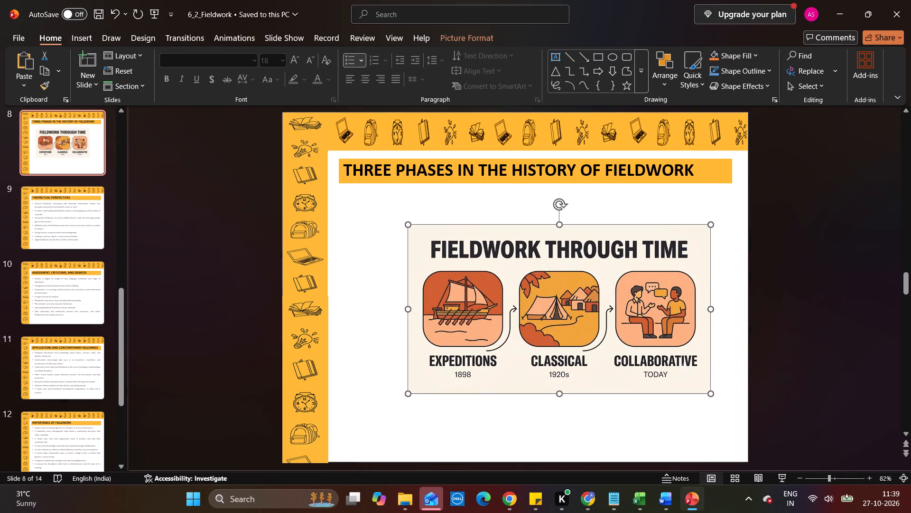
click(488, 336)
Crop the FIELDWORK THROUGH TIME heading off the top of the figure on slide 8.
right_click(525, 332)
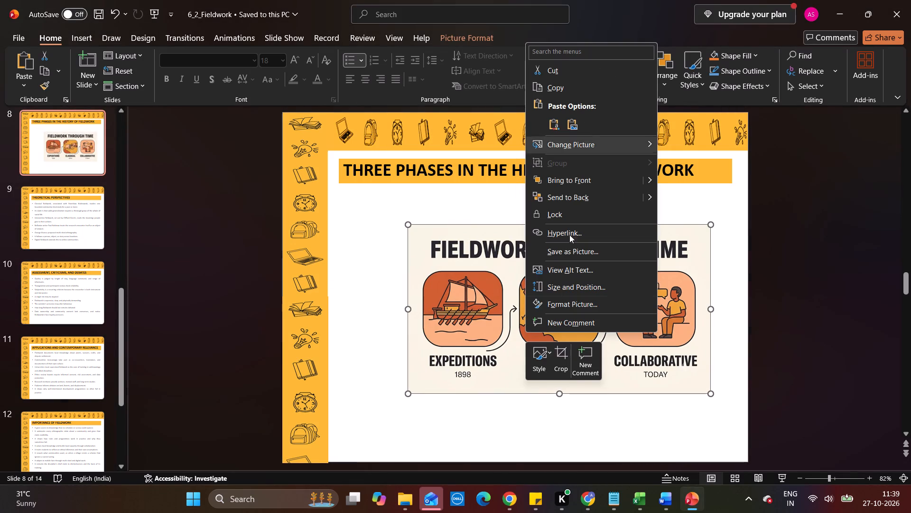
click(559, 353)
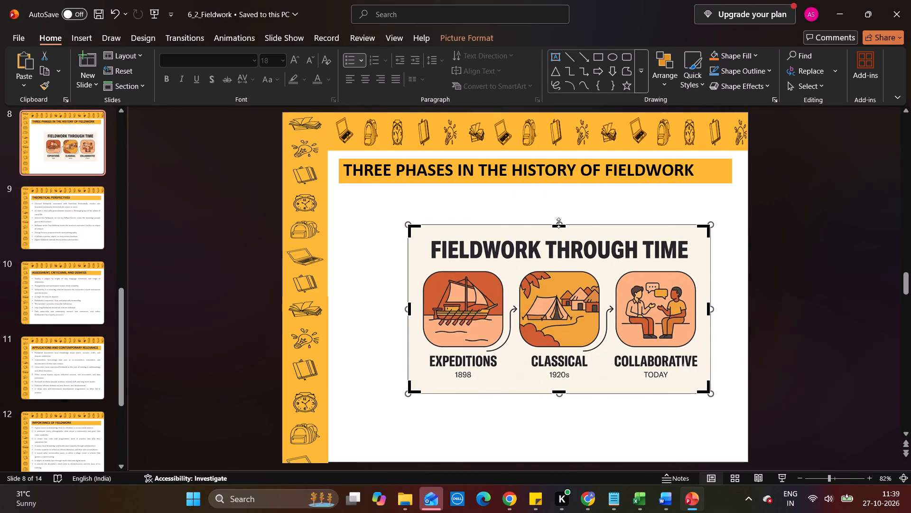
drag(558, 226, 560, 266)
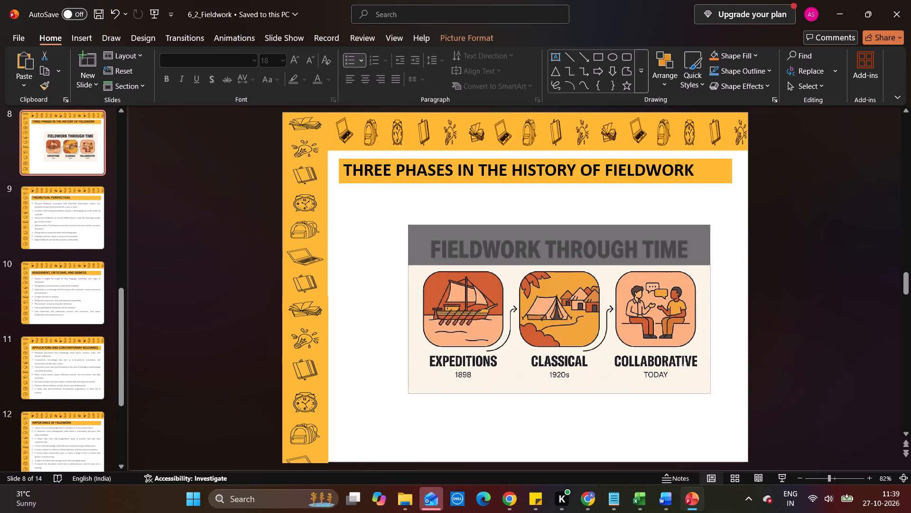
drag(560, 266, 560, 261)
click(843, 251)
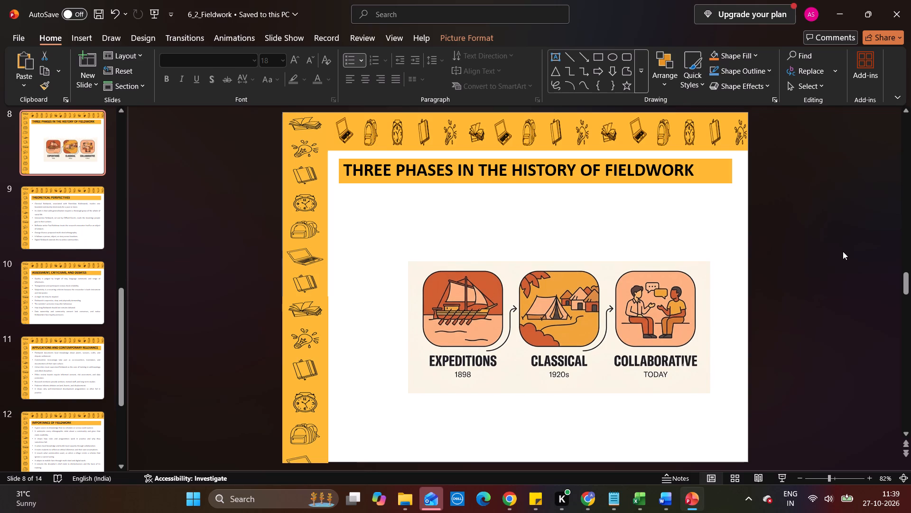
Stretch the cropped figure to fill the area beneath slide 8's title bar, about 13.5 cm high and 21.5 cm wide.
drag(558, 313, 518, 299)
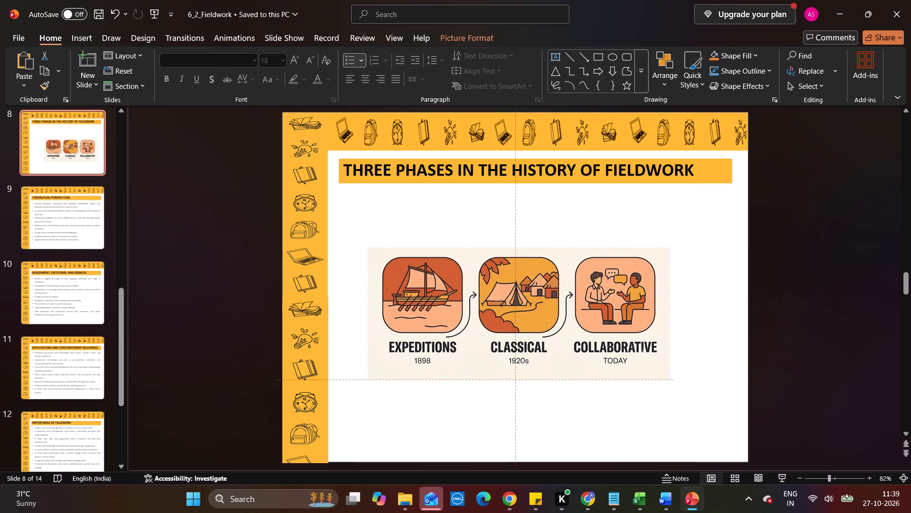
drag(518, 299, 514, 298)
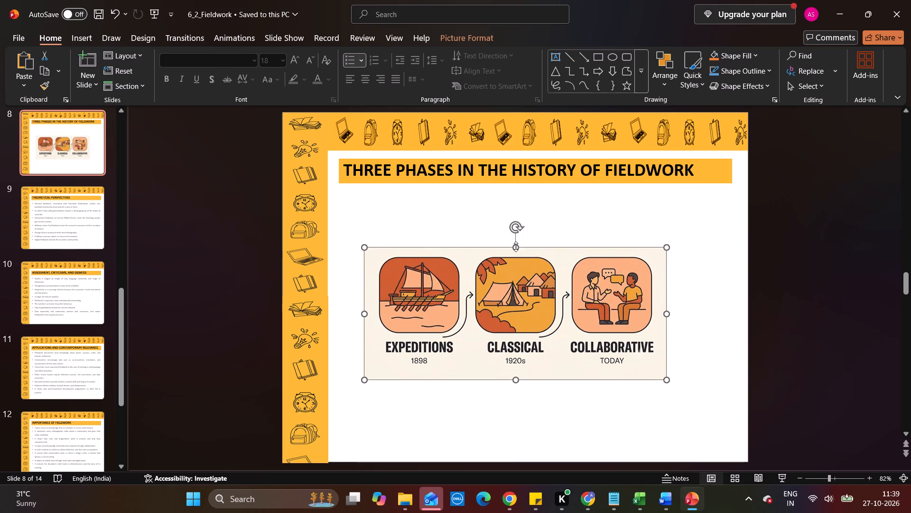
drag(516, 247, 512, 191)
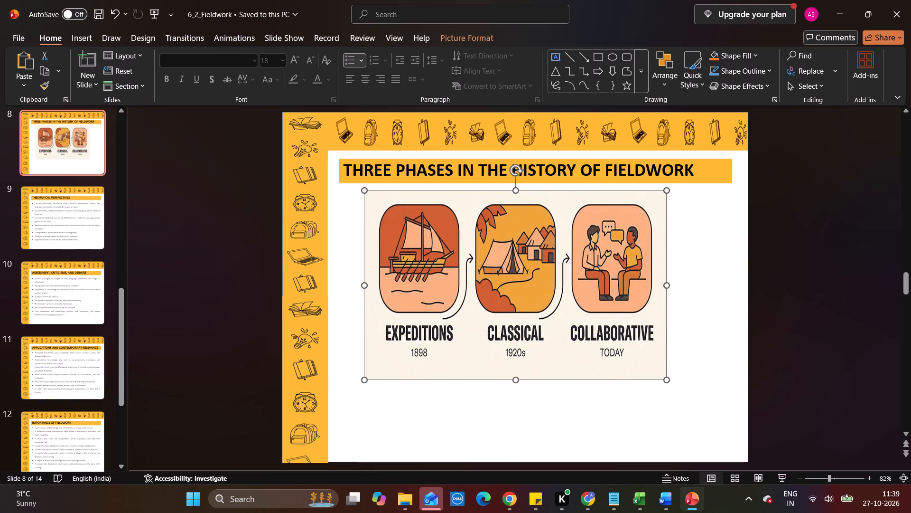
drag(364, 286, 340, 284)
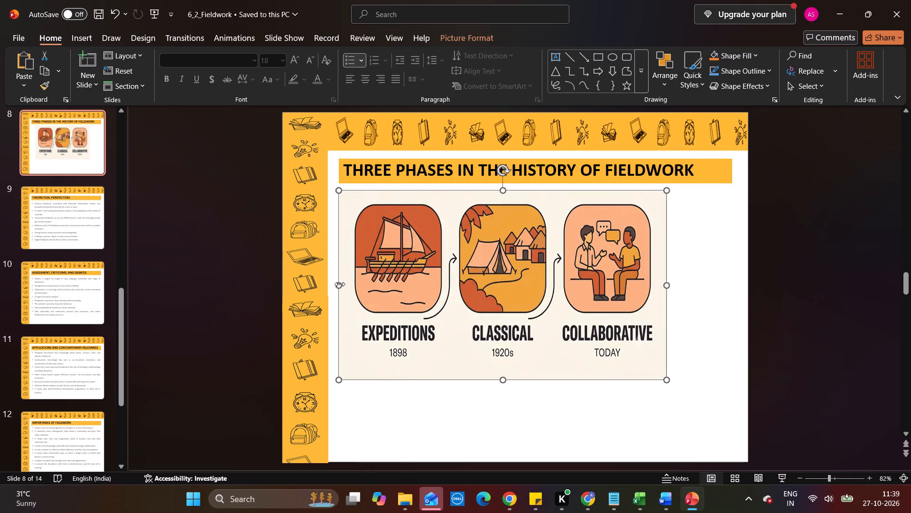
drag(667, 286, 730, 286)
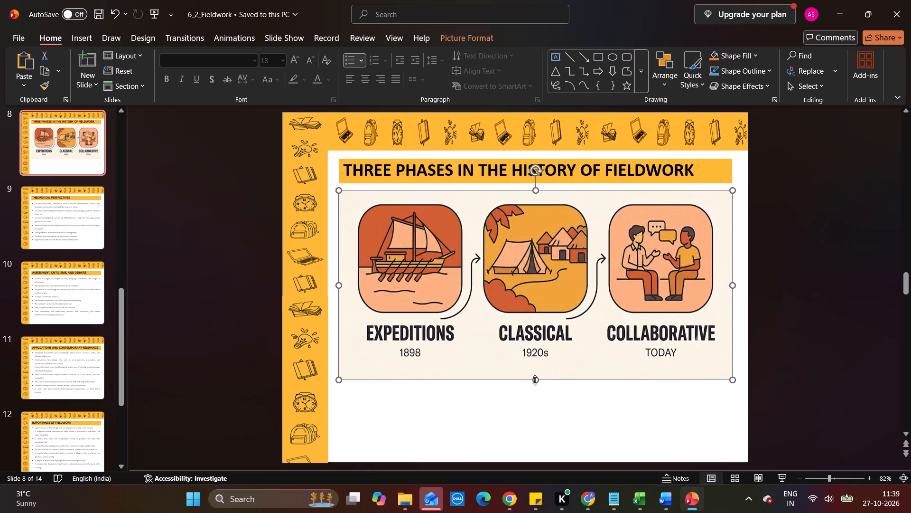
drag(535, 380, 539, 437)
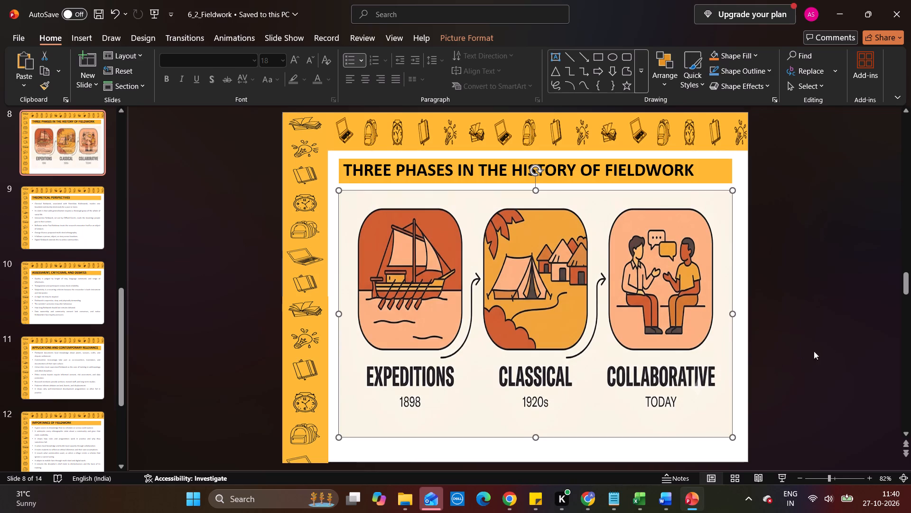
click(828, 347)
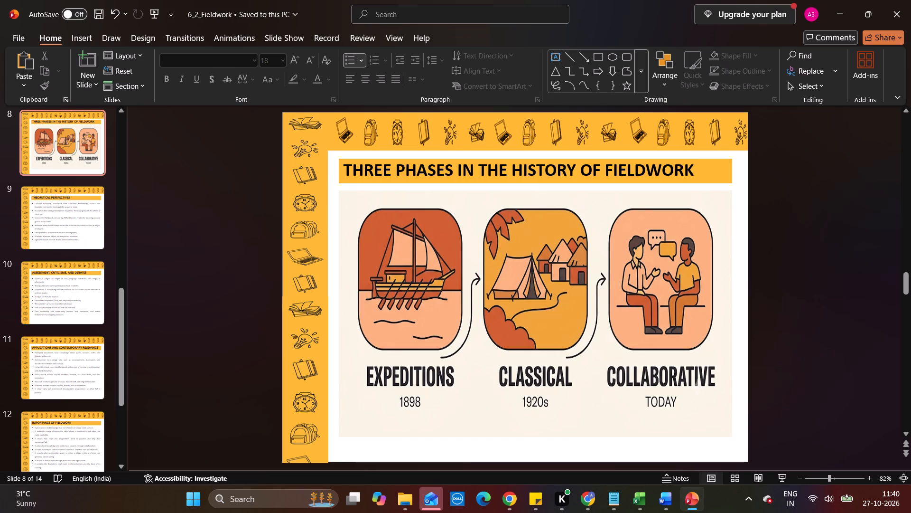
Brighten the figure on slide 8 by one preset level at normal contrast to turn its cream background white.
double_click(492, 277)
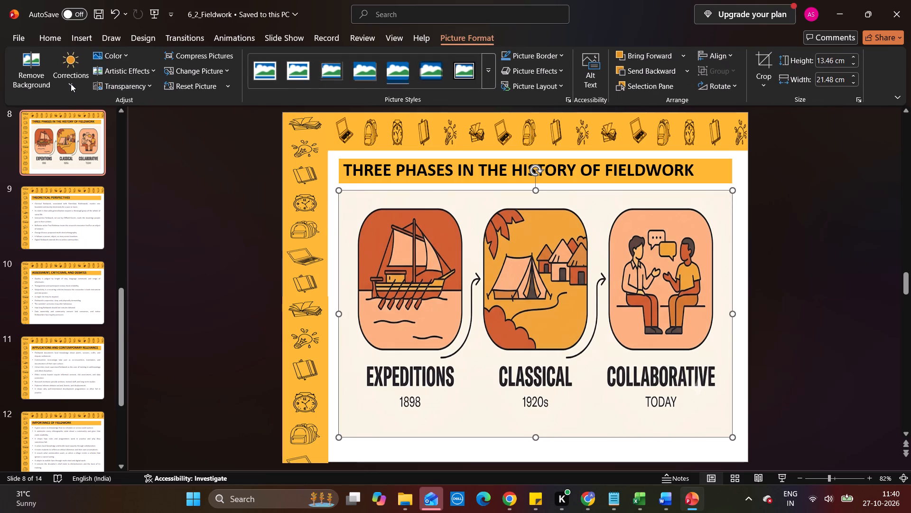
click(71, 83)
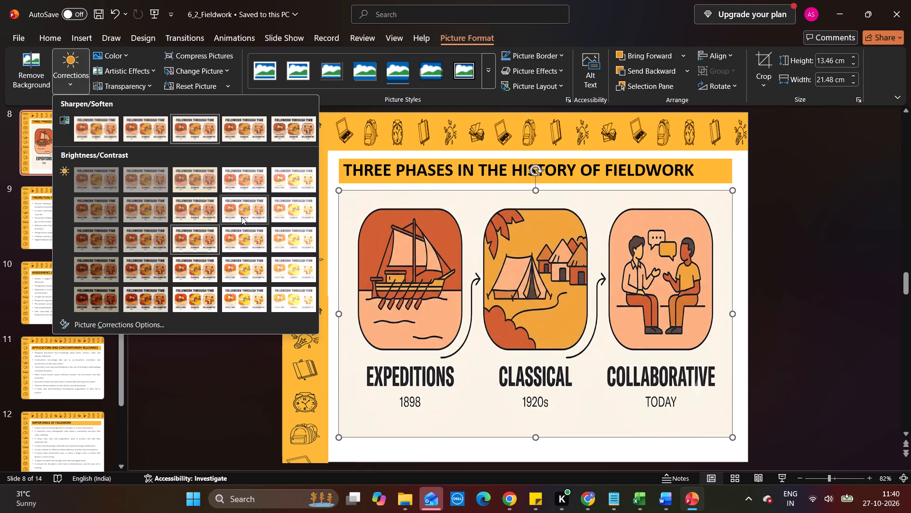
click(242, 238)
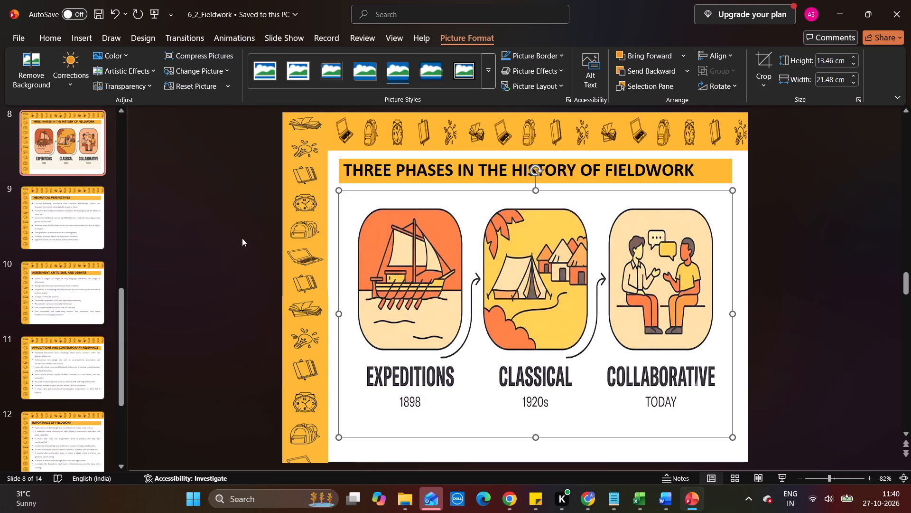
Review slides 9 through 14, then go back through the deck to the title slide, checking each slide's layout.
click(72, 237)
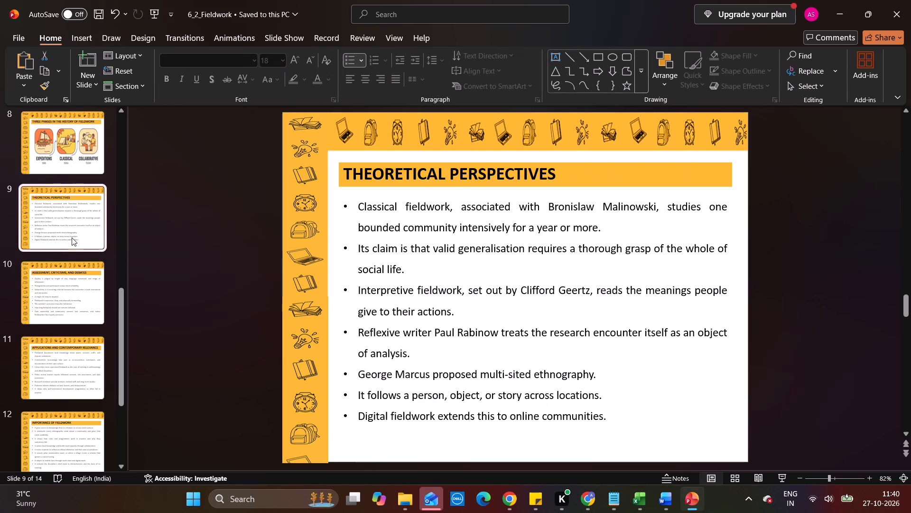
key(Down)
key(Down)
key(Down)
key(Down)
key(Down)
key(Down)
key(Up)
key(Up)
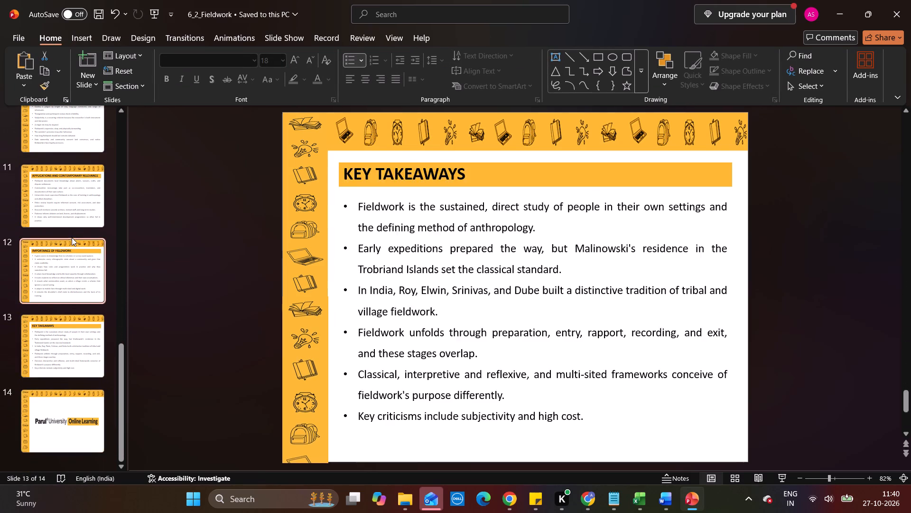
key(Up)
key(Up)
key(Up)
key(Up)
key(Up)
key(Up)
key(Up)
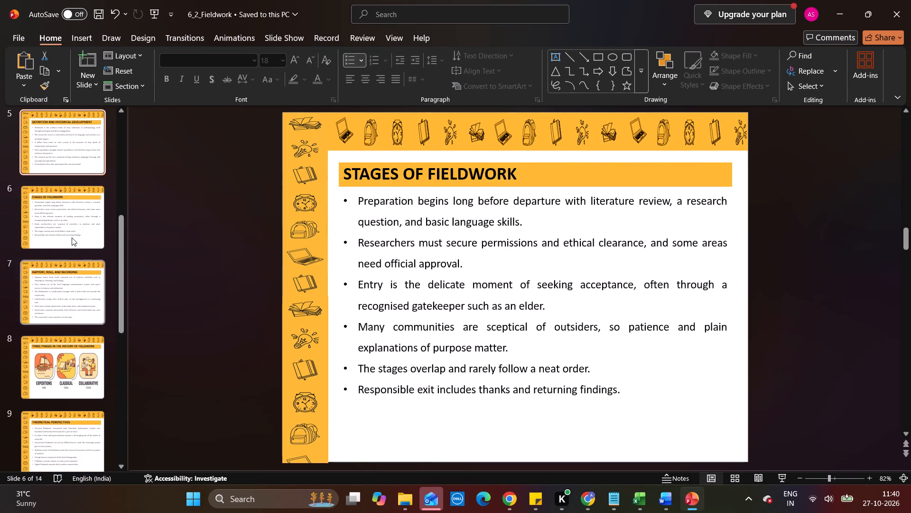
key(Up)
key(Up)
key(Up)
key(Up)
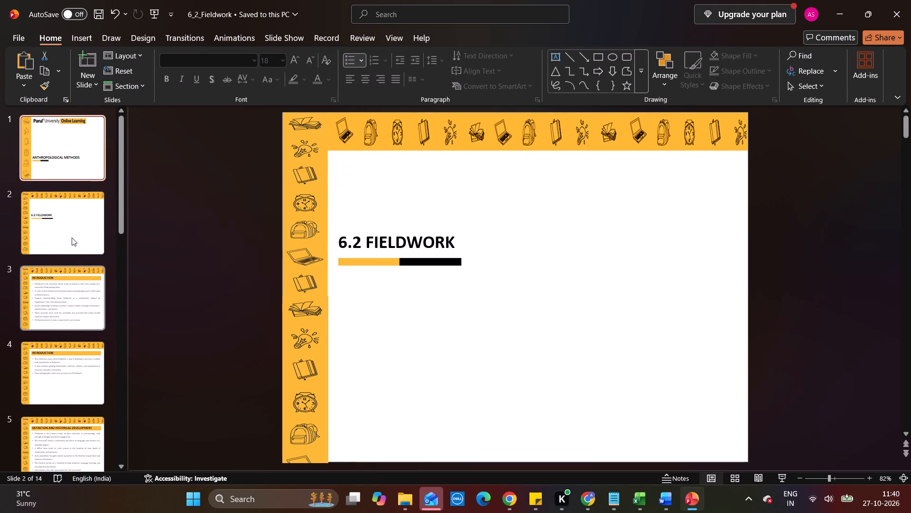
Save the 6_2_Fieldwork presentation, without any duplicate of the title slide.
key(ctrl+s)
key(ctrl+s)
key(ctrl+d)
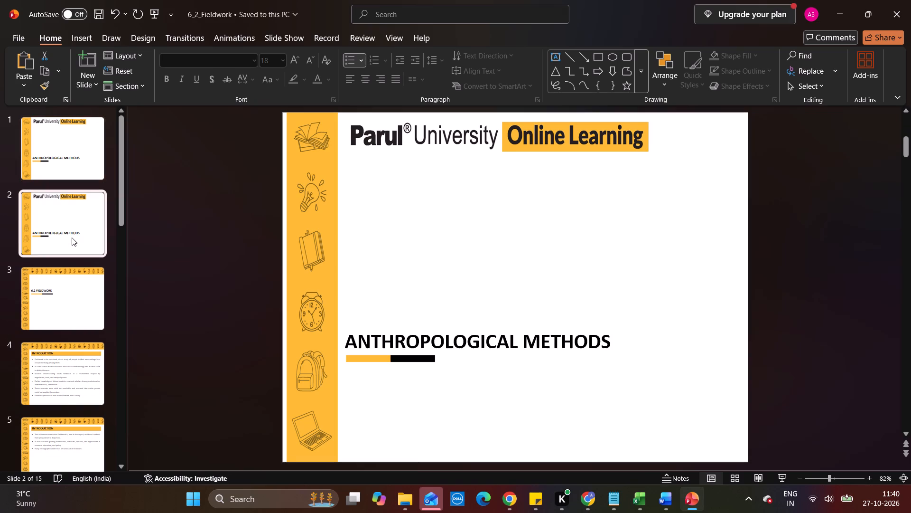
key(ctrl+z)
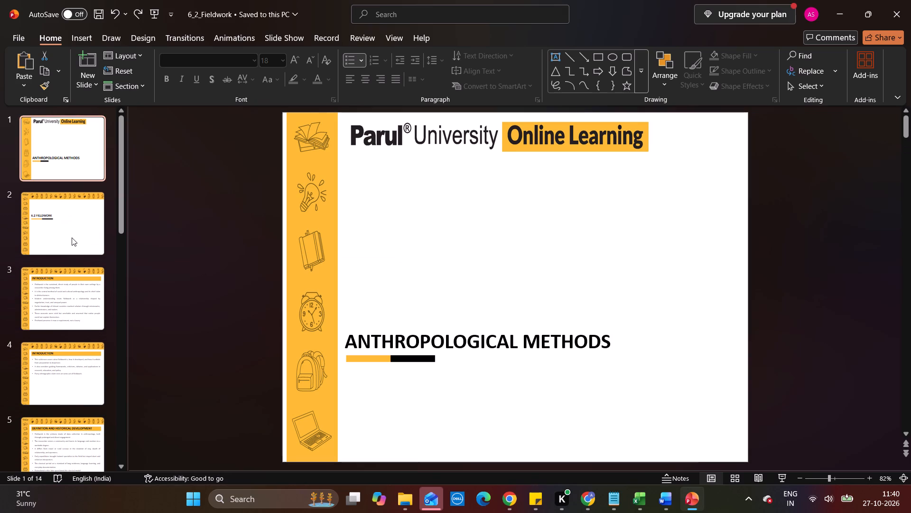
key(ctrl+s)
Examine slides 3 through 14 once more for layout problems.
click(63, 281)
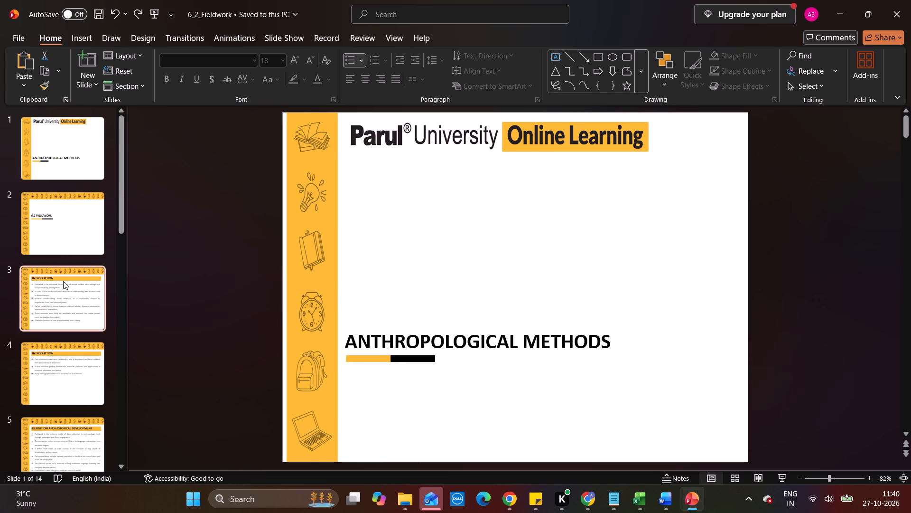
key(Down)
key(Down)
key(Down)
key(Down)
key(Down)
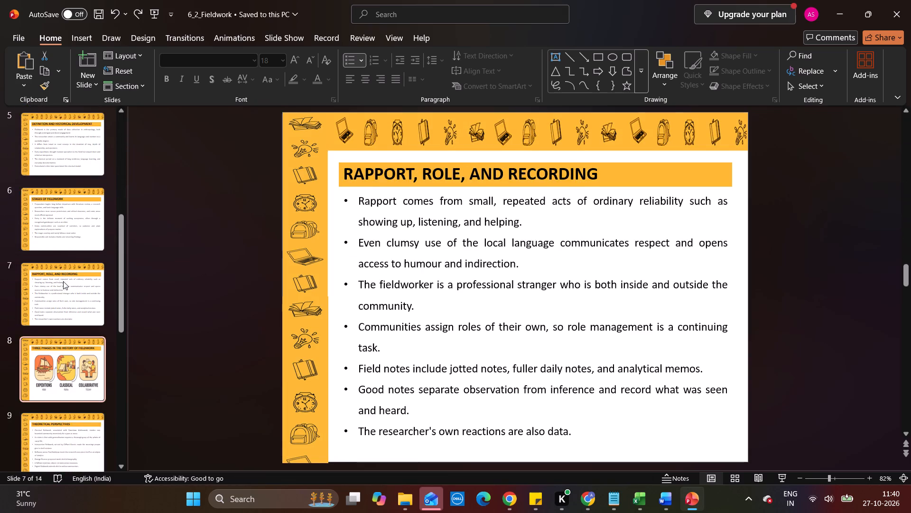
key(Down)
key(Down)
key(Down)
key(Down)
key(Down)
key(Down)
key(Down)
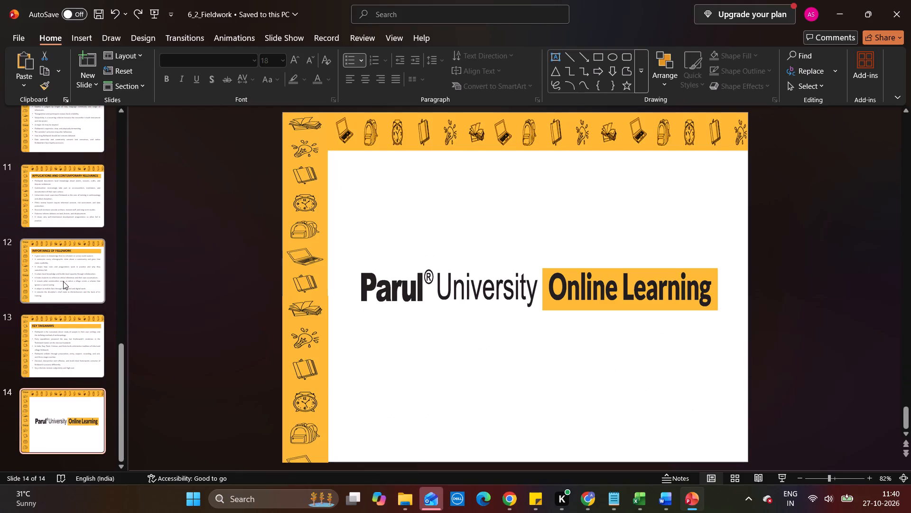
Save the 6_2_Fieldwork presentation and export it as a PDF into Chapter 6's PPTs PDFs folder.
key(ctrl+s)
click(21, 36)
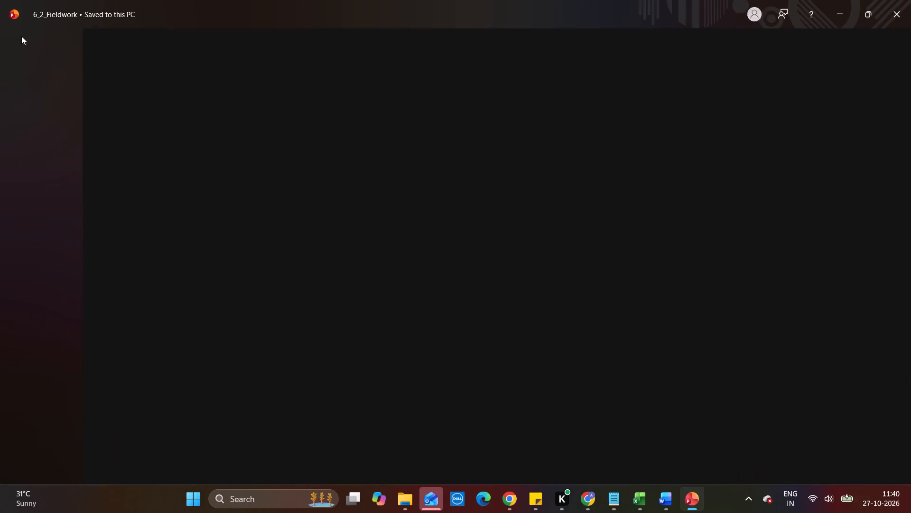
click(45, 220)
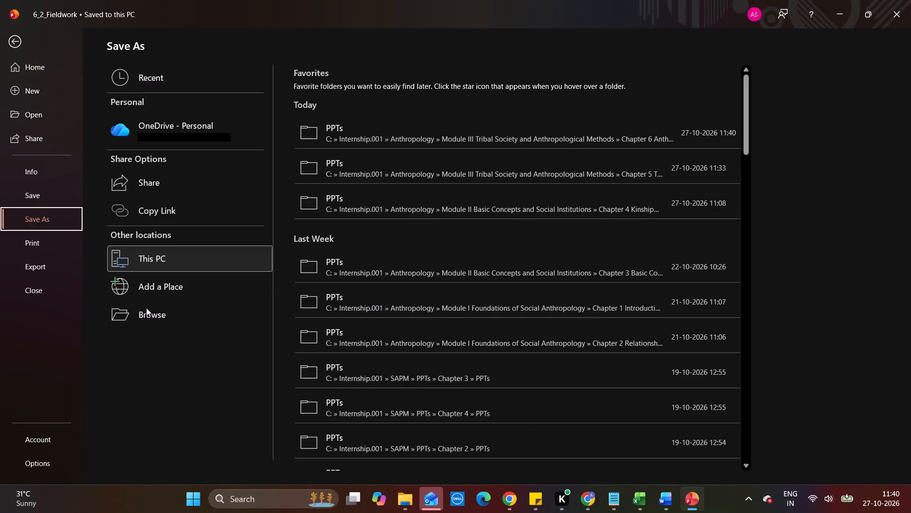
click(146, 308)
scroll(236, 149, down, 4)
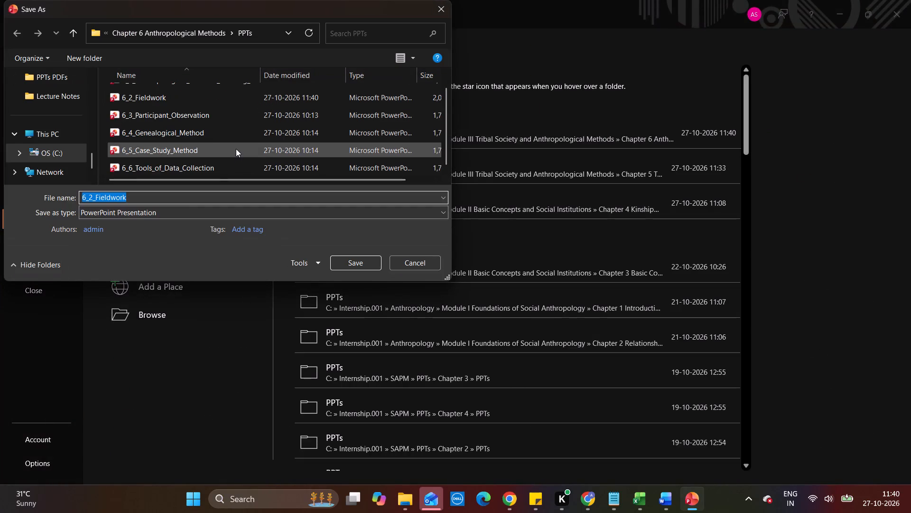
drag(173, 216, 110, 256)
click(110, 256)
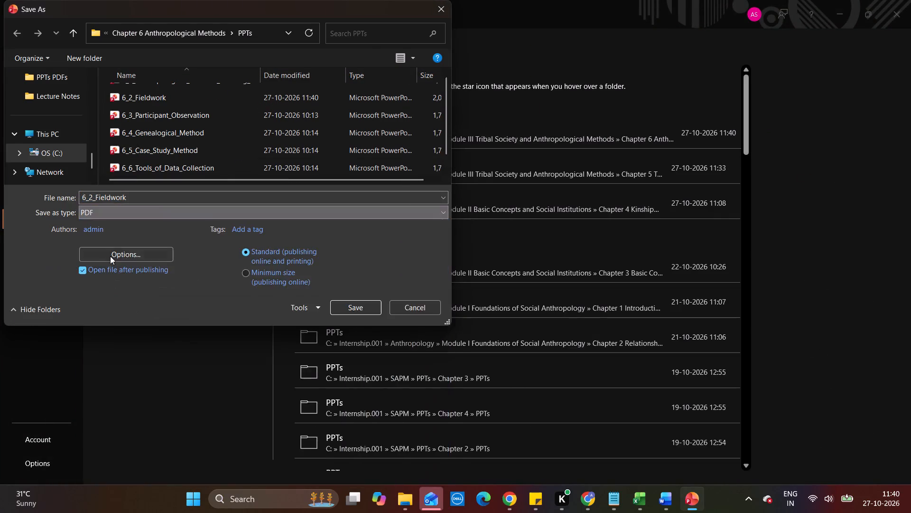
drag(230, 38, 237, 86)
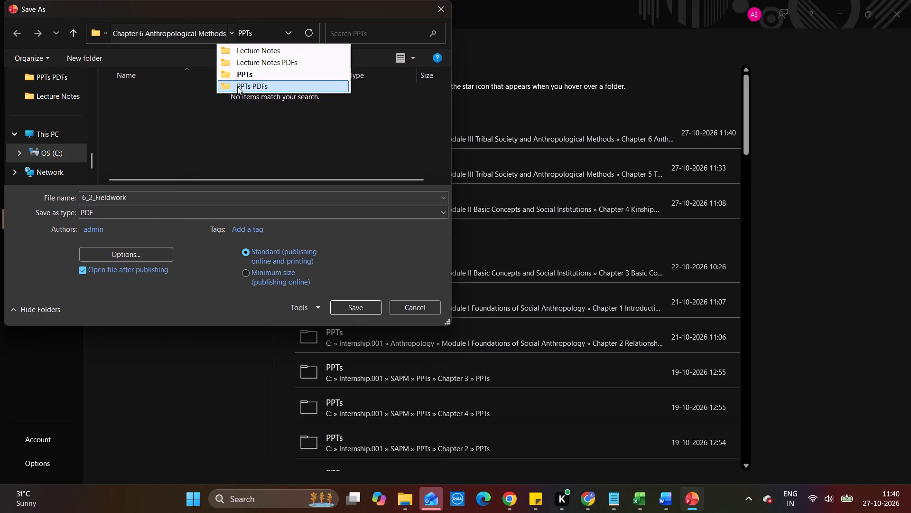
click(237, 86)
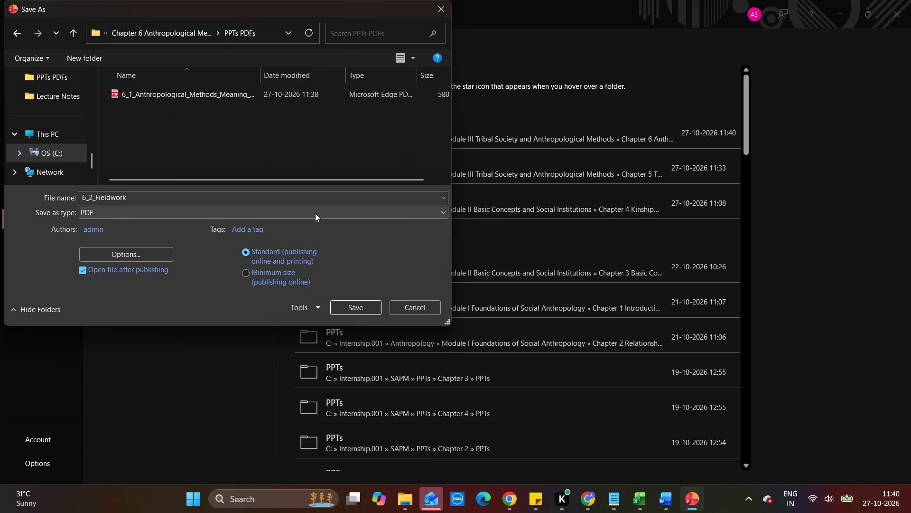
click(366, 301)
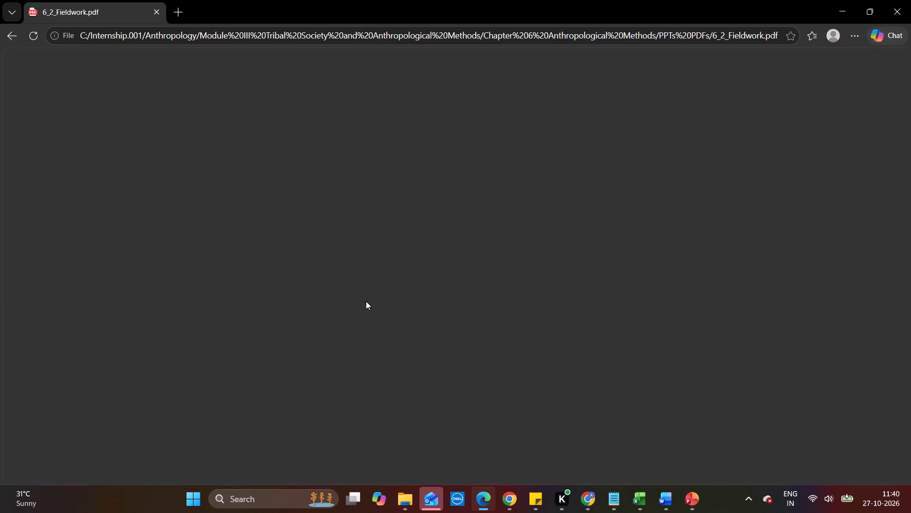
Look through the pages of the exported 6_2_Fieldwork PDF for layout problems, return to page 1 and close it.
scroll(366, 301, down, 13)
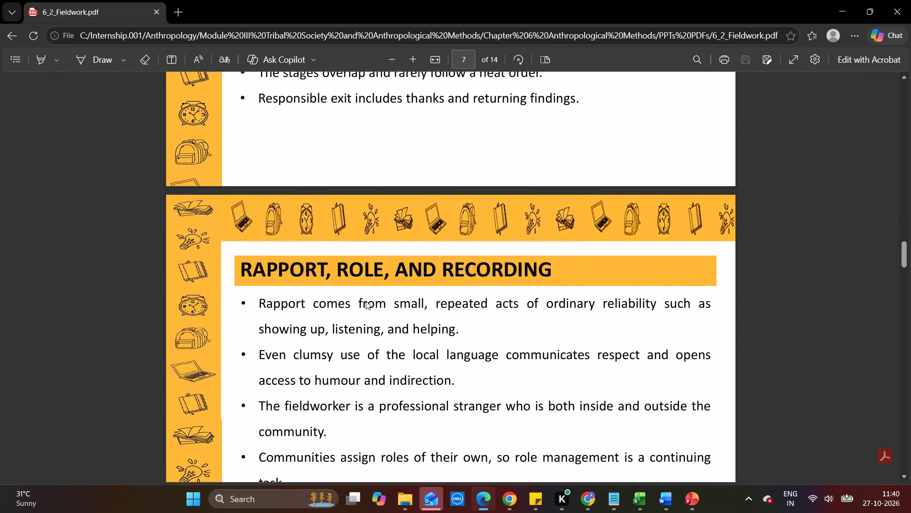
scroll(366, 301, down, 7)
scroll(366, 301, up, 7)
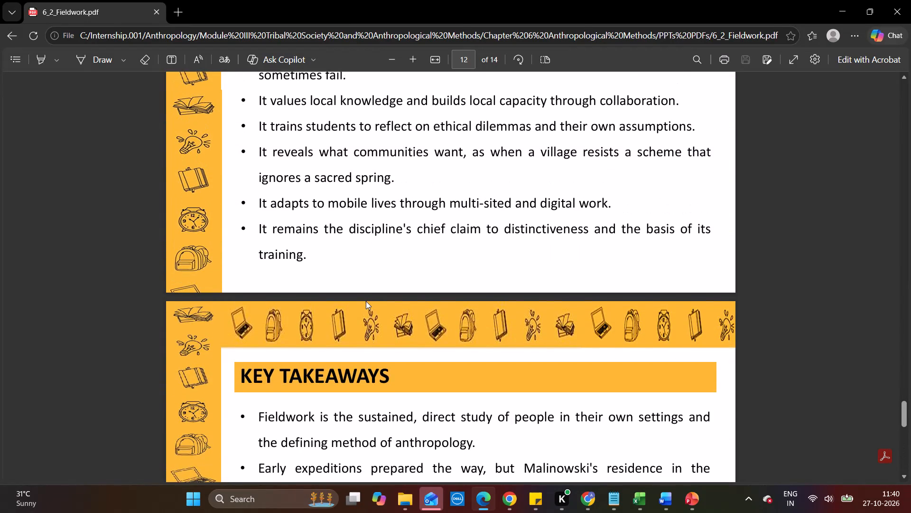
scroll(366, 301, up, 7)
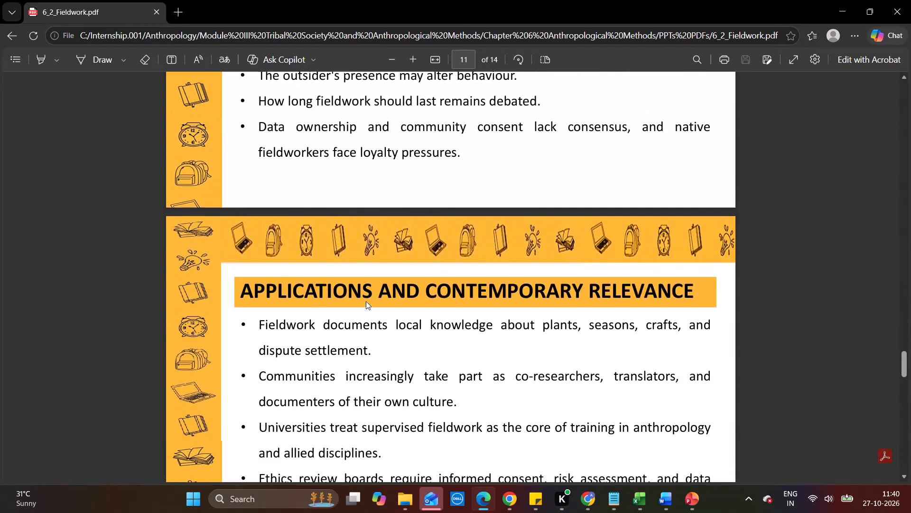
scroll(366, 301, up, 7)
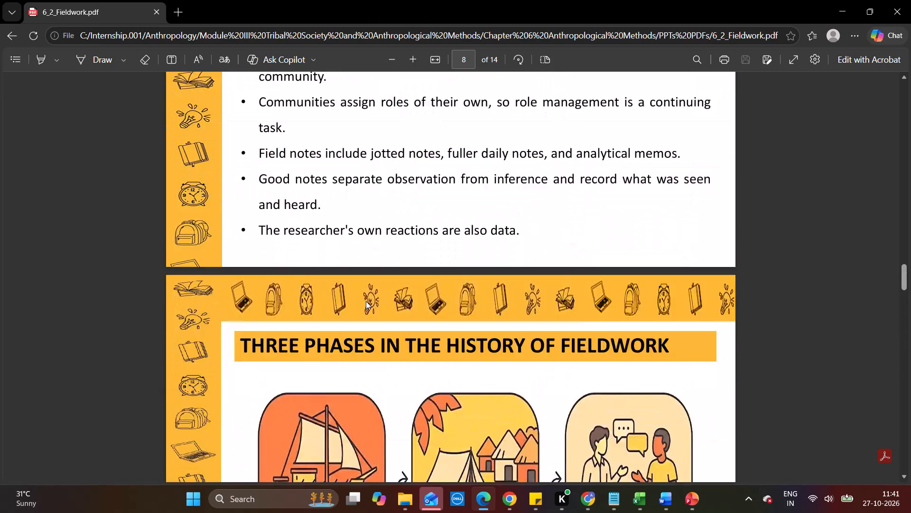
scroll(366, 301, up, 7)
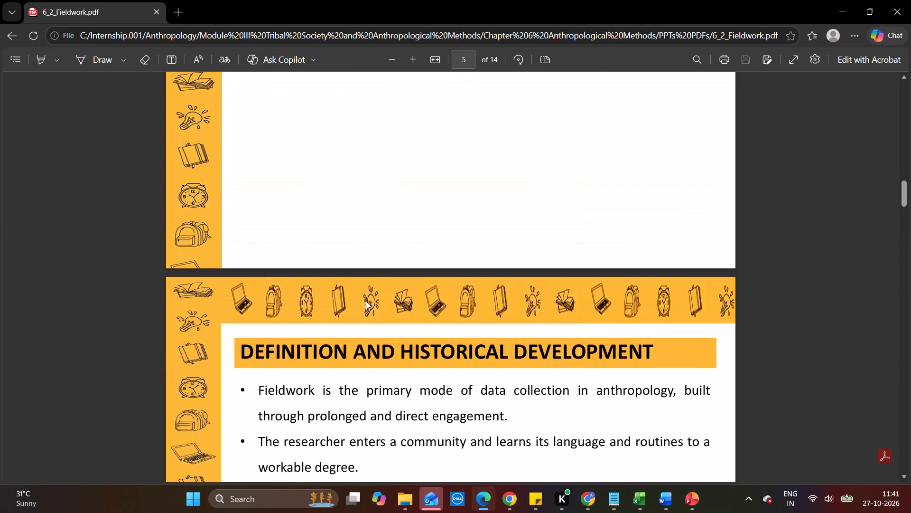
scroll(366, 301, up, 9)
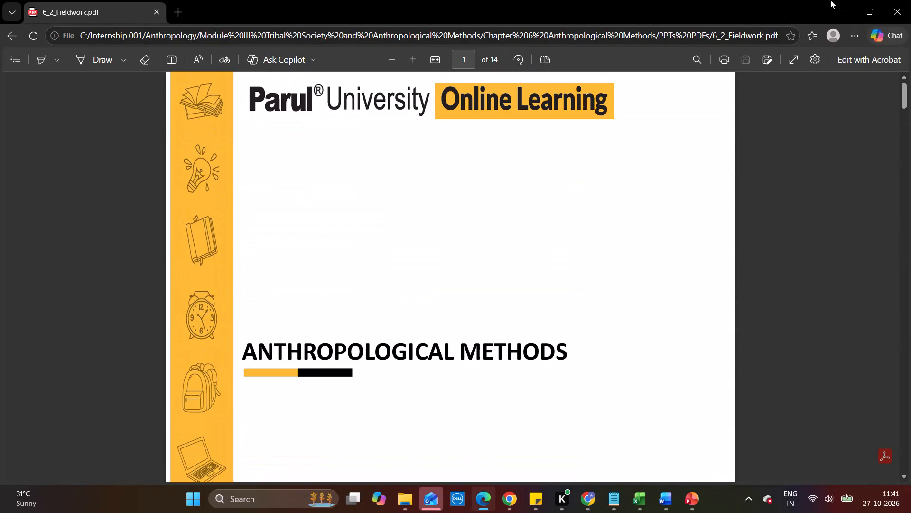
click(910, 0)
Save the 6_2_Fieldwork presentation once more and close it.
click(221, 266)
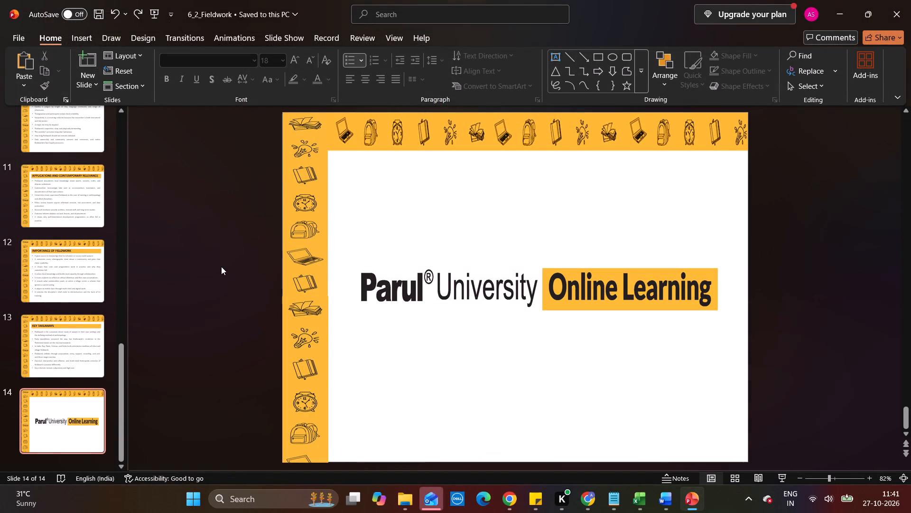
key(ctrl+s)
click(910, 0)
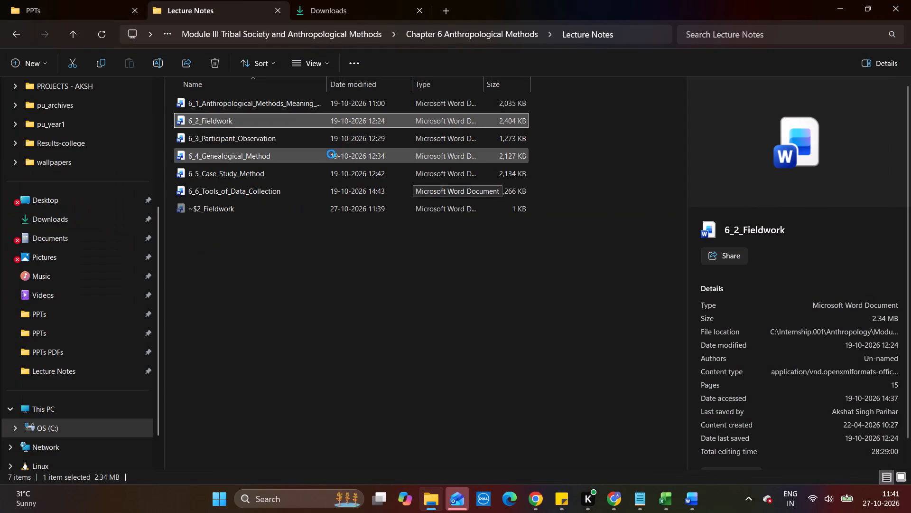
Open the 6_3_Participant_Observation lecture notes, look through them for figures and copy the "From Watching to Joining" figure.
double_click(302, 140)
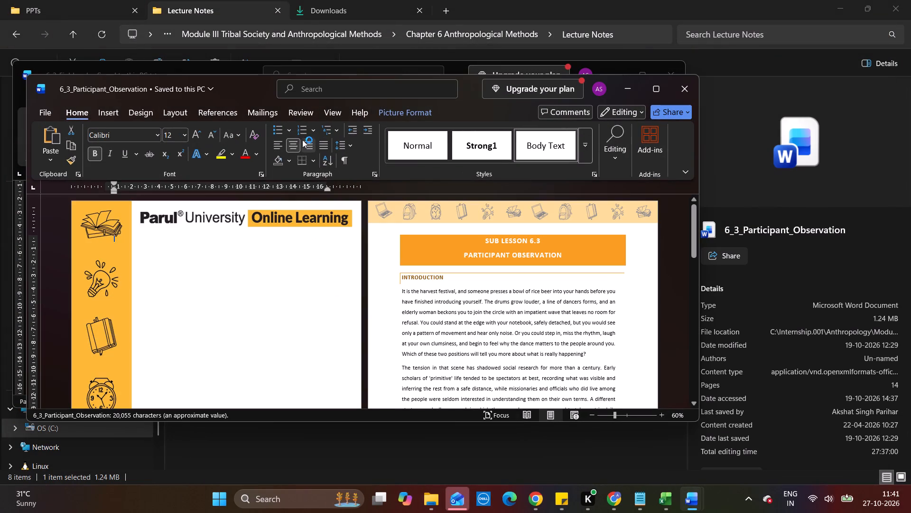
scroll(327, 269, down, 5)
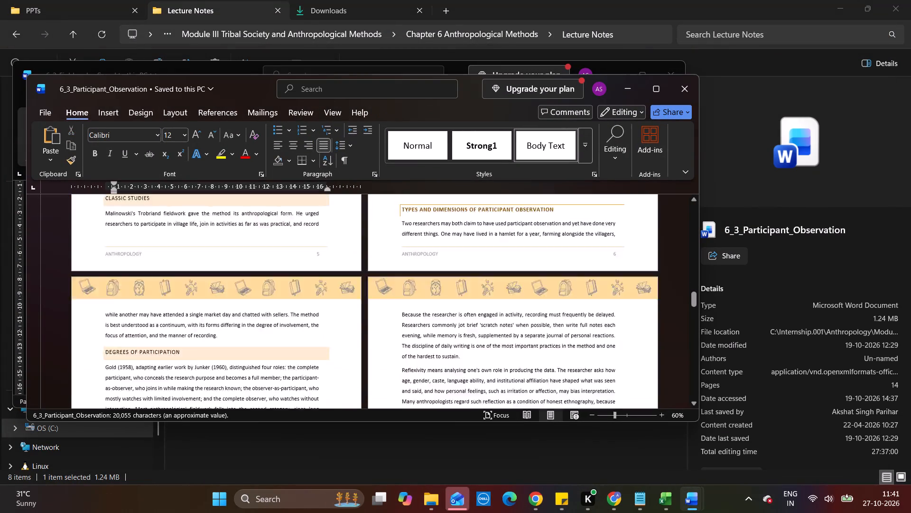
scroll(327, 269, down, 7)
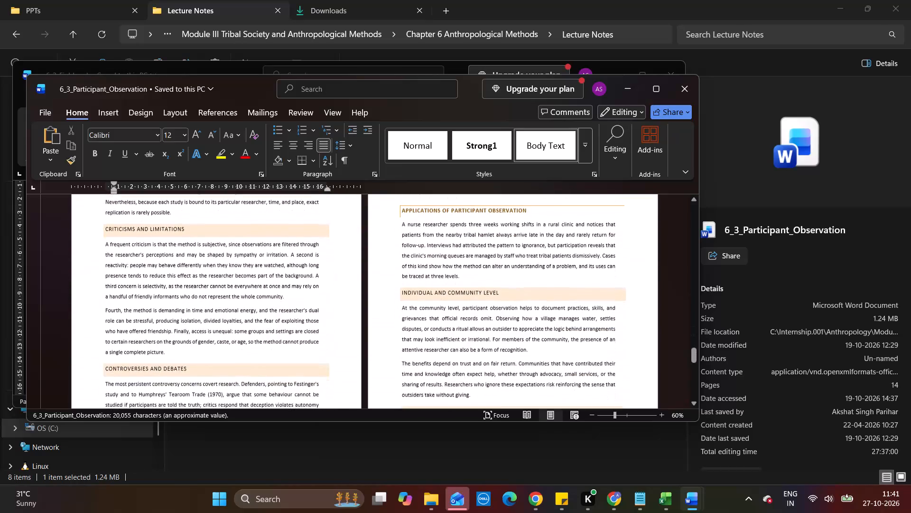
scroll(327, 269, down, 5)
scroll(327, 269, up, 1)
scroll(327, 269, down, 1)
scroll(327, 269, up, 2)
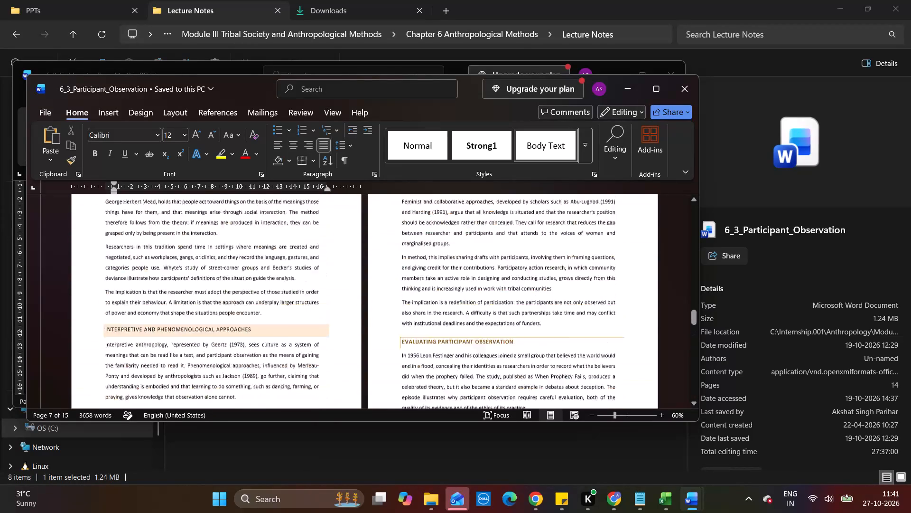
scroll(327, 269, up, 4)
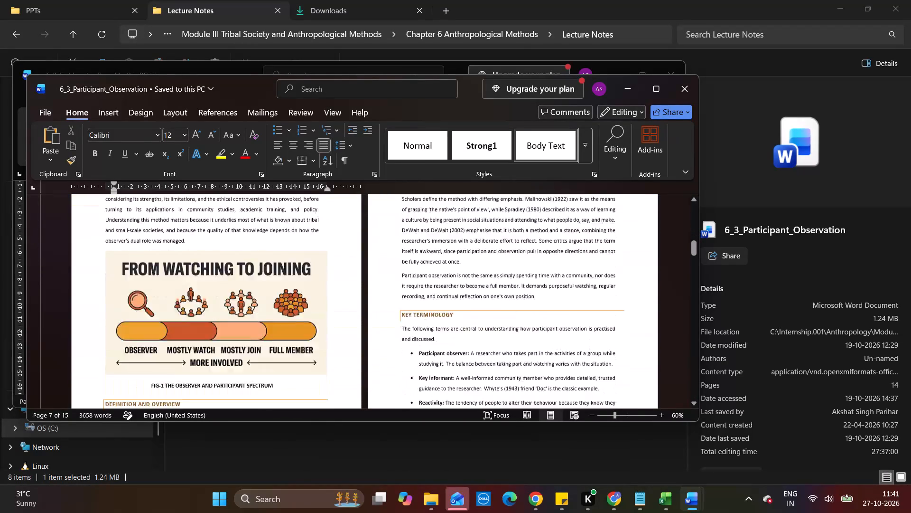
scroll(327, 269, up, 4)
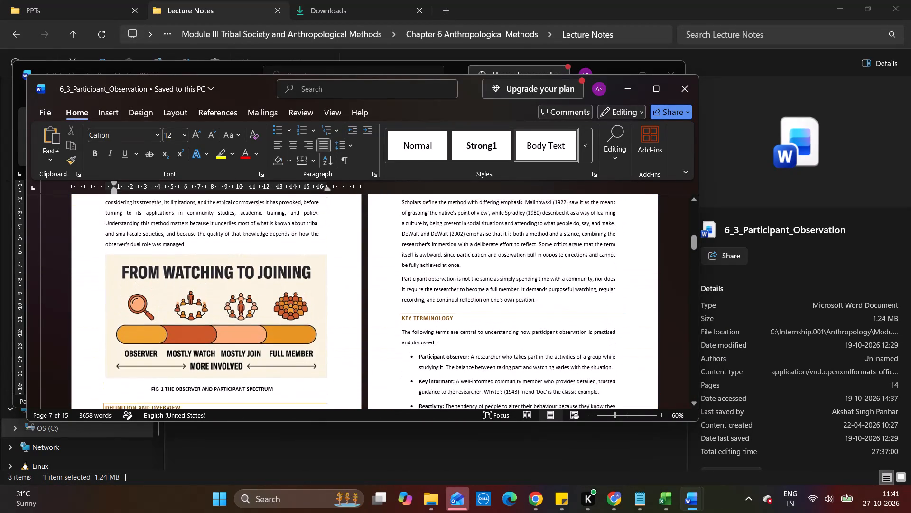
scroll(327, 269, up, 3)
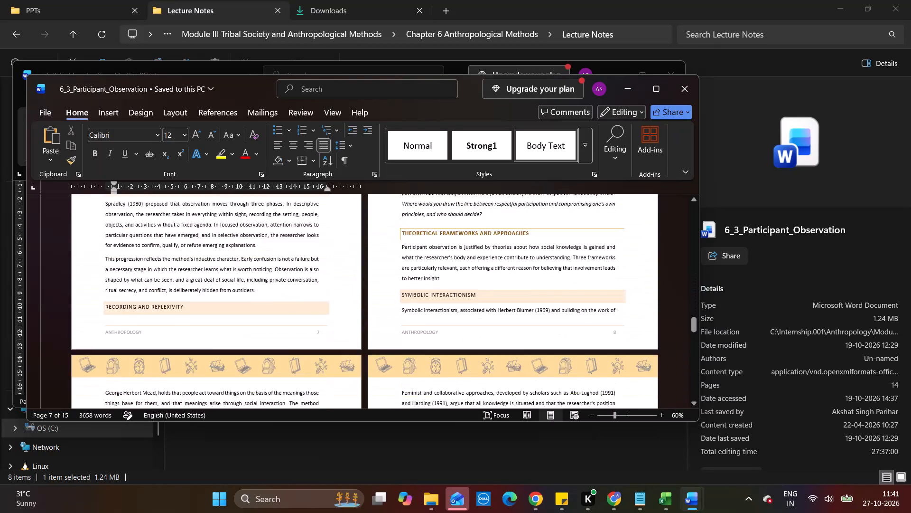
scroll(327, 269, up, 3)
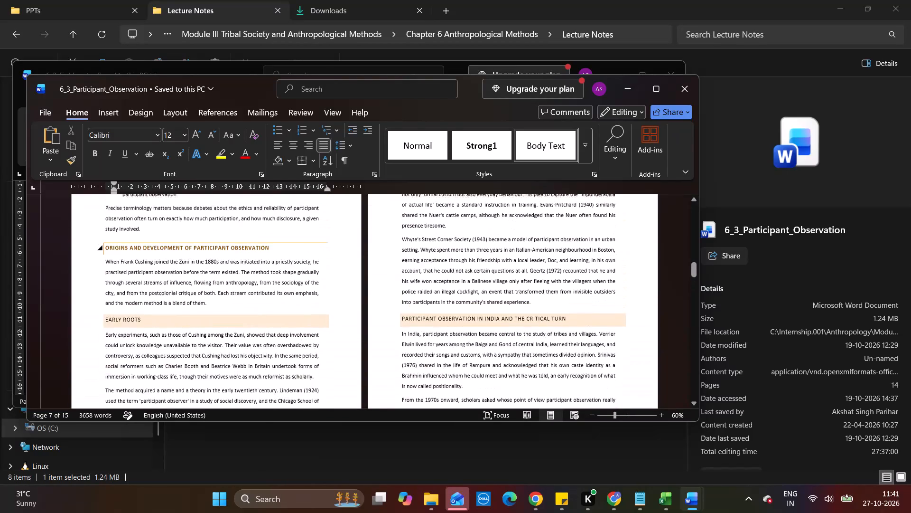
scroll(327, 269, up, 3)
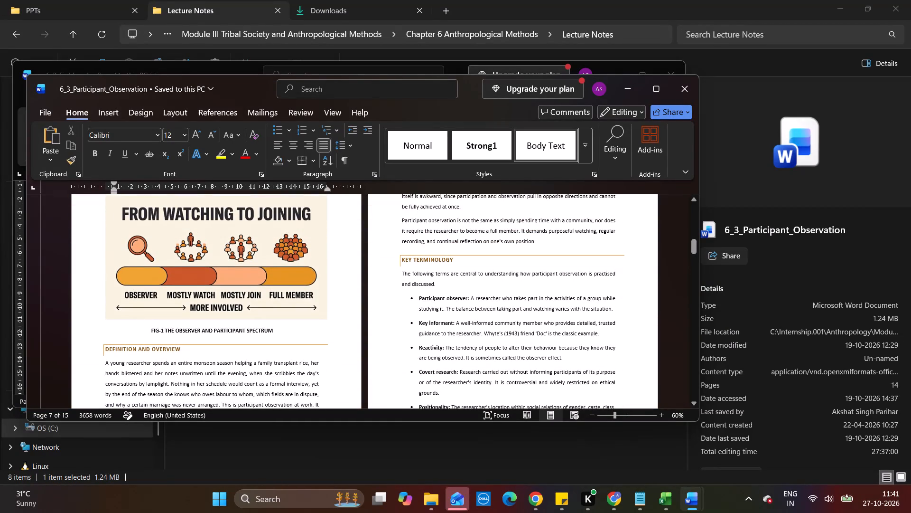
click(265, 279)
key(ctrl+c)
key(ctrl+c)
key(ctrl+c)
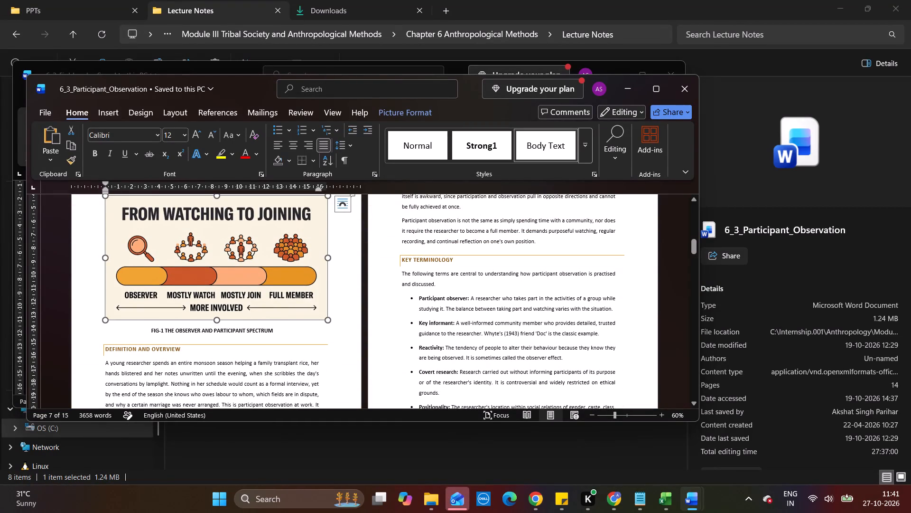
Minimise the 6_3_Participant_Observation notes and close the 6_2_Fieldwork notes.
click(630, 90)
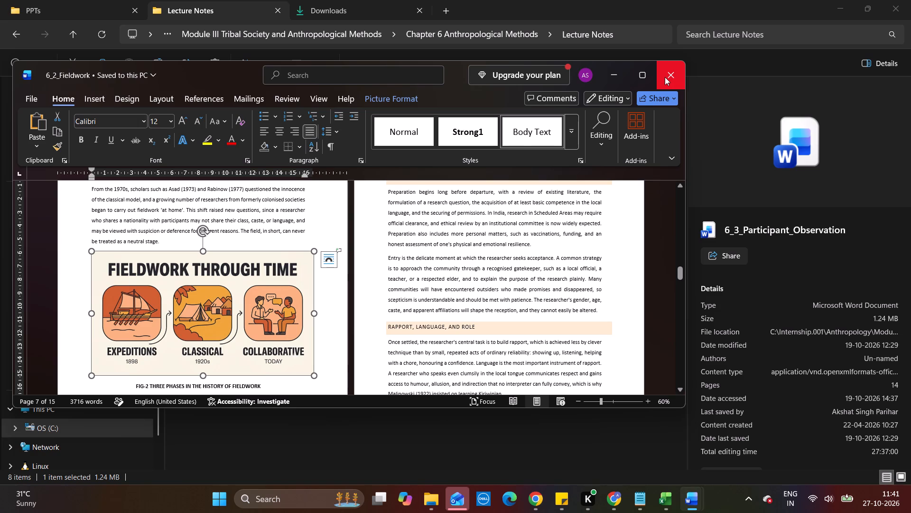
click(665, 77)
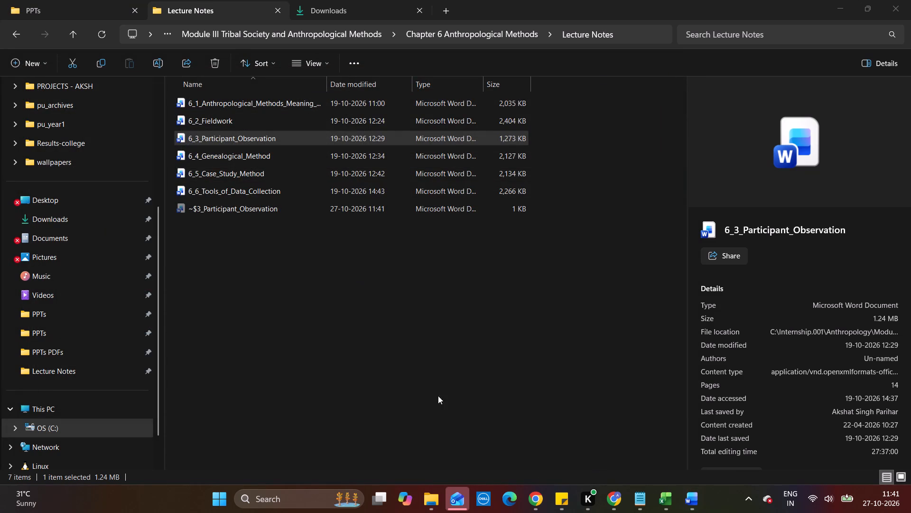
Open the 6_3_Participant_Observation presentation from Chapter 6's PPTs folder and enable editing.
click(68, 6)
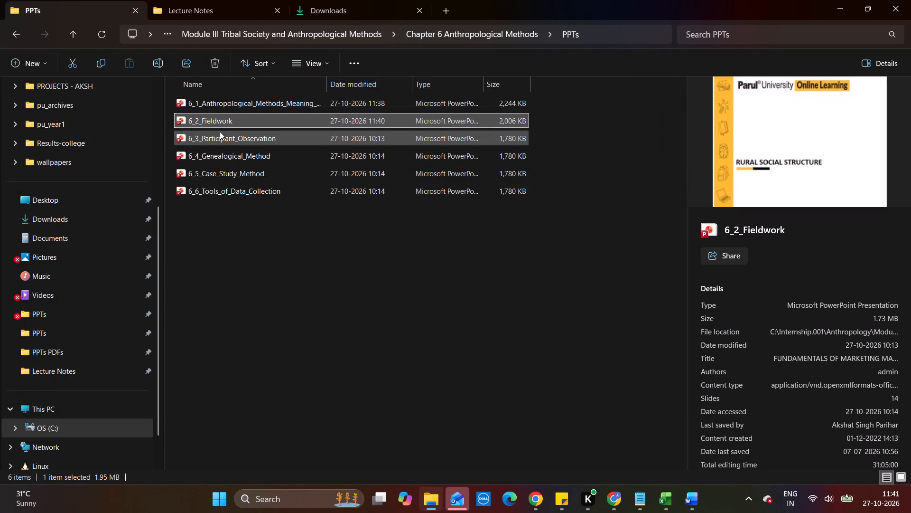
double_click(220, 134)
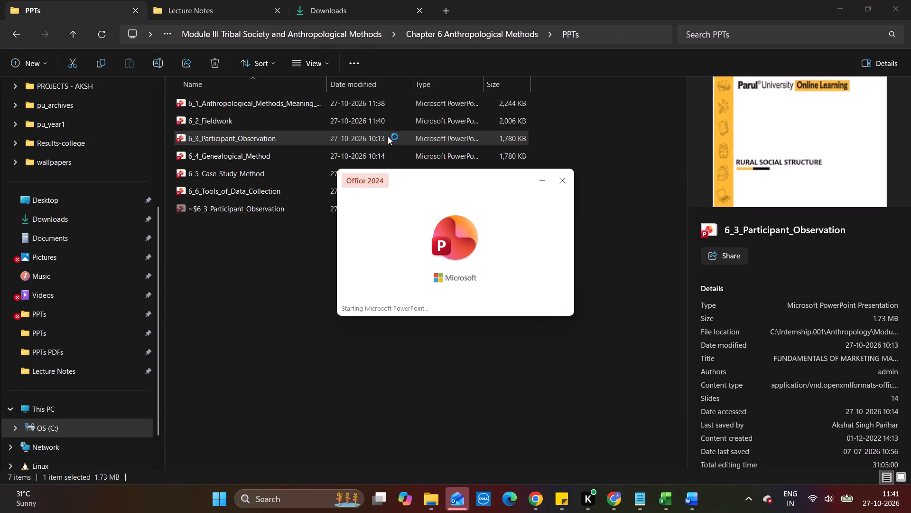
click(547, 35)
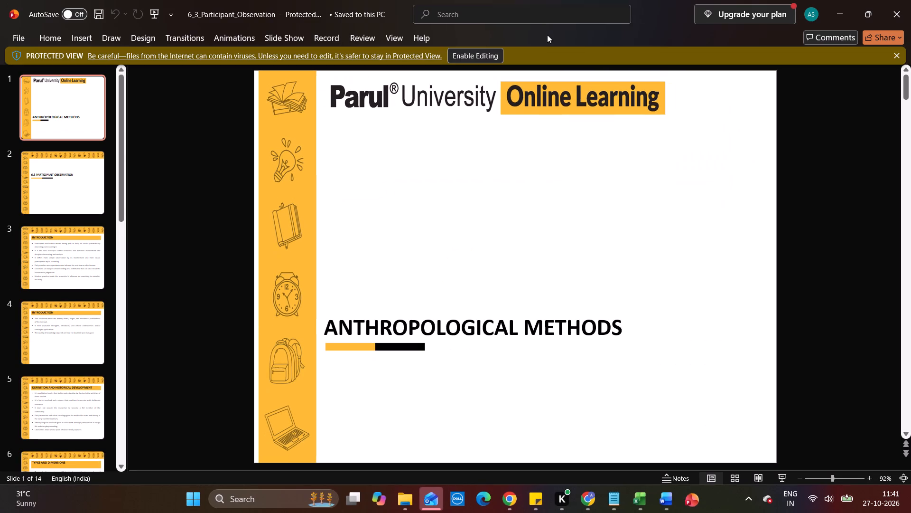
click(462, 57)
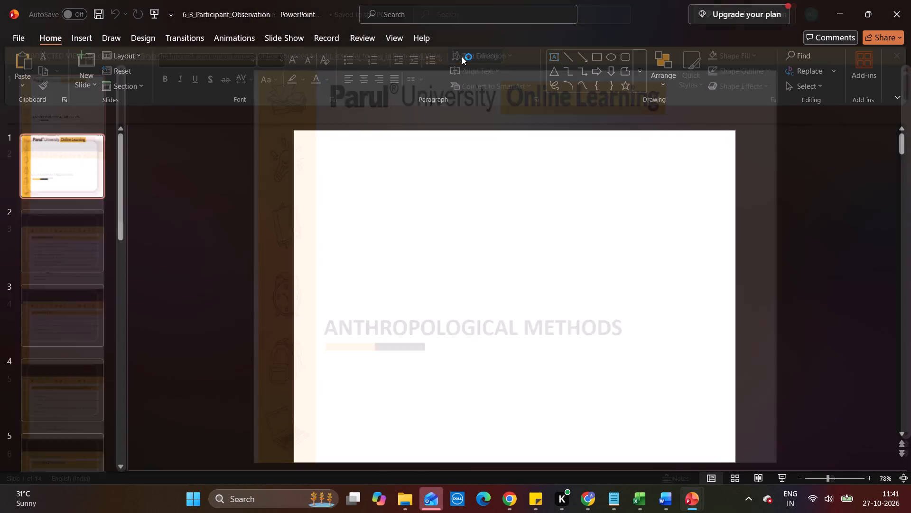
Replace slide 8's placeholder picture with the copied "From Watching to Joining" figure, centred beneath the Observer and Participant Spectrum heading.
scroll(61, 313, down, 4)
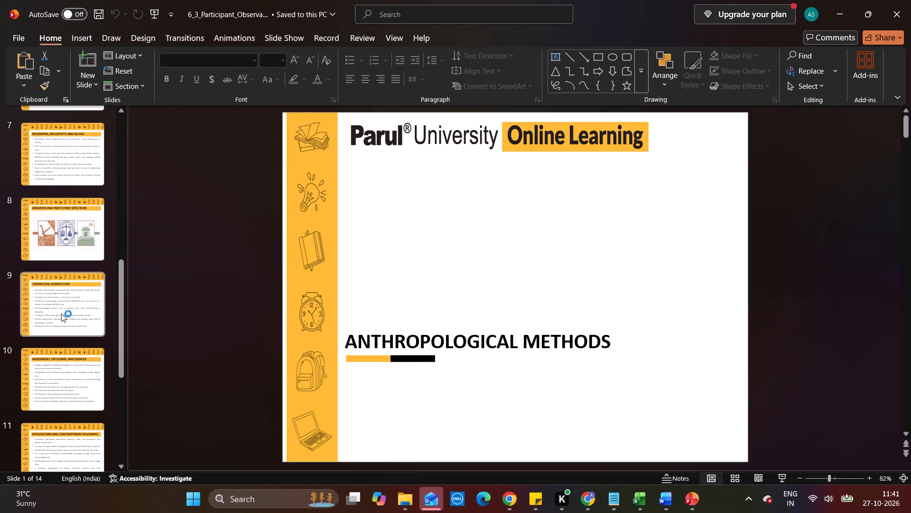
click(80, 225)
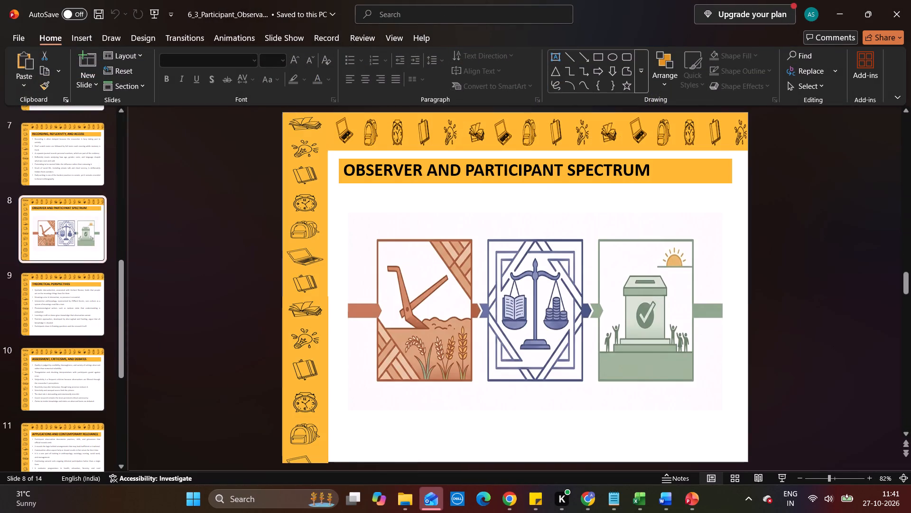
click(537, 308)
key(BackSpace)
key(ctrl+v)
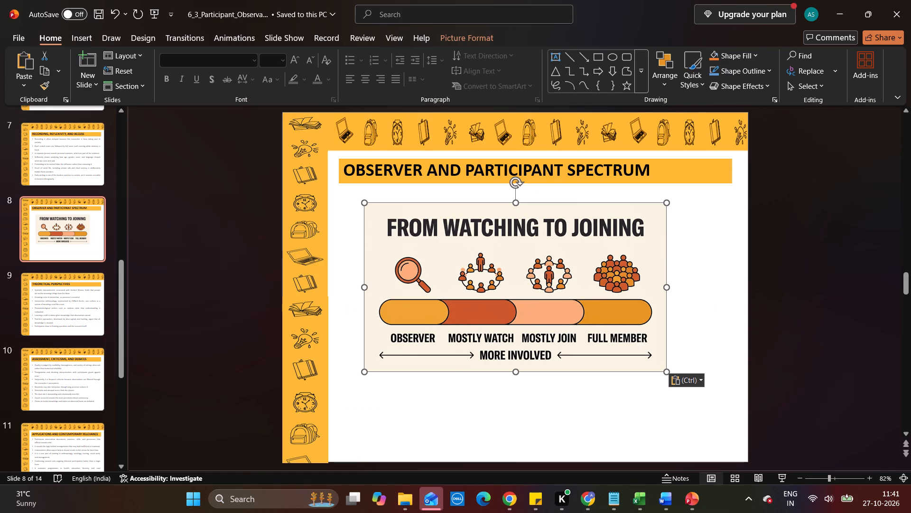
drag(525, 301, 545, 324)
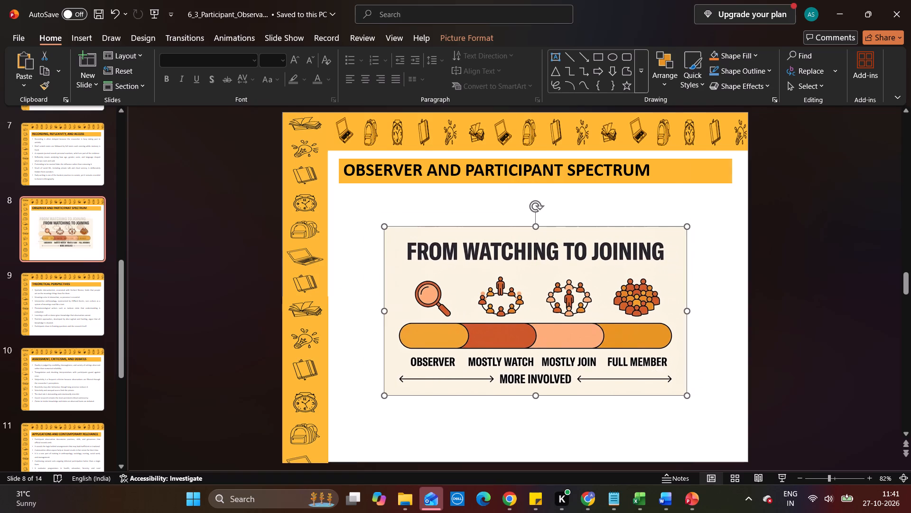
Enlarge slide 8's "From Watching to Joining" figure to match the heading's width and fill the white space below it.
drag(536, 225, 530, 192)
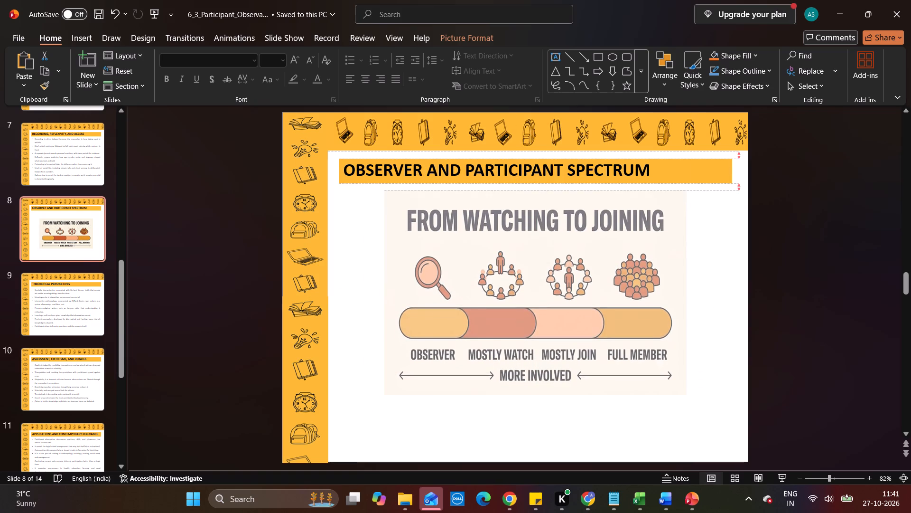
drag(530, 192, 530, 192)
drag(382, 293, 347, 294)
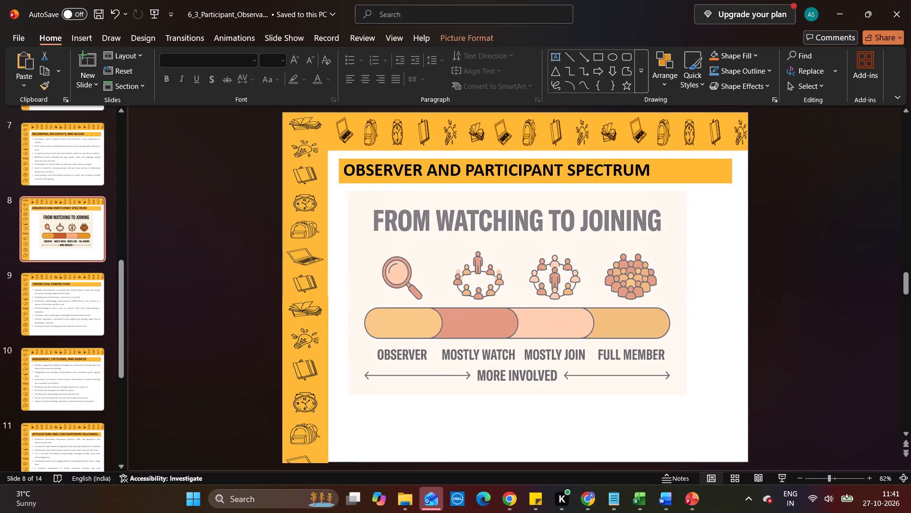
drag(347, 294, 339, 294)
drag(687, 294, 701, 294)
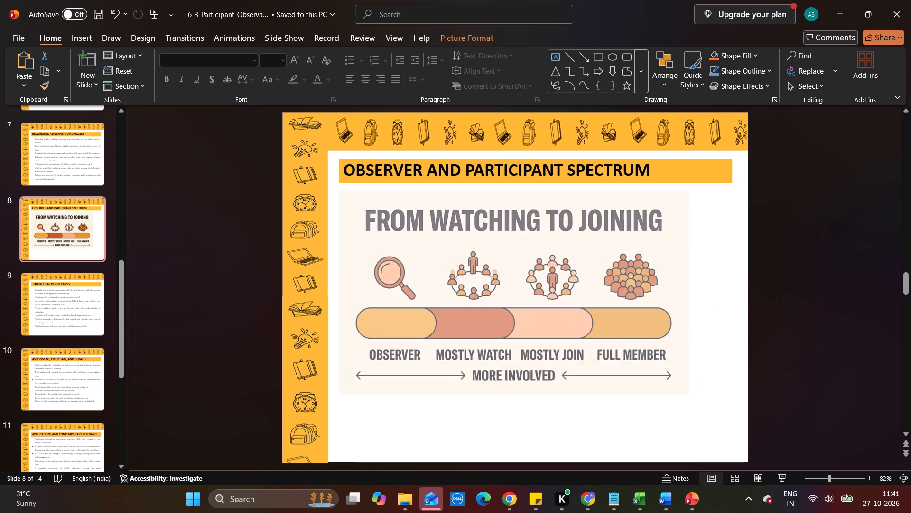
drag(701, 294, 731, 295)
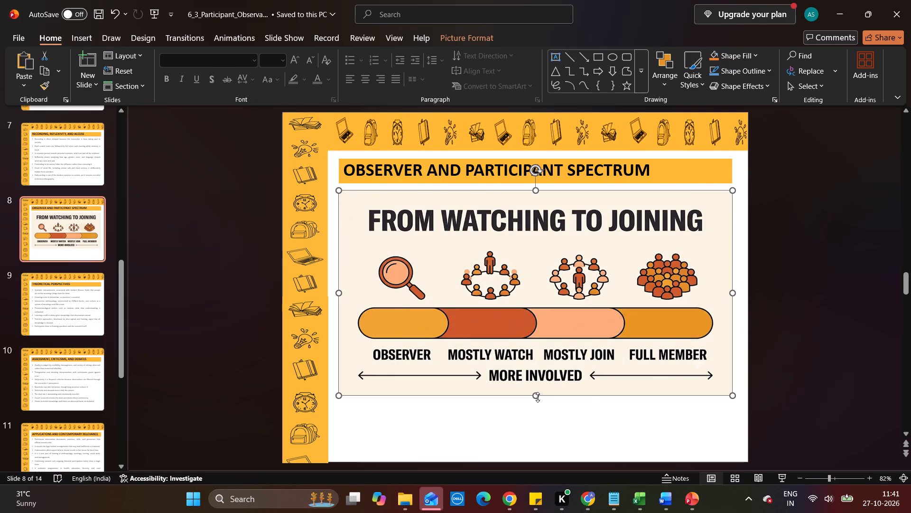
drag(538, 397, 539, 442)
click(789, 290)
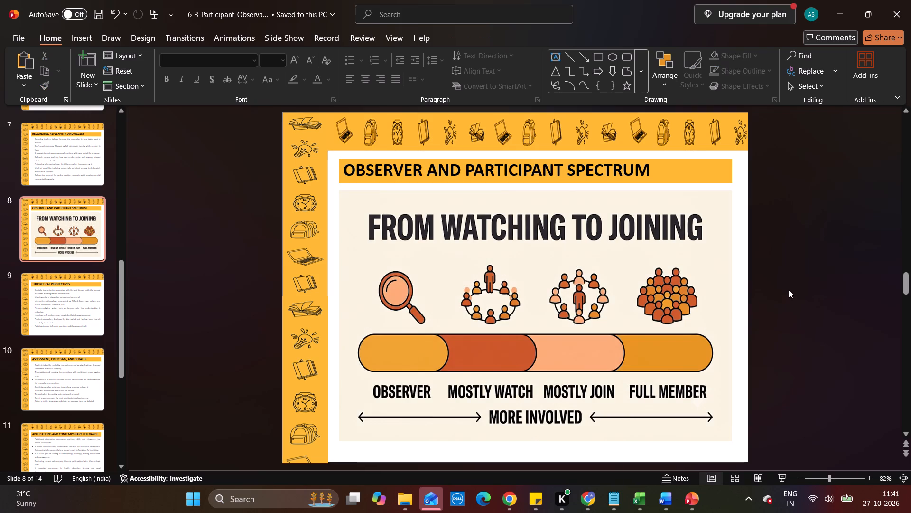
On slide 6, shorten the Types and Dimensions heading box to one line and move the bullet text up directly beneath it.
click(77, 168)
key(Up)
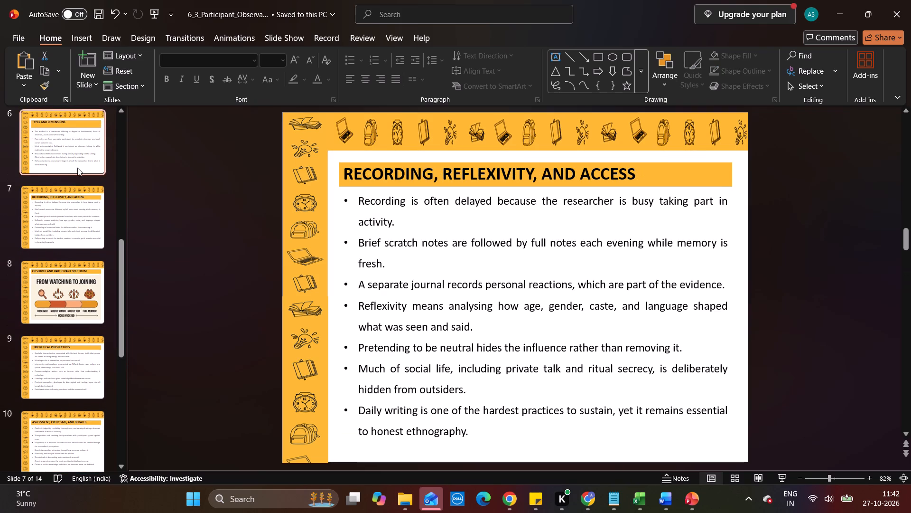
click(525, 187)
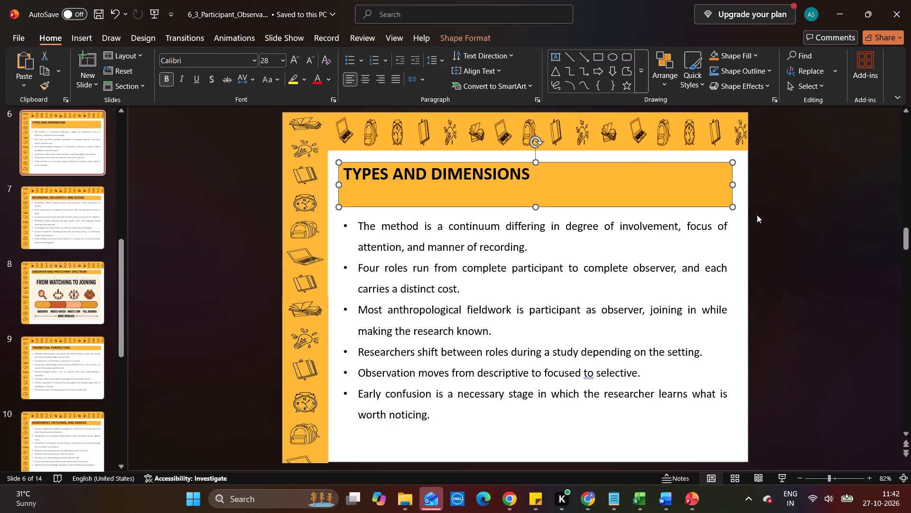
drag(733, 208, 730, 186)
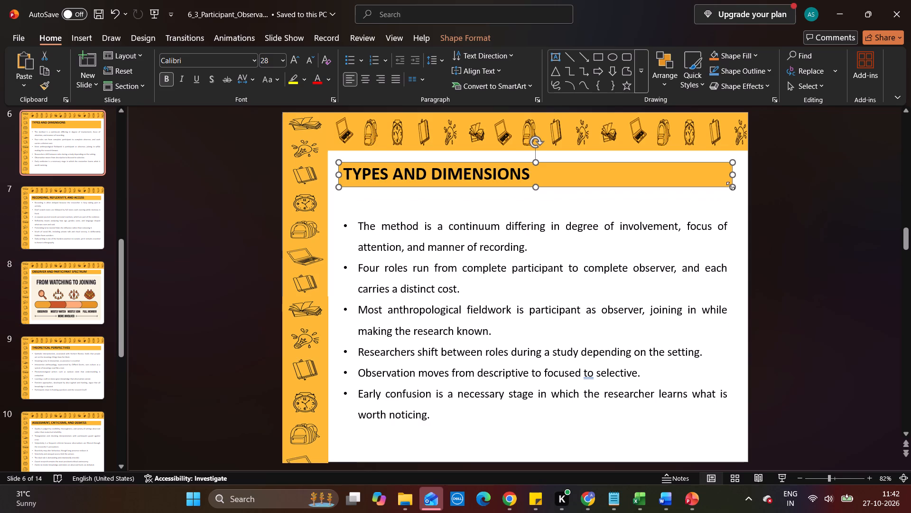
click(628, 254)
drag(585, 210, 585, 205)
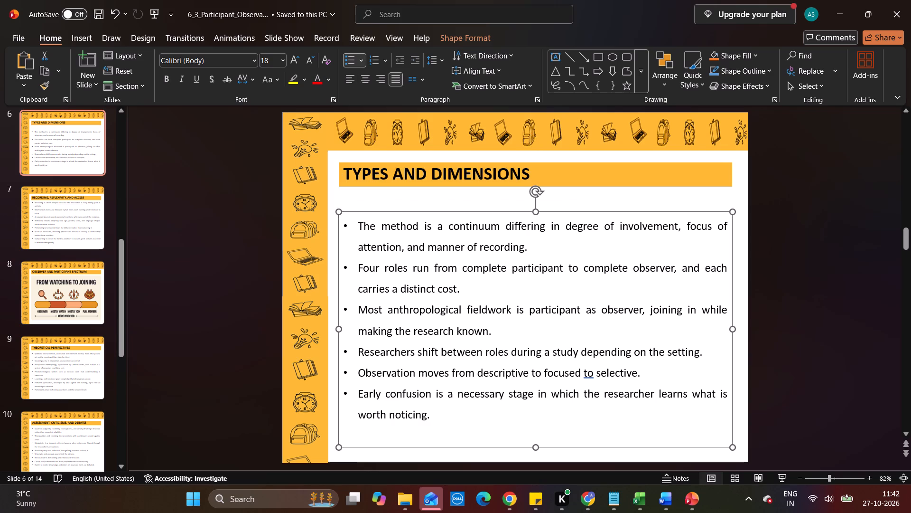
drag(585, 205, 582, 183)
click(206, 306)
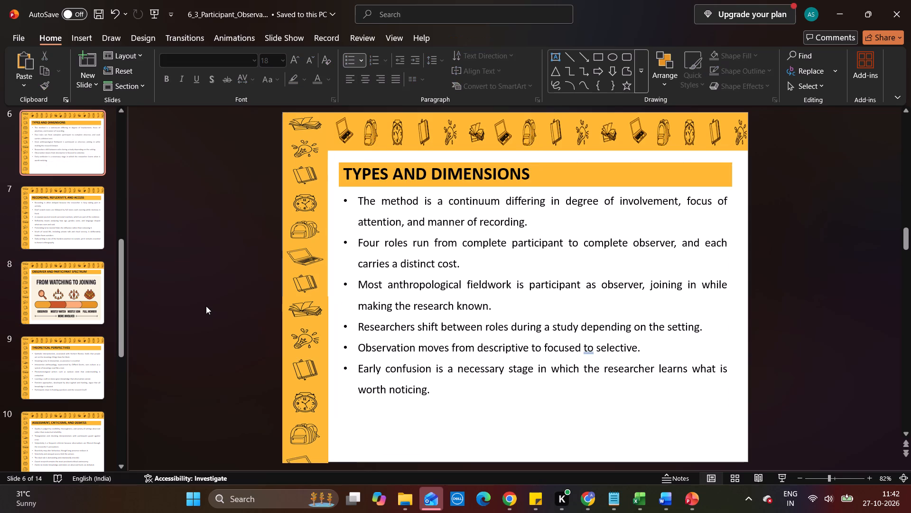
Move the bullet text on slide 4, the second Introduction slide, up against its heading.
scroll(73, 207, up, 5)
click(73, 207)
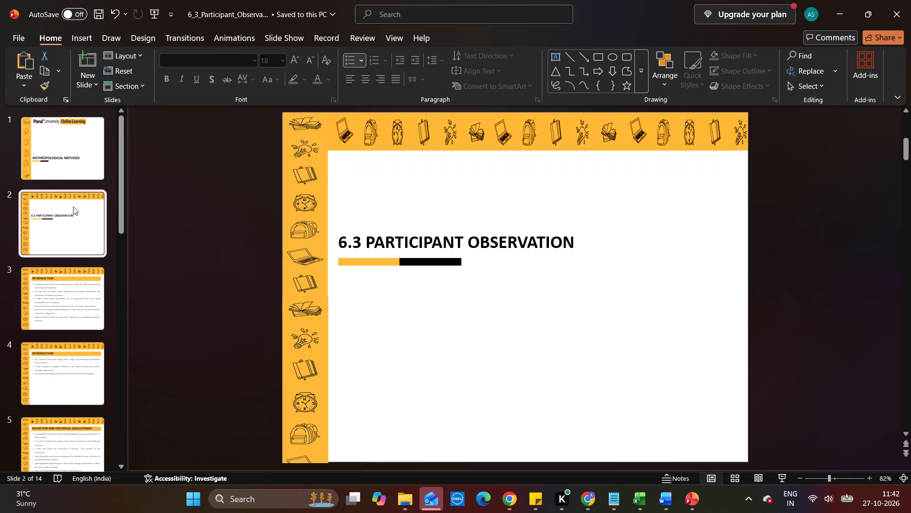
key(Down)
key(Down)
key(Down)
key(Up)
key(Up)
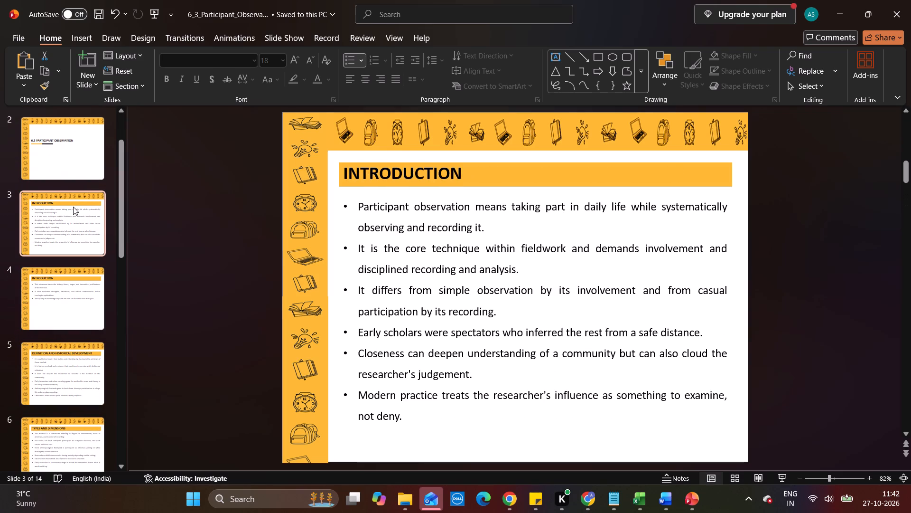
key(Down)
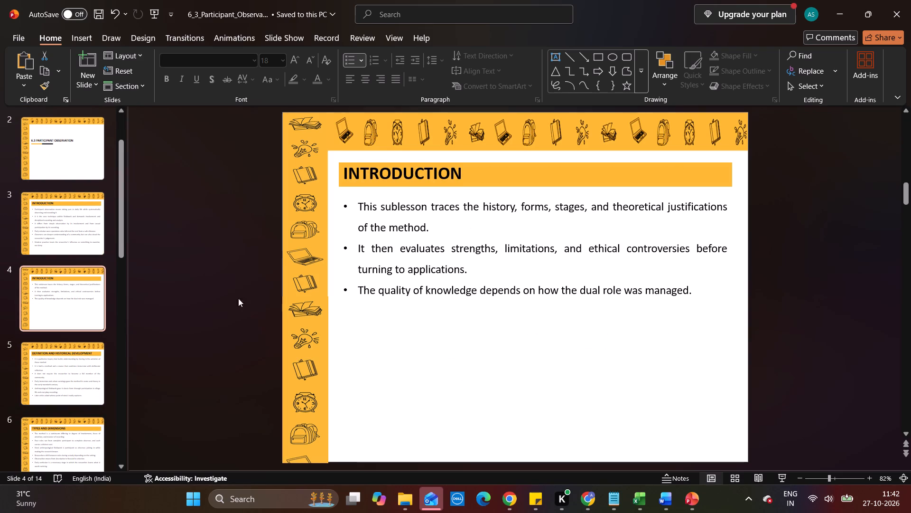
click(453, 208)
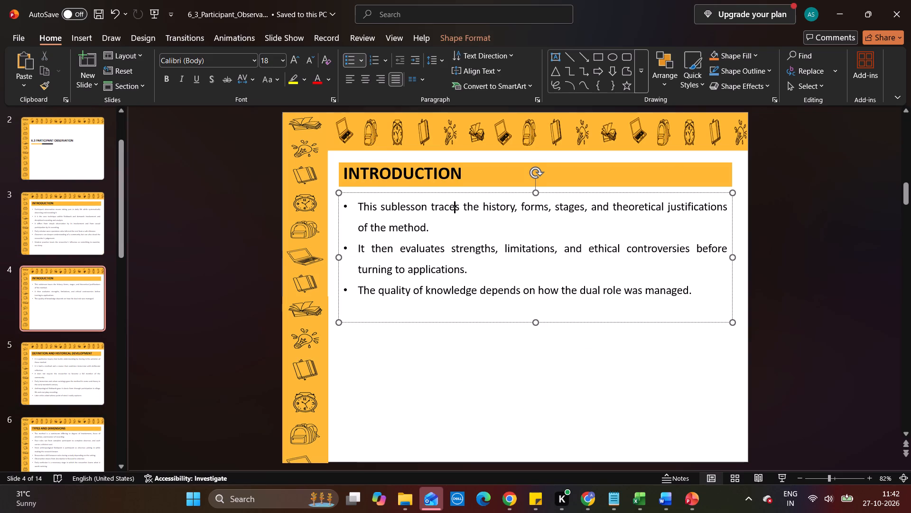
drag(462, 194, 461, 189)
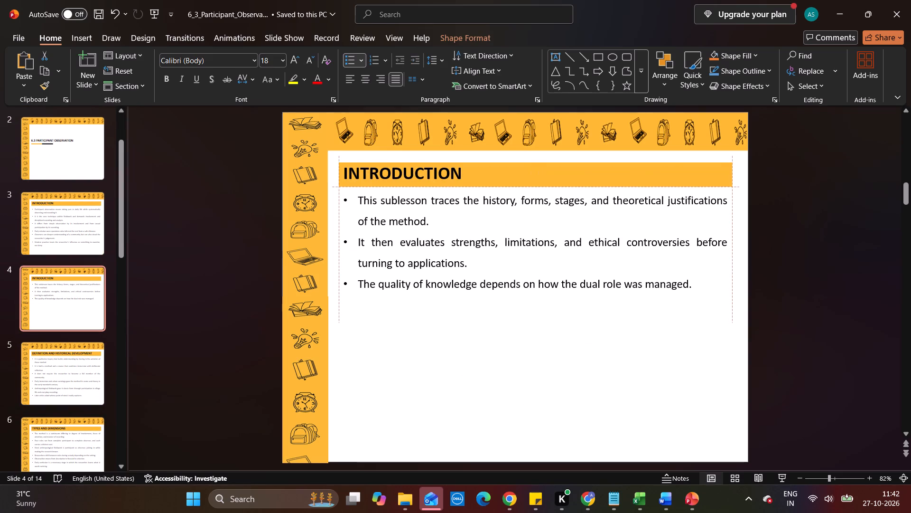
drag(461, 189, 461, 188)
Move slide 4's "It then evaluates strengths, limitations" bullet to the end of slide 3's list, and raise that list to meet its heading.
triple_click(420, 268)
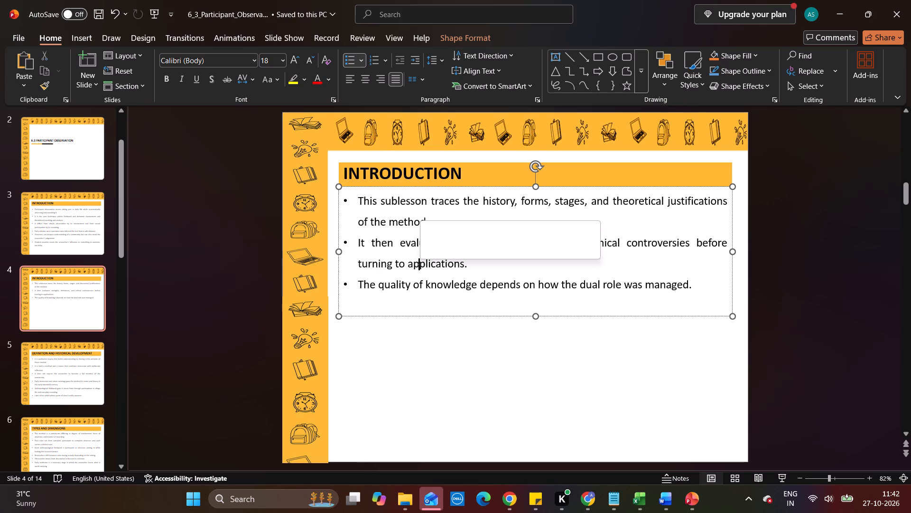
key(ctrl+x)
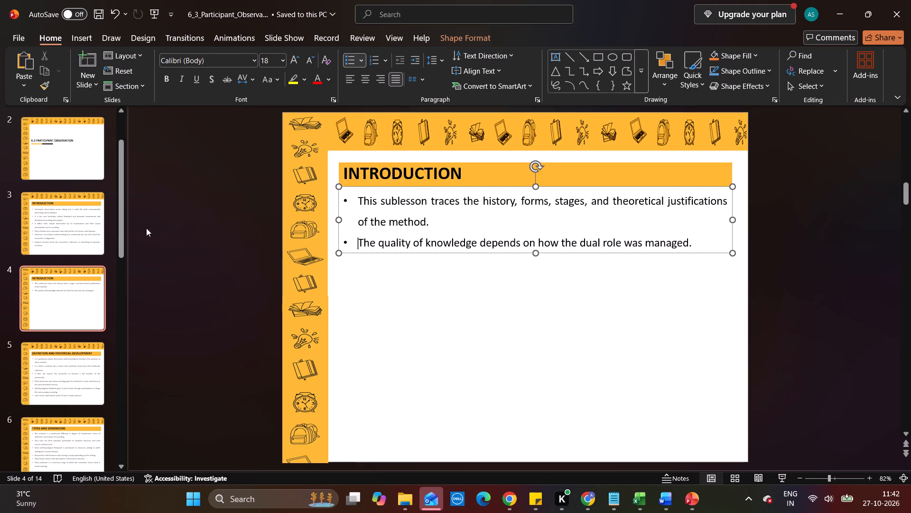
click(93, 229)
click(439, 278)
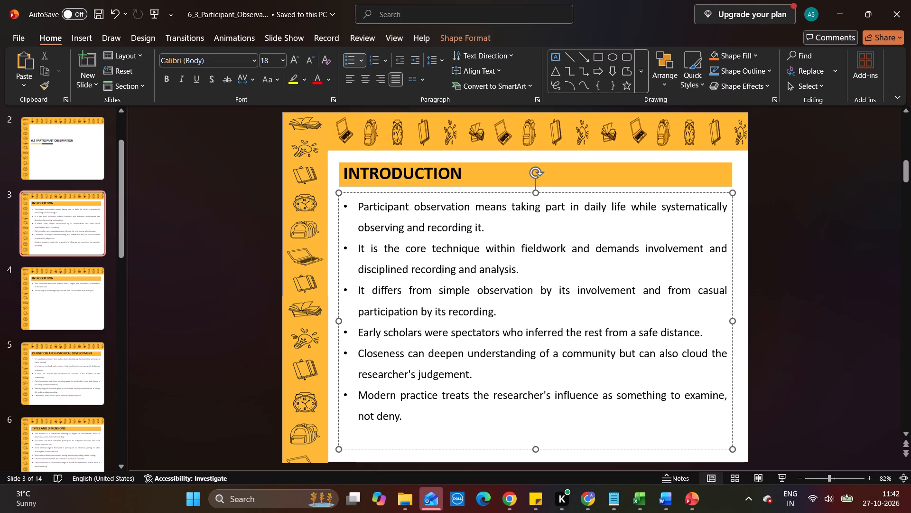
click(448, 189)
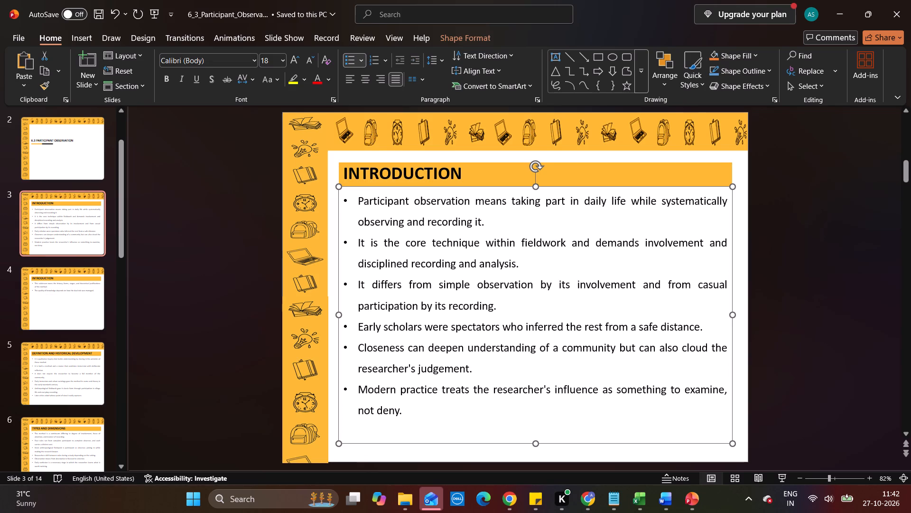
click(442, 412)
key(Return)
key(ctrl+v)
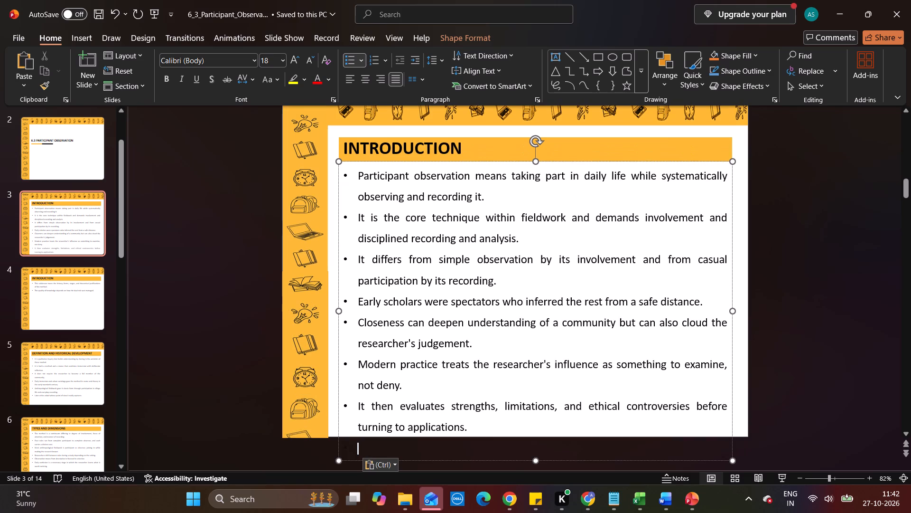
key(BackSpace)
key(BackSpace)
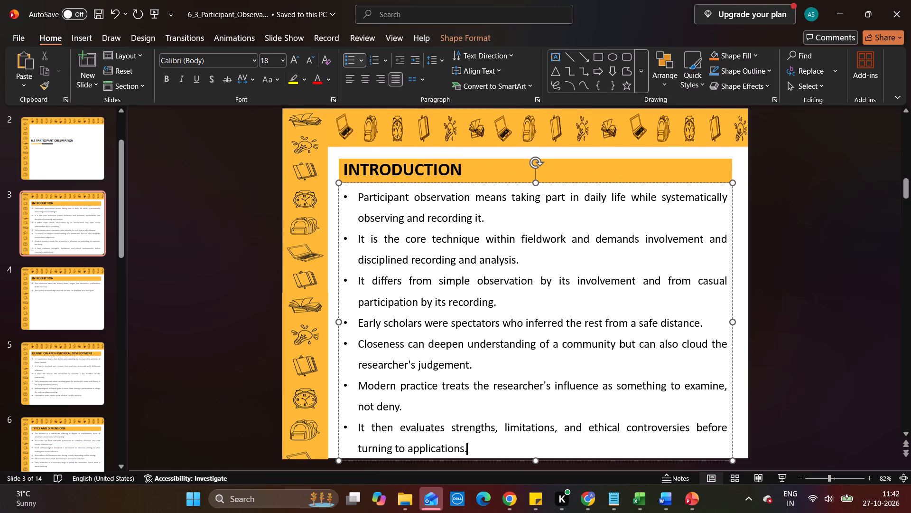
click(188, 323)
Review the layout of the slides from the second Introduction slide through to the end of the presentation.
click(69, 312)
key(Down)
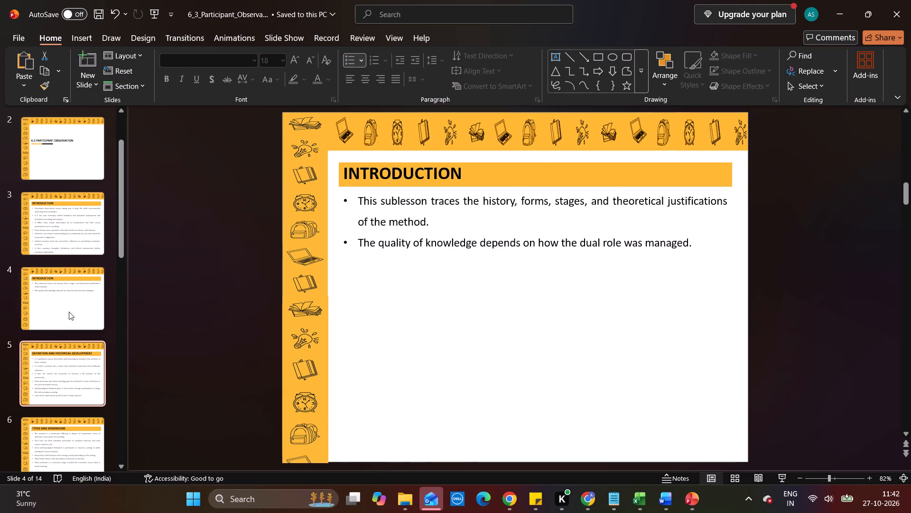
key(Down)
key(Down)
key(Down)
key(Down)
key(Up)
key(Up)
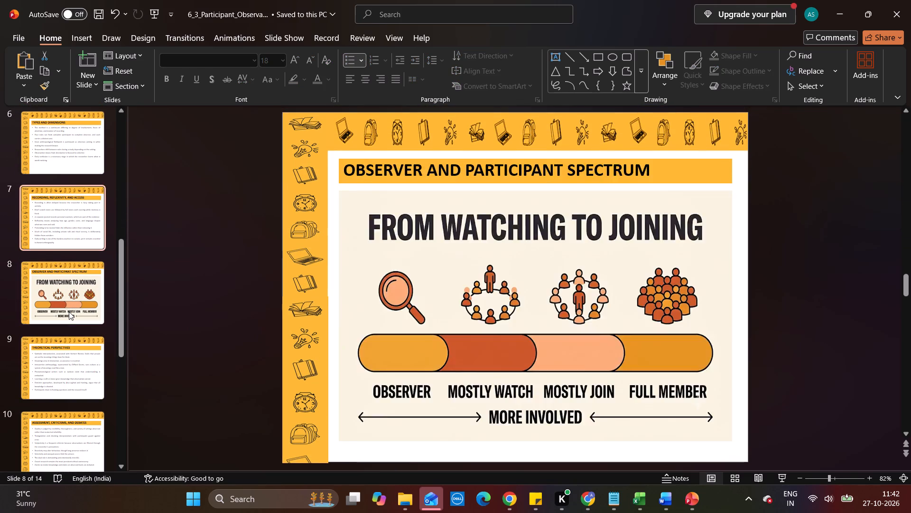
key(Up)
key(Down)
key(Down)
key(Down)
key(Down)
key(Down)
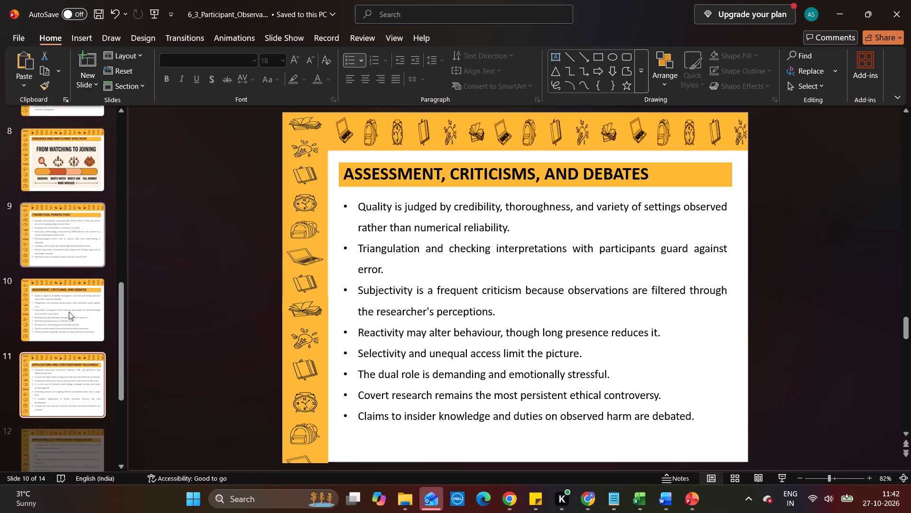
key(Down)
key(Down)
key(Down)
key(Up)
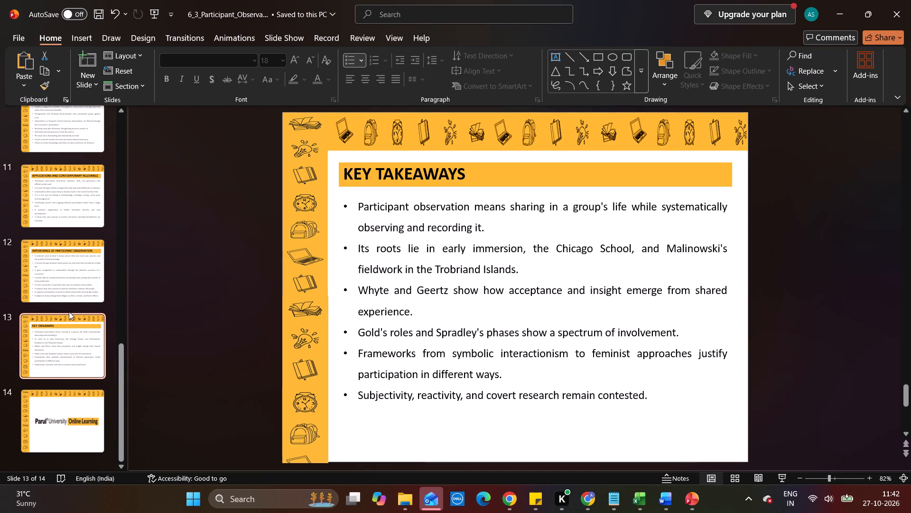
Move the Key Takeaways bullet text on slide 13 up beneath its heading and save the presentation.
click(376, 307)
drag(449, 194, 449, 189)
click(203, 265)
key(ctrl+s)
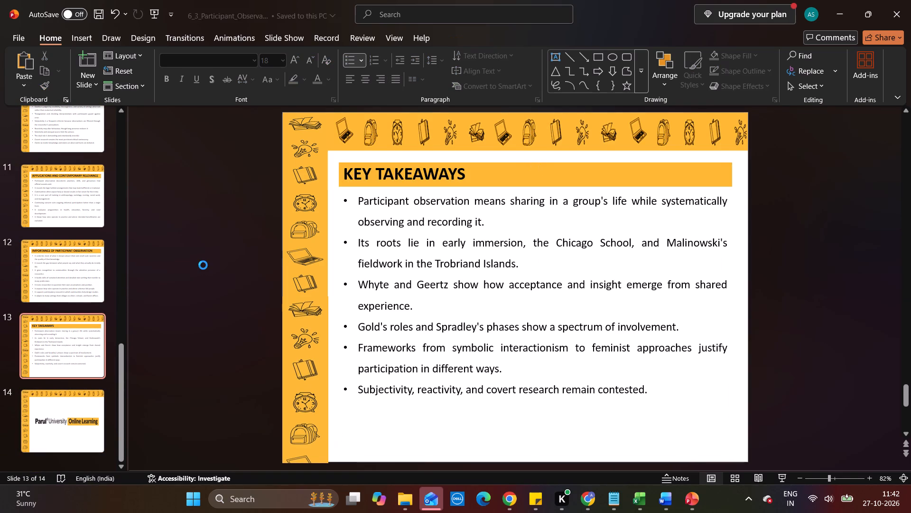
key(ctrl+s)
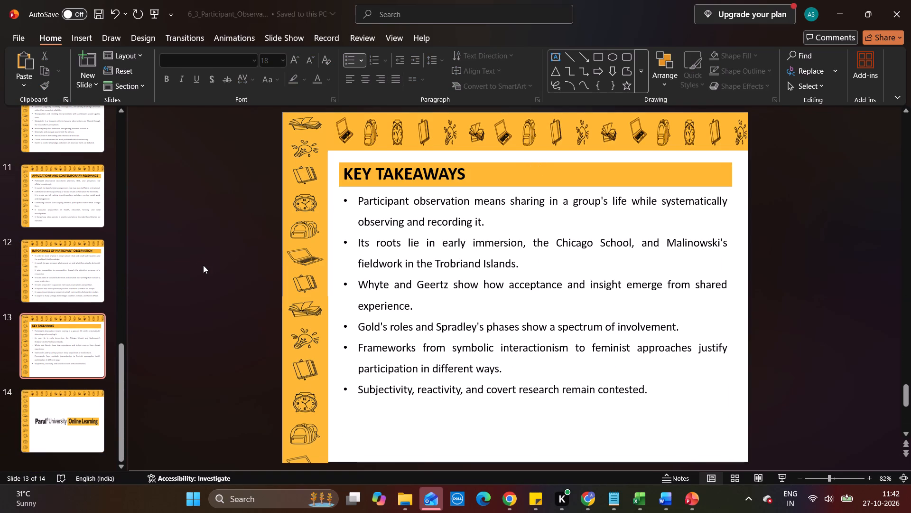
key(ctrl+s)
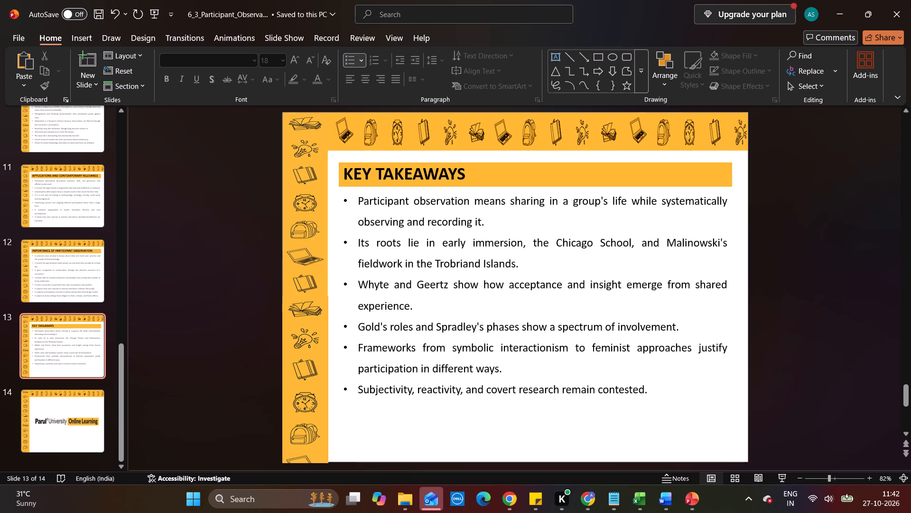
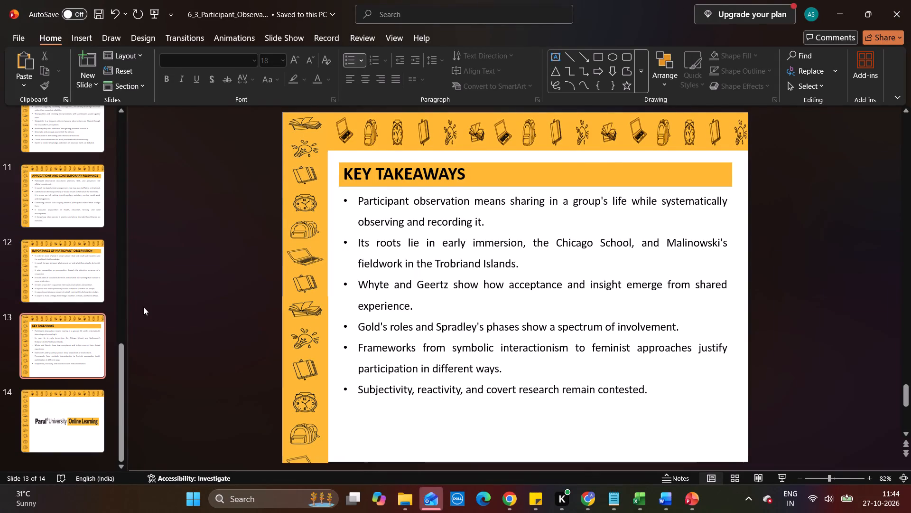
Review the slides from Key Takeaways back to the title slide.
key(Up)
key(Up)
key(Up)
key(Up)
key(Up)
key(Up)
key(Up)
key(Up)
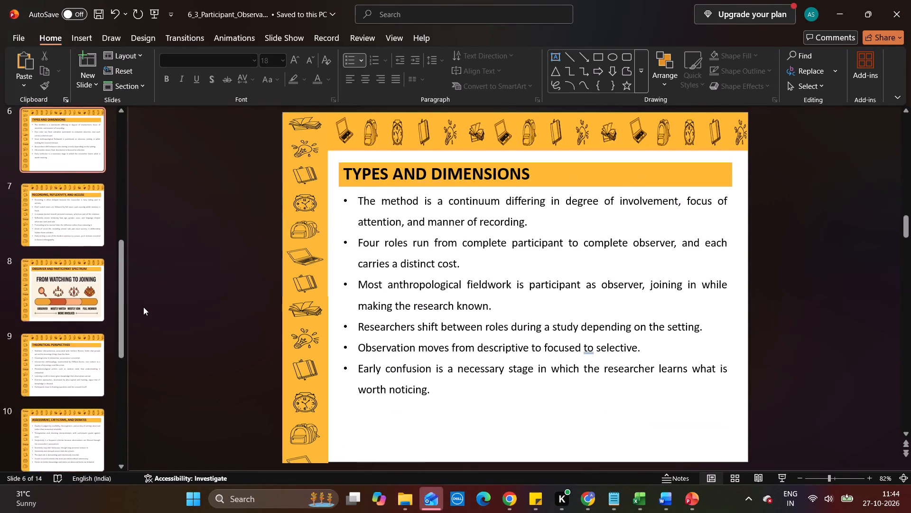
key(Up)
key(Up)
key(Up)
key(Up)
Export the presentation as the PDF 6_3_Participant_Observation into Chapter 6's PPTs PDFs folder.
click(18, 31)
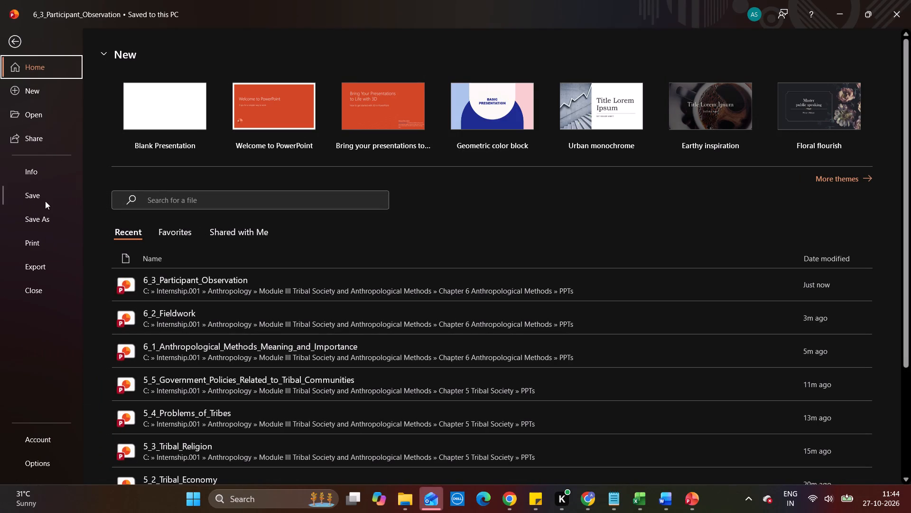
click(39, 225)
click(160, 323)
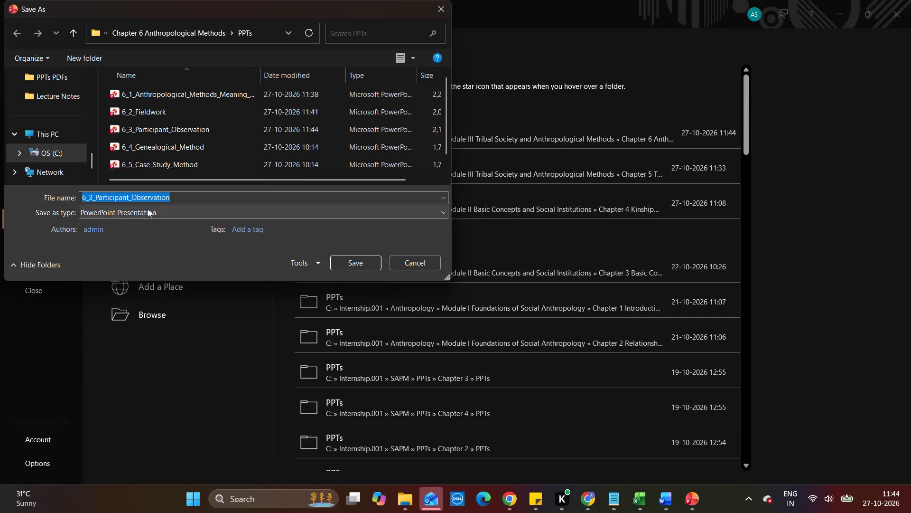
click(148, 209)
click(99, 251)
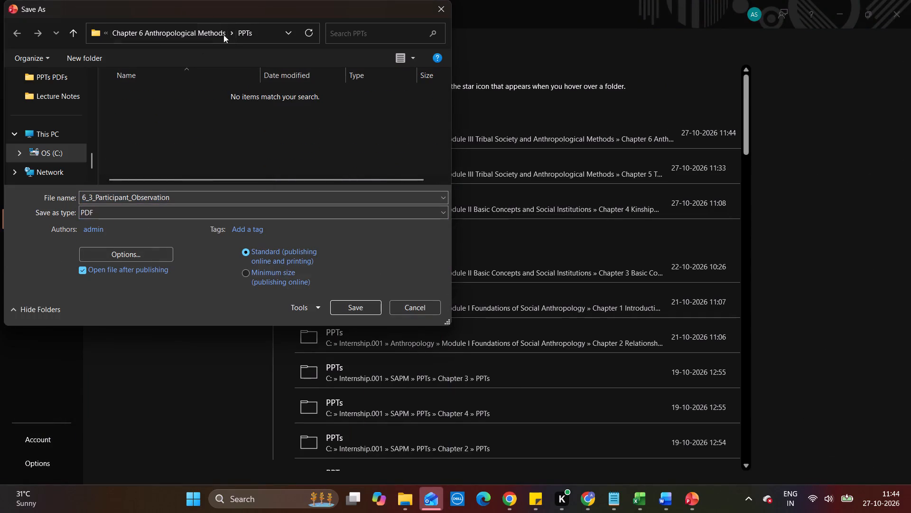
click(229, 35)
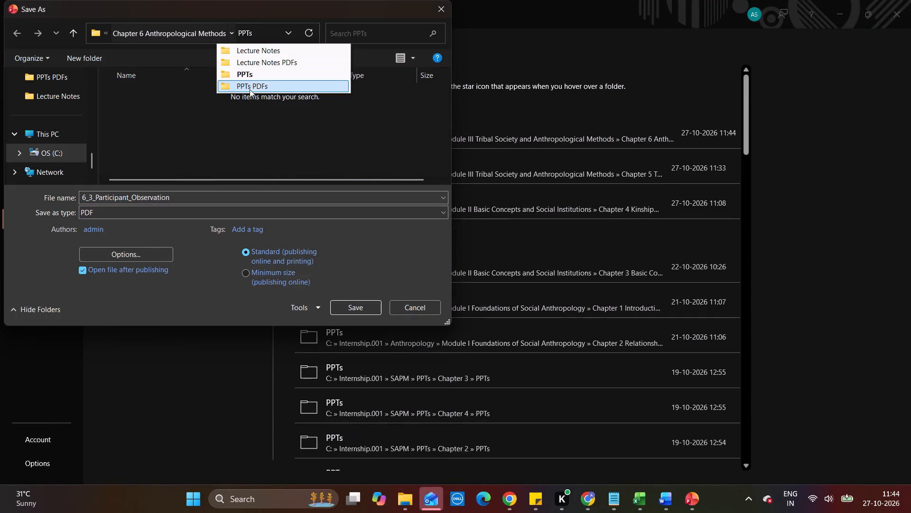
click(250, 89)
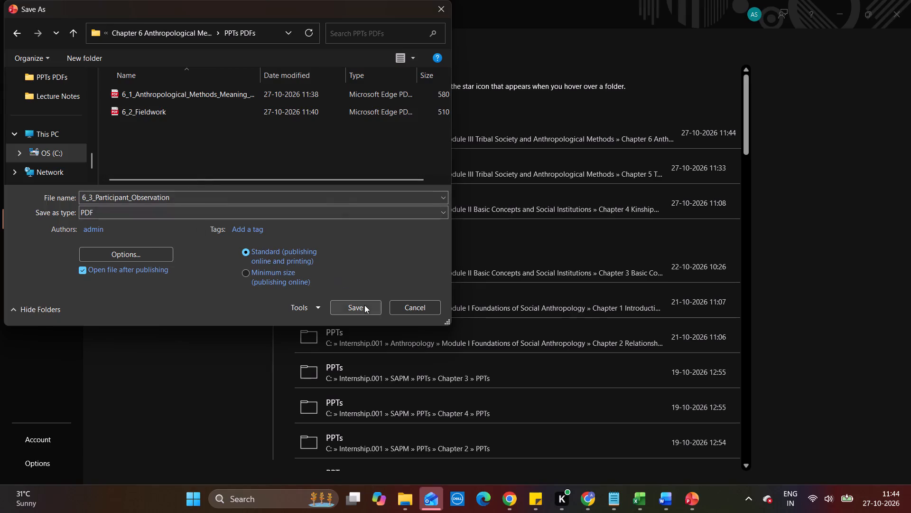
click(364, 305)
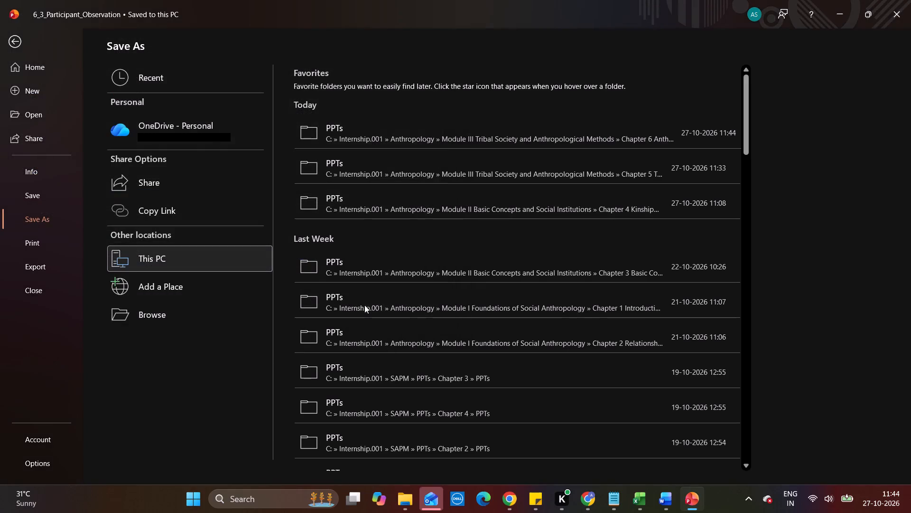
Check the pages of the exported 6_3_Participant_Observation PDF and close it.
scroll(364, 305, down, 6)
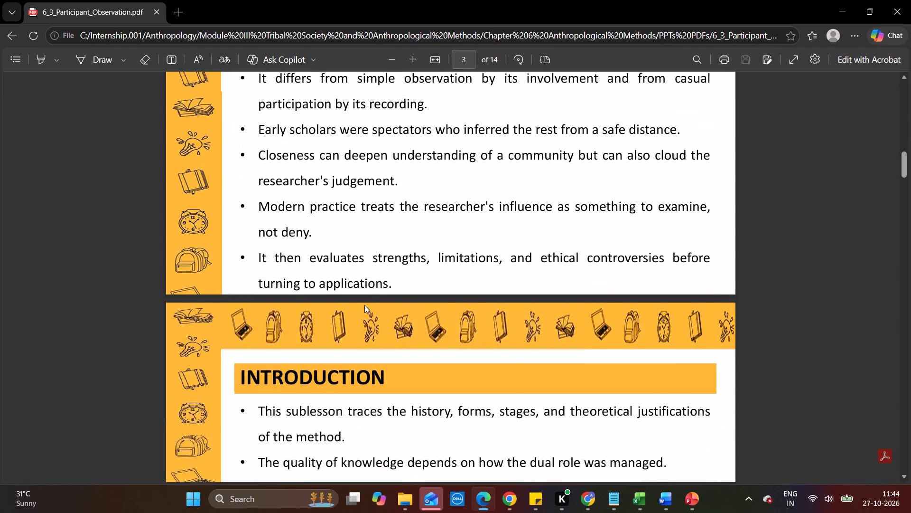
scroll(364, 305, down, 9)
scroll(364, 305, up, 2)
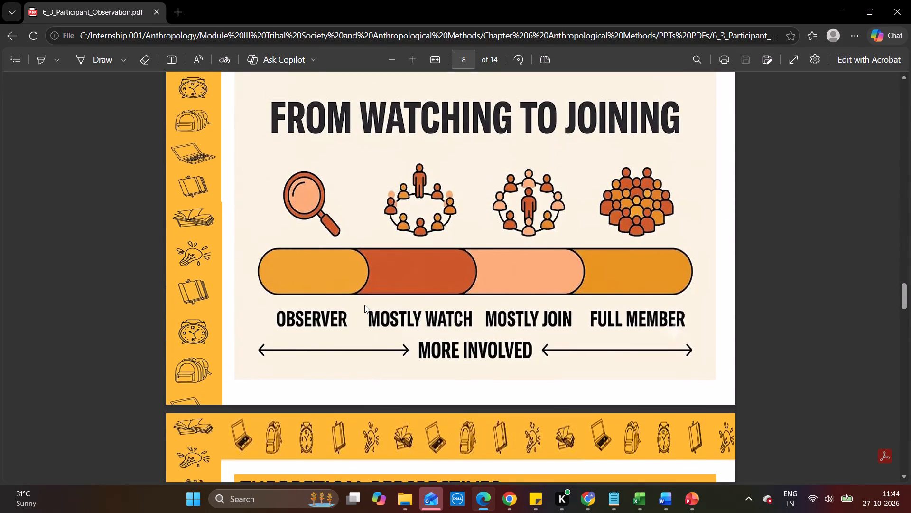
scroll(364, 305, up, 1)
click(910, 0)
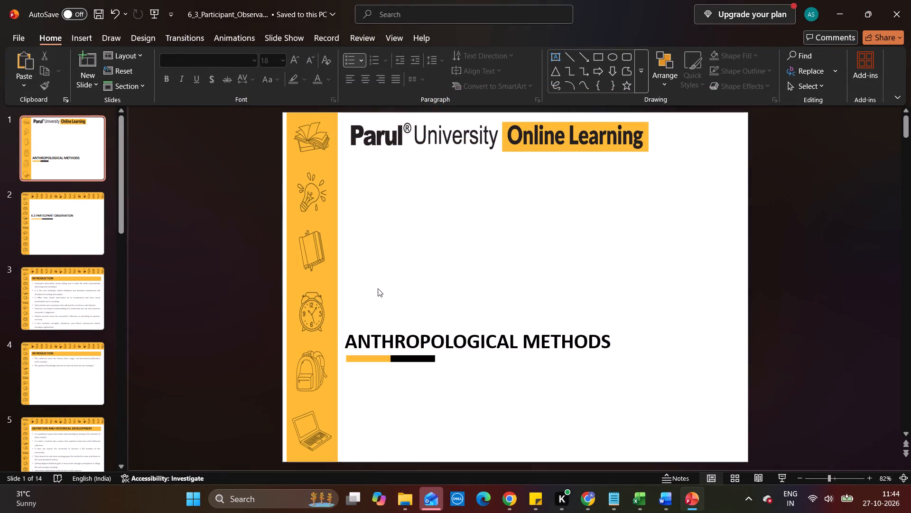
Check slide 8, Observer and Participant Spectrum, and close the 6_3_Participant_Observation presentation.
scroll(78, 336, down, 2)
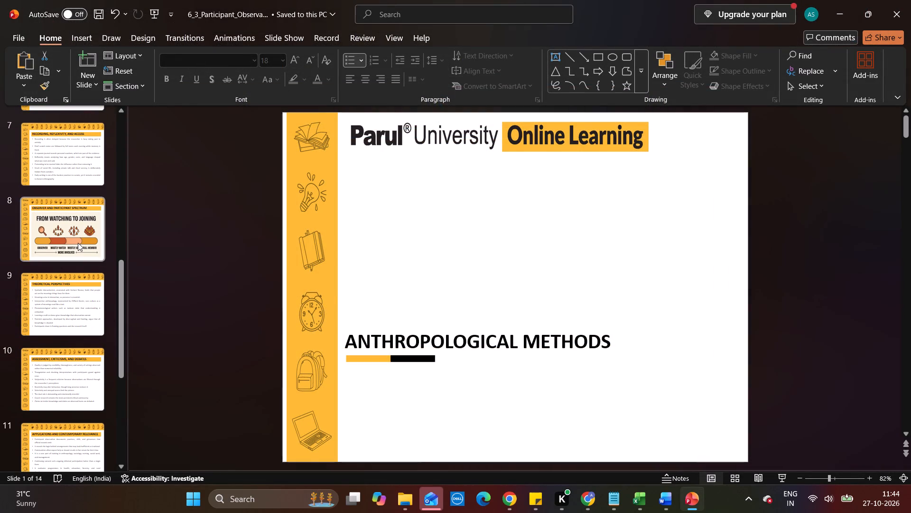
click(78, 243)
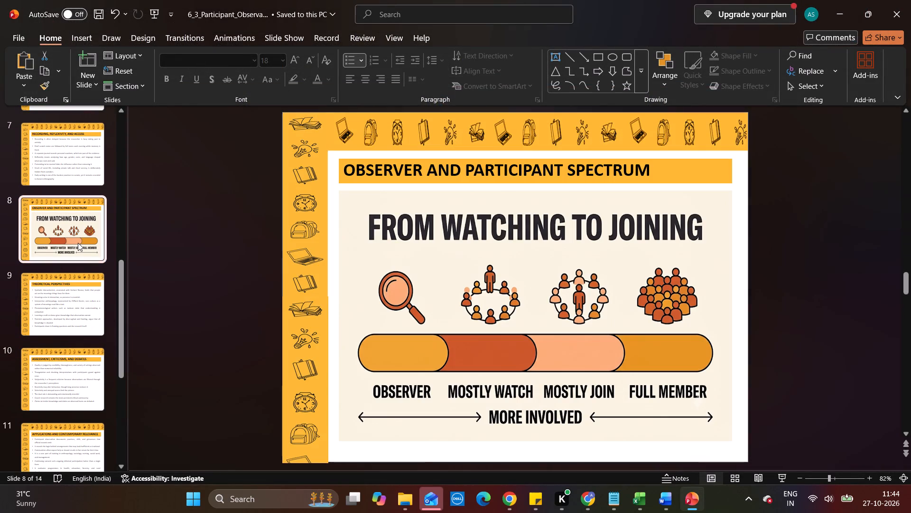
click(910, 0)
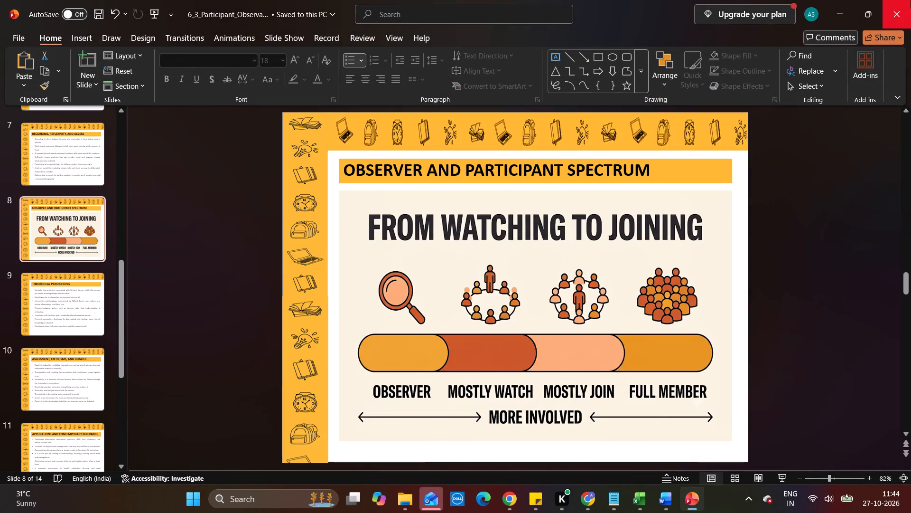
Open the 6_4_Genealogical_Method presentation and the lecture notes document of the same name from the Chapter 6 folders.
click(309, 292)
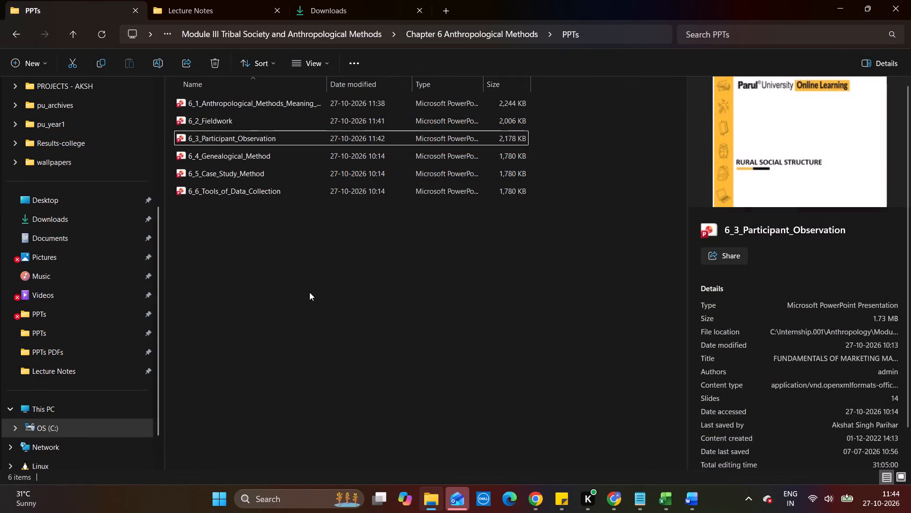
double_click(234, 161)
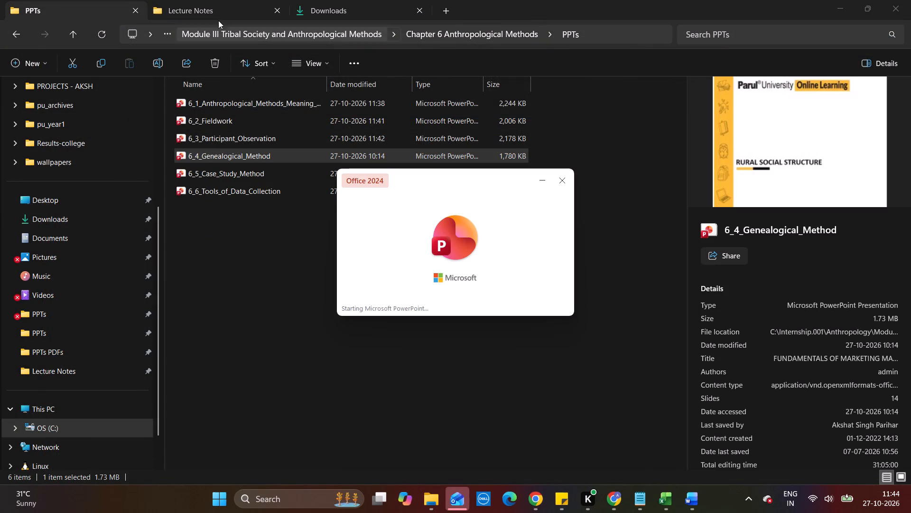
click(214, 11)
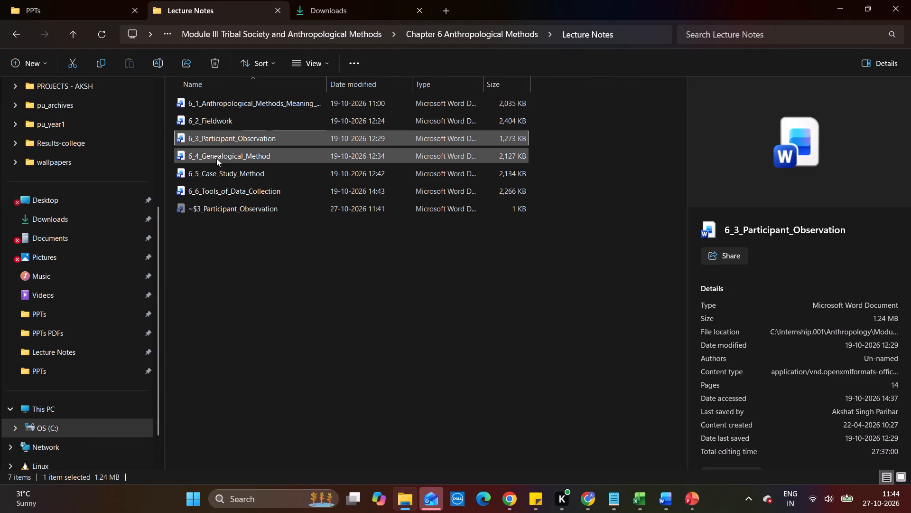
double_click(216, 158)
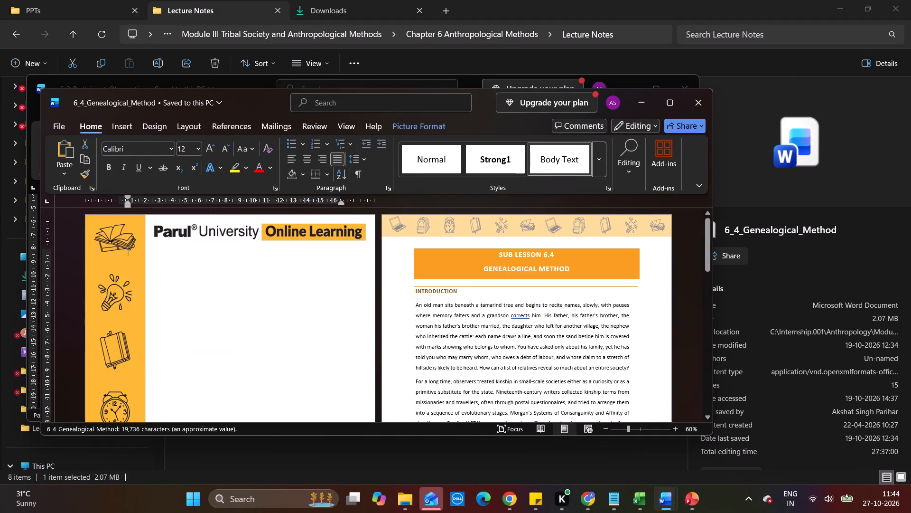
Copy the "Genealogical Method Through Time" figure from the 6_4_Genealogical_Method lecture notes.
scroll(308, 290, down, 3)
scroll(308, 290, up, 1)
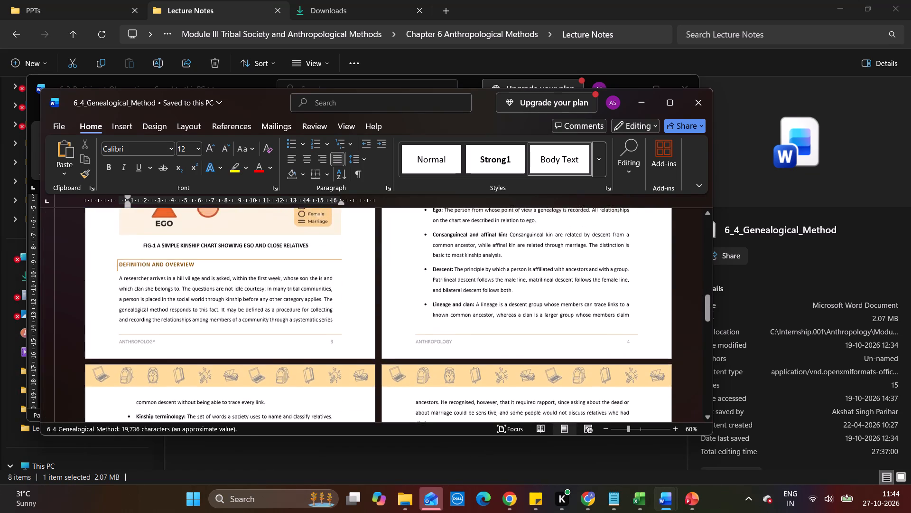
scroll(308, 290, up, 1)
scroll(308, 290, down, 4)
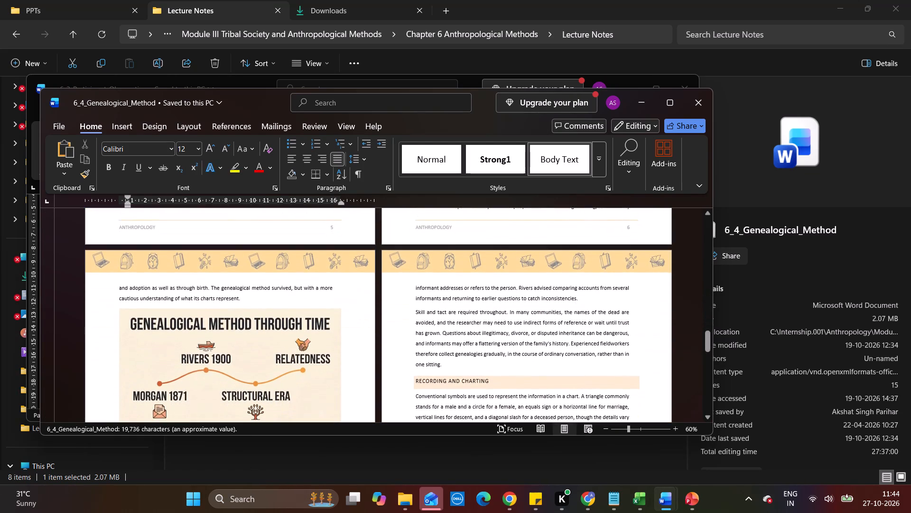
click(269, 352)
key(ctrl+c)
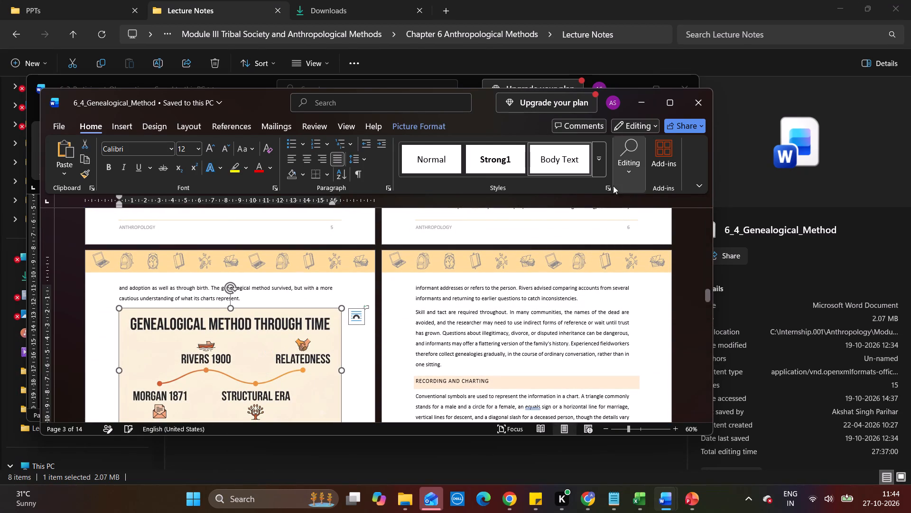
Minimise the 6_4_Genealogical_Method notes and close the 6_3_Participant_Observation notes.
click(639, 110)
click(690, 85)
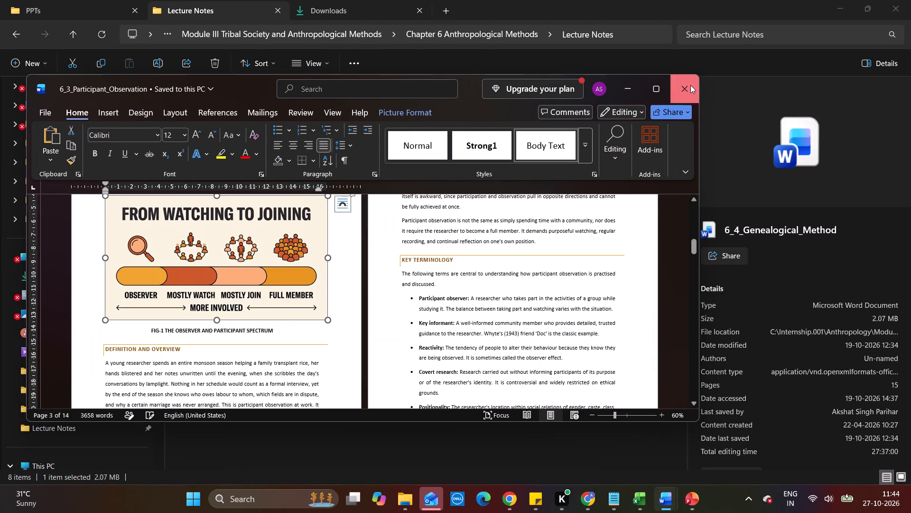
Switch to the 6_4_Genealogical_Method presentation in PowerPoint and enable editing.
click(688, 509)
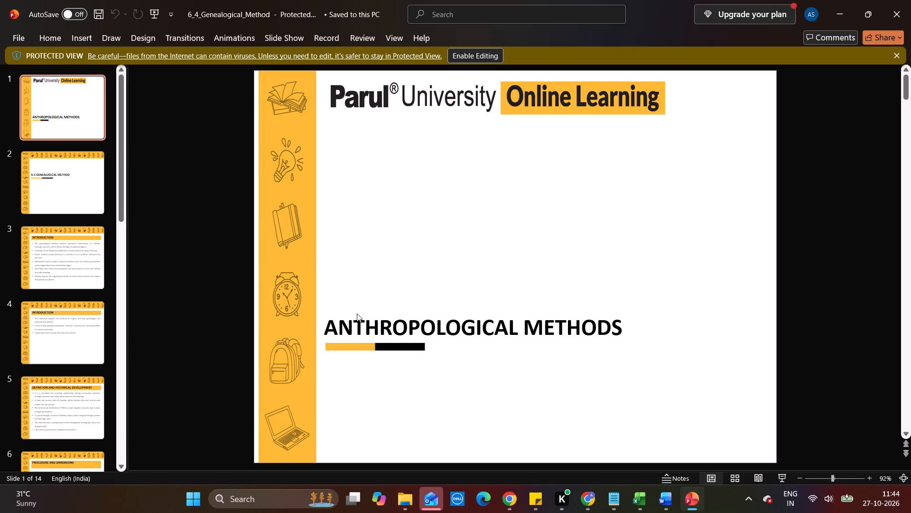
click(482, 58)
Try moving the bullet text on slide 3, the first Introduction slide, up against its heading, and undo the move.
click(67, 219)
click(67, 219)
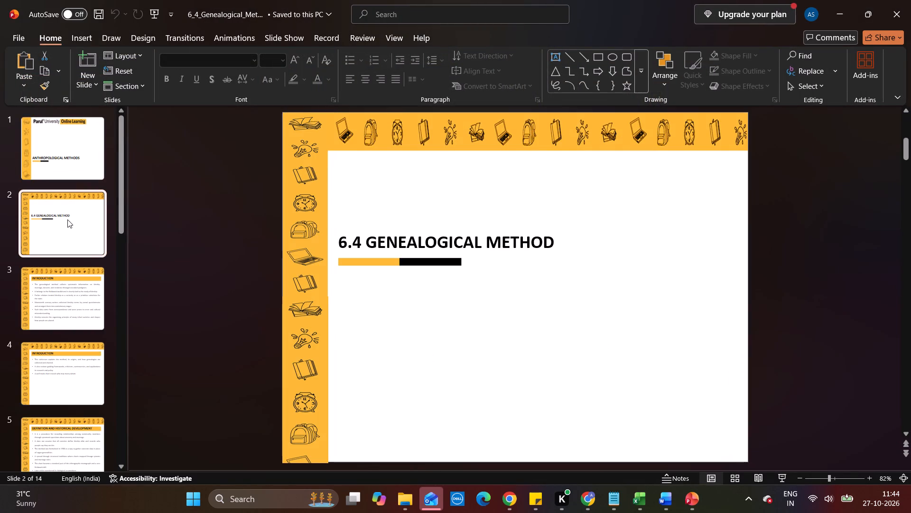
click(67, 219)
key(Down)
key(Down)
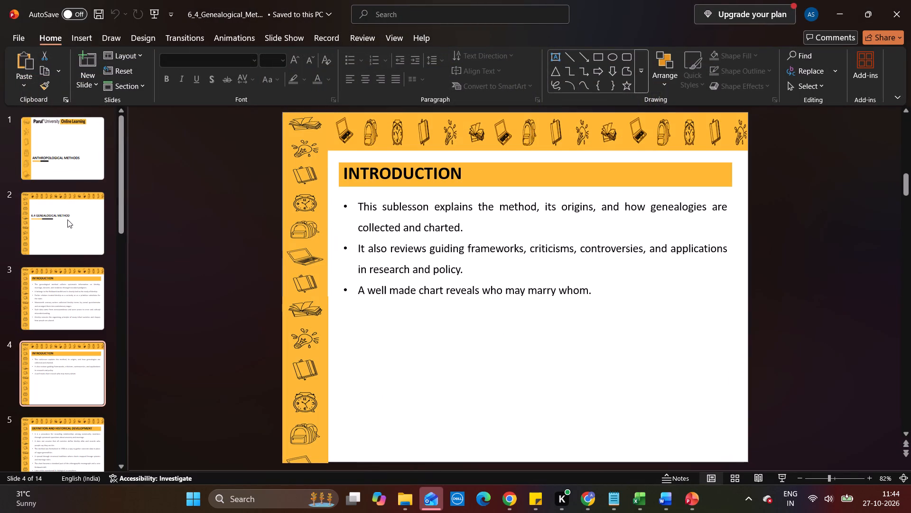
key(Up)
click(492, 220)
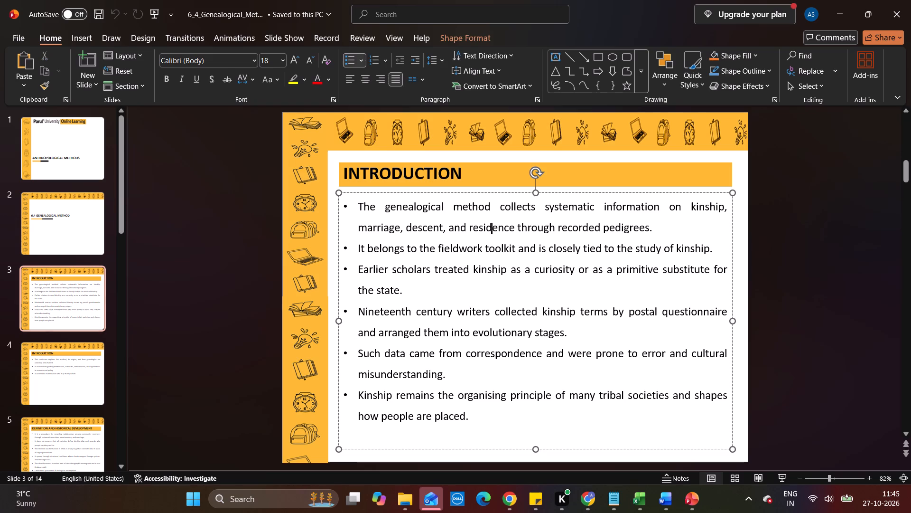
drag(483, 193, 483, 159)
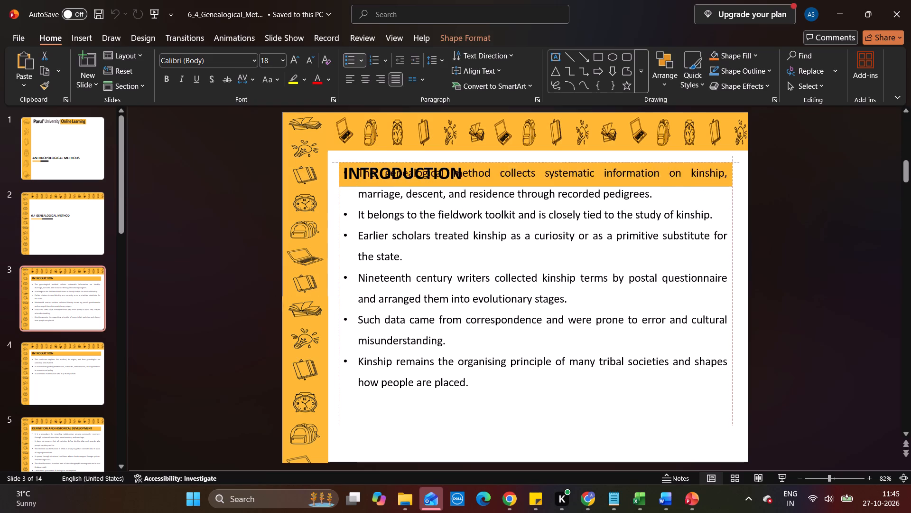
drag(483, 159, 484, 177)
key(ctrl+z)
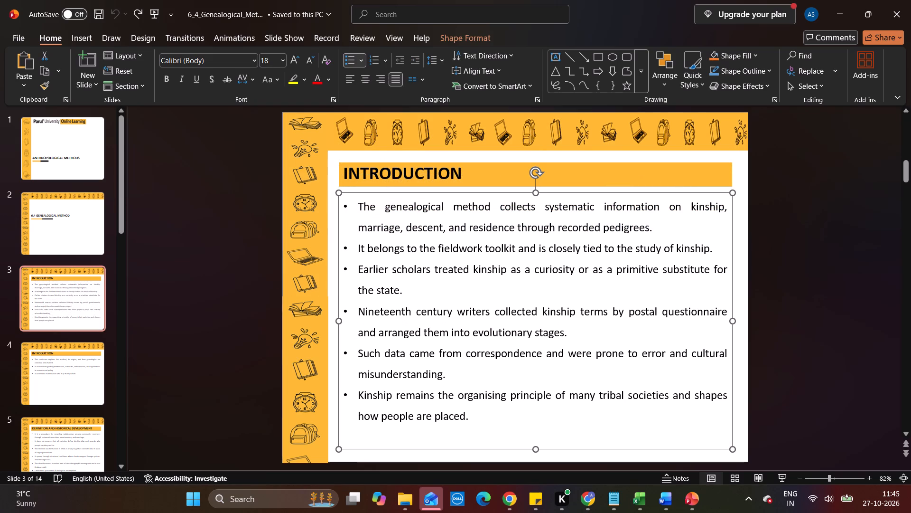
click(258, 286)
Reduce the height of the Procedure and Dimensions heading bar on slide 6 to fit its single line of text.
key(Down)
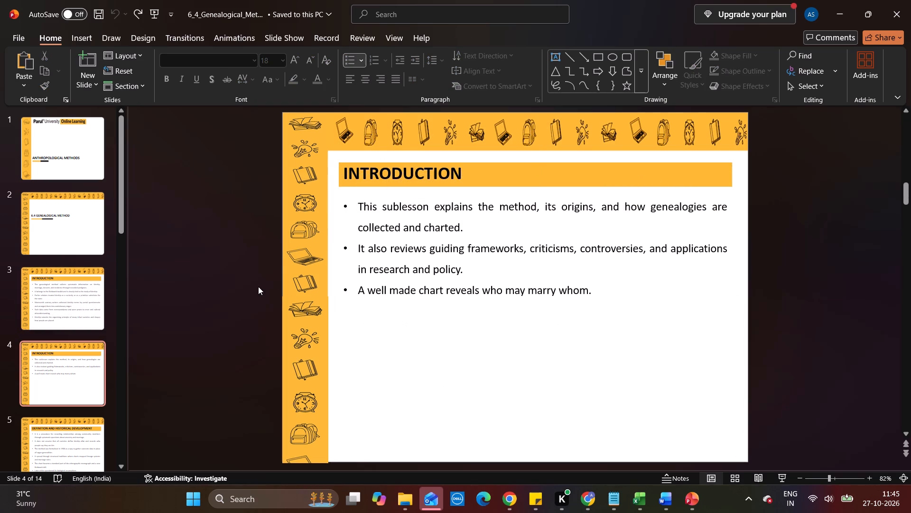
key(Down)
key(Down)
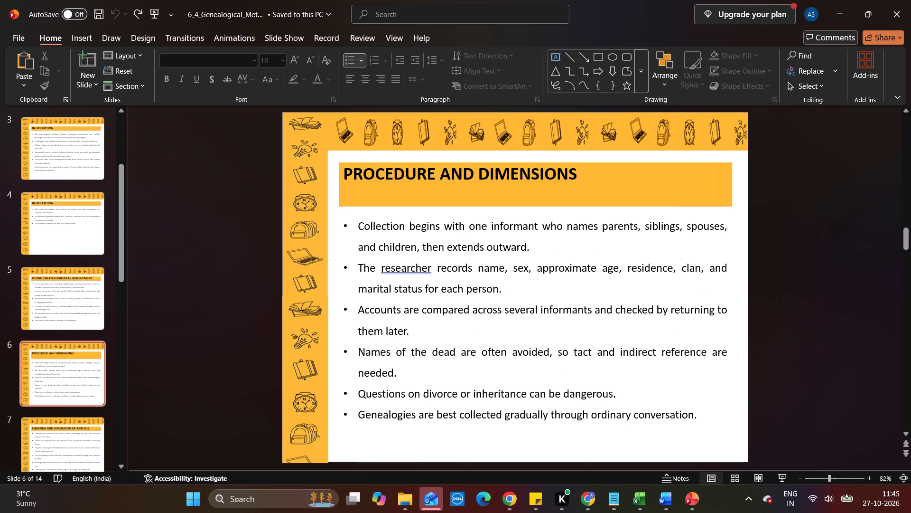
drag(677, 195, 730, 209)
key(ctrl+z)
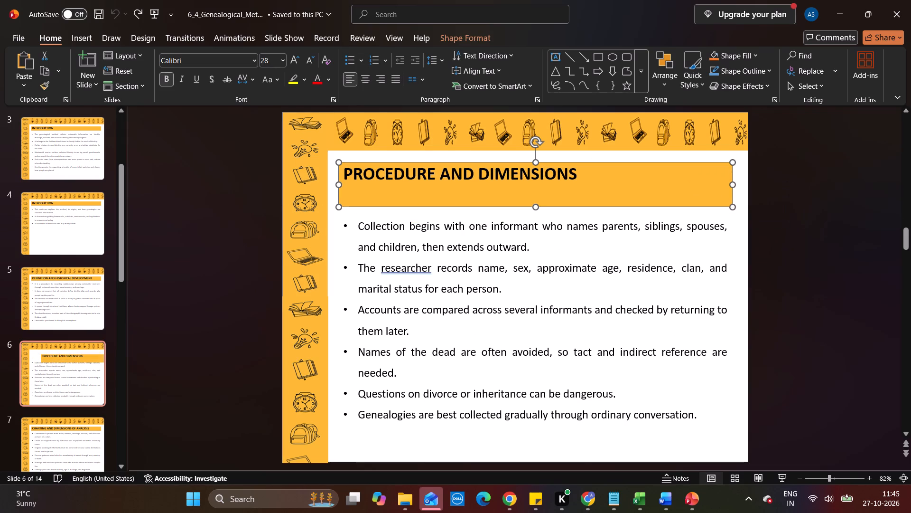
drag(734, 208, 732, 184)
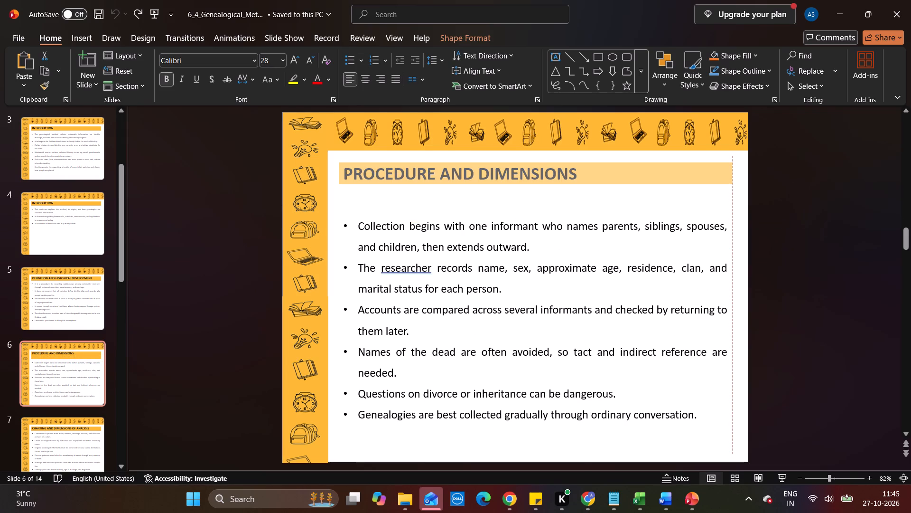
drag(732, 184, 731, 183)
drag(730, 209, 735, 183)
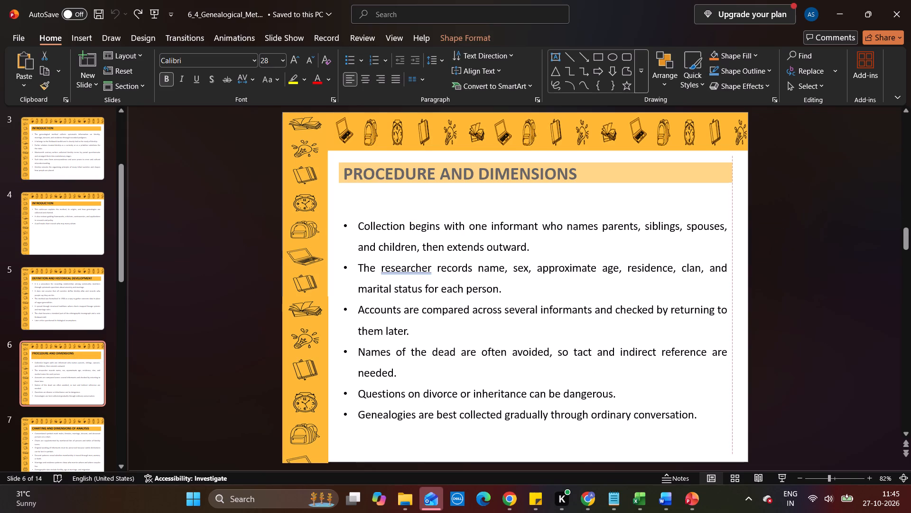
drag(735, 183, 732, 183)
Move slide 6's bullet text up against the Procedure and Dimensions heading.
click(619, 265)
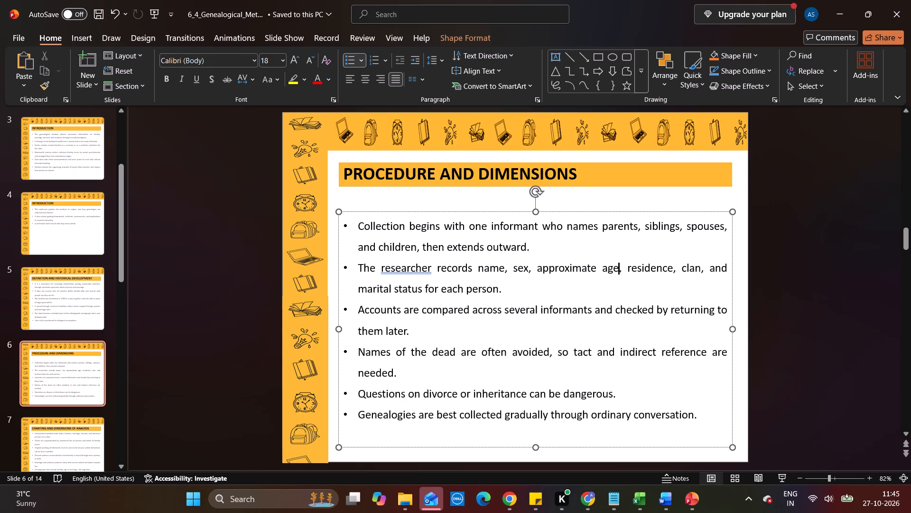
drag(586, 210, 586, 182)
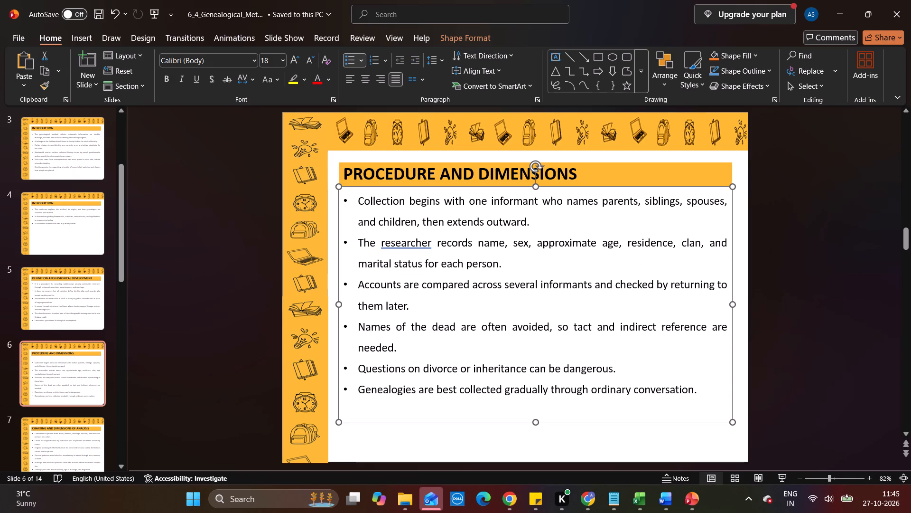
Replace the three-panel picture on slide 8, History of the Genealogical Method, with the copied "Genealogical Method Through Time" figure.
click(268, 346)
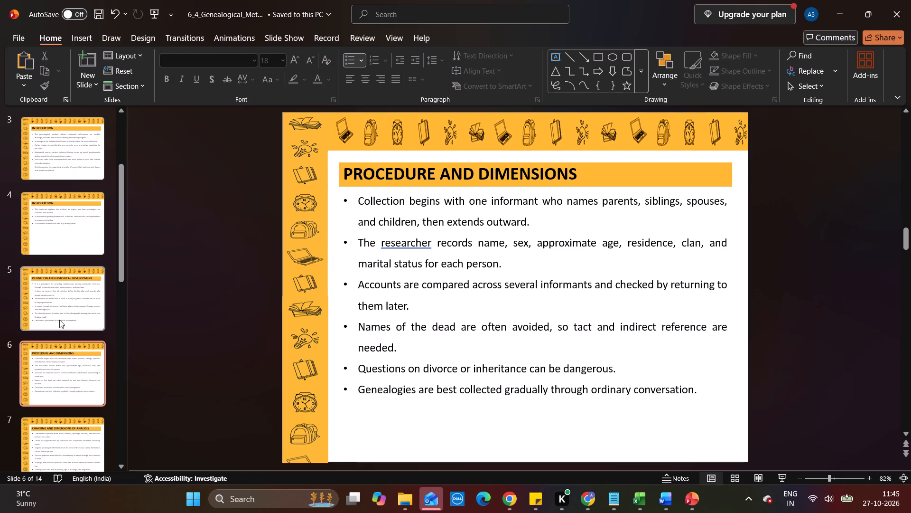
click(56, 315)
key(Down)
key(Down)
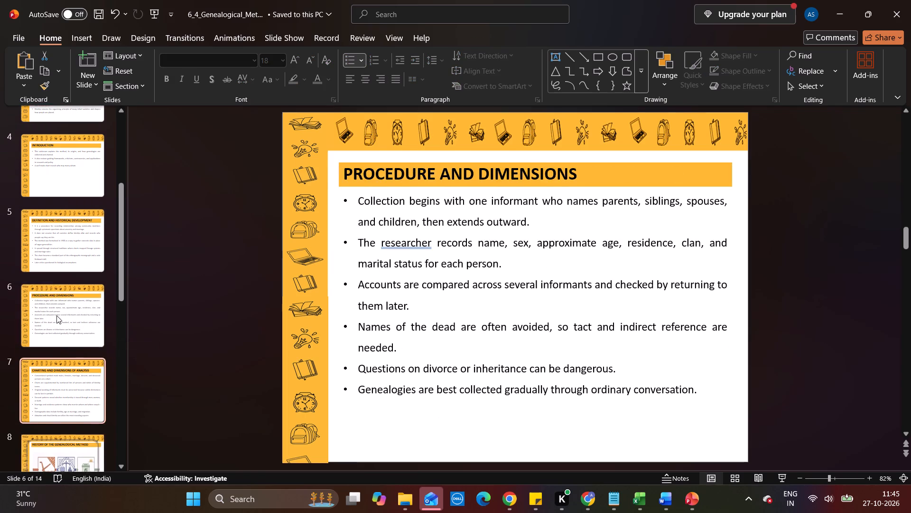
key(Down)
click(359, 281)
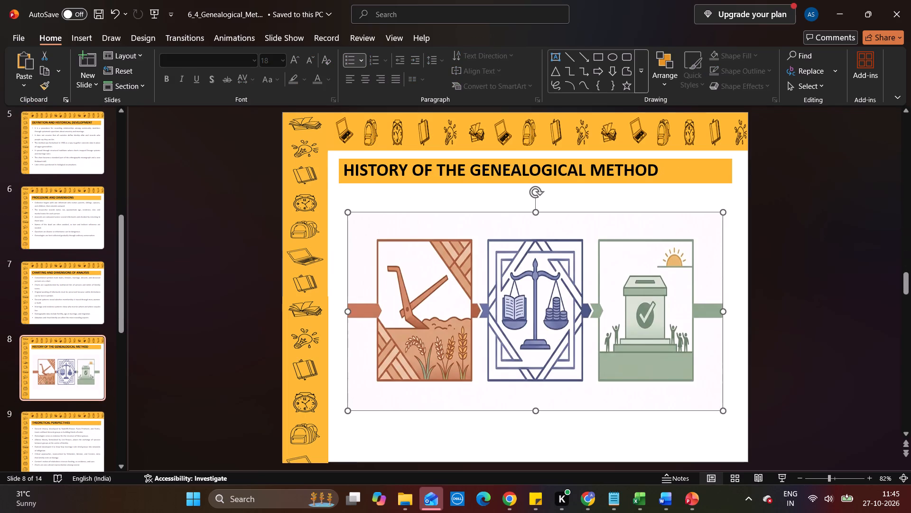
key(BackSpace)
key(ctrl+v)
Position and stretch the timeline figure to fill slide 8 below its heading, about 13.7 cm high by 21.5 cm wide.
drag(471, 280, 527, 307)
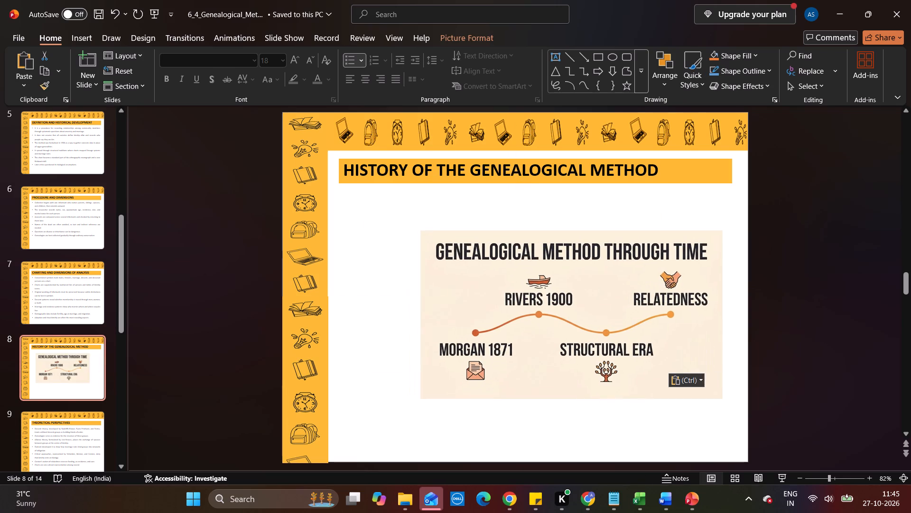
drag(527, 307, 490, 305)
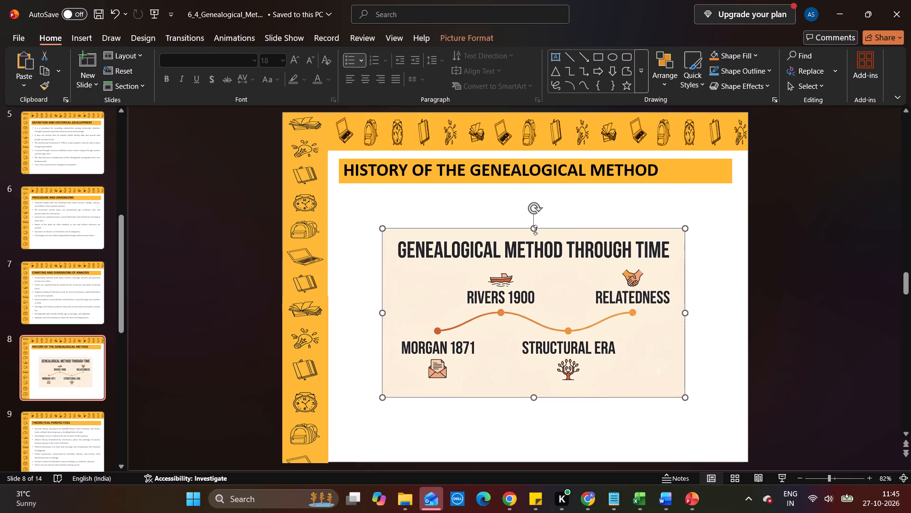
drag(535, 230, 530, 191)
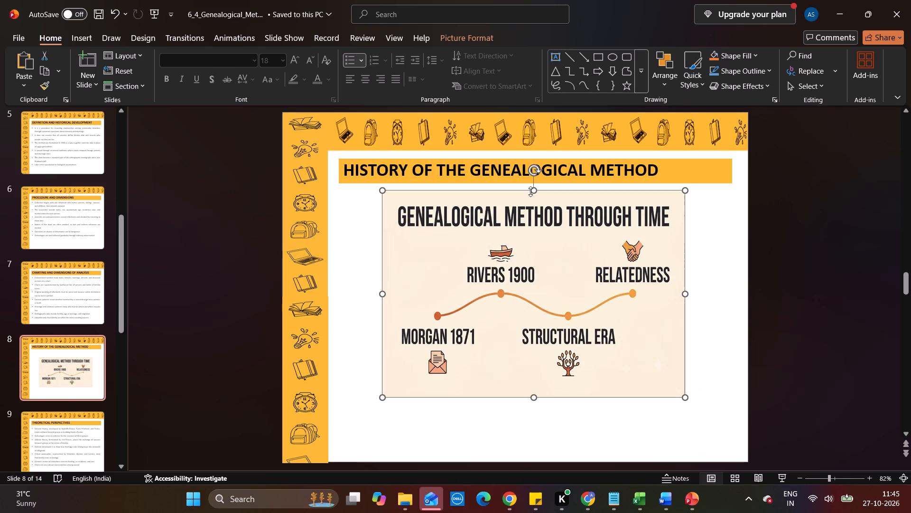
drag(383, 295, 344, 294)
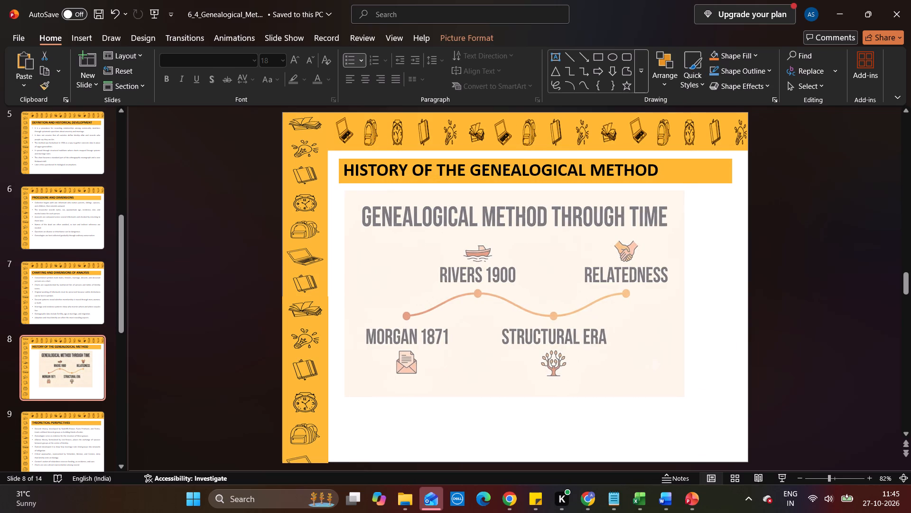
drag(344, 294, 341, 293)
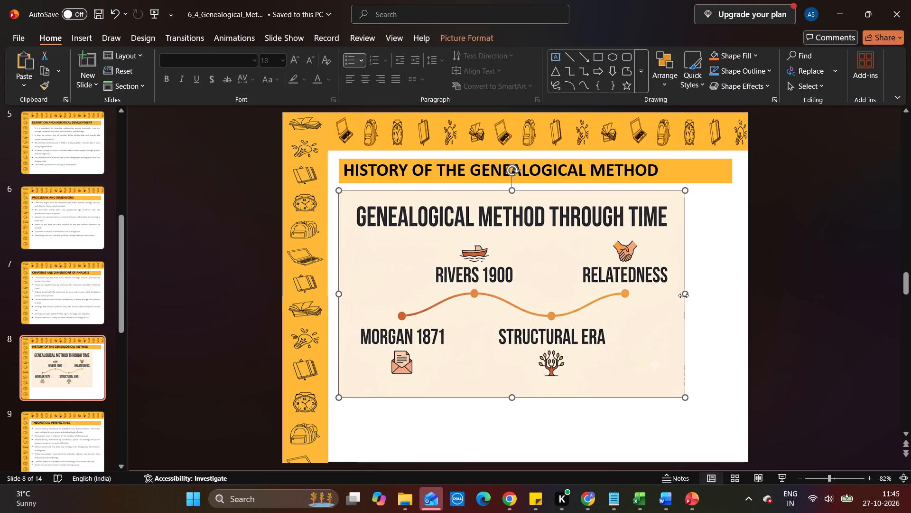
drag(684, 294, 731, 291)
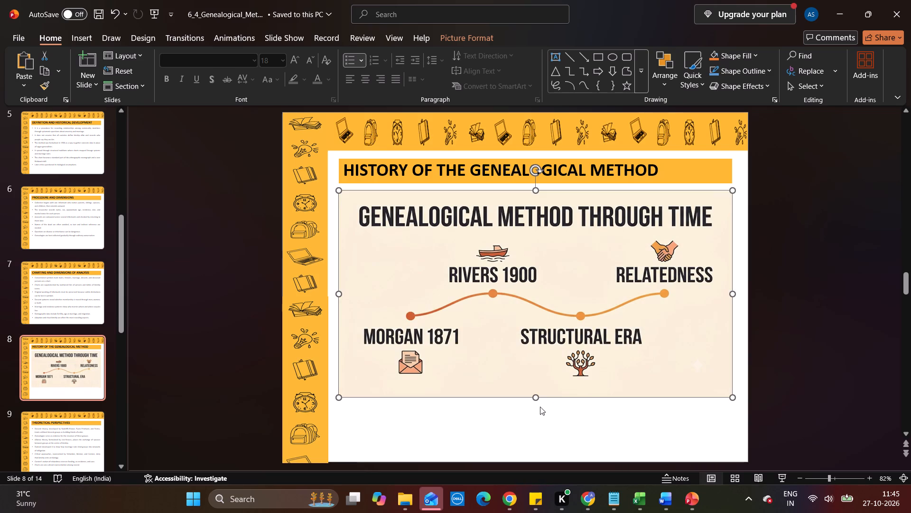
drag(538, 399, 542, 441)
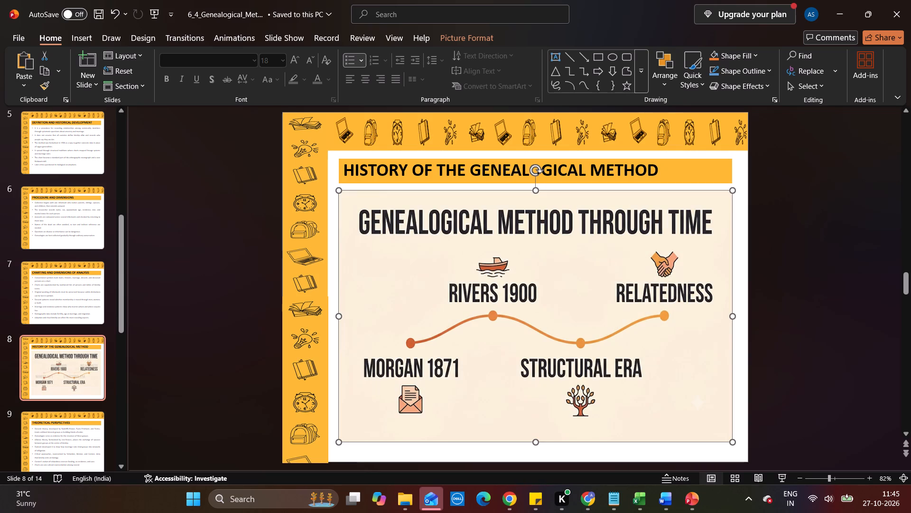
Brighten the timeline figure with a picture correction that turns its cream background white, and save the presentation.
double_click(537, 349)
click(77, 87)
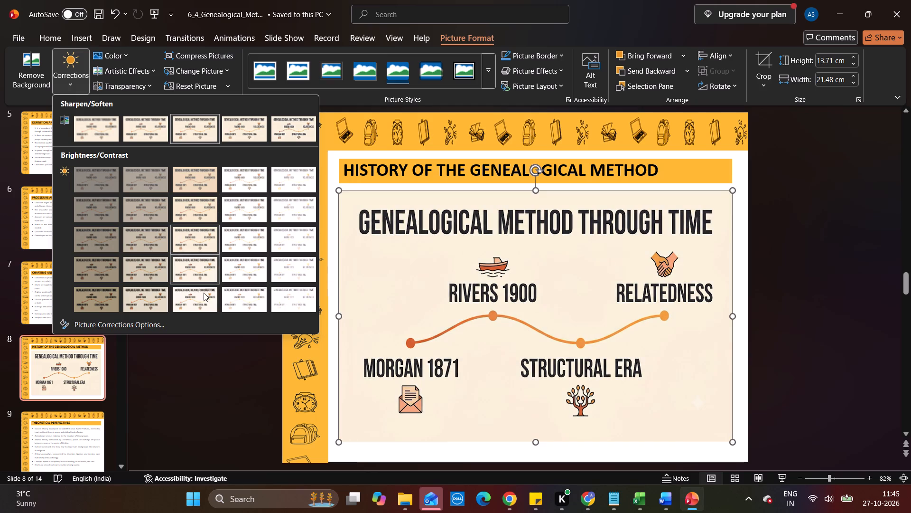
click(241, 245)
click(181, 269)
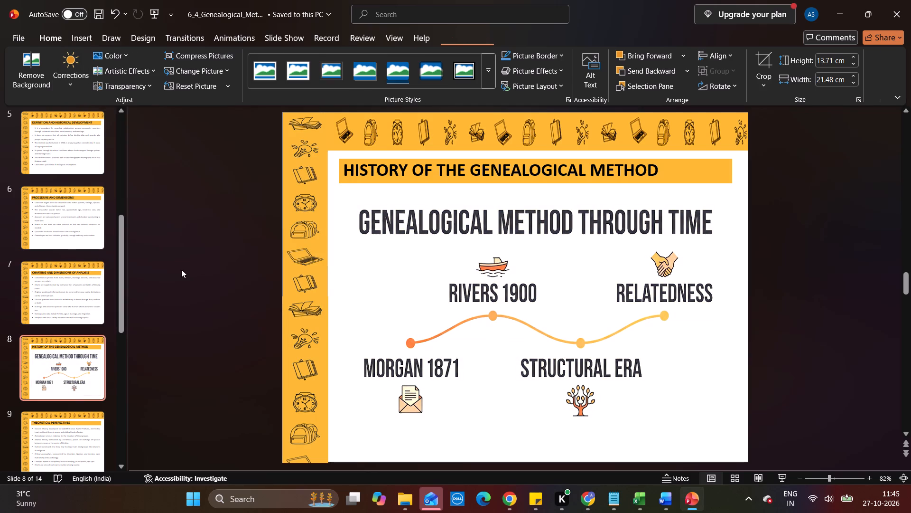
key(ctrl+s)
key(ctrl+s)
Move slide 13's bullet text up against the Key Takeaways heading and save the presentation.
key(Down)
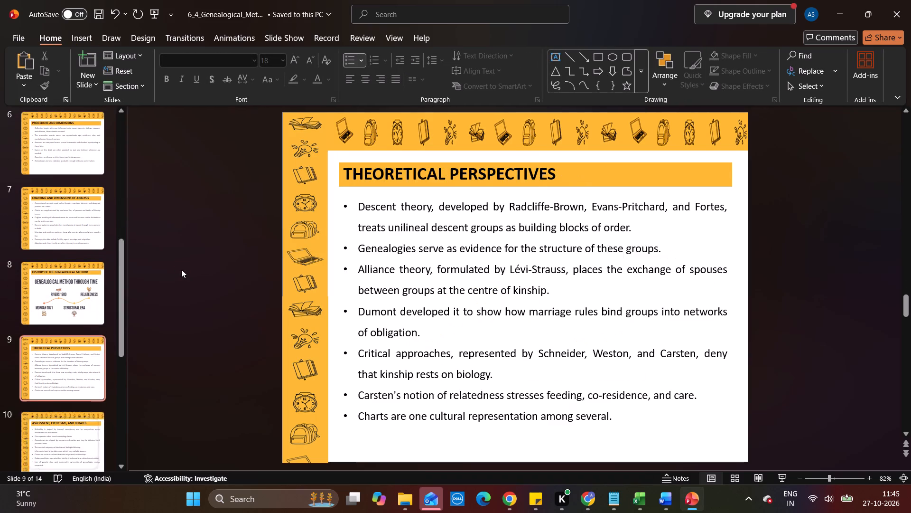
key(Down)
key(Down)
key(Down)
key(Down)
key(Down)
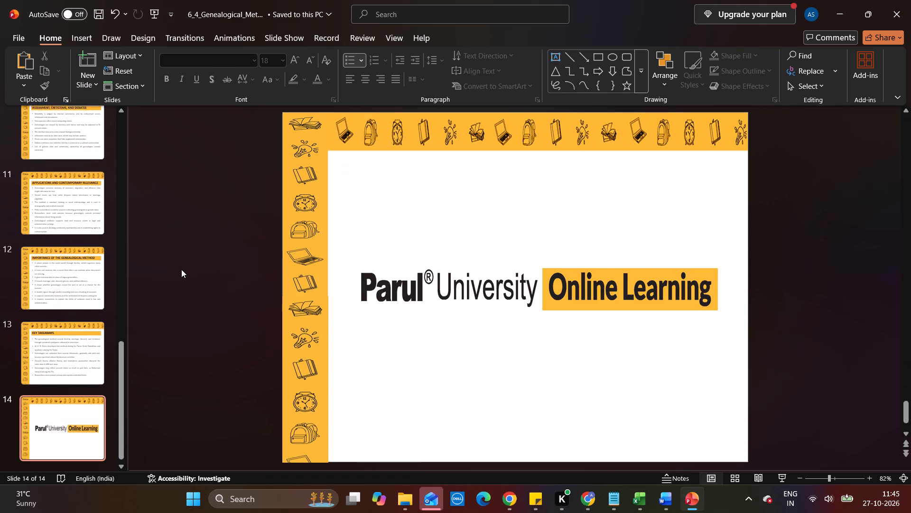
key(Up)
click(473, 272)
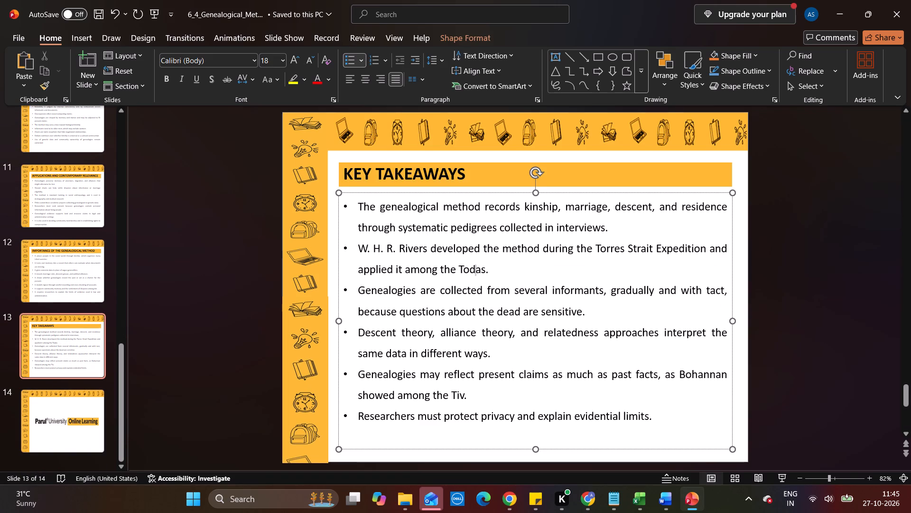
drag(489, 190, 488, 185)
click(182, 262)
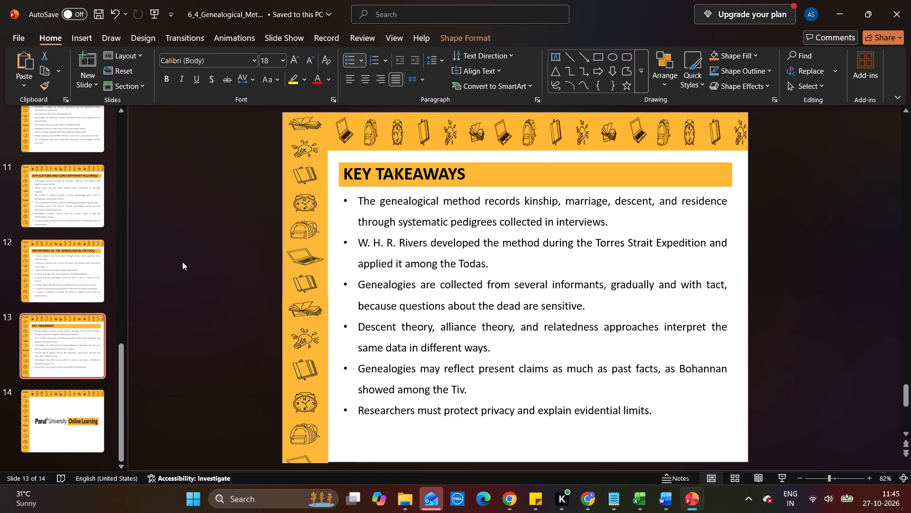
key(ctrl+s)
key(ctrl+s)
key(ctrl+s)
key(ctrl+s)
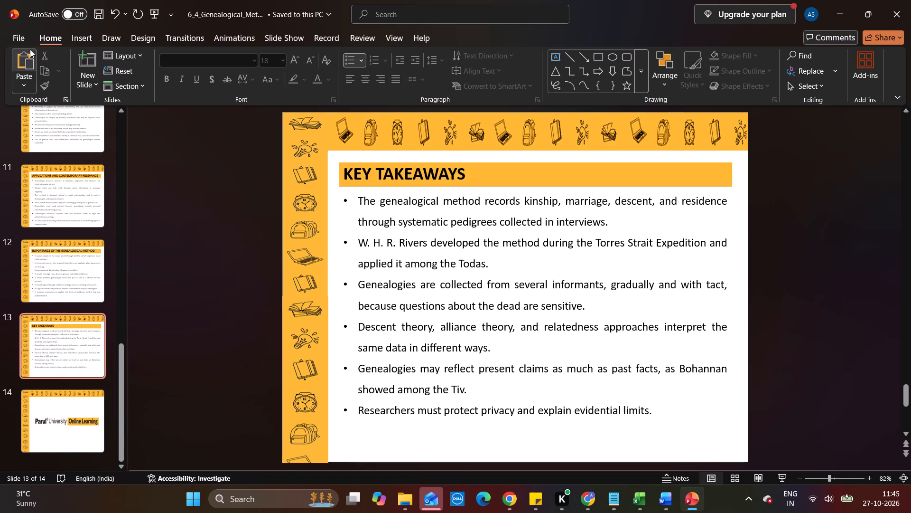
Save the presentation as the PDF 6_4_Genealogical_Method in Chapter 6's PPTs PDFs folder.
click(25, 36)
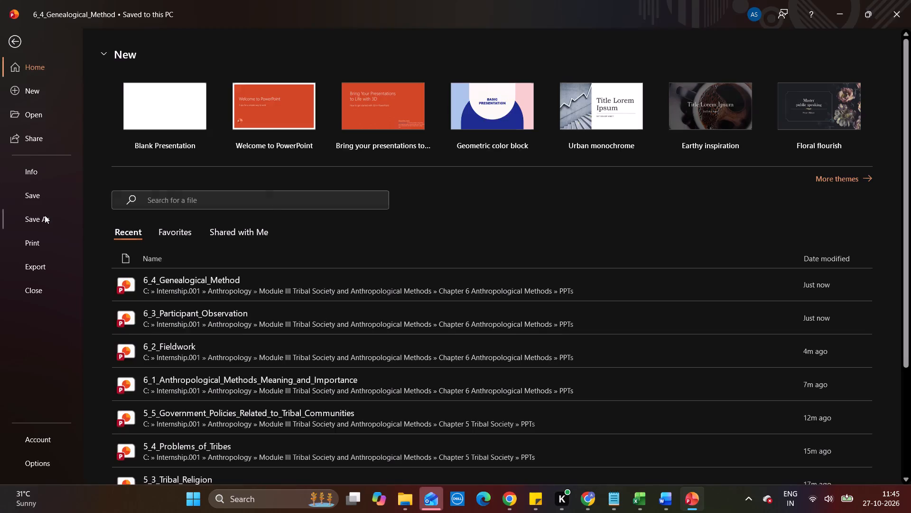
click(45, 215)
click(163, 310)
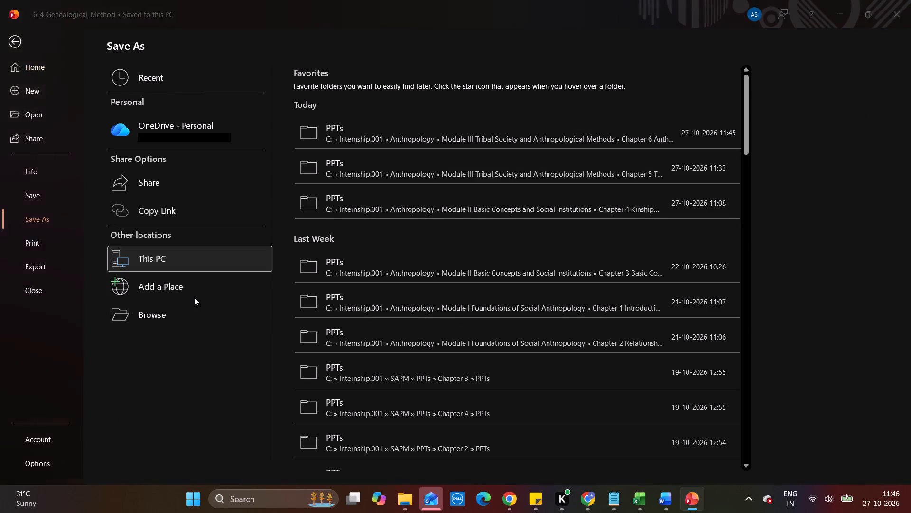
drag(201, 216, 105, 251)
click(105, 251)
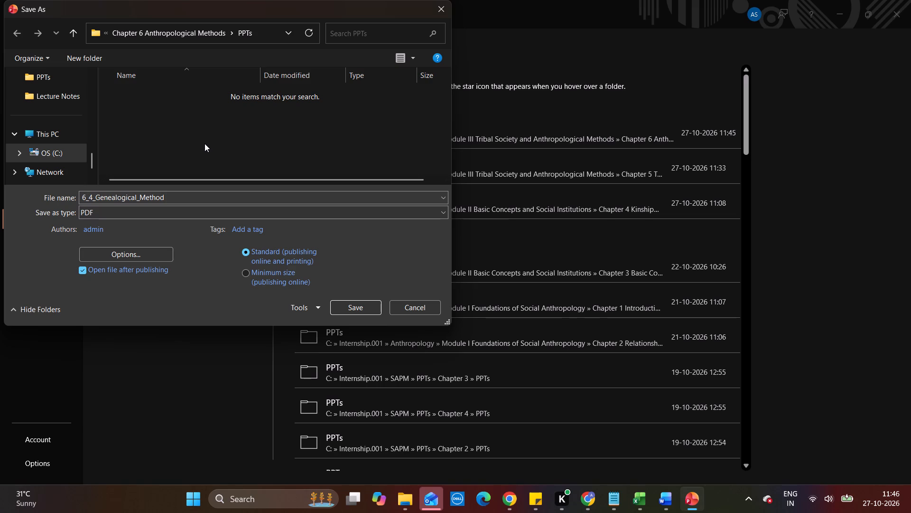
click(232, 27)
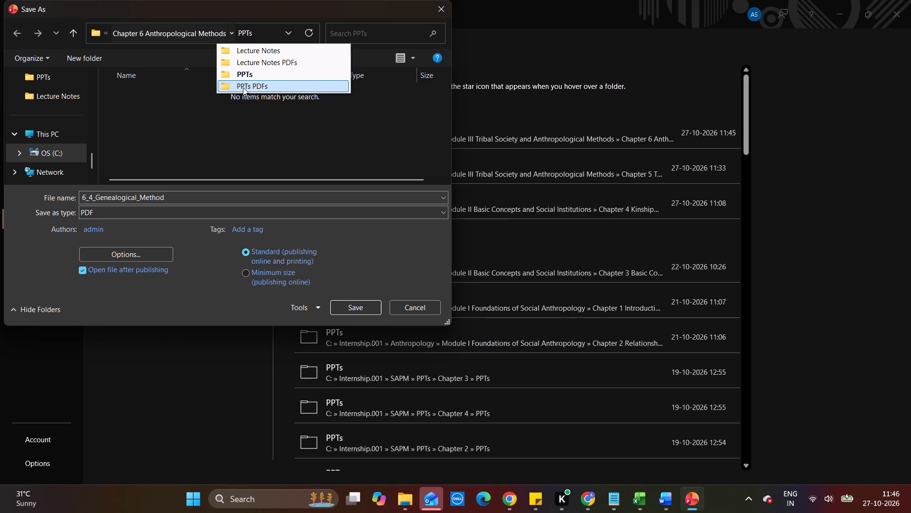
click(243, 87)
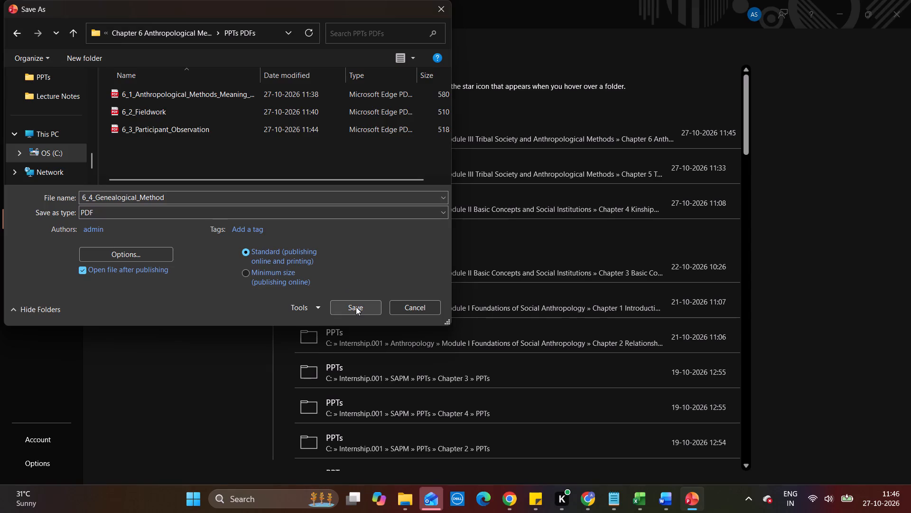
click(356, 307)
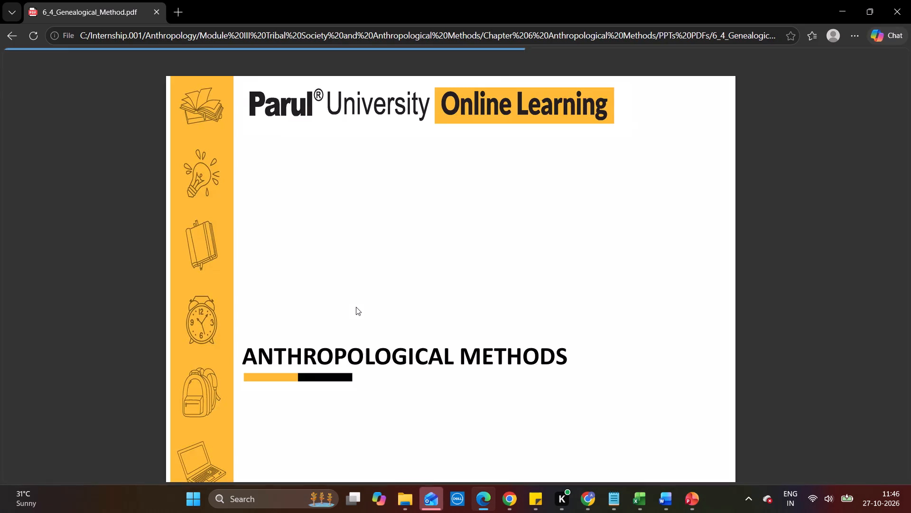
Check the pages of the exported 6_4_Genealogical_Method PDF through to the end and close it.
scroll(356, 307, down, 7)
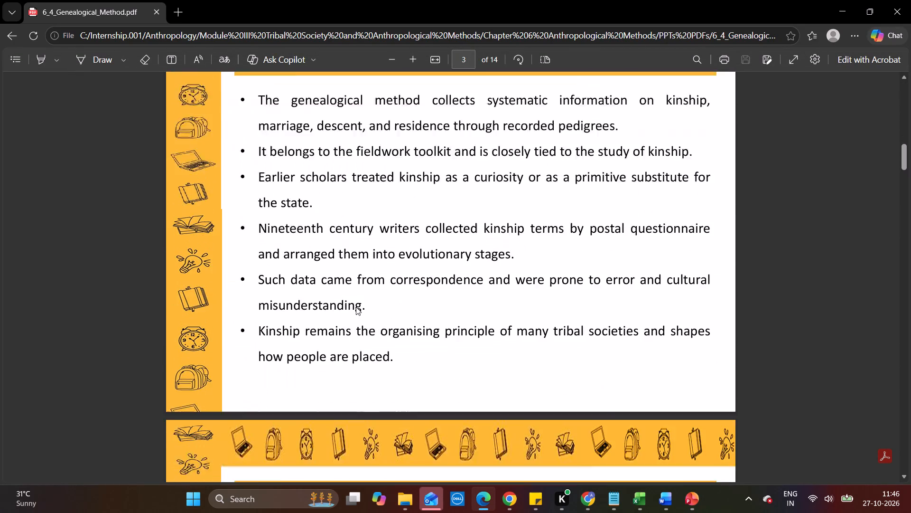
scroll(356, 307, down, 9)
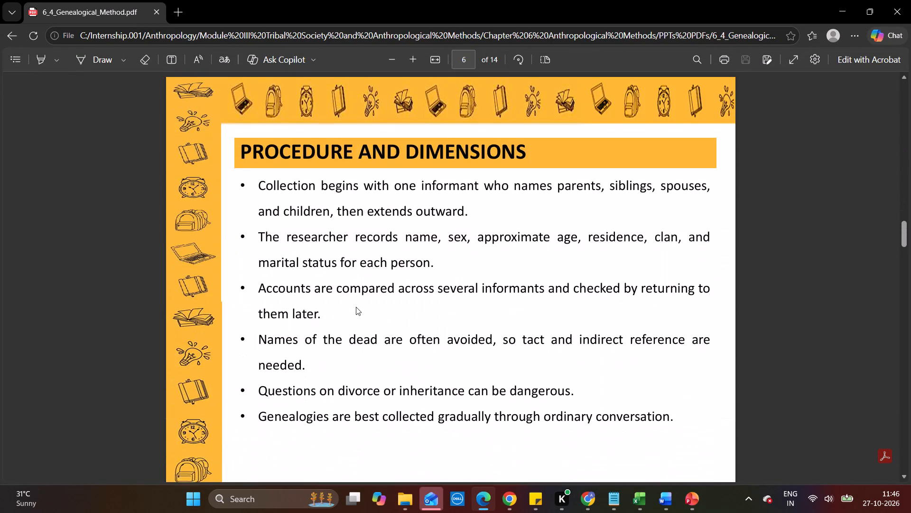
scroll(356, 307, down, 8)
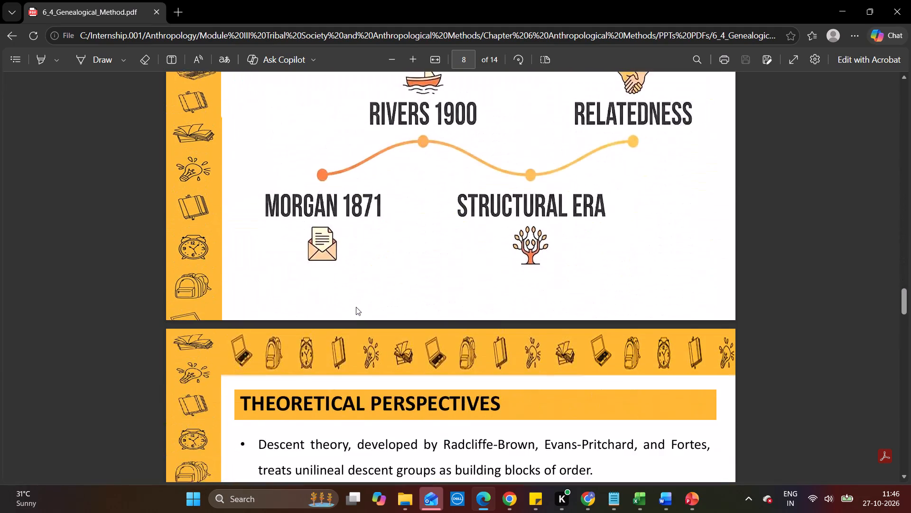
scroll(356, 307, down, 8)
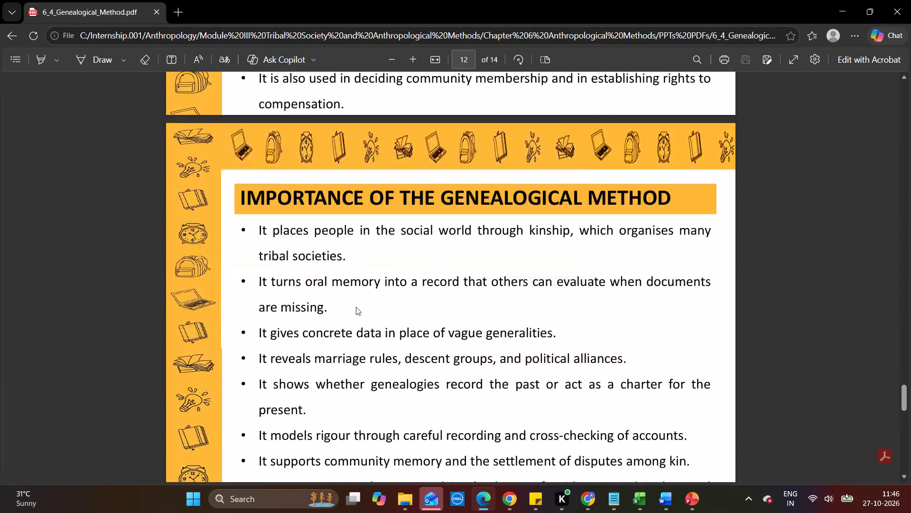
scroll(356, 307, down, 4)
click(910, 0)
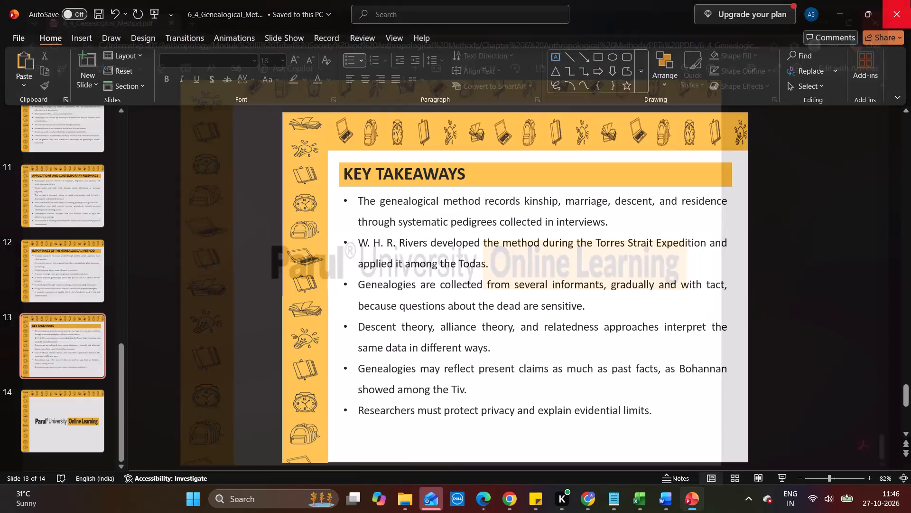
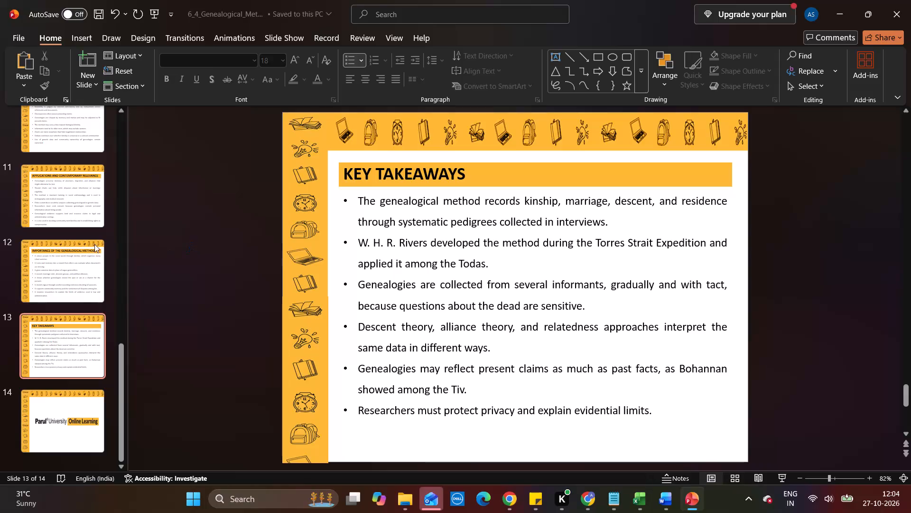
Look back through the Genealogical Method slides from slide 12 to the opening slides and save the presentation.
click(69, 240)
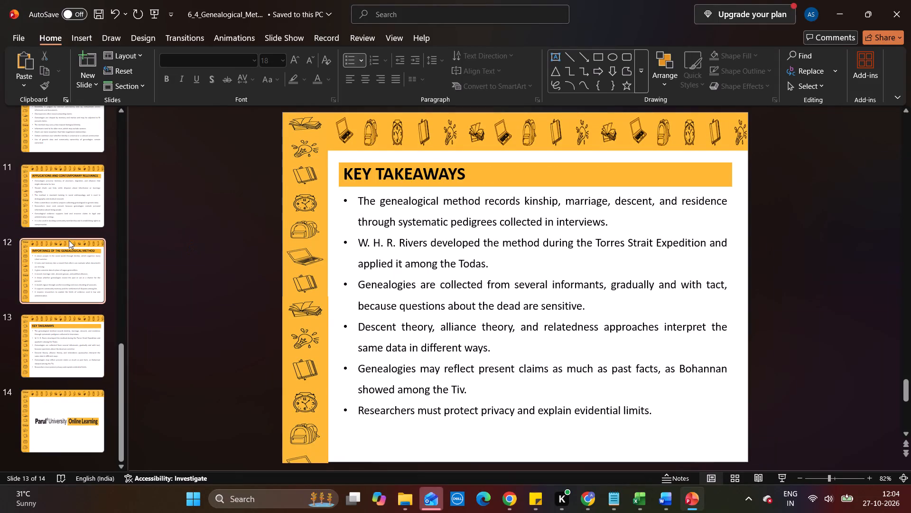
key(Up)
key(Up)
key(Up)
key(Up)
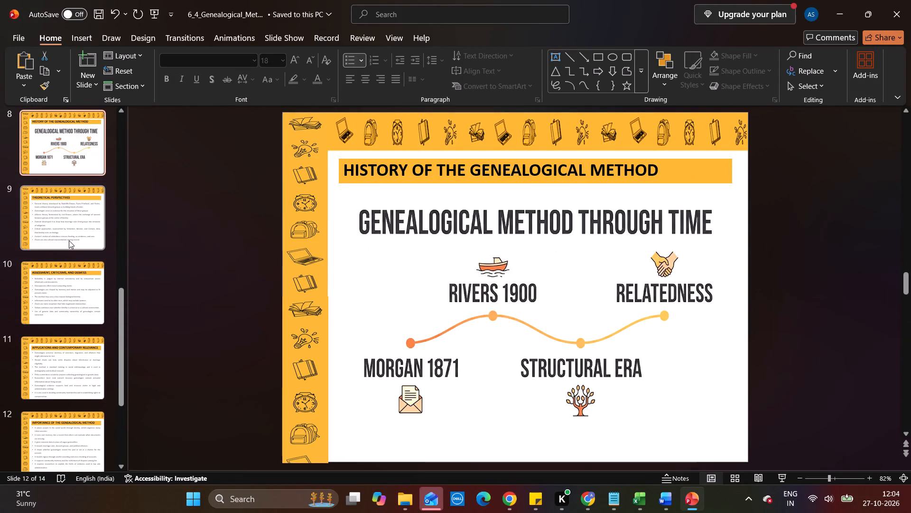
key(Down)
key(Up)
key(Up)
key(Up)
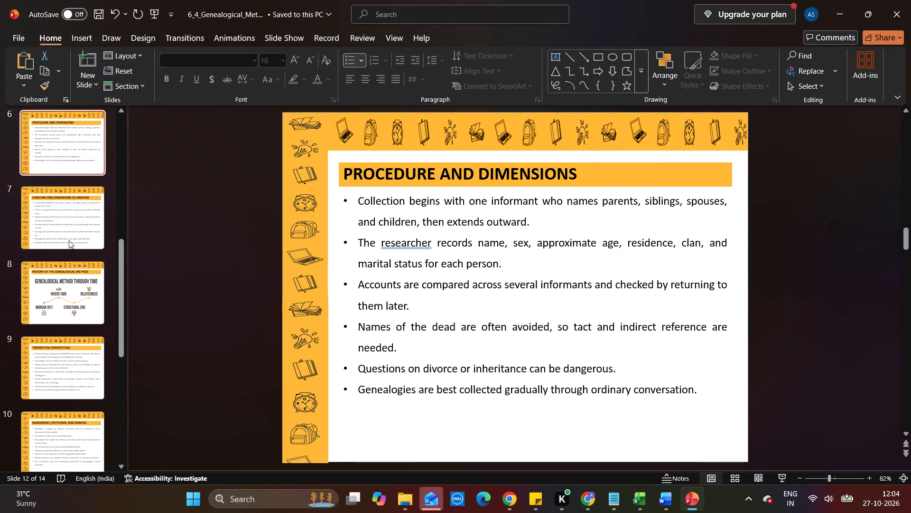
key(Up)
key(Up)
key(Up)
key(Up)
click(69, 240)
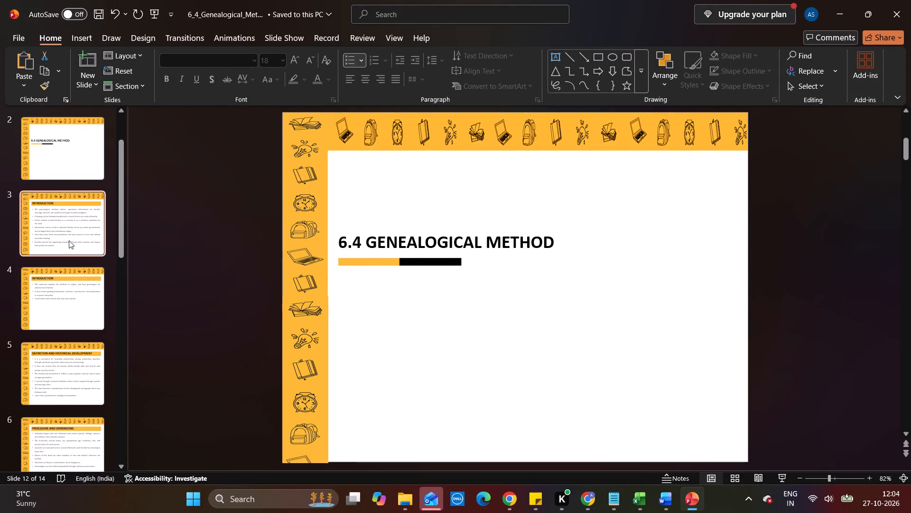
click(171, 215)
key(ctrl+s)
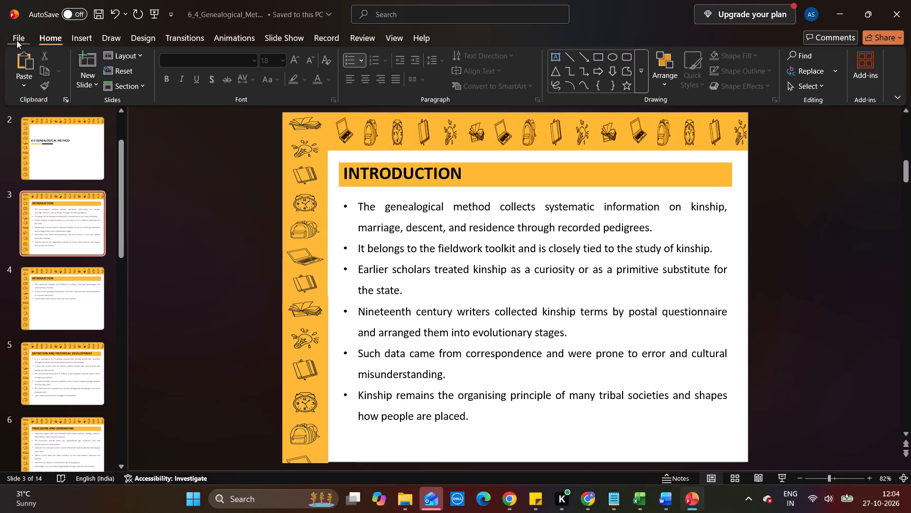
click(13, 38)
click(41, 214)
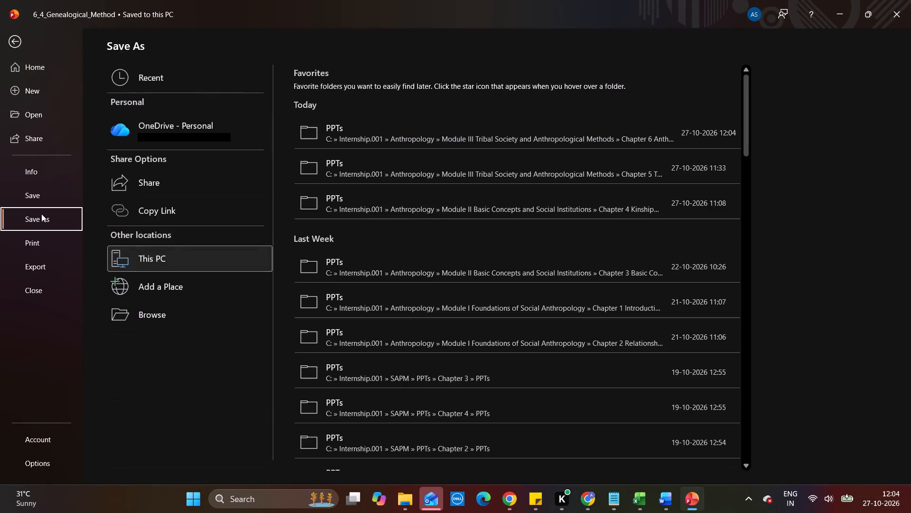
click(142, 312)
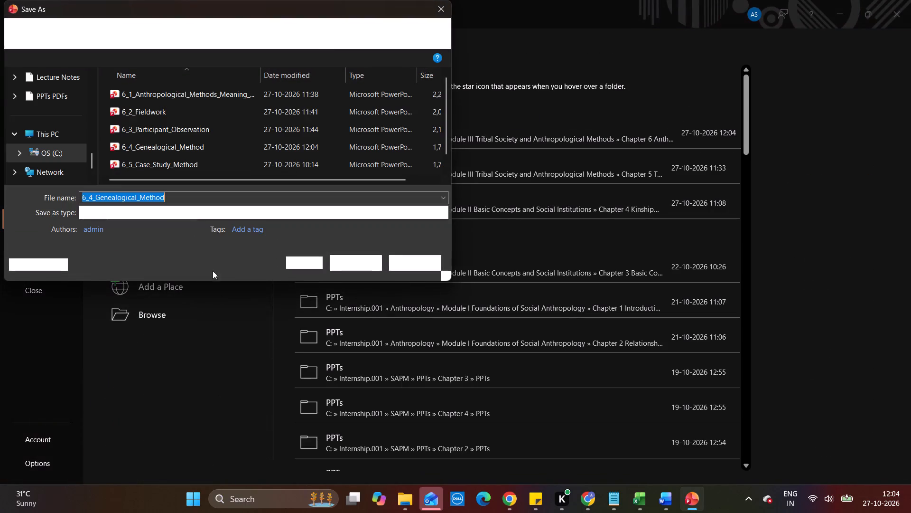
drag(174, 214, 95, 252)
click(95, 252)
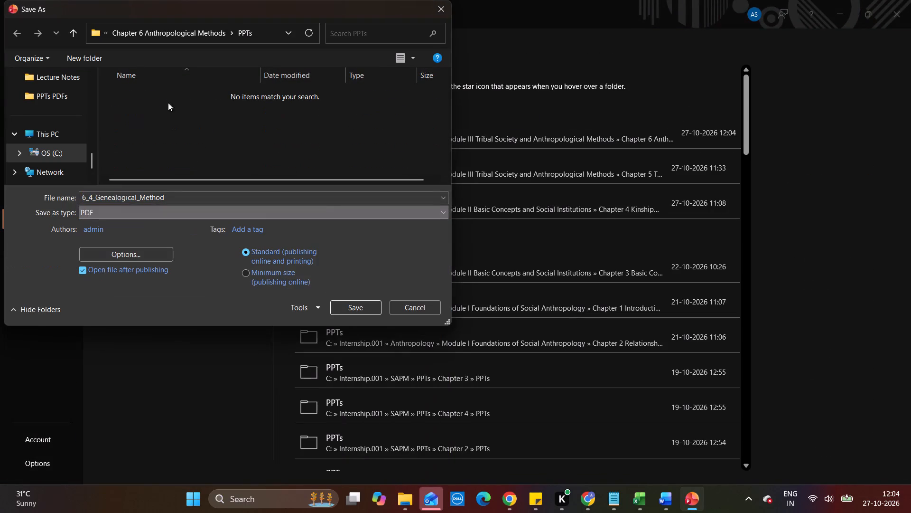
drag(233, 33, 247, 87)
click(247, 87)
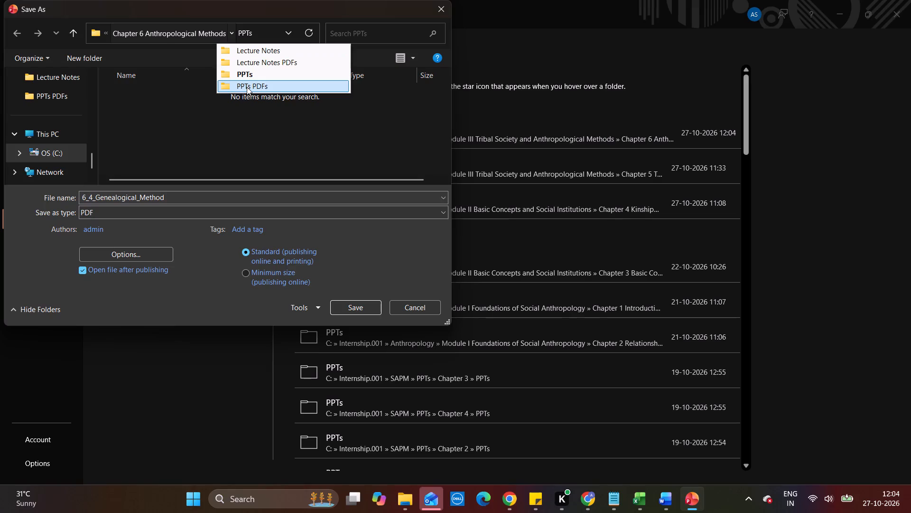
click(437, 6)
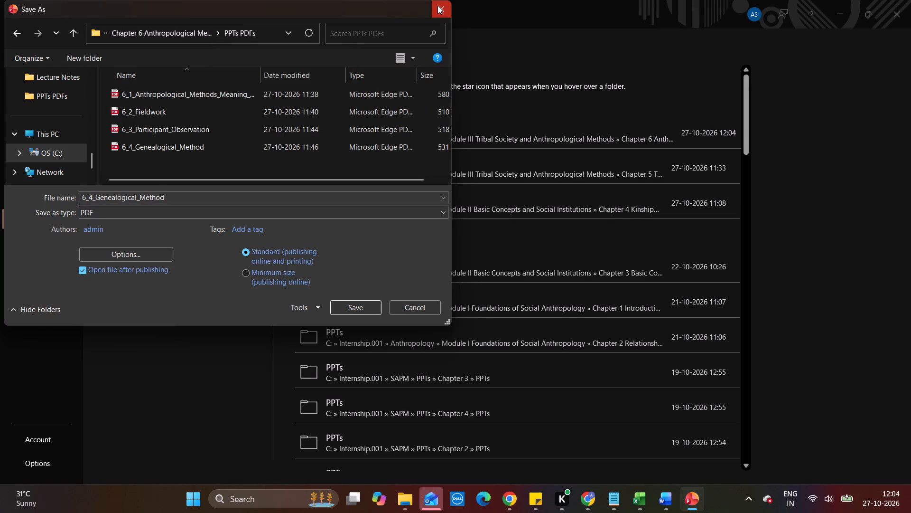
Close the 6_4_Genealogical_Method presentation.
click(910, 0)
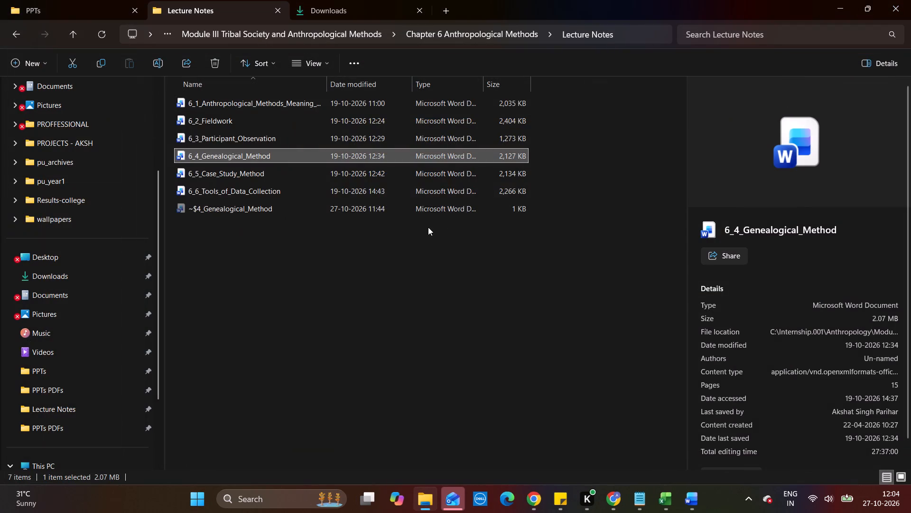
Copy the Case Study Method Through Time figure from the 6_5_Case_Study_Method lecture notes and close the Genealogical Method notes.
double_click(289, 176)
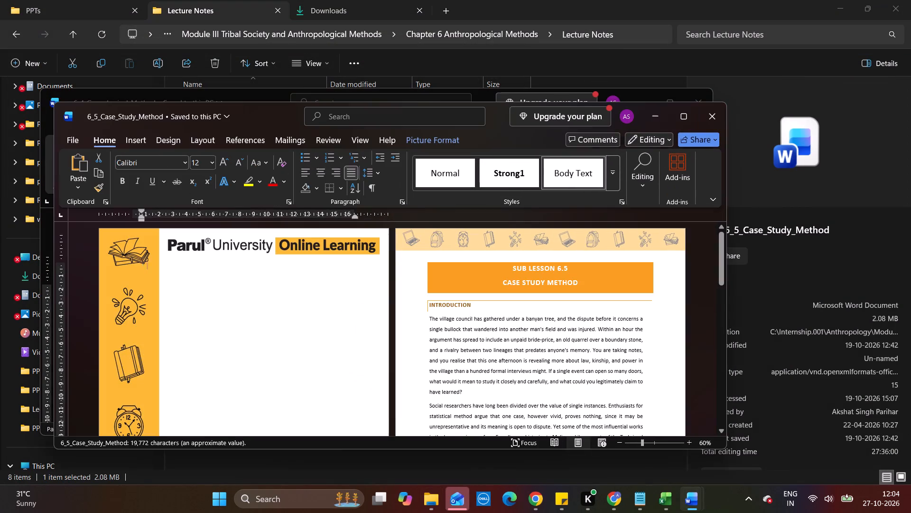
scroll(321, 311, down, 6)
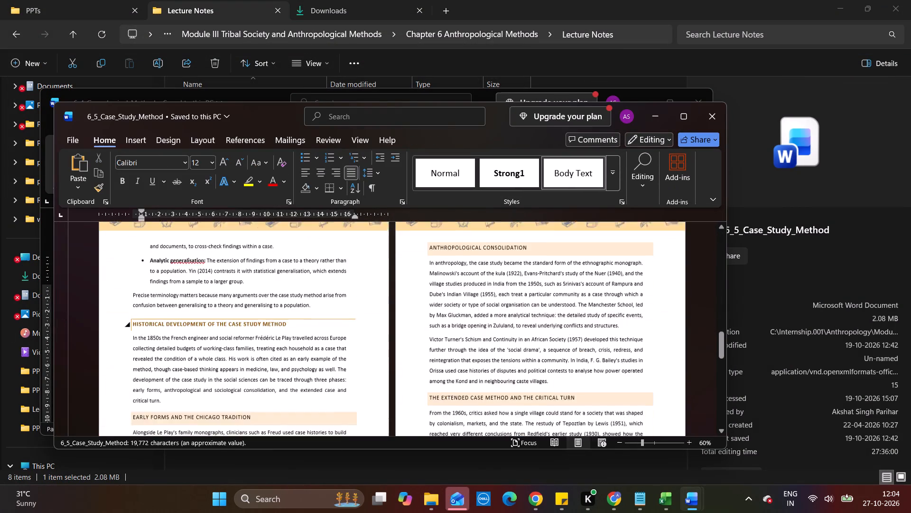
scroll(321, 311, down, 3)
scroll(321, 311, up, 2)
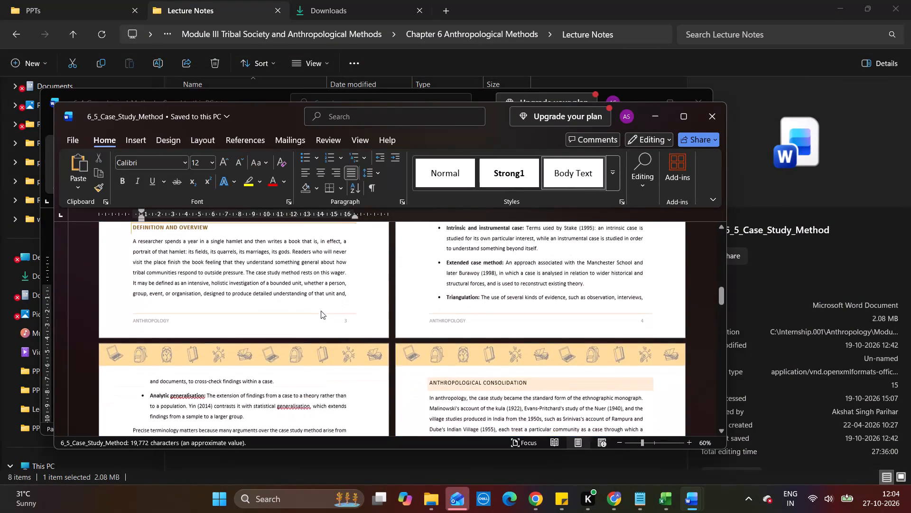
scroll(321, 311, up, 1)
scroll(264, 275, down, 5)
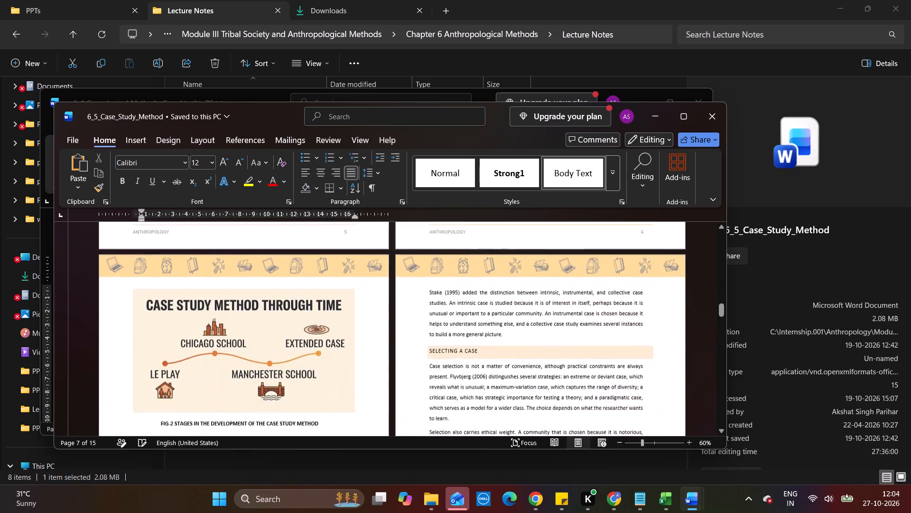
click(264, 275)
key(ctrl+c)
key(ctrl+c)
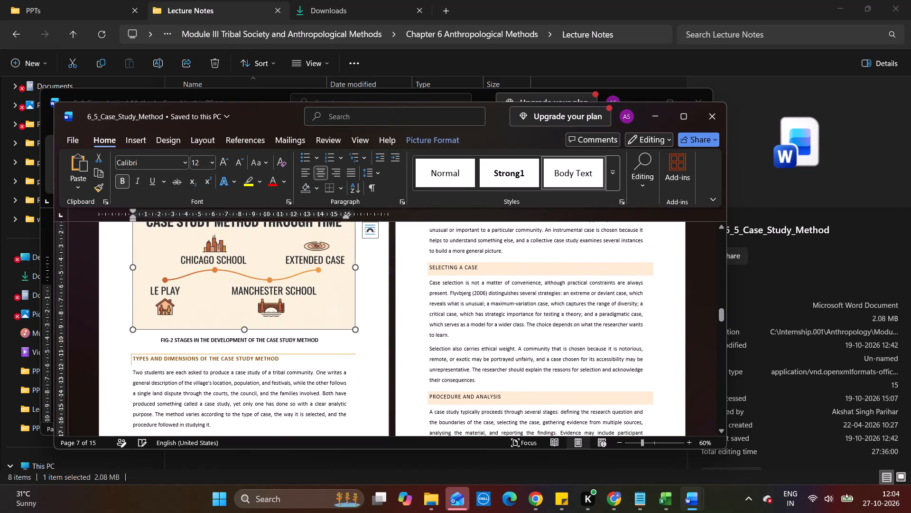
click(655, 118)
click(705, 96)
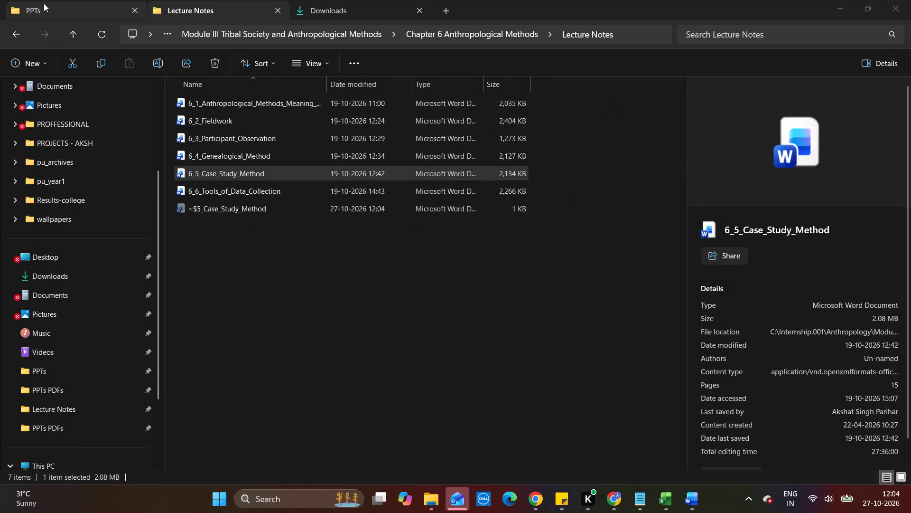
Open the 6_5_Case_Study_Method presentation from Chapter 6's PPTs folder and enable editing.
click(44, 3)
double_click(251, 177)
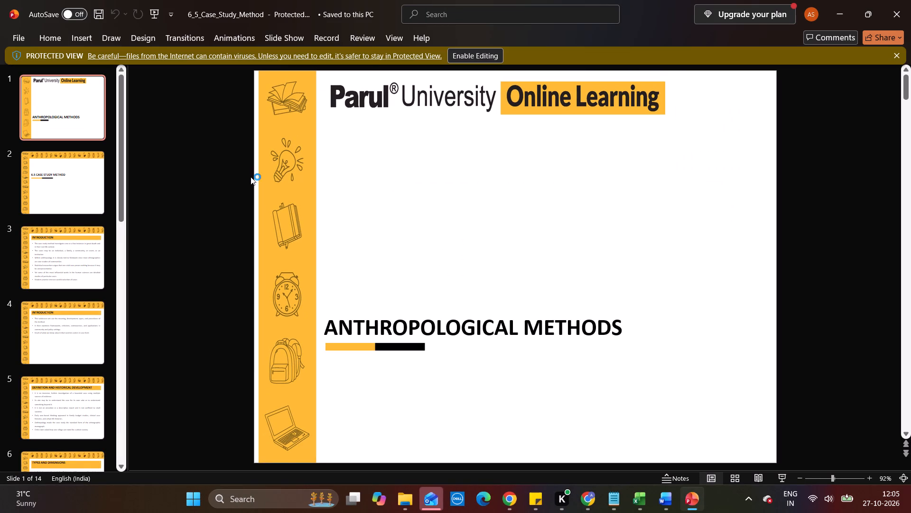
click(488, 59)
On slide 6, shrink the Types and Dimensions heading box to one line and move the bullet text up beneath it.
click(82, 223)
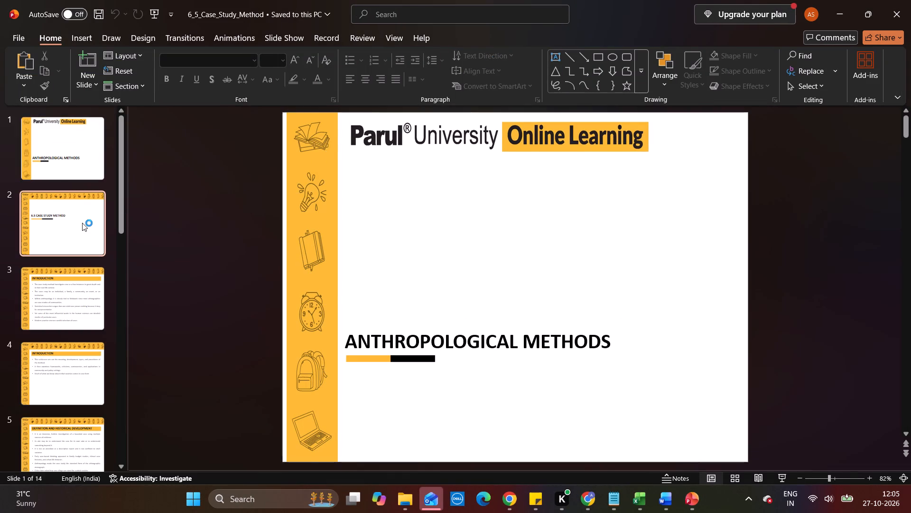
key(Down)
key(Down)
key(Down)
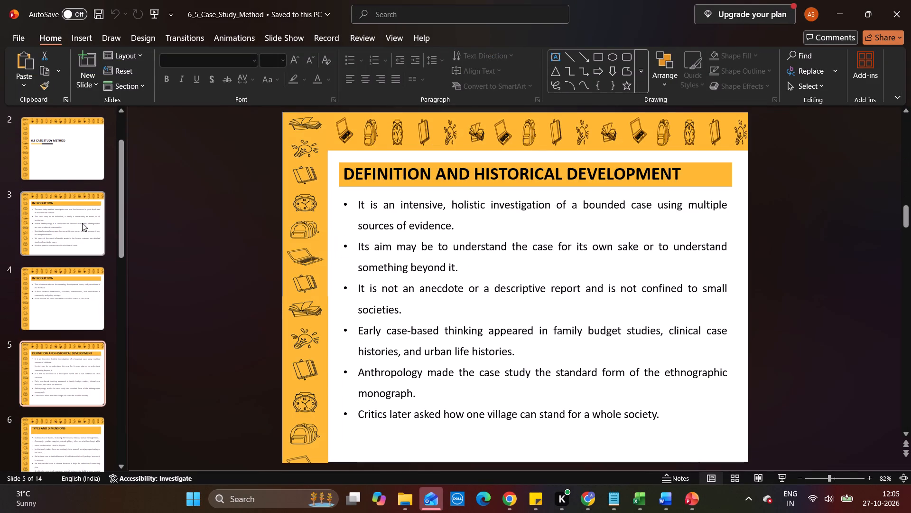
key(Down)
click(517, 199)
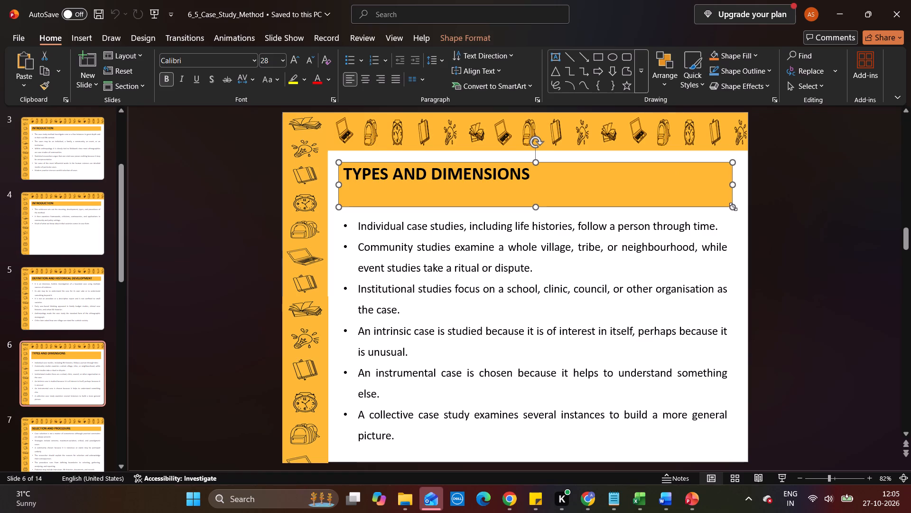
drag(733, 207, 731, 185)
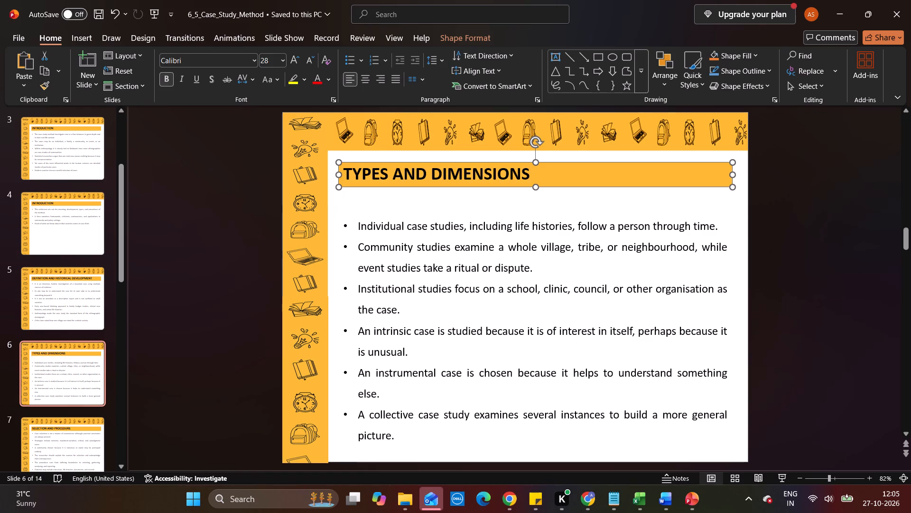
click(680, 237)
drag(652, 210, 649, 186)
Replace the three-panel picture on slide 8, Stages in Case Study Development, with the copied timeline figure, centred on the slide.
click(70, 328)
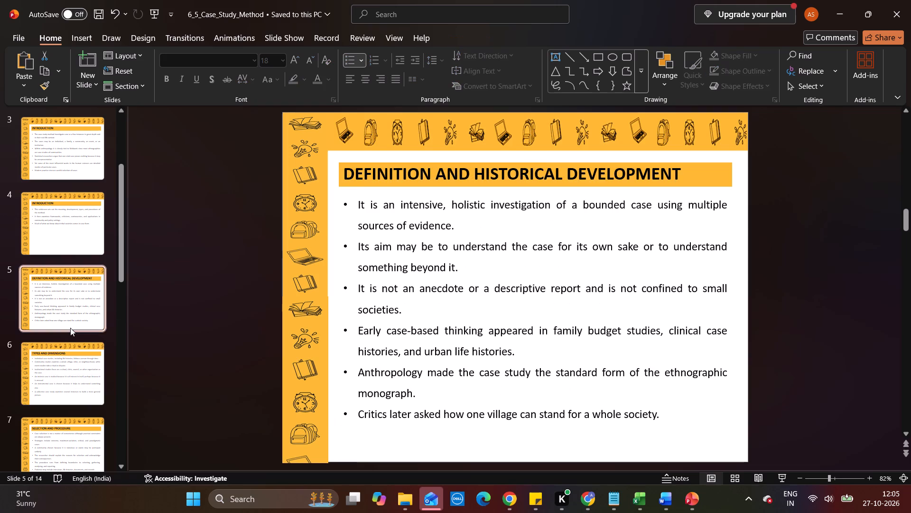
key(Down)
key(Down)
key(Down)
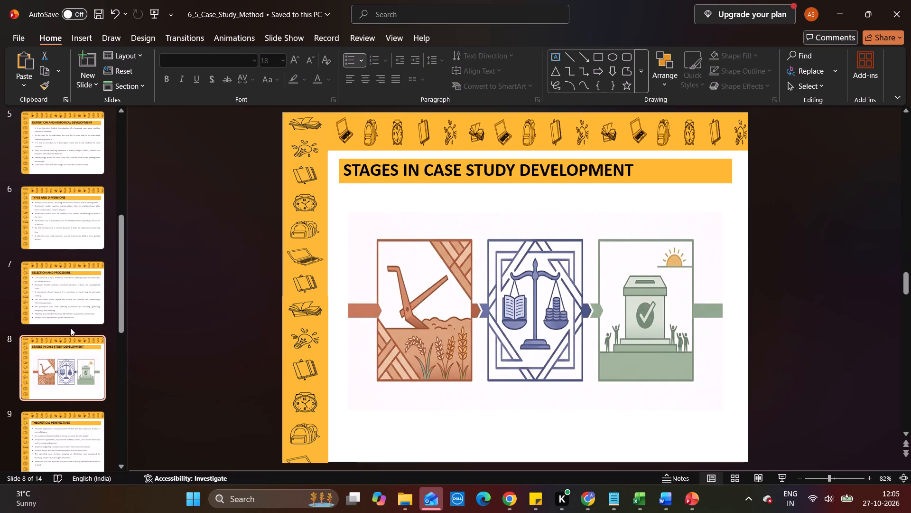
click(331, 317)
click(414, 310)
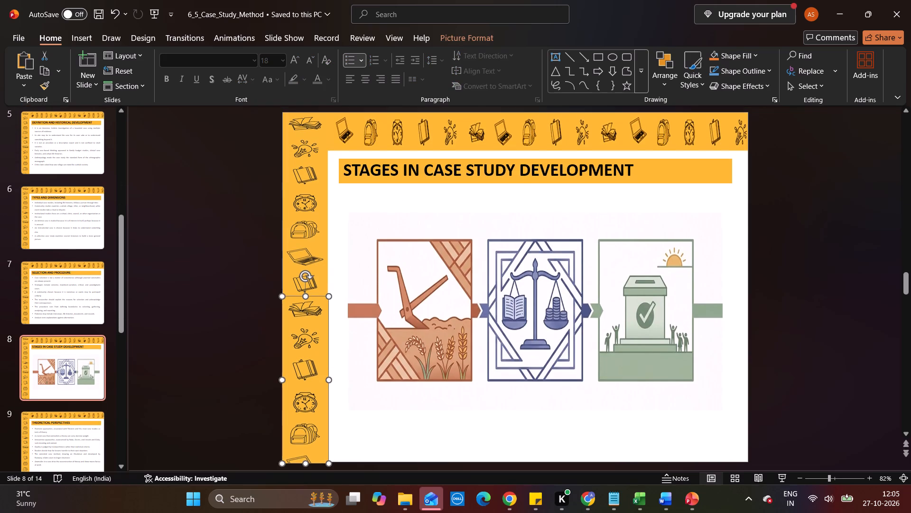
key(BackSpace)
key(ctrl+v)
drag(460, 278, 493, 300)
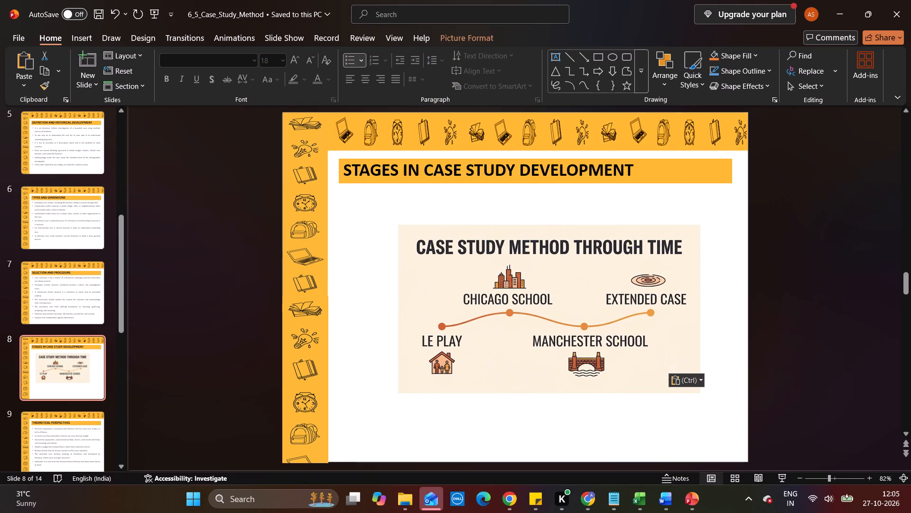
drag(493, 300, 481, 301)
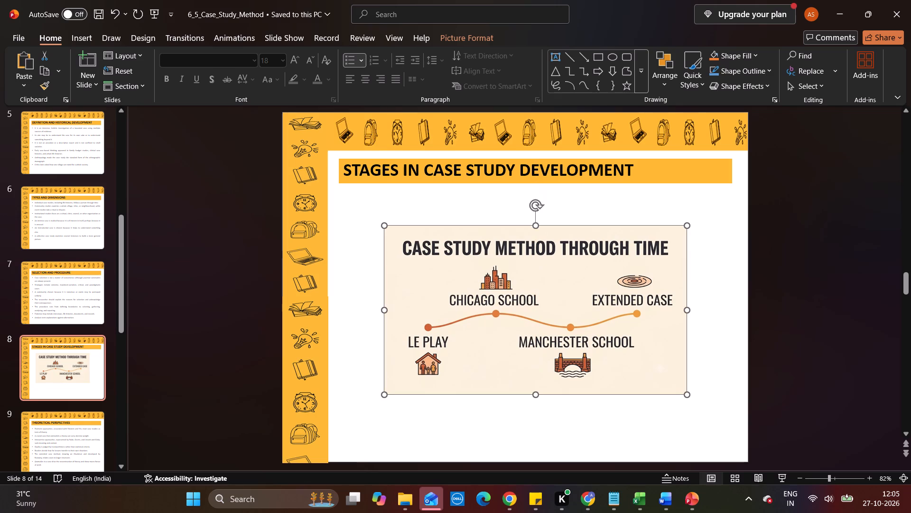
Stretch the timeline figure to the heading's full width and down from just below the heading to near the slide's bottom edge.
drag(534, 226, 534, 194)
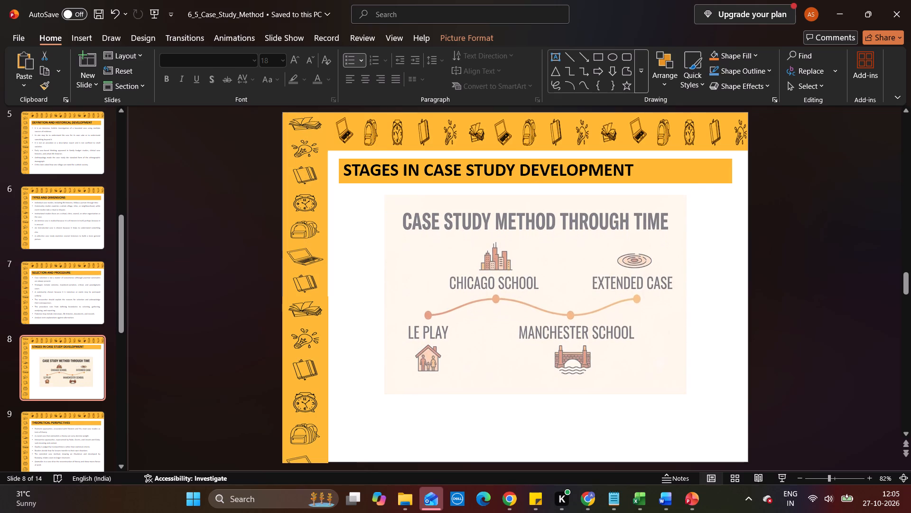
drag(534, 194, 533, 190)
drag(386, 293, 348, 294)
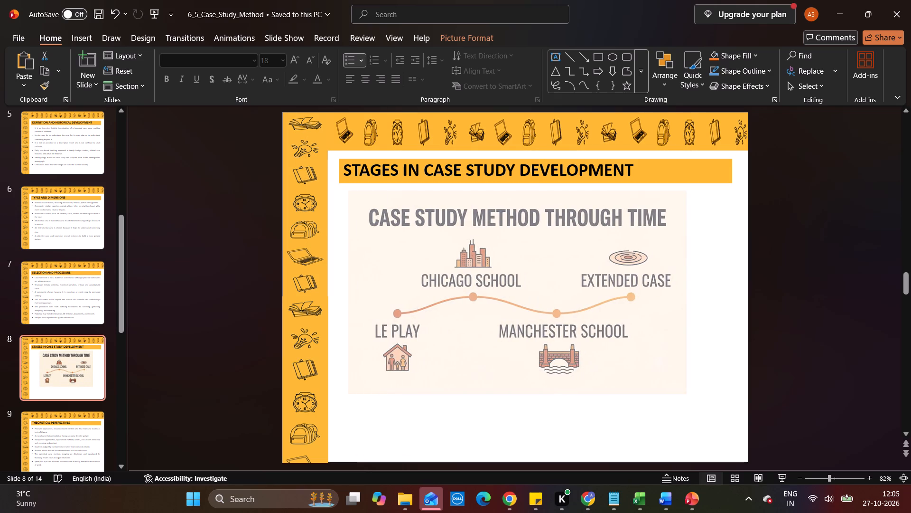
drag(348, 294, 339, 292)
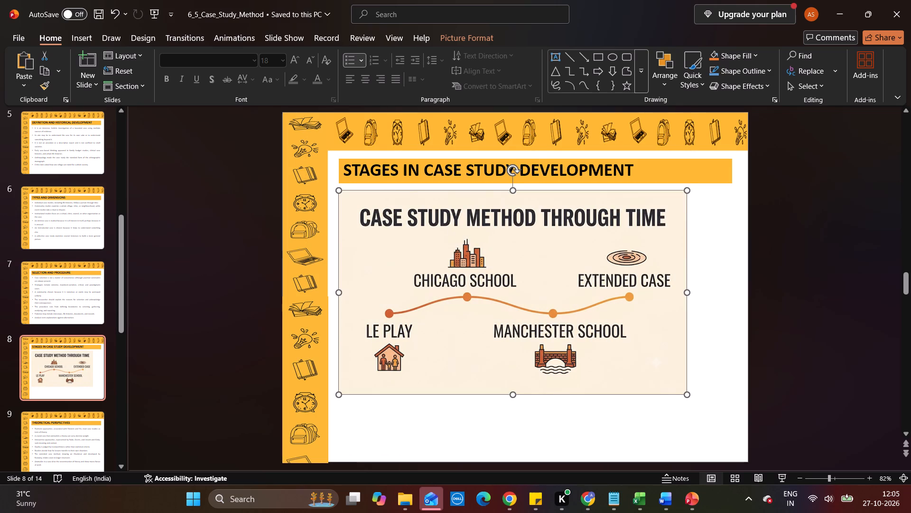
double_click(689, 287)
drag(688, 291, 734, 283)
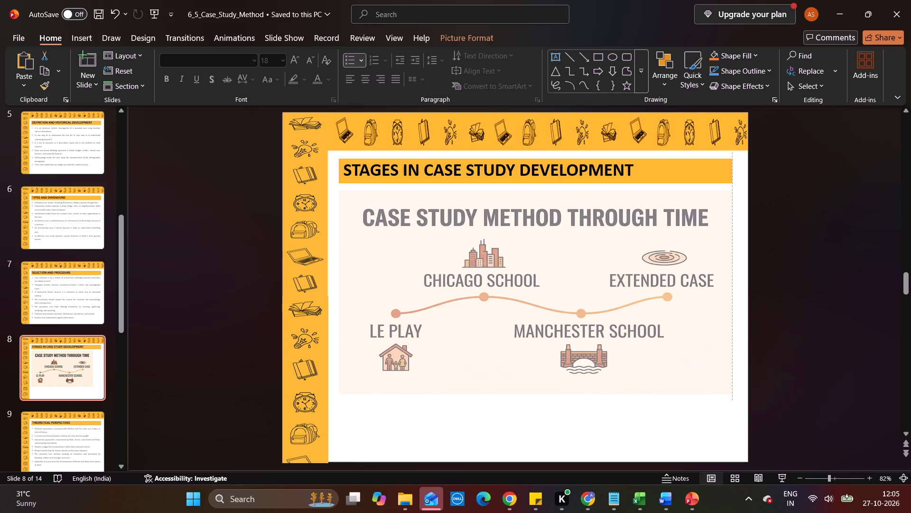
drag(734, 283, 734, 283)
drag(537, 395, 535, 423)
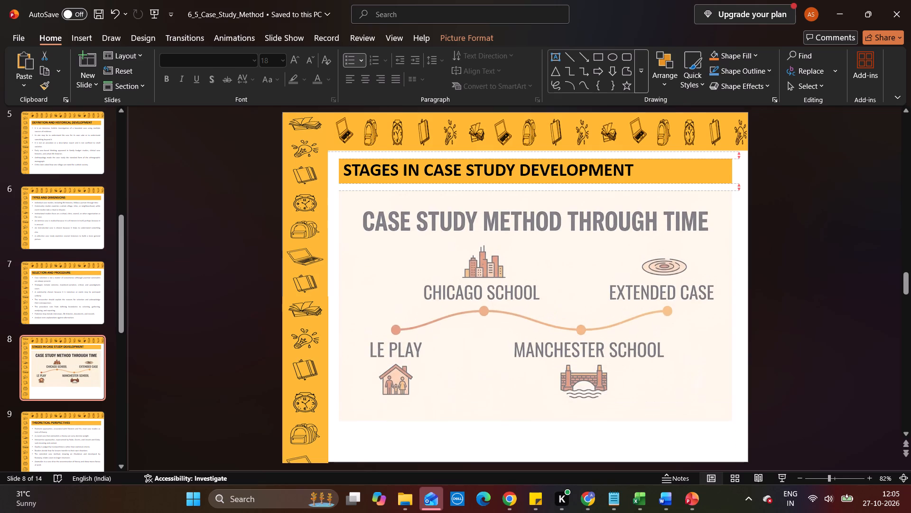
drag(535, 423, 537, 438)
click(797, 292)
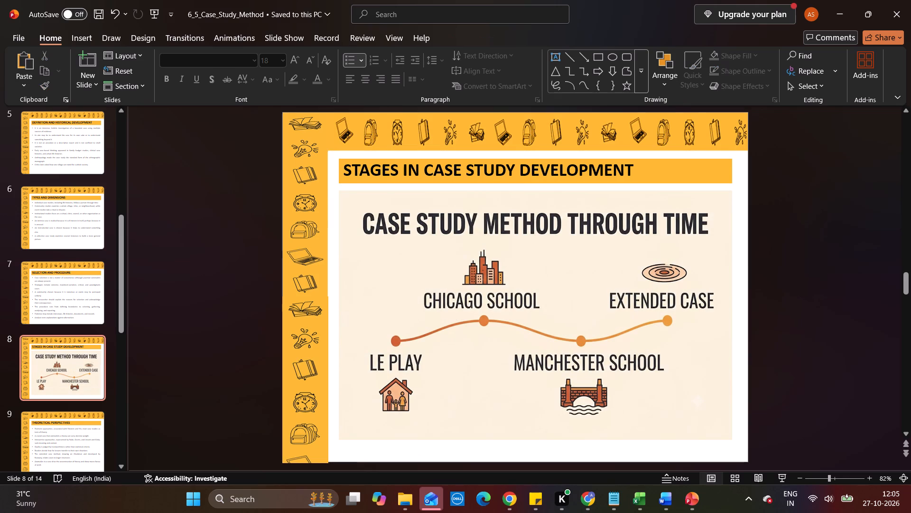
Brighten the timeline figure on slide 8 with the Brightness +20%, Contrast 0% (Normal) picture correction.
click(394, 350)
right_click(394, 350)
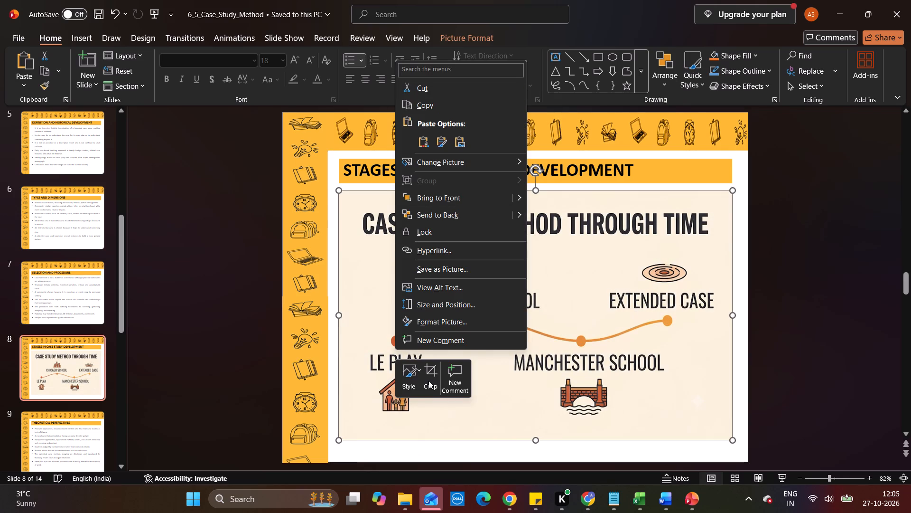
click(240, 383)
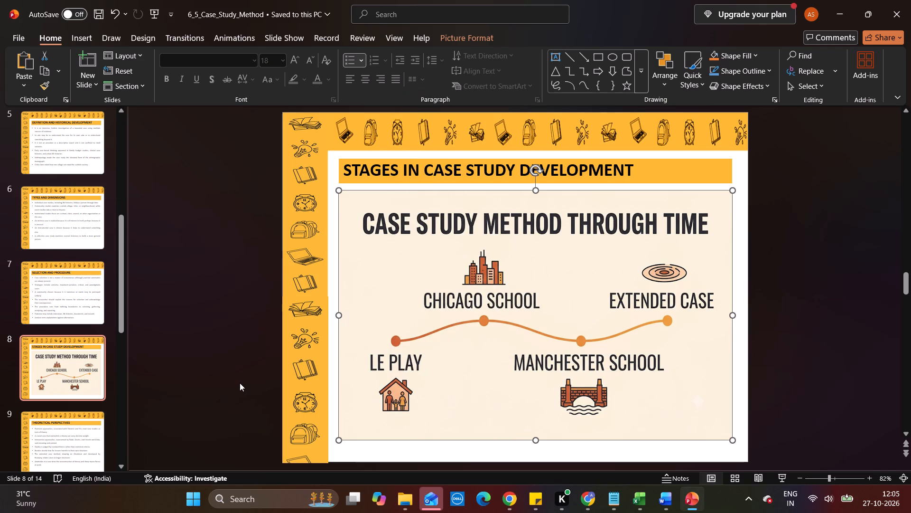
click(88, 424)
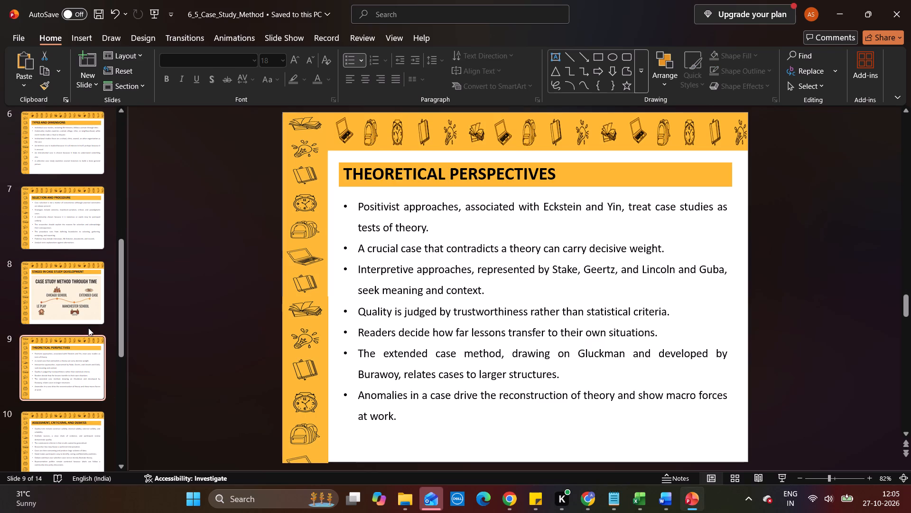
click(87, 305)
double_click(465, 320)
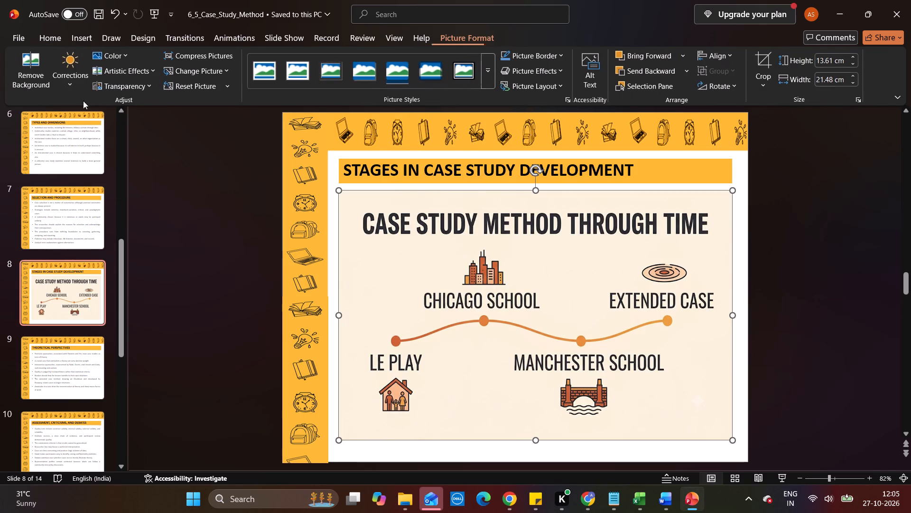
click(63, 90)
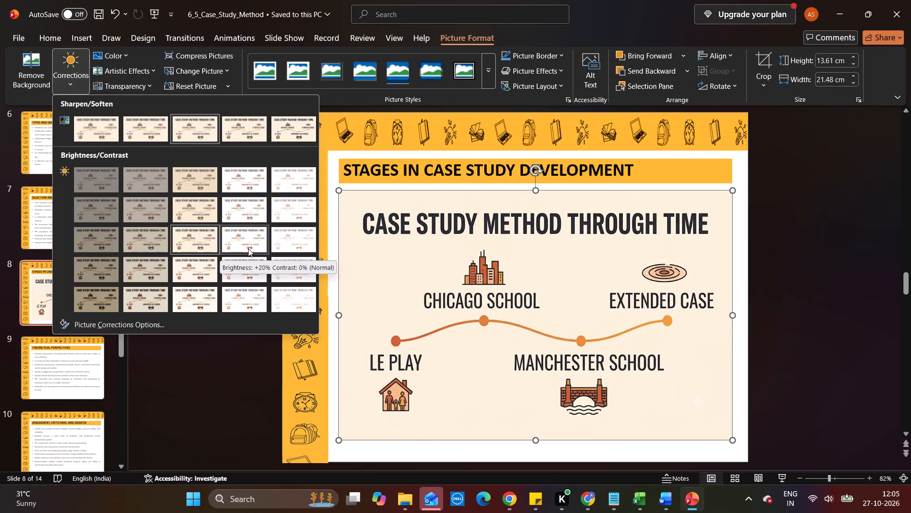
click(248, 247)
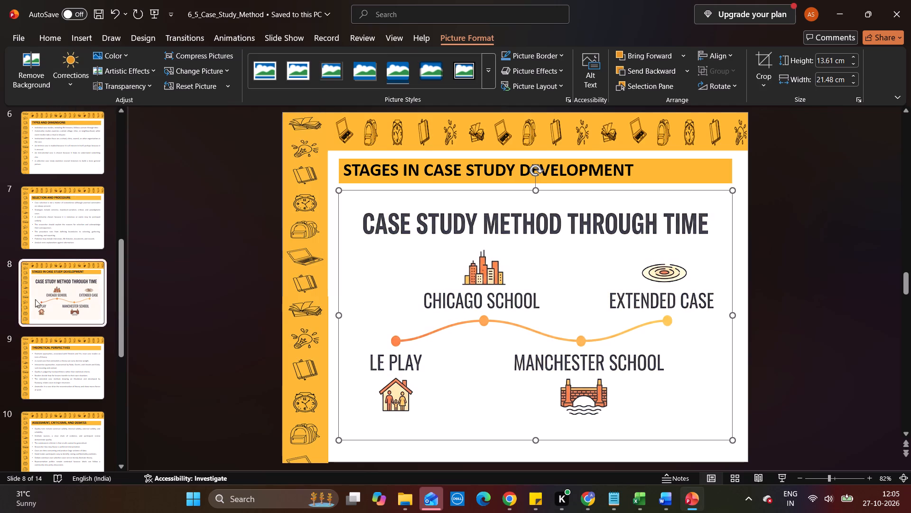
Check the remaining slides through slide 14 and save the presentation.
click(38, 368)
key(Down)
key(Down)
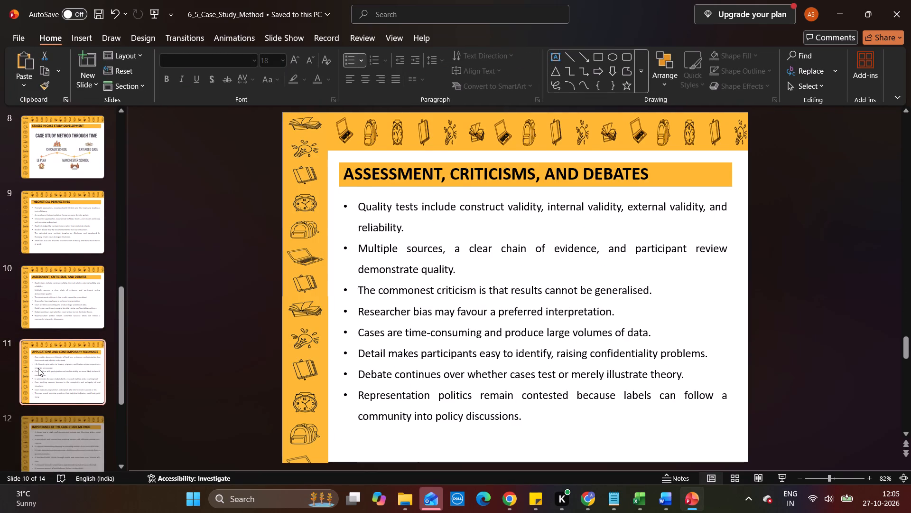
key(Down)
key(Down)
key(Down)
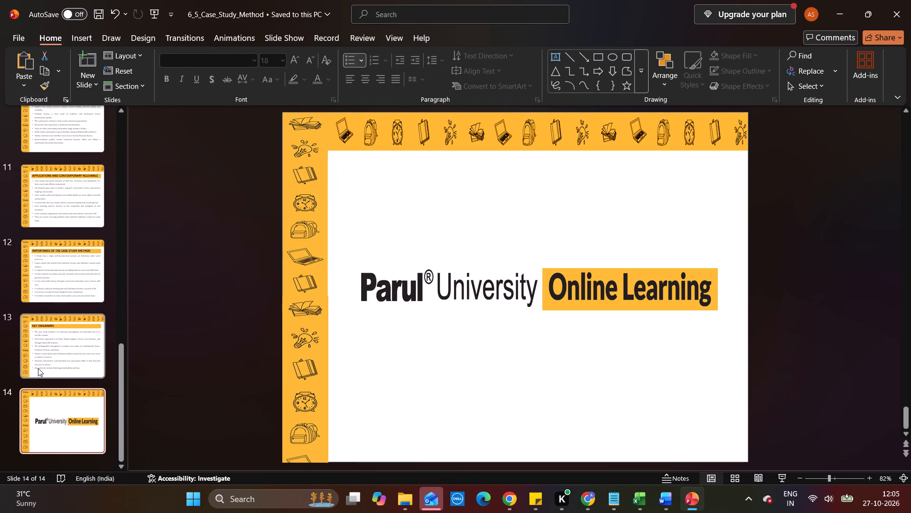
key(ctrl+s)
key(ctrl+s)
key(ctrl+s)
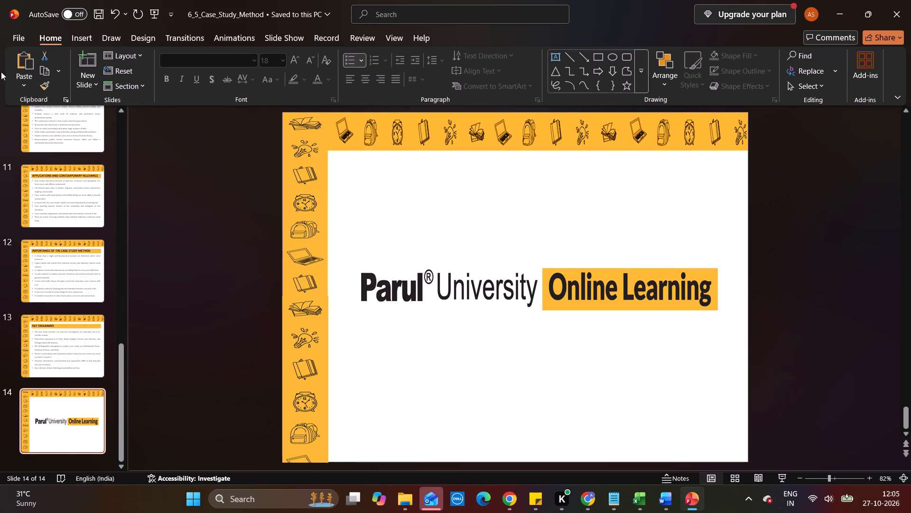
Save the presentation as the PDF 6_5_Case_Study_Method in Chapter 6's PPTs PDFs folder.
click(16, 38)
click(47, 225)
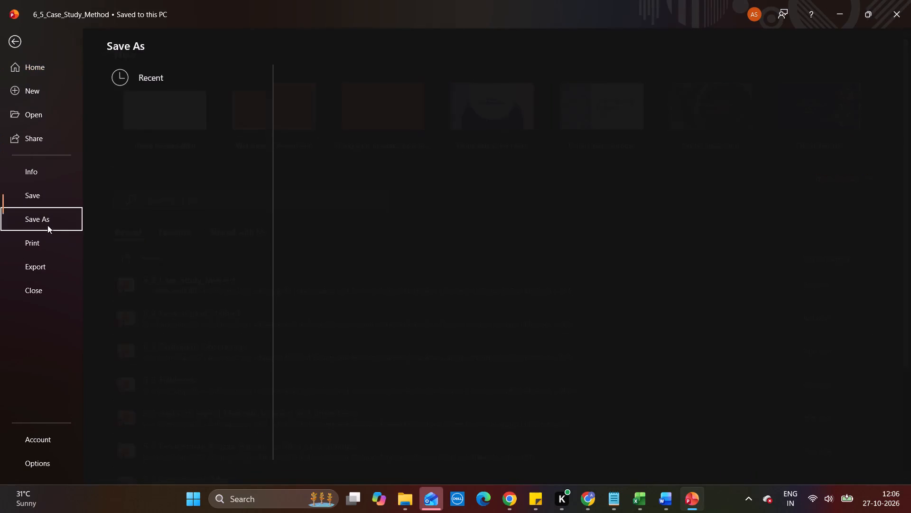
click(198, 318)
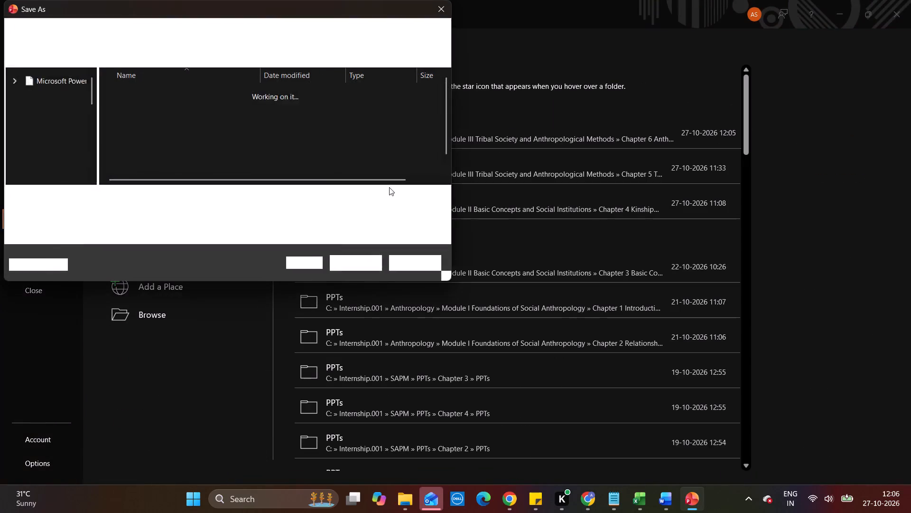
drag(229, 33, 236, 62)
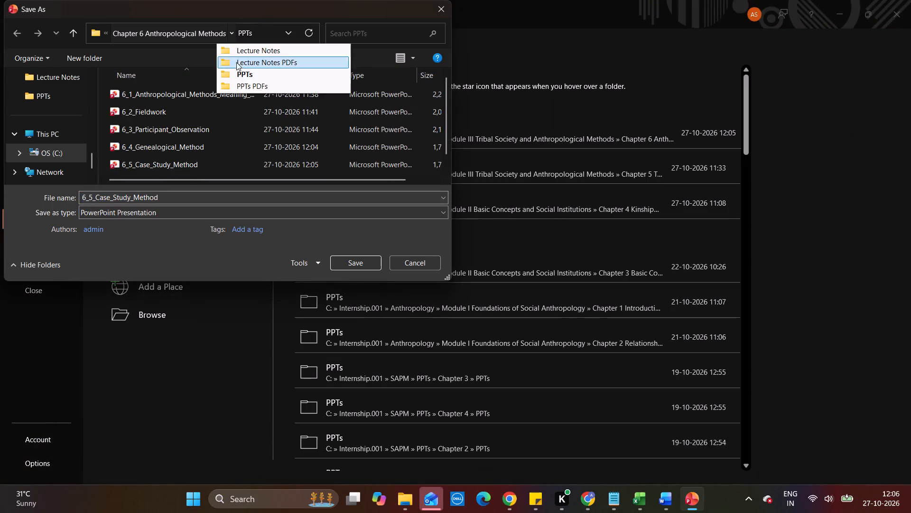
drag(236, 62, 239, 83)
click(239, 83)
click(136, 211)
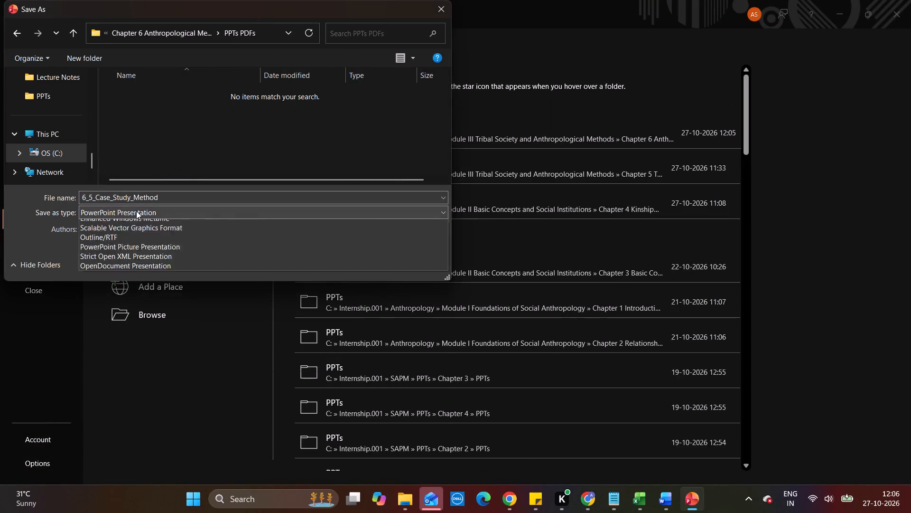
click(107, 252)
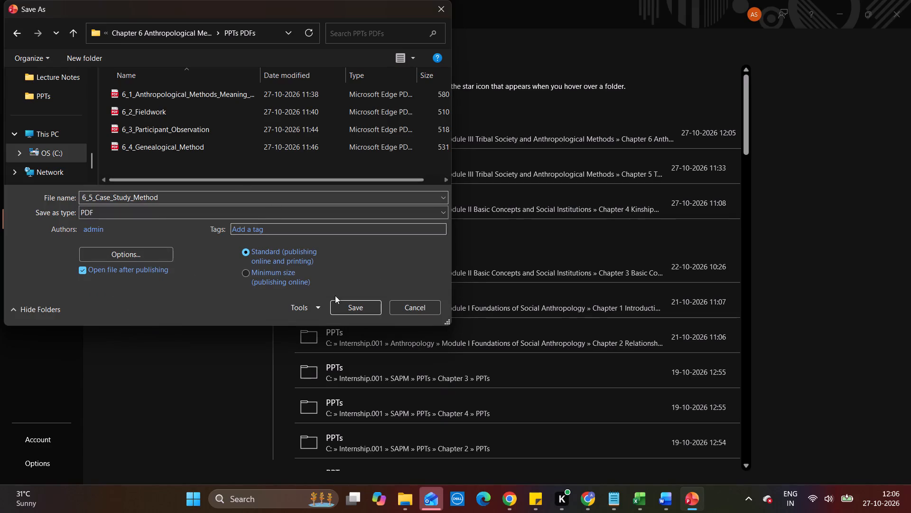
click(356, 312)
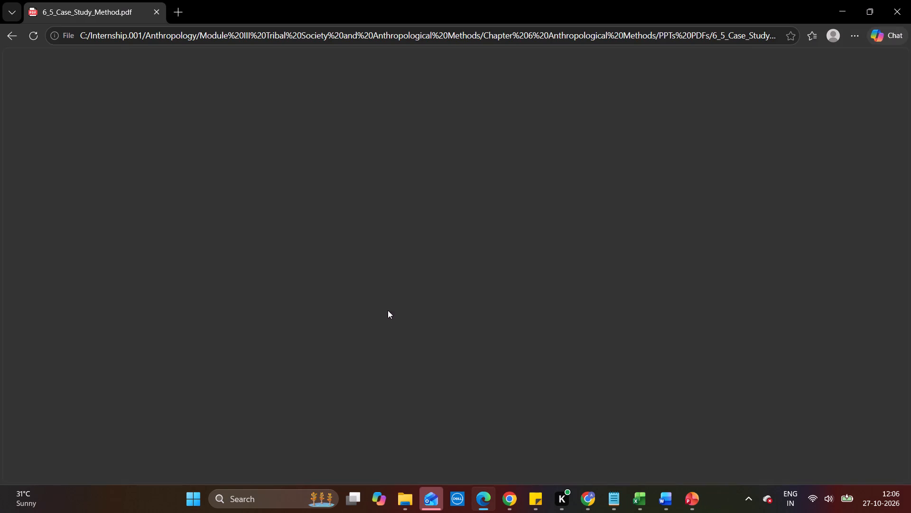
Look through all pages of the exported 6_5_Case_Study_Method PDF for layout problems, and close it.
scroll(388, 310, down, 7)
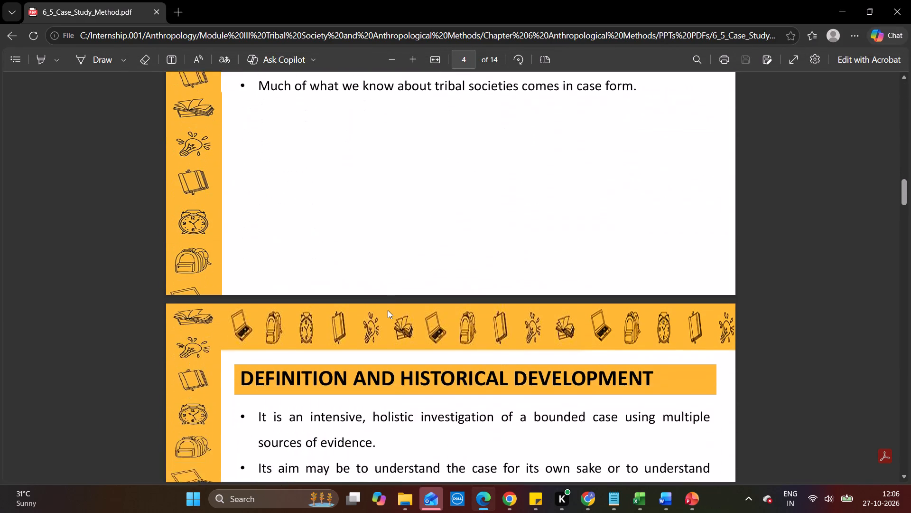
scroll(388, 310, down, 9)
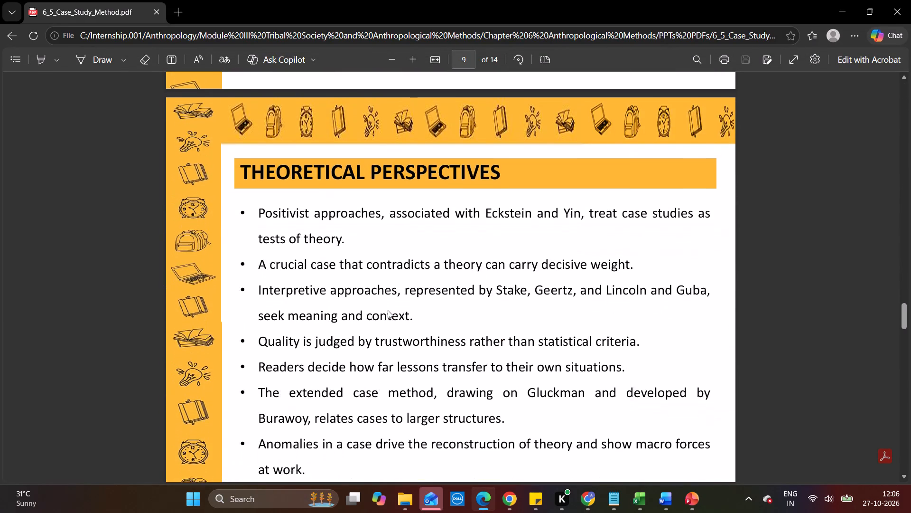
scroll(388, 310, up, 4)
scroll(388, 310, down, 3)
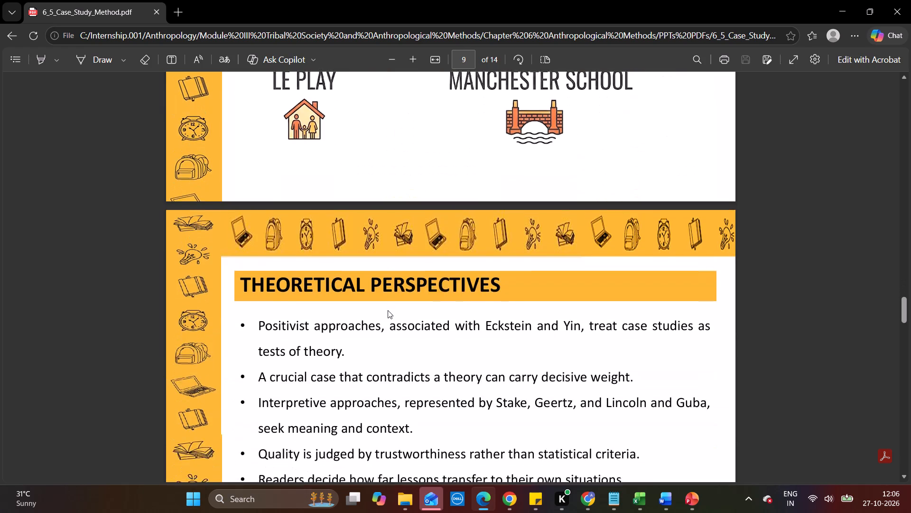
scroll(388, 310, down, 10)
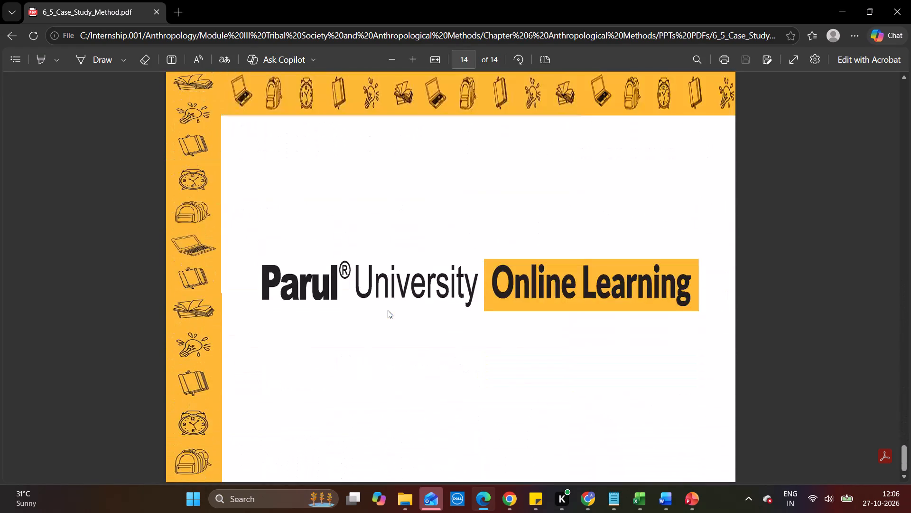
scroll(388, 310, down, 3)
click(910, 4)
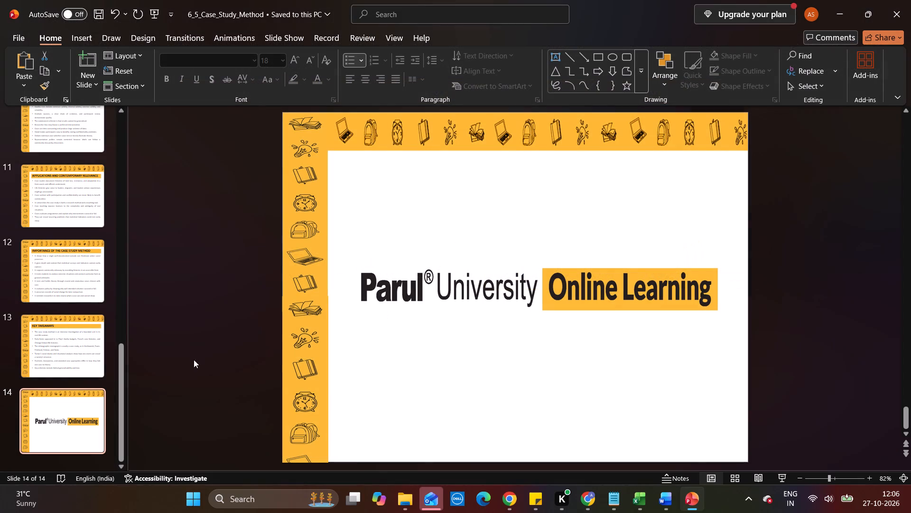
Save the 6_5_Case_Study_Method presentation once more and close it.
click(142, 362)
key(ctrl+s)
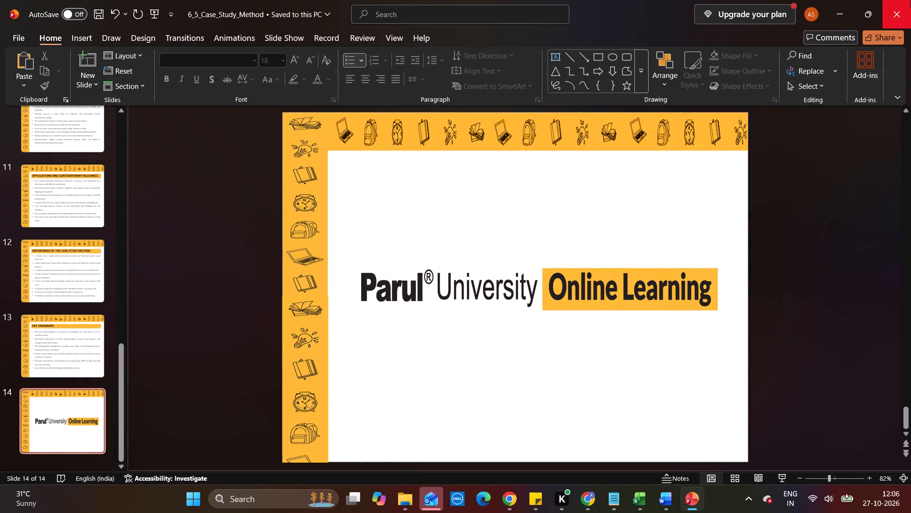
click(910, 0)
Open the 6_6_Tools_of_Data_Collection presentation from Chapter 6's PPTs folder and enable editing.
double_click(309, 189)
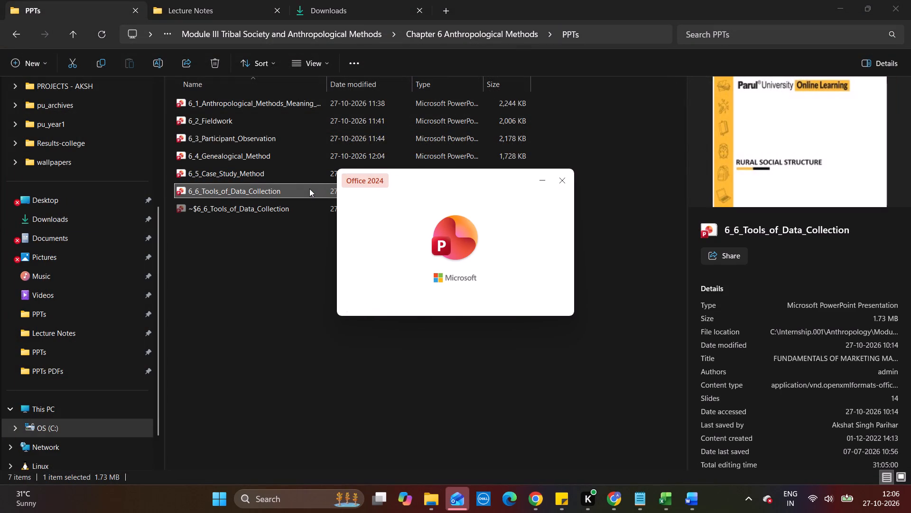
click(470, 57)
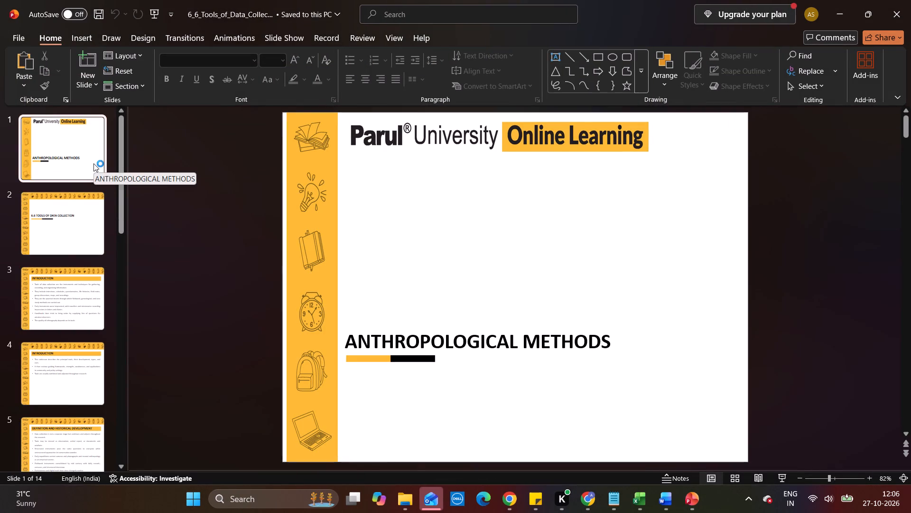
On slide 6, shrink the Types and Dimensions heading box to one line and move the bullet text up beneath it.
key(Down)
key(Down)
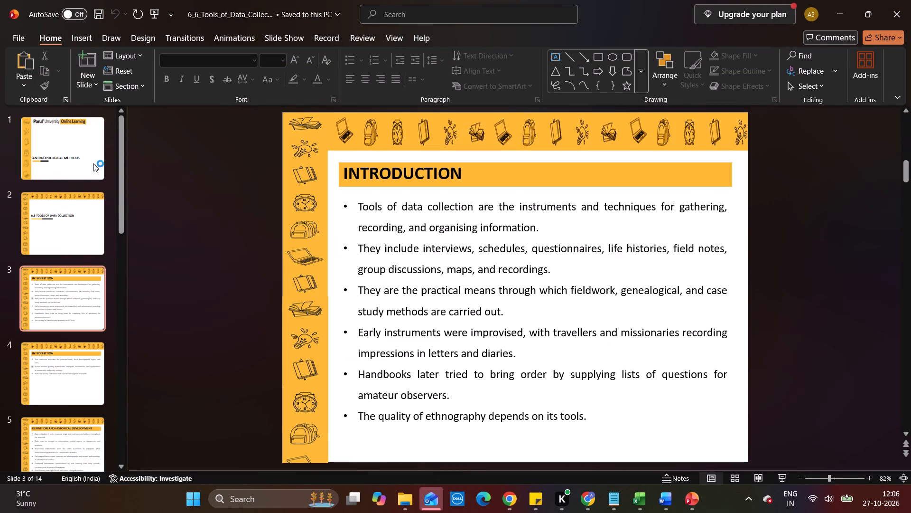
key(Down)
key(Down)
key(Down)
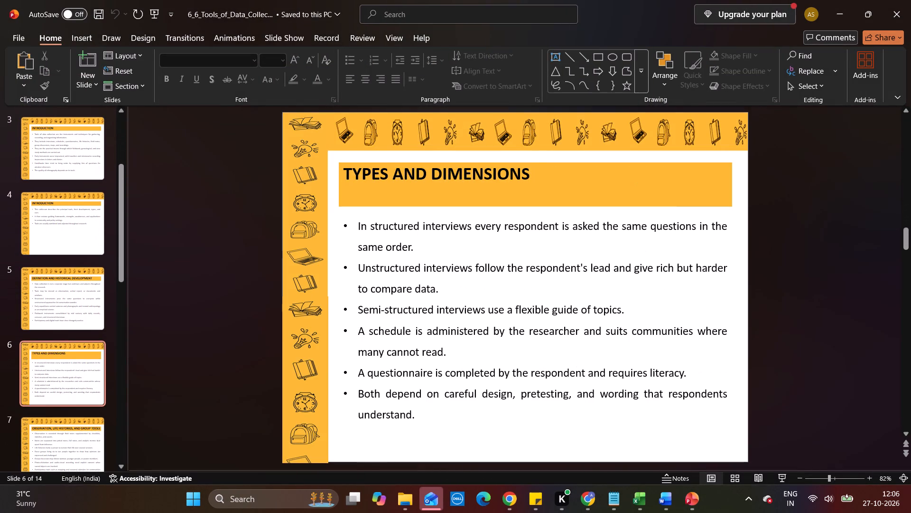
click(470, 204)
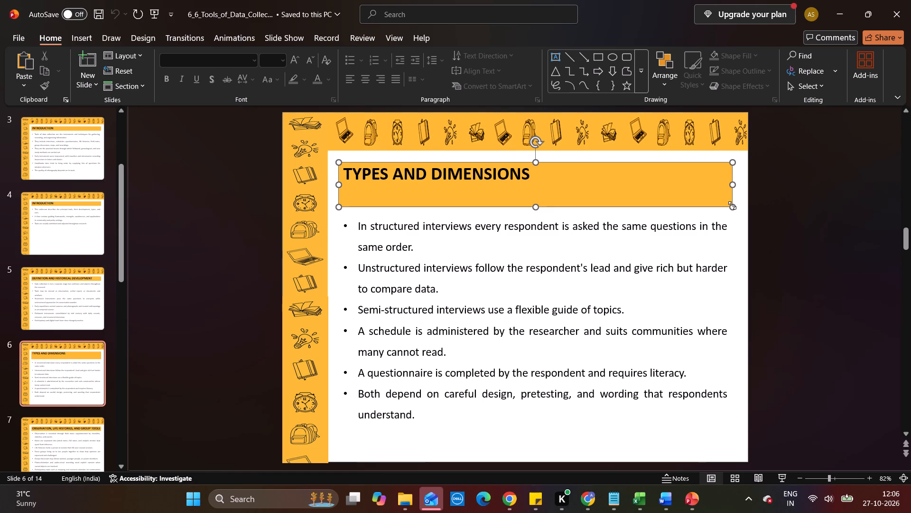
drag(732, 205, 731, 181)
click(623, 266)
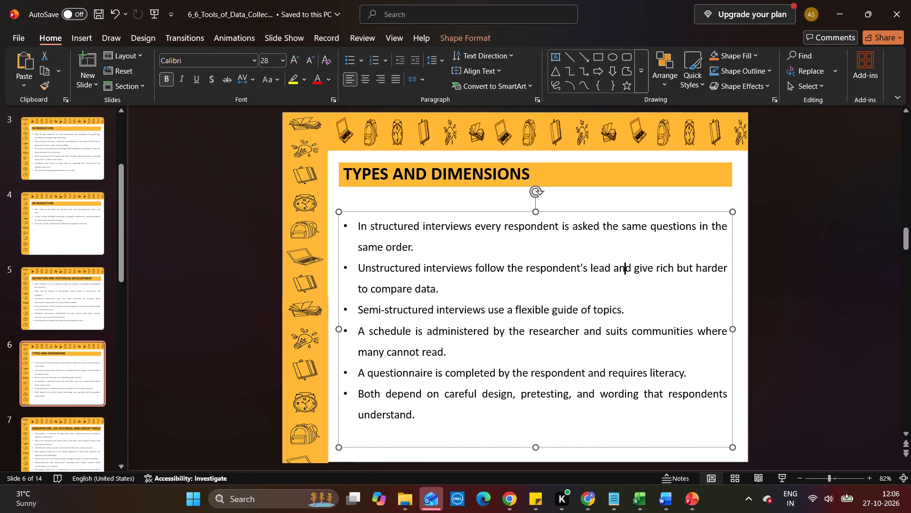
drag(585, 213, 584, 188)
click(182, 312)
Delete the three-panel picture on slide 8, Development of Data Collection Tools.
key(Down)
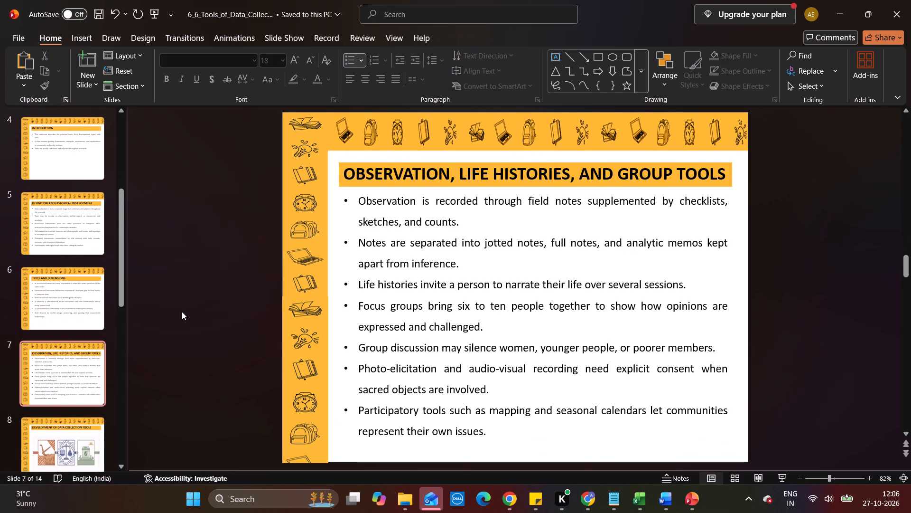
key(Down)
click(520, 307)
key(BackSpace)
Review the slides after slide 8 and move slide 13's Key Takeaways bullet text slightly up, closer to its heading.
key(Down)
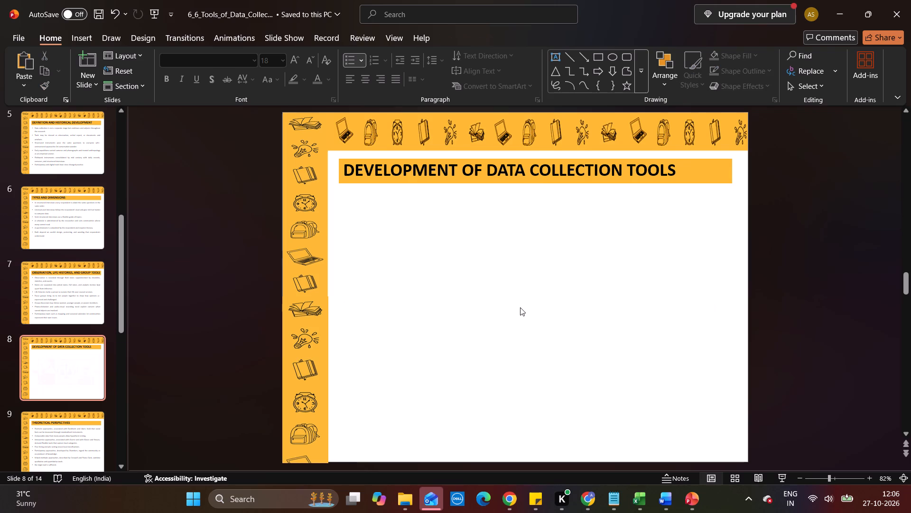
key(Down)
key(Down)
key(Down)
key(Down)
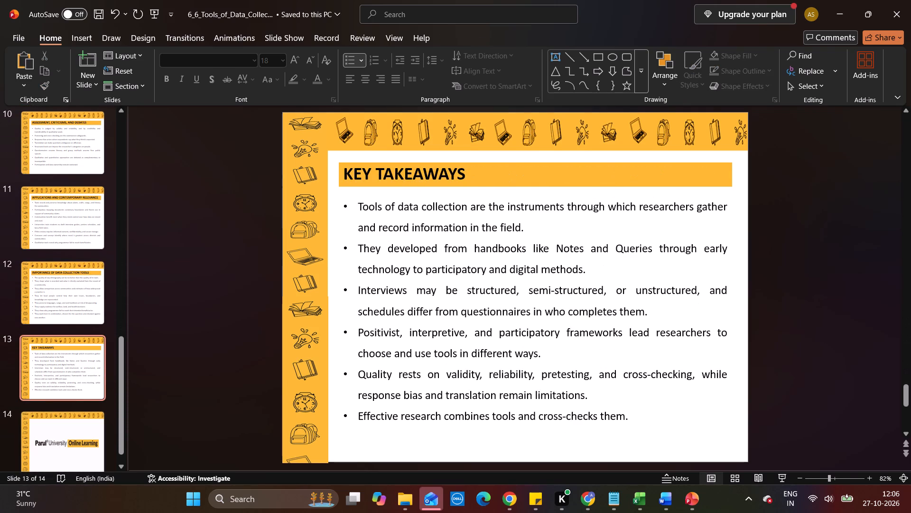
key(Up)
key(Up)
key(Down)
key(Down)
click(696, 317)
drag(644, 192, 644, 188)
click(235, 308)
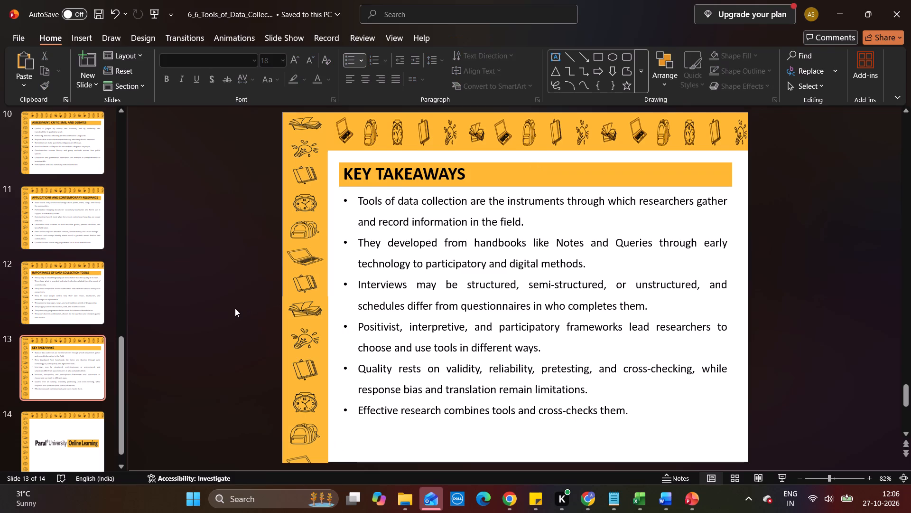
Return to slide 8 and open the 6_6_Tools_of_Data_Collection Word document from Chapter 6's Lecture Notes folder.
key(Up)
key(Up)
key(Up)
key(Up)
key(Up)
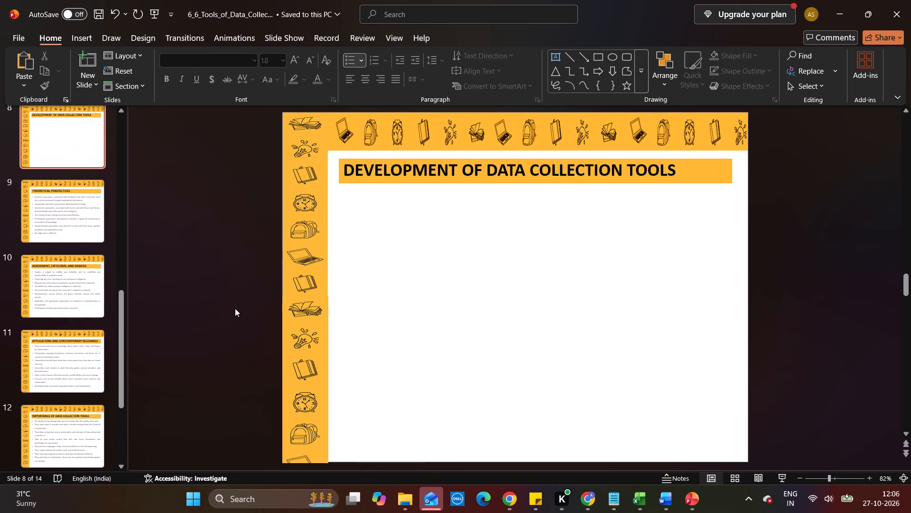
click(399, 512)
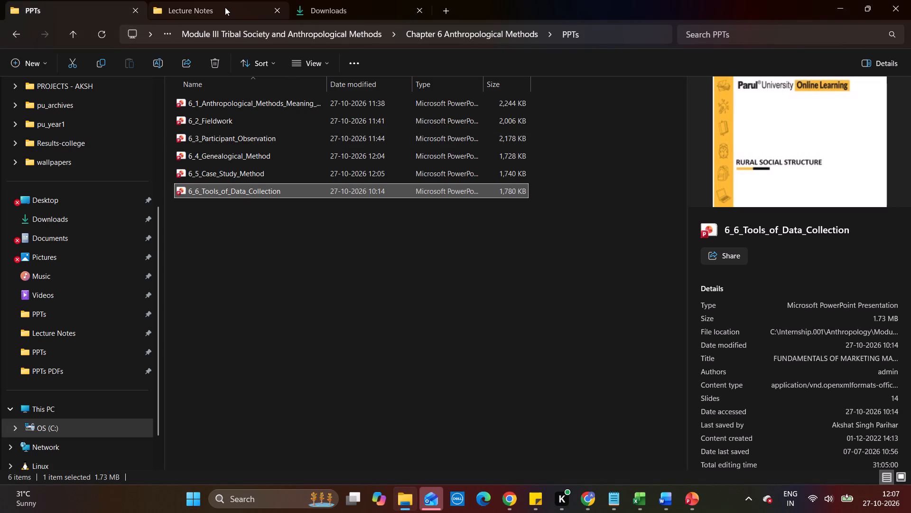
click(225, 7)
double_click(233, 188)
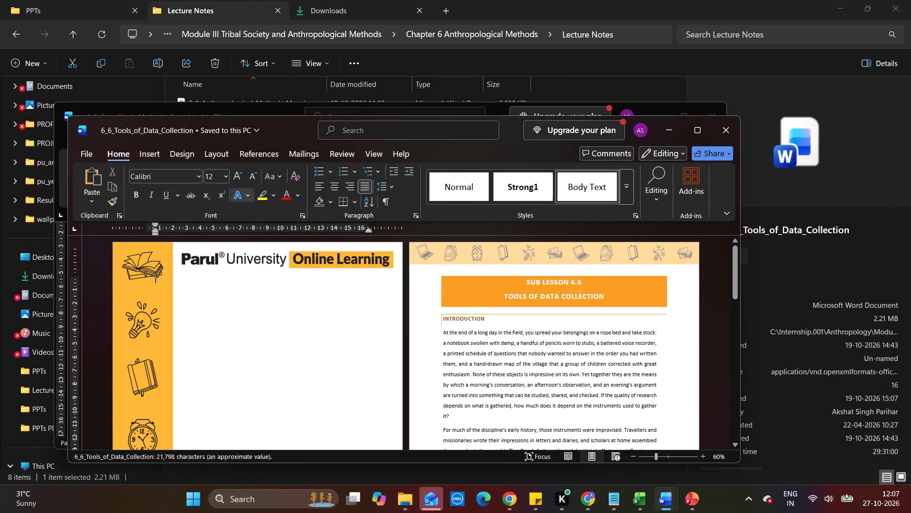
Copy the Data Tools Through Time figure from page 7 of the 6_6 notes and paste it onto slide 8.
scroll(356, 356, down, 3)
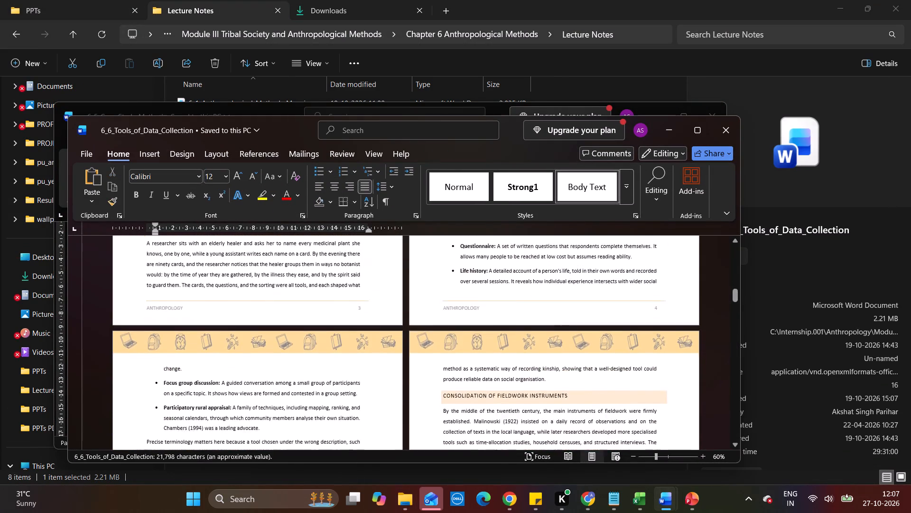
scroll(356, 356, down, 4)
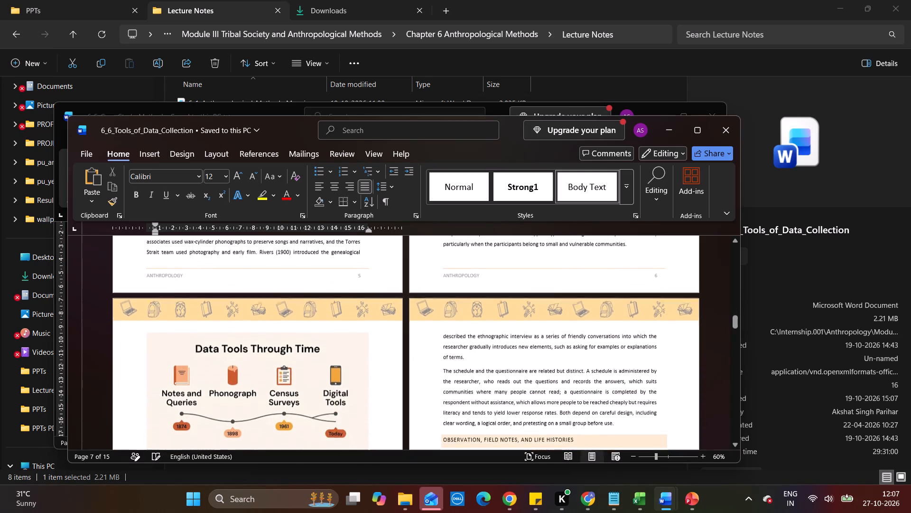
scroll(356, 356, down, 2)
click(304, 357)
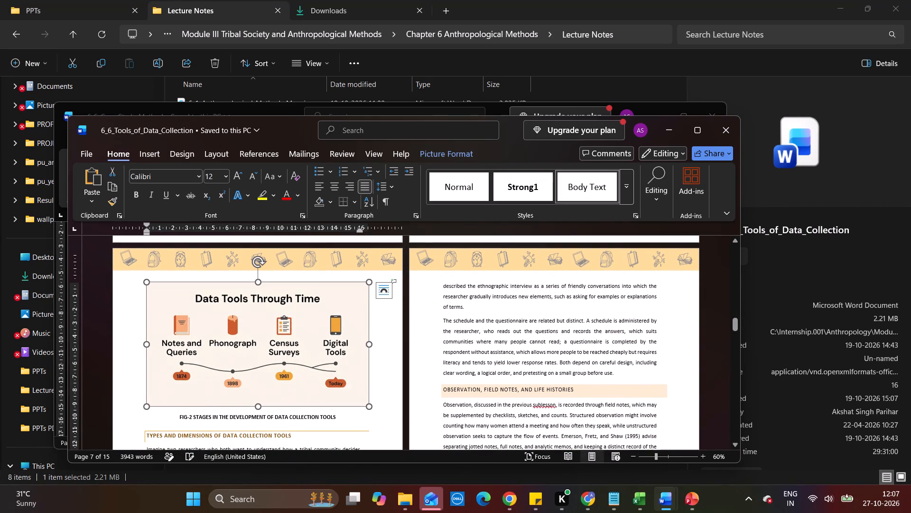
key(ctrl+c)
key(ctrl+c)
key(ctrl+c)
click(673, 127)
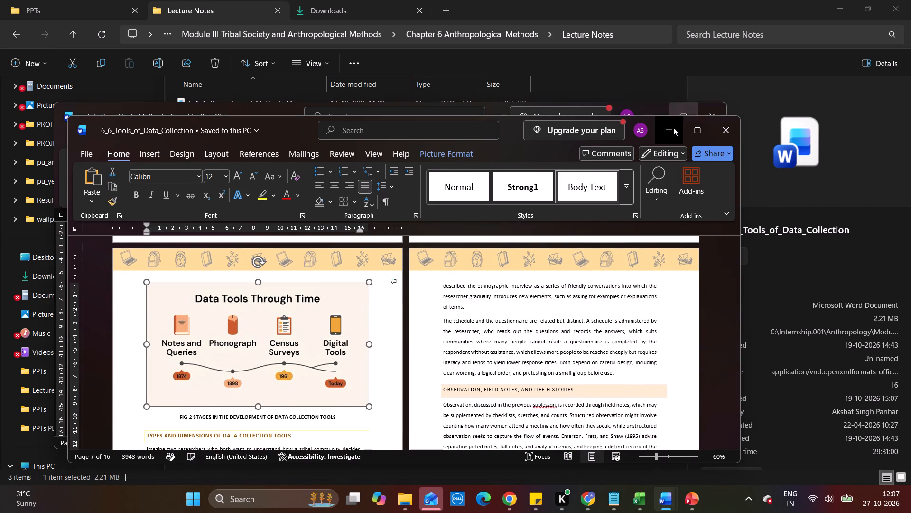
click(720, 114)
click(697, 512)
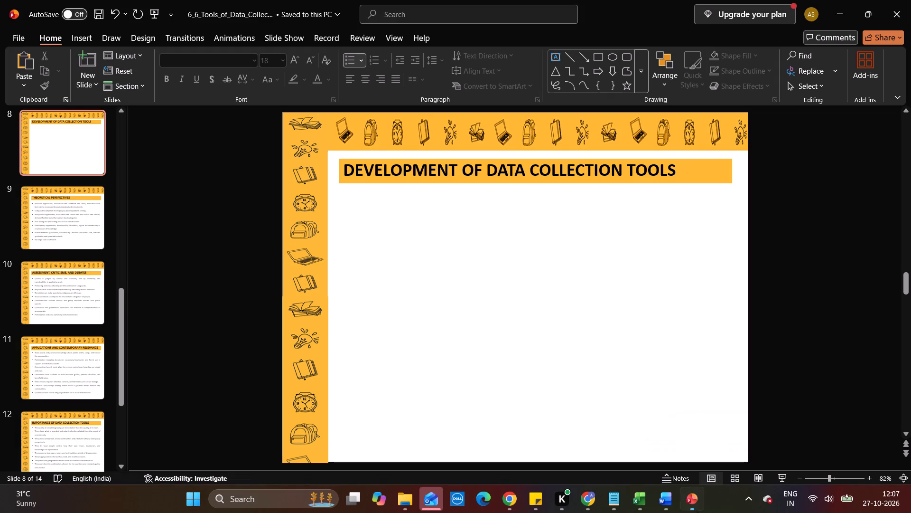
click(439, 353)
key(ctrl+v)
Stretch the Data Tools Through Time figure to the heading's full width and over most of the white space beneath it.
drag(466, 296, 497, 316)
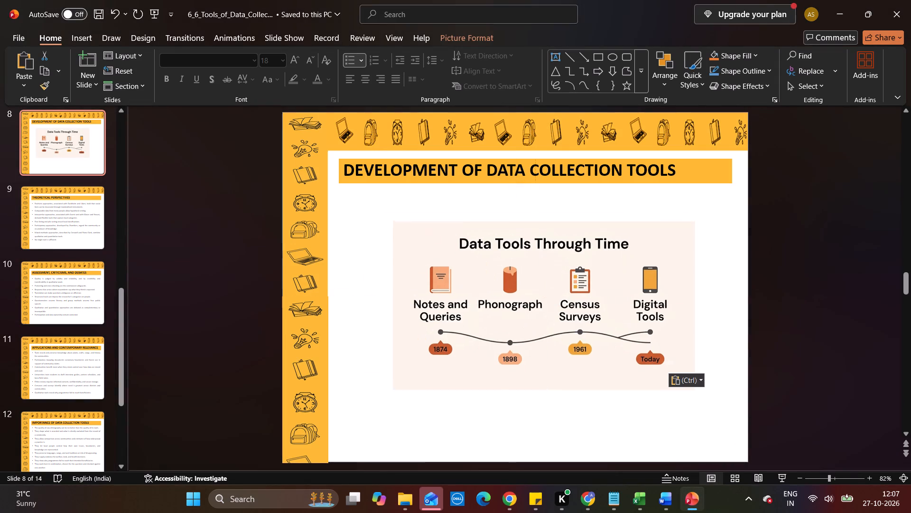
drag(497, 316, 487, 324)
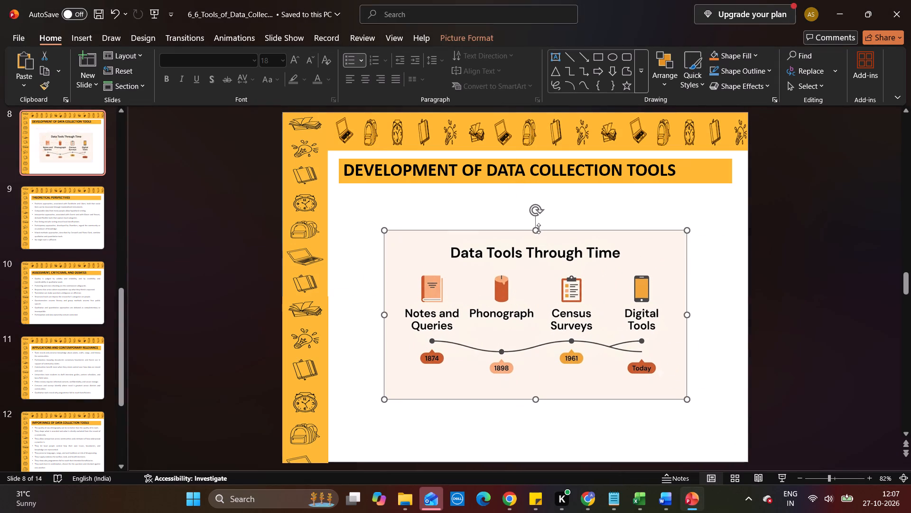
drag(536, 232, 533, 191)
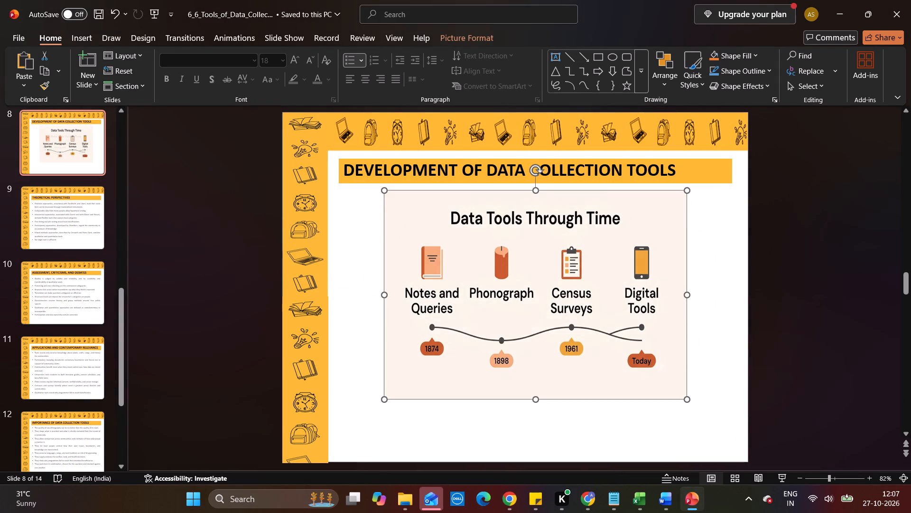
drag(384, 295, 341, 294)
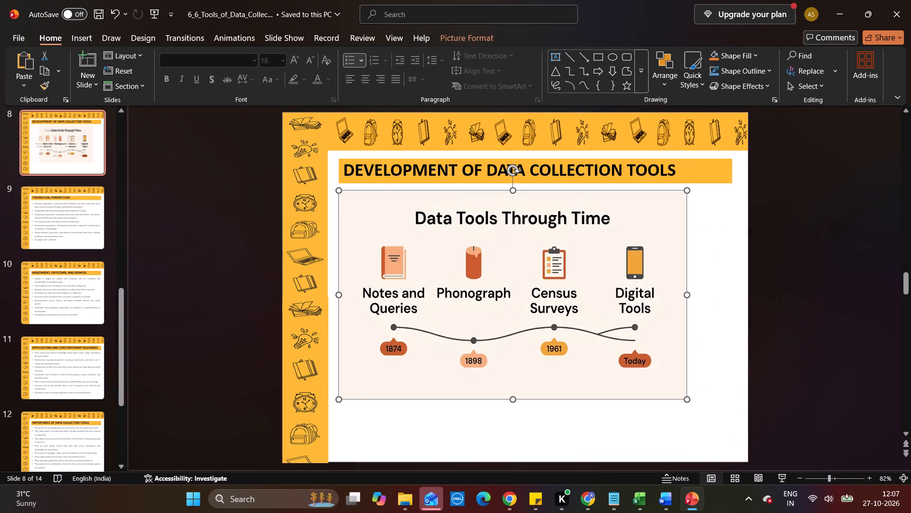
drag(686, 294, 731, 285)
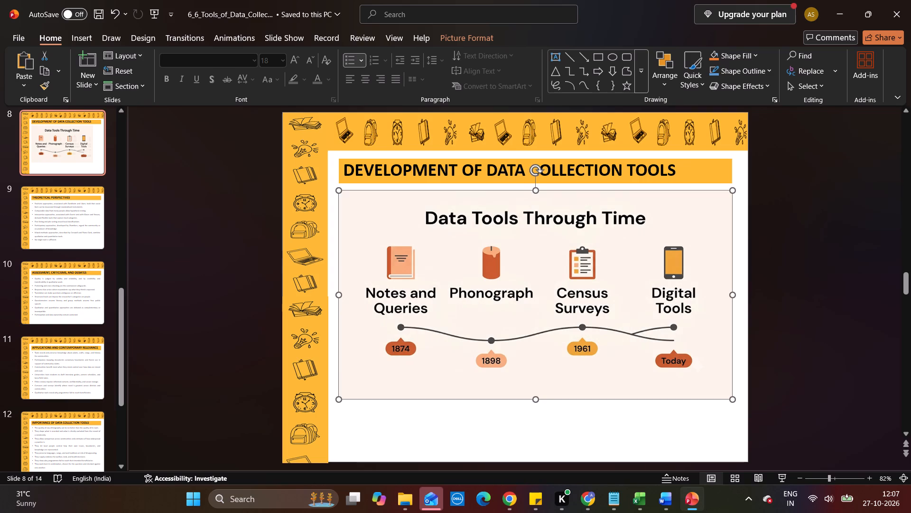
drag(535, 399, 539, 442)
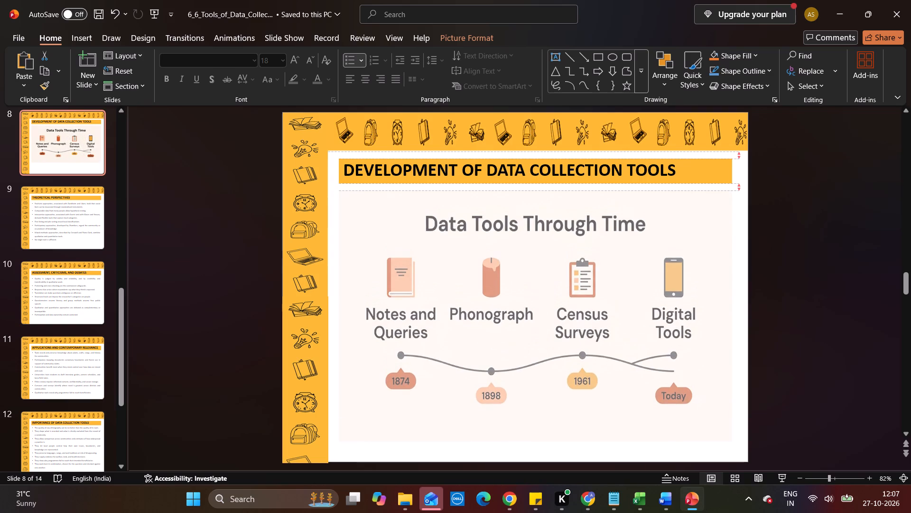
drag(539, 442, 541, 438)
click(880, 298)
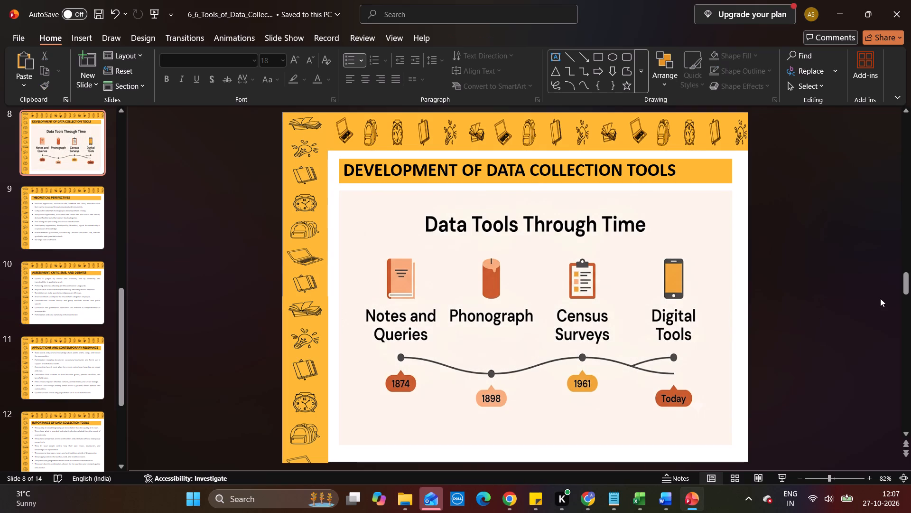
Review slides 9 to 14, go back through all slides to the title slide, and save the presentation.
click(80, 241)
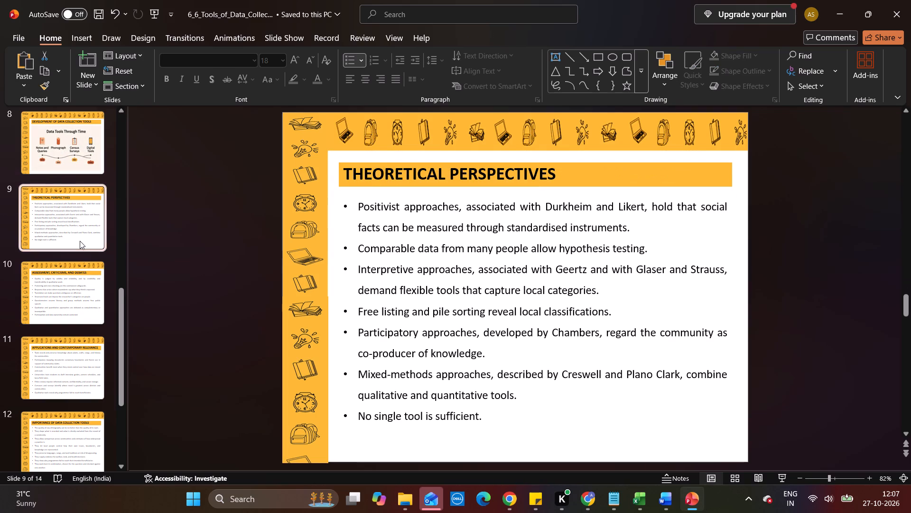
key(Down)
key(Down)
key(Down)
key(Down)
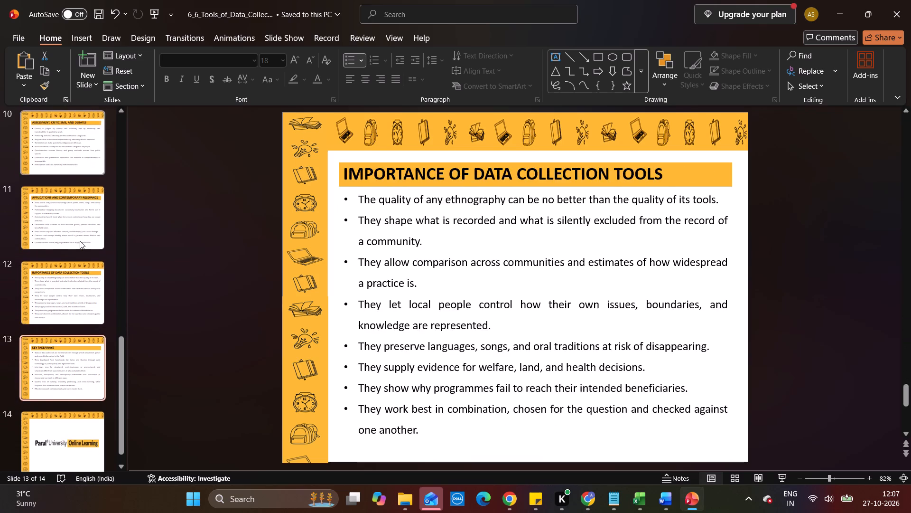
key(Down)
key(ctrl+s)
key(ctrl+s)
key(ctrl+s)
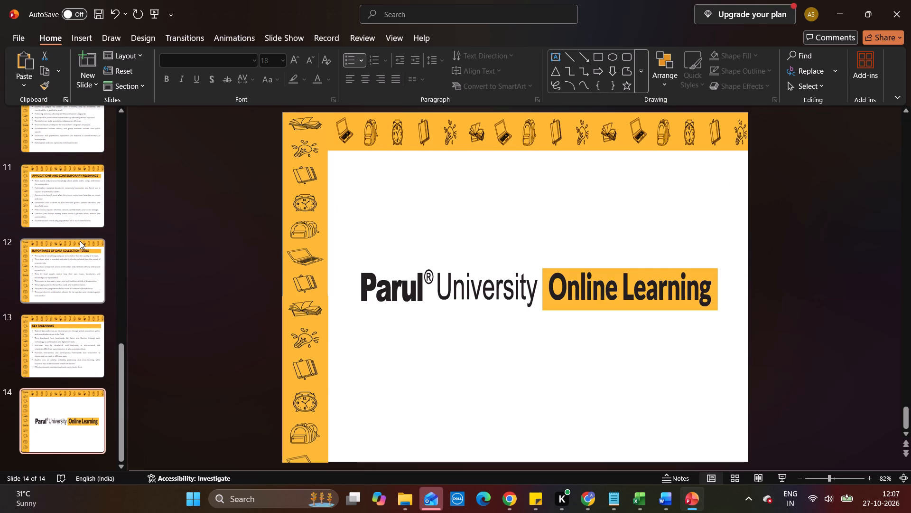
key(ctrl+s)
key(Up)
key(Up)
key(Up)
key(Up)
key(Up)
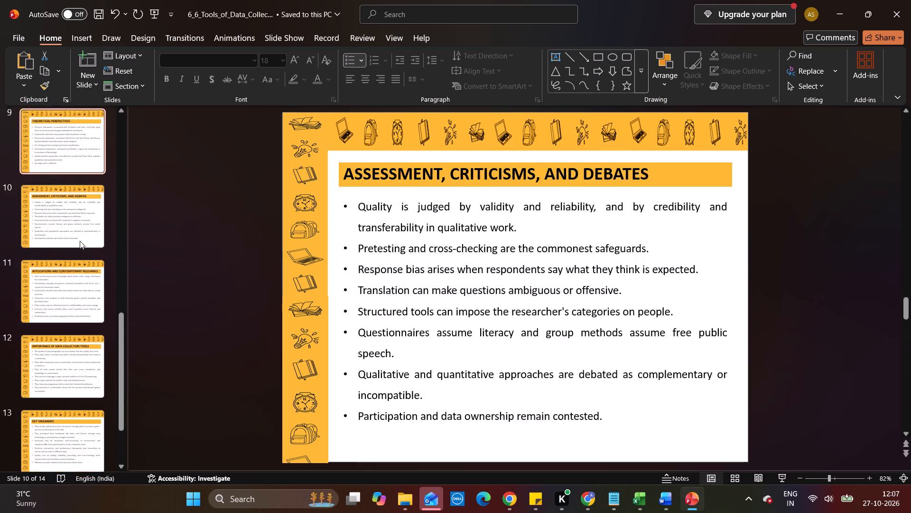
key(Up)
key(Up)
key(Up)
key(Up)
key(Up)
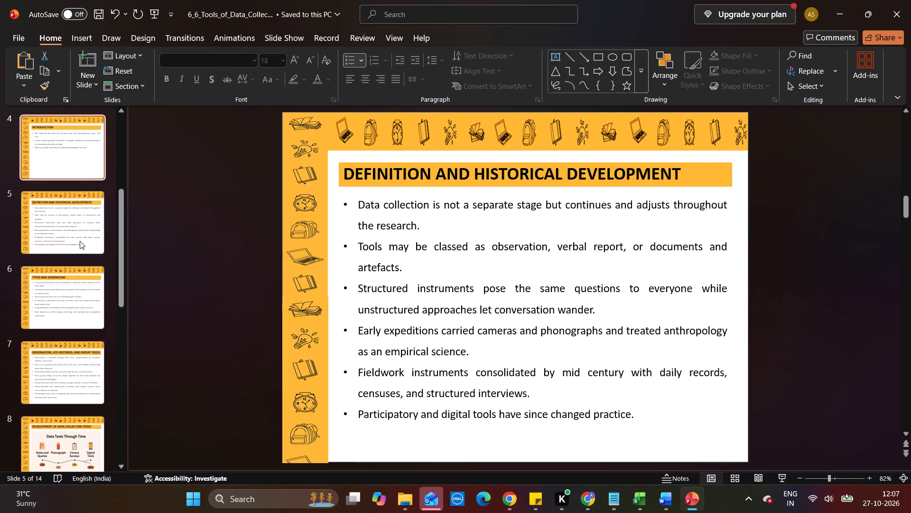
key(Up)
key(Up)
key(Up)
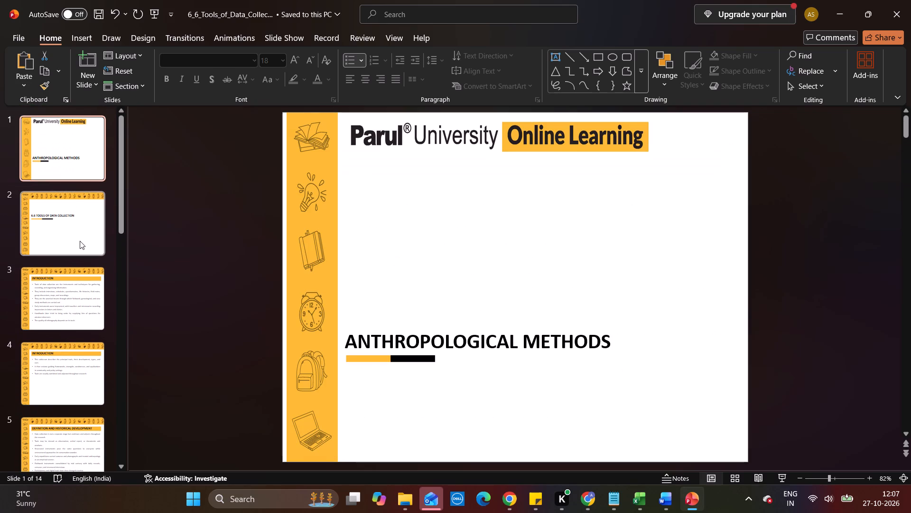
key(ctrl+s)
key(ctrl+s)
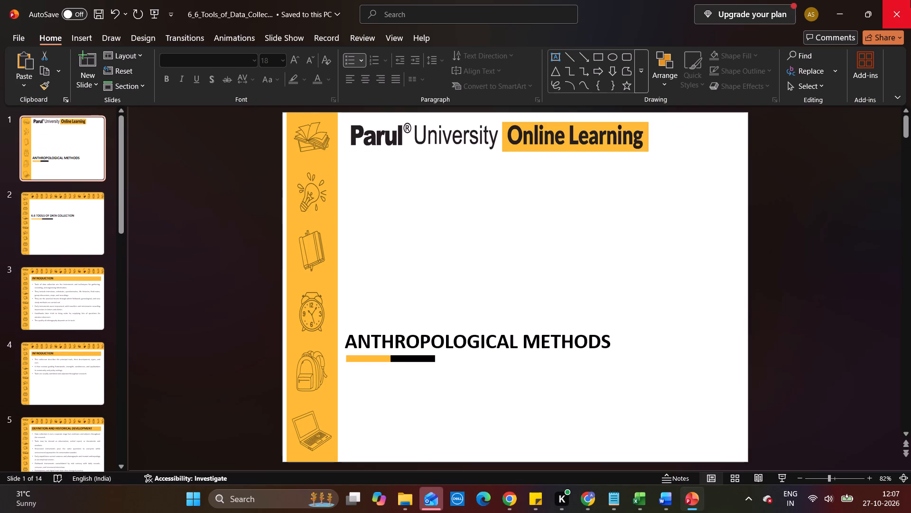
Close the 6_6_Tools_of_Data_Collection presentation and its lecture notes document.
click(910, 0)
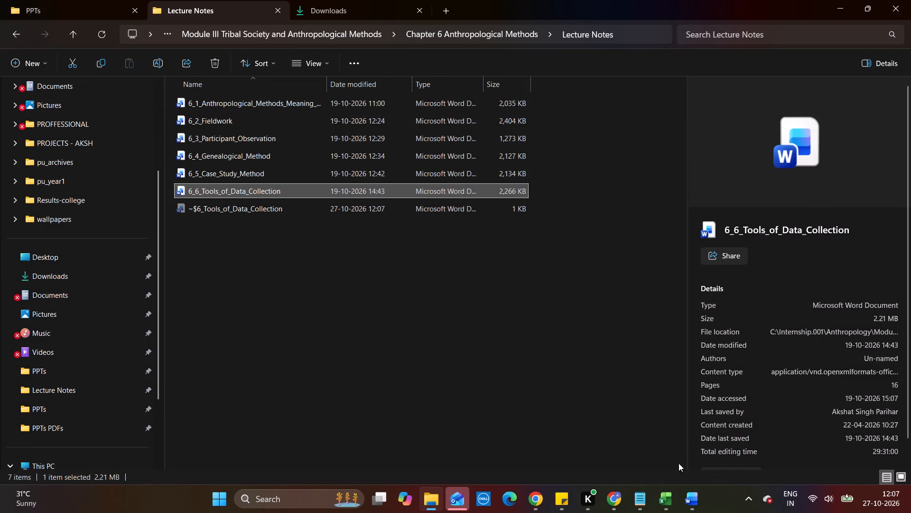
click(683, 507)
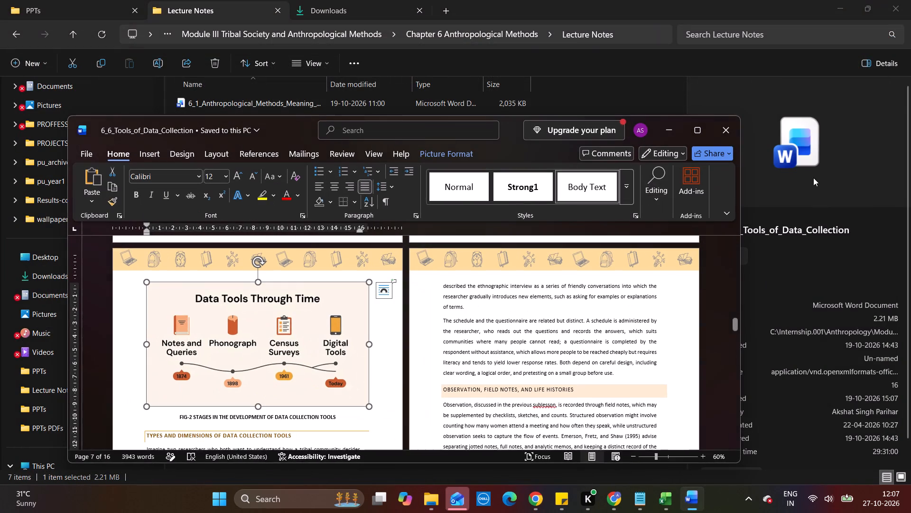
click(730, 130)
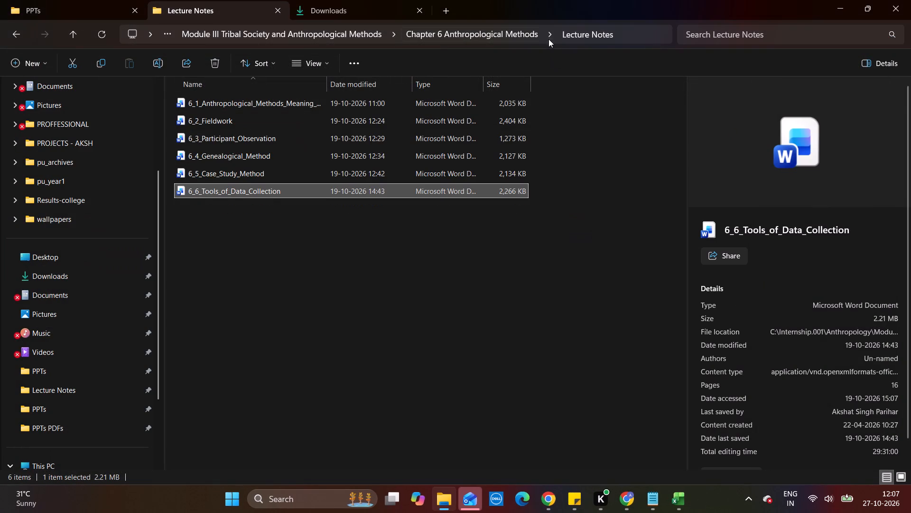
Look through Chapter 6's PPTs PDFs folder and return to the Lecture Notes folder.
click(548, 38)
click(556, 113)
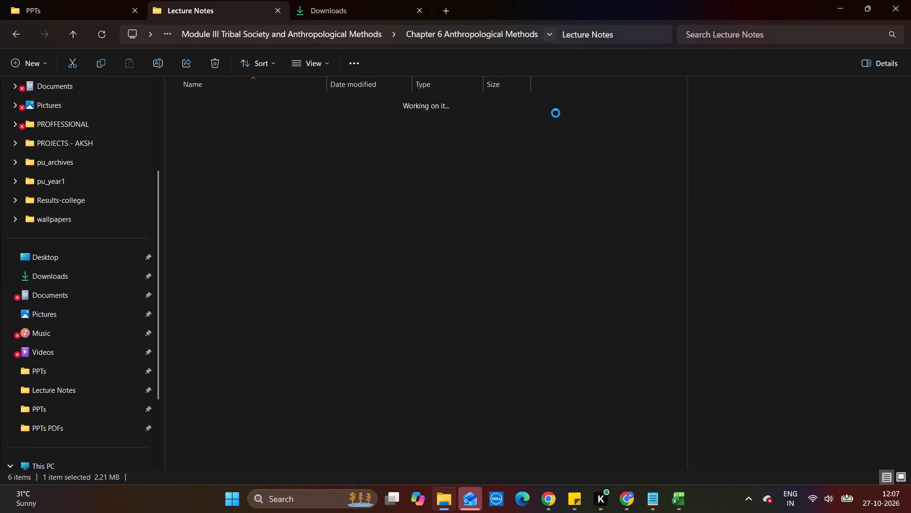
click(552, 33)
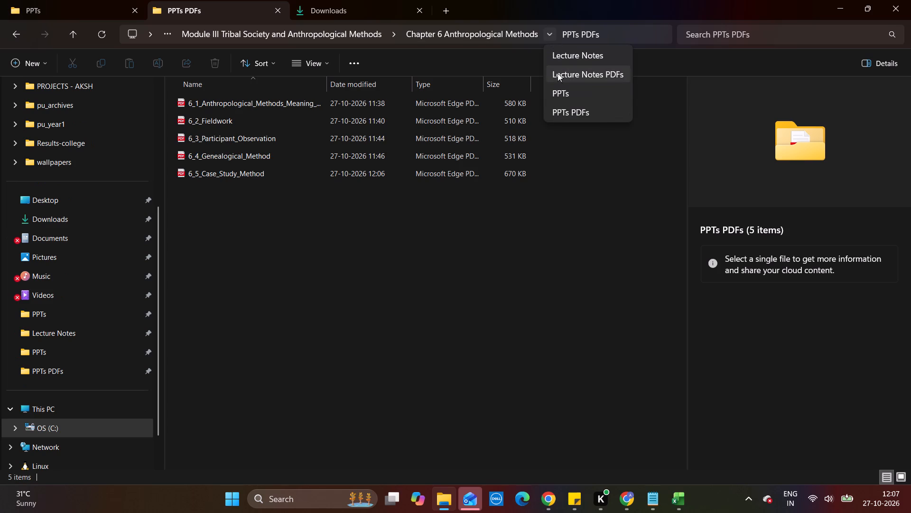
click(7, 31)
click(7, 31)
Reopen the 6_6_Tools_of_Data_Collection presentation from Chapter 6's PPTs folder and review its slides through slide 14.
click(54, 9)
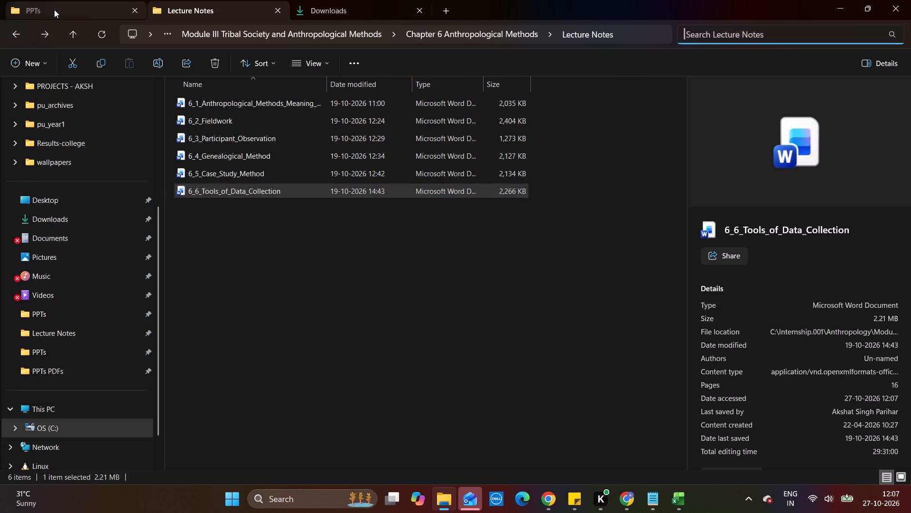
double_click(236, 192)
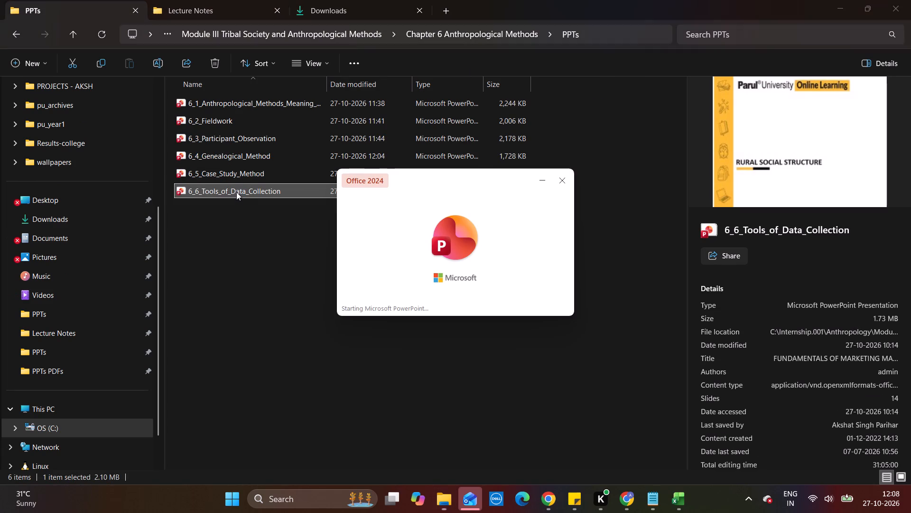
key(Down)
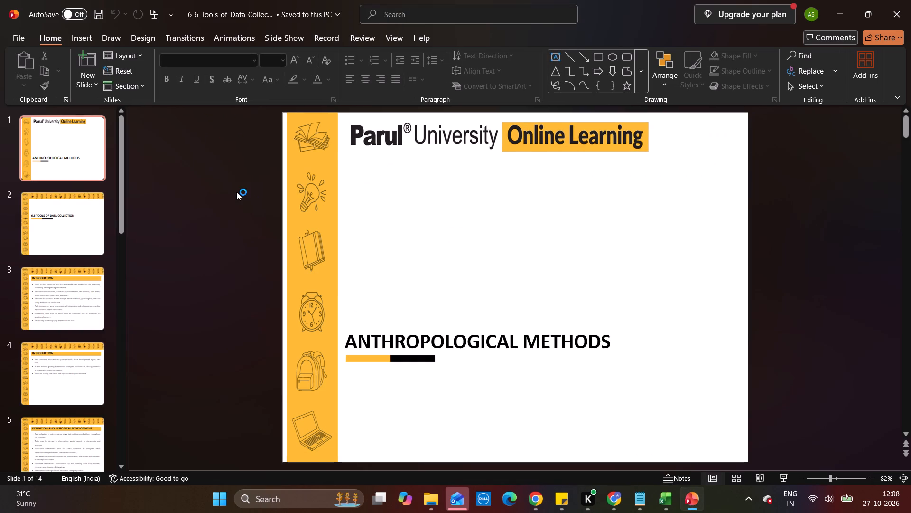
key(Down)
key(Down)
key(Down)
key(Down)
key(Down)
key(Down)
key(Down)
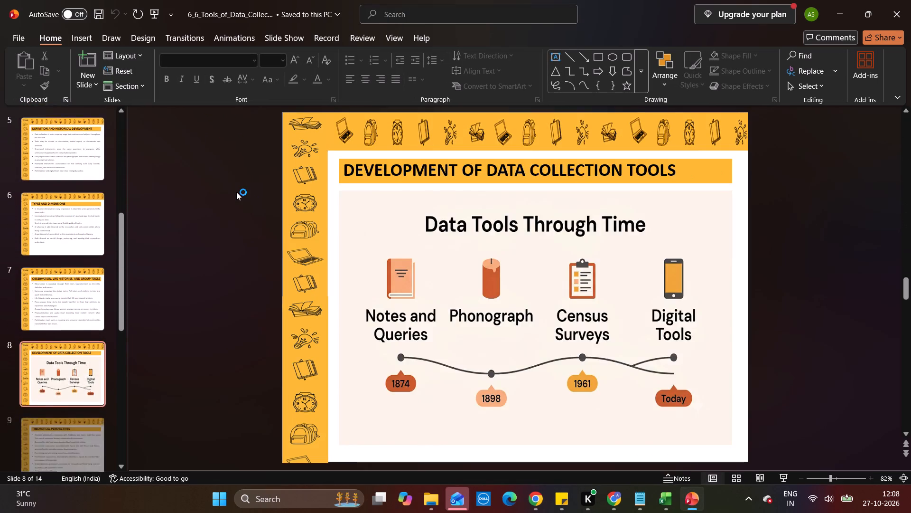
key(Down)
key(Down)
key(Down)
key(Down)
key(Down)
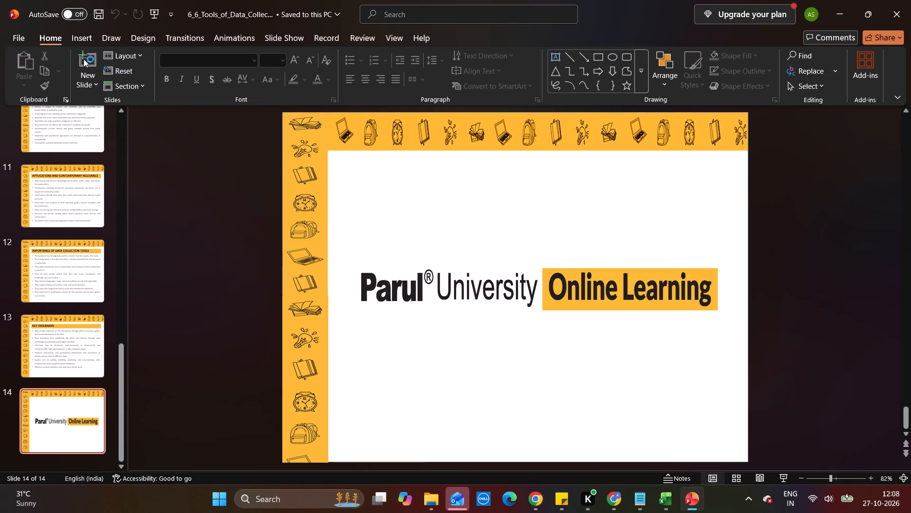
click(164, 245)
Save the presentation and export it as a PDF named 6_6_Tools_of_Data_Collection in Chapter 6's PPTs PDFs folder.
key(ctrl+s)
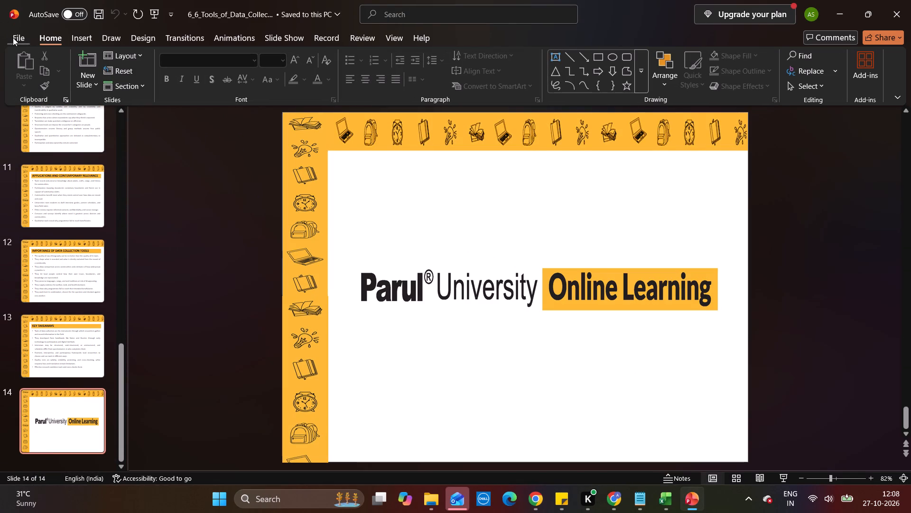
click(13, 38)
click(47, 221)
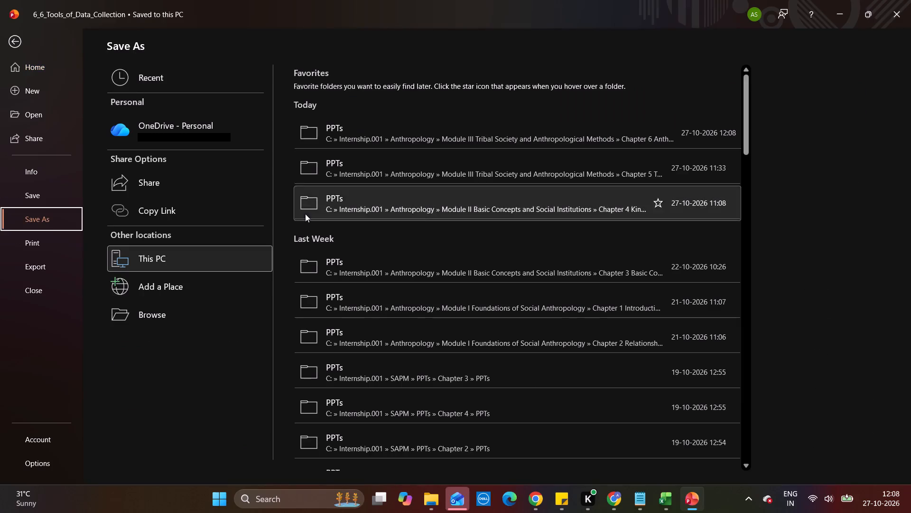
click(236, 303)
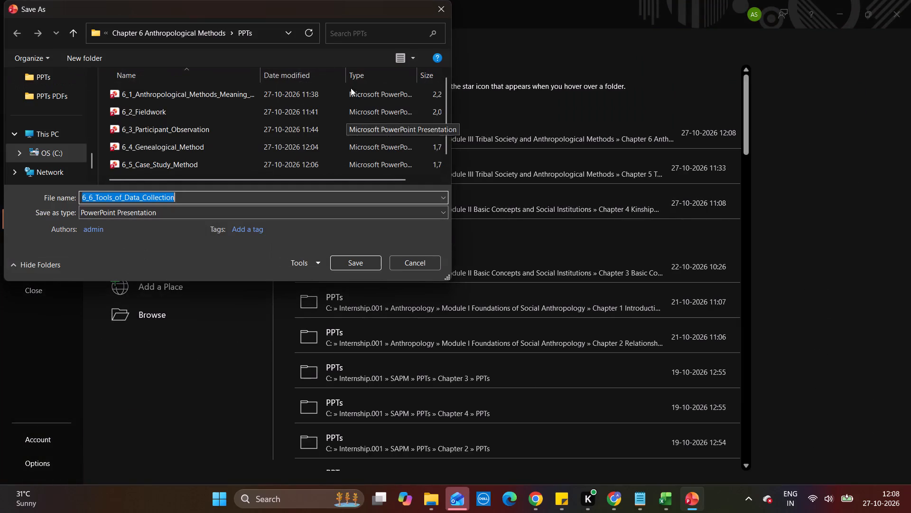
drag(230, 36, 242, 86)
click(242, 86)
drag(148, 213, 111, 266)
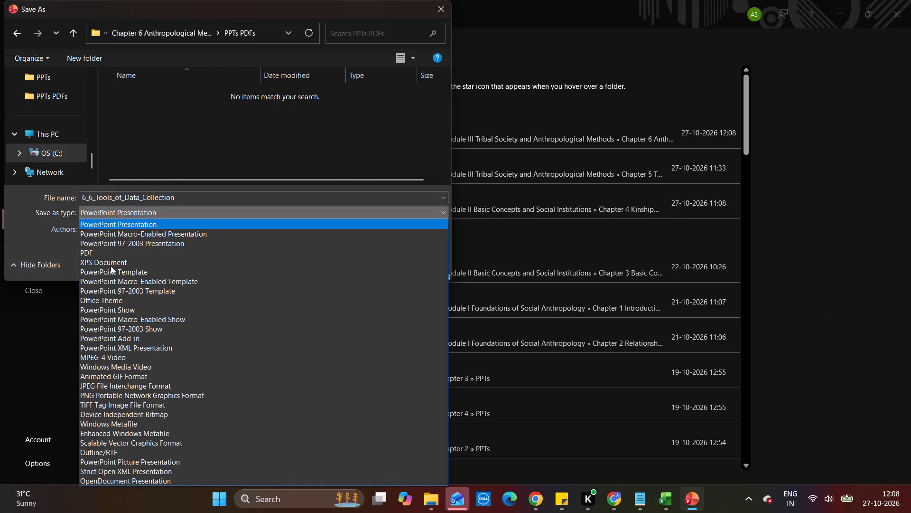
drag(111, 266, 109, 254)
click(109, 254)
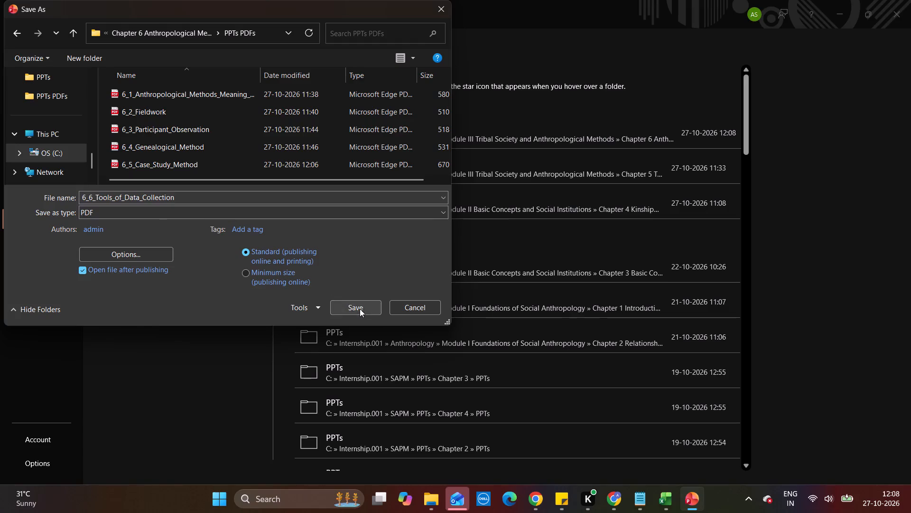
click(360, 309)
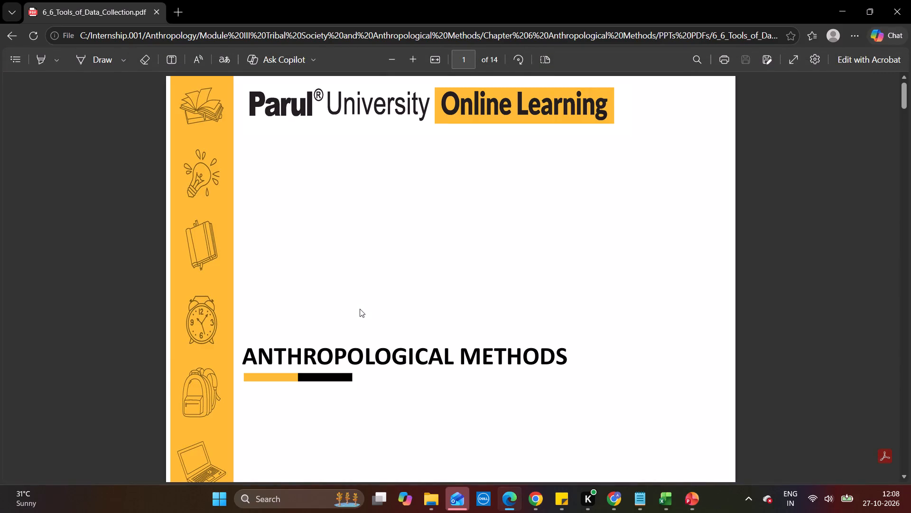
Close the exported 6_6_Tools_of_Data_Collection PDF, save the presentation and close it.
click(910, 0)
click(186, 340)
key(ctrl+s)
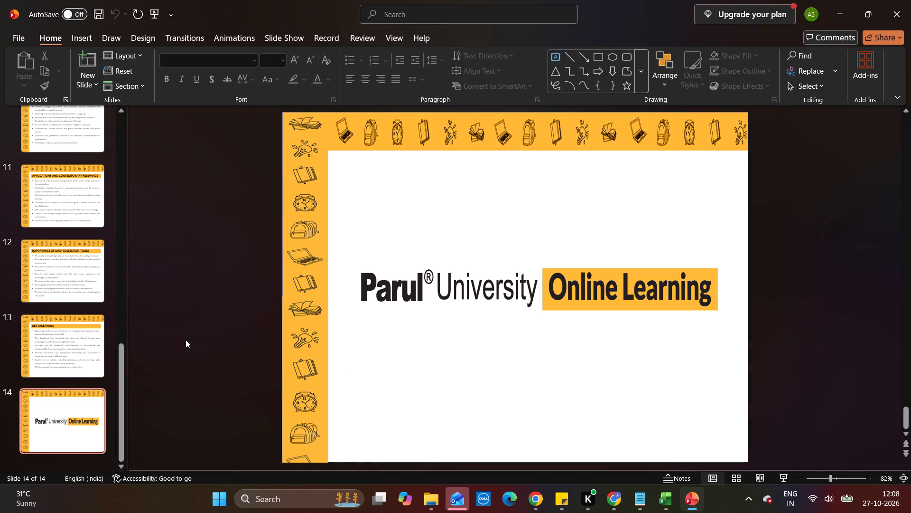
click(910, 10)
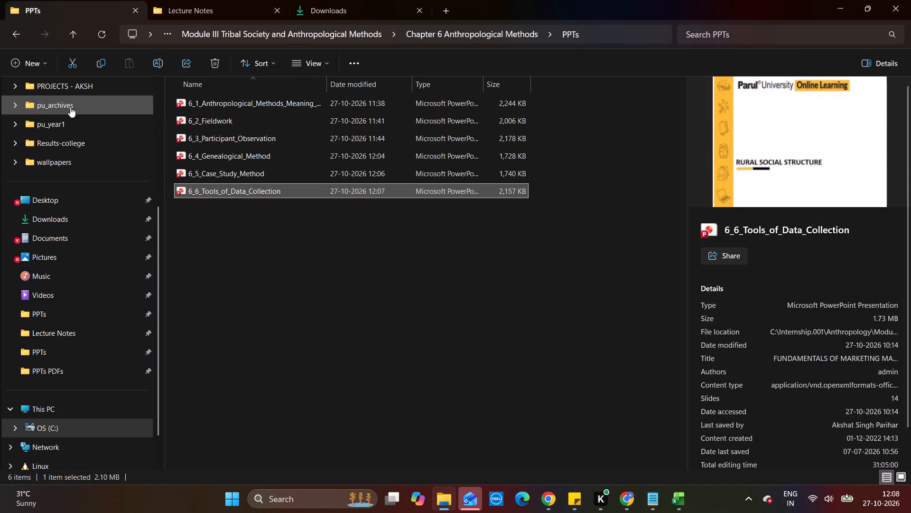
Go from Chapter 6's PPTs folder to the PPTs folder of Module IV's Chapter 7 Applied Anthropology.
click(16, 36)
click(16, 36)
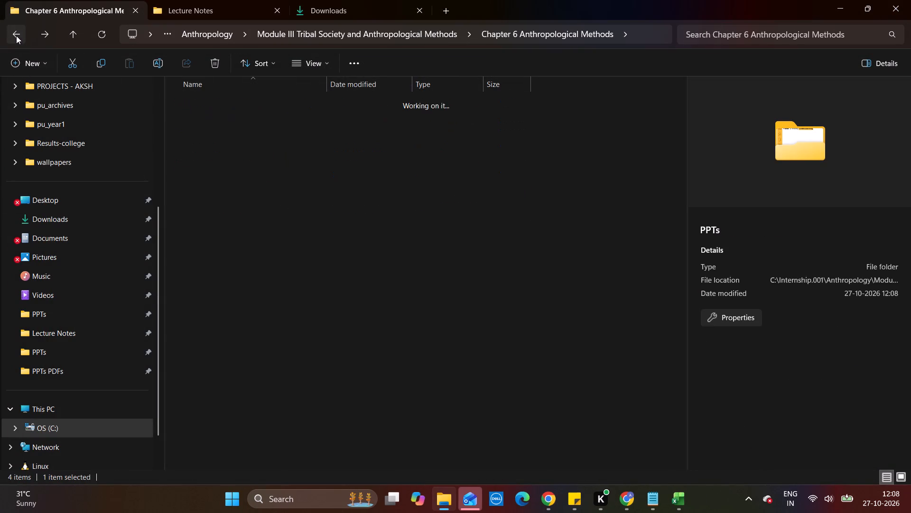
click(16, 40)
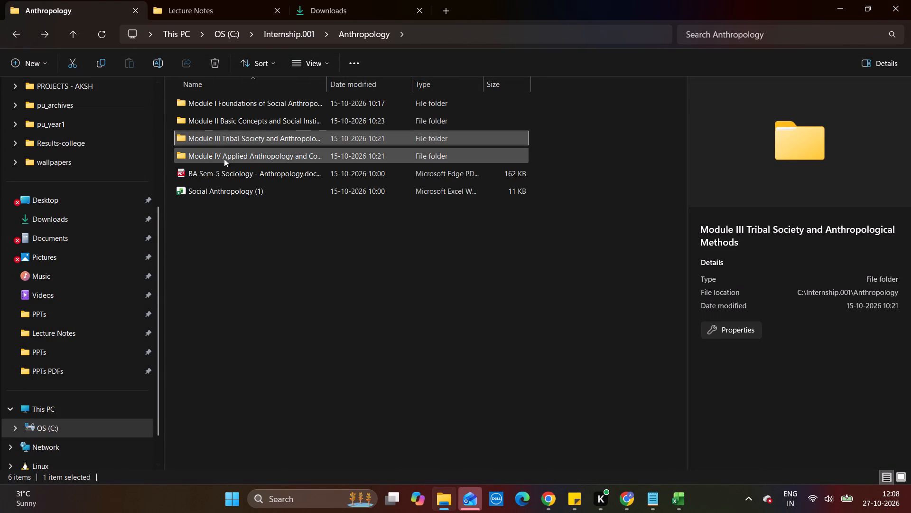
double_click(224, 159)
double_click(228, 101)
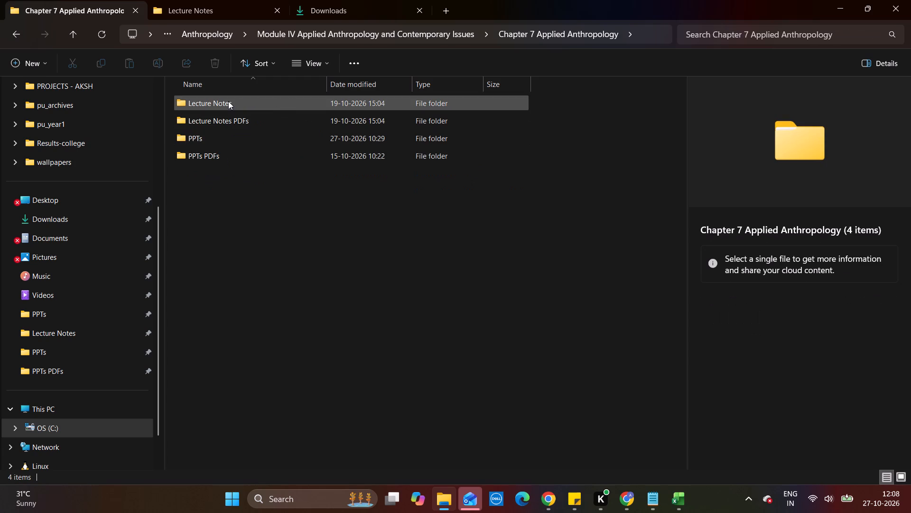
double_click(219, 142)
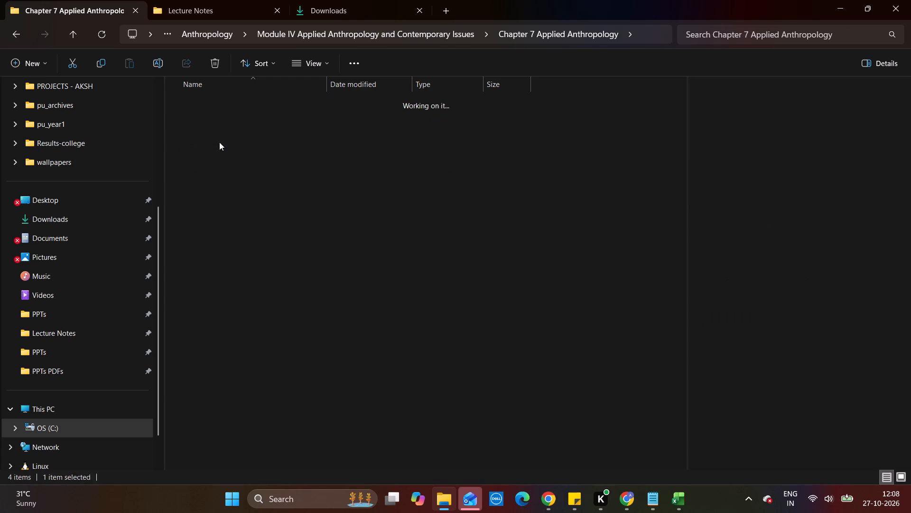
In the Lecture Notes window tab, go from Chapter 6 to Chapter 7 Applied Anthropology's Lecture Notes folder.
click(206, 10)
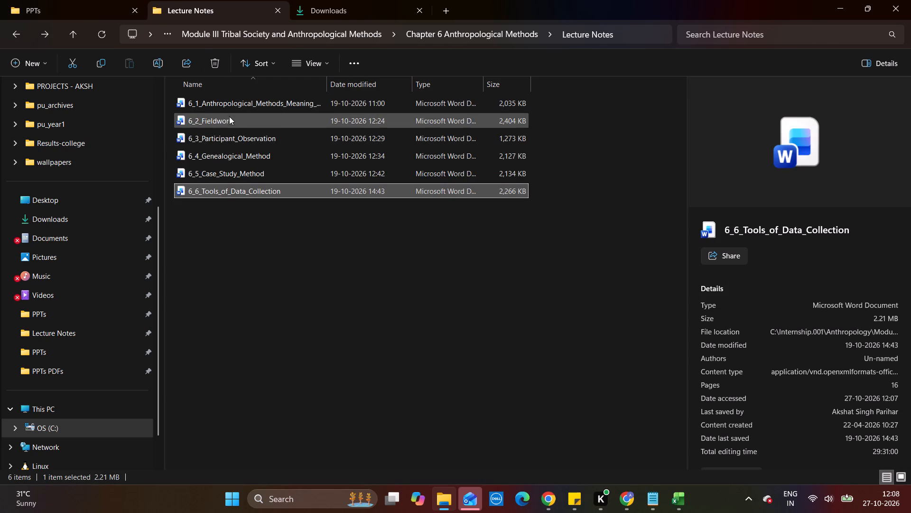
click(19, 28)
click(19, 28)
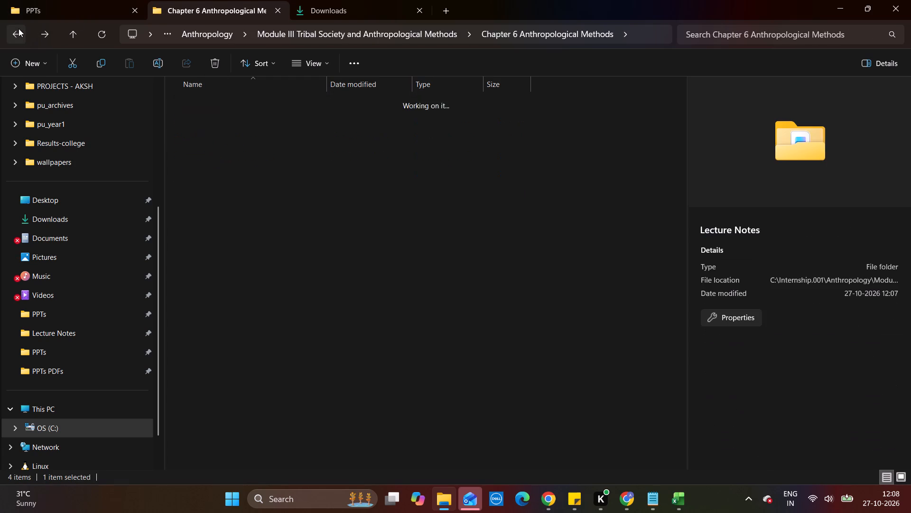
click(19, 28)
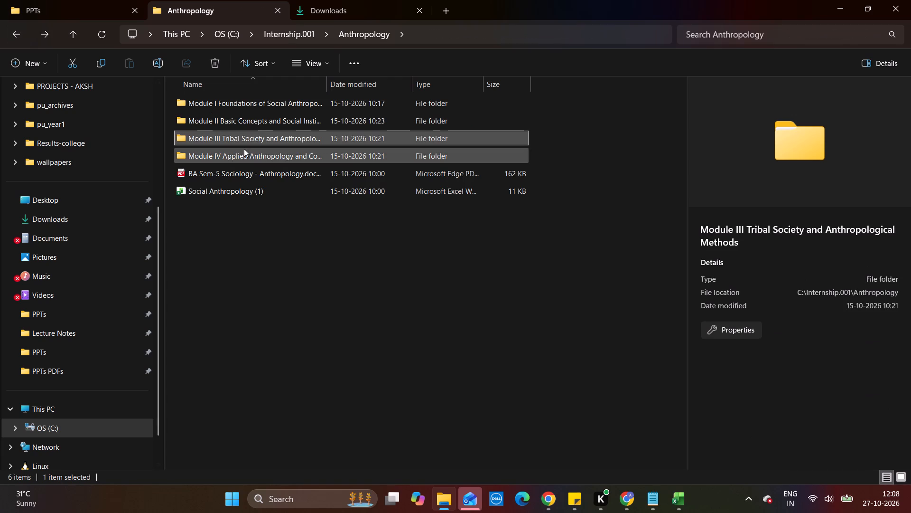
double_click(244, 149)
triple_click(242, 103)
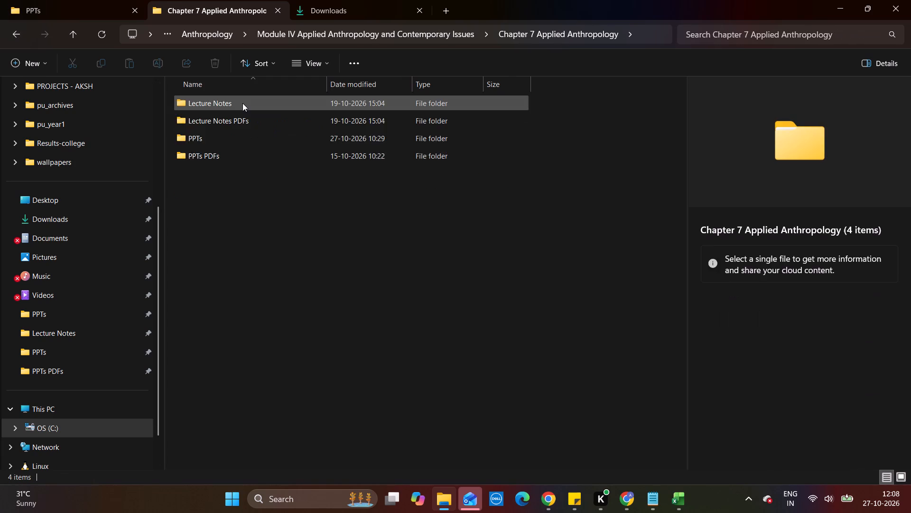
click(242, 103)
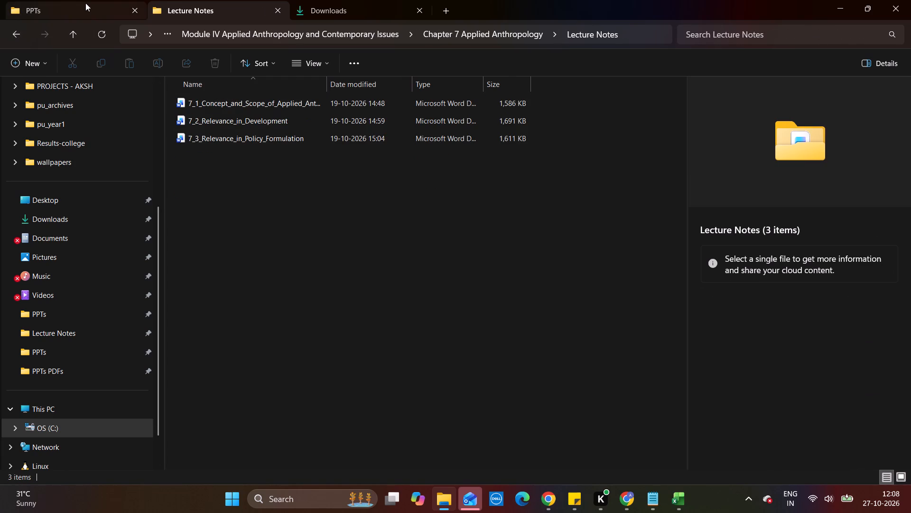
Open the 7_1_Concept_and_Scope_of_Applied_Anthropology presentation from Chapter 7's PPTs folder and enable editing.
click(85, 3)
double_click(244, 105)
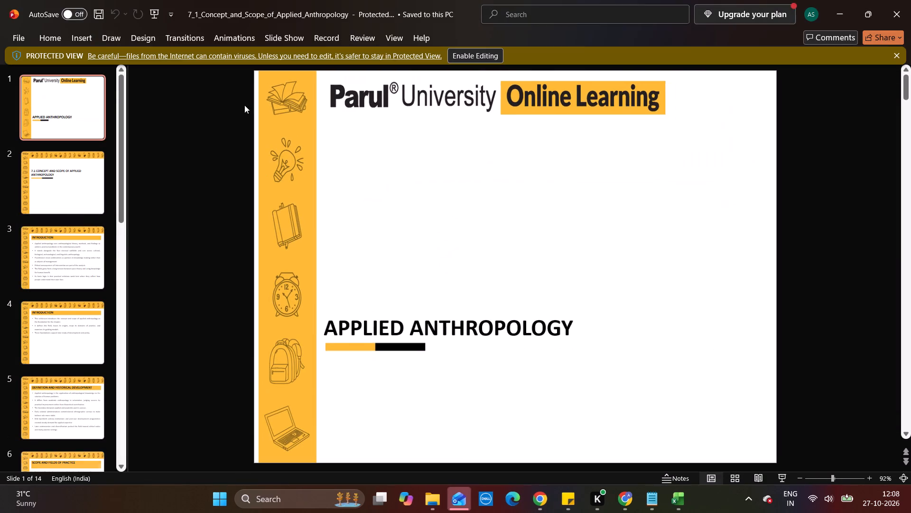
click(493, 56)
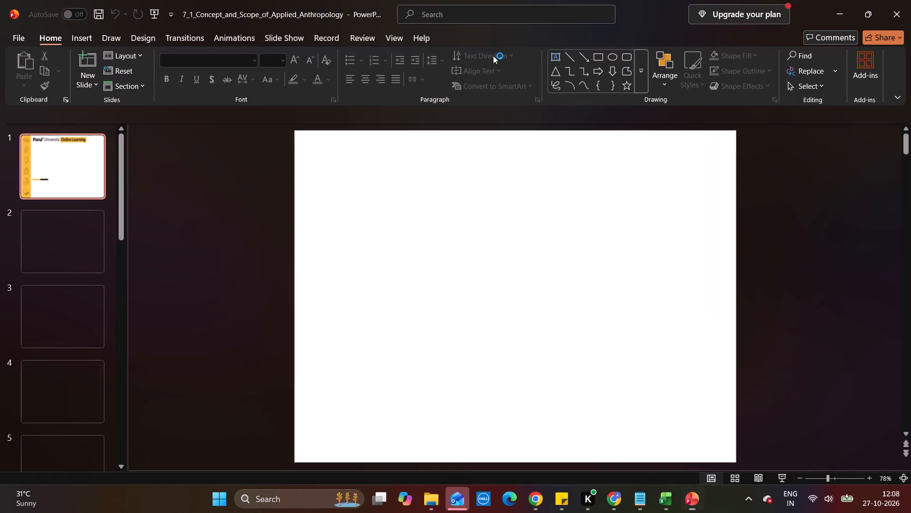
On slide 6, Scope and Fields of Practice, shrink the title box to one line and raise the bullet text beneath it.
click(68, 234)
key(Down)
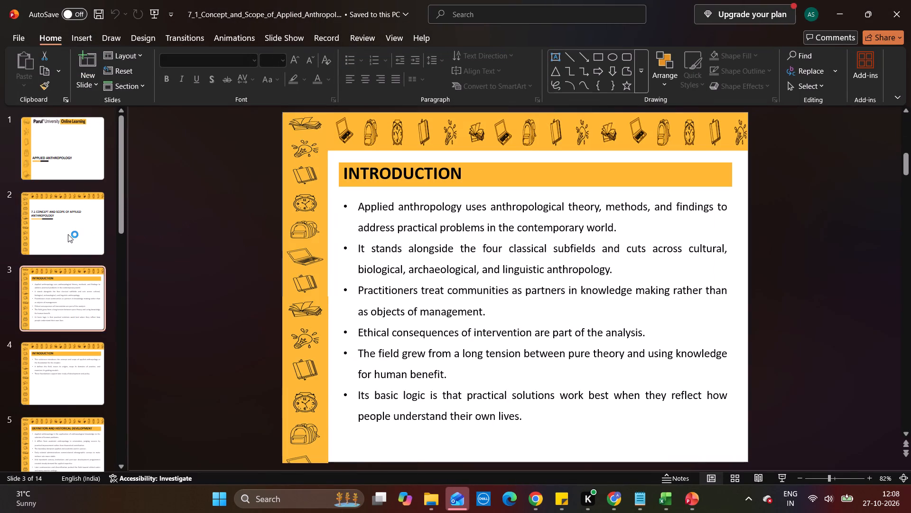
key(Down)
key(Down)
key(Down)
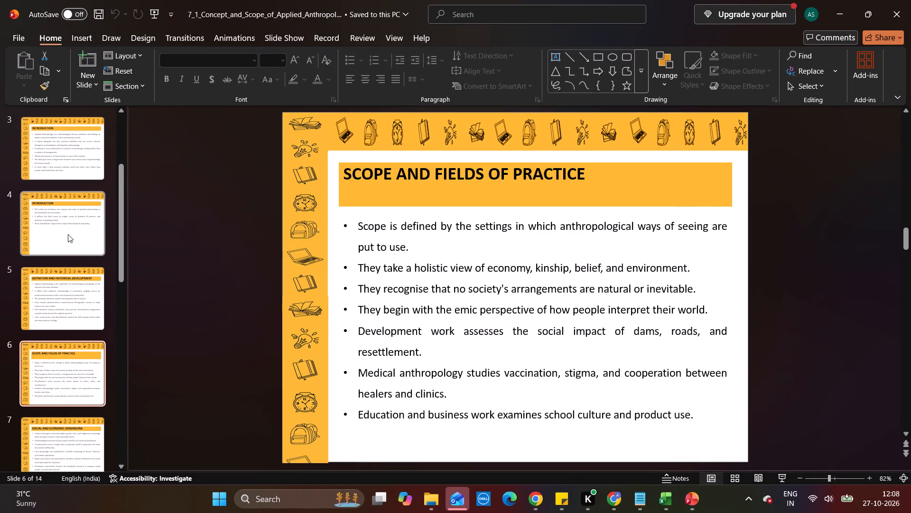
click(477, 202)
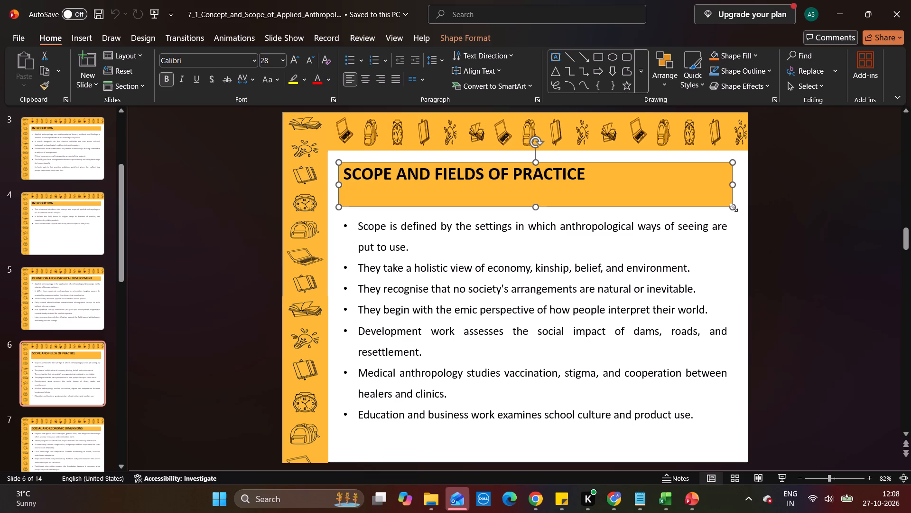
drag(734, 208, 732, 184)
drag(733, 208, 728, 183)
click(600, 250)
drag(561, 212, 562, 190)
click(796, 284)
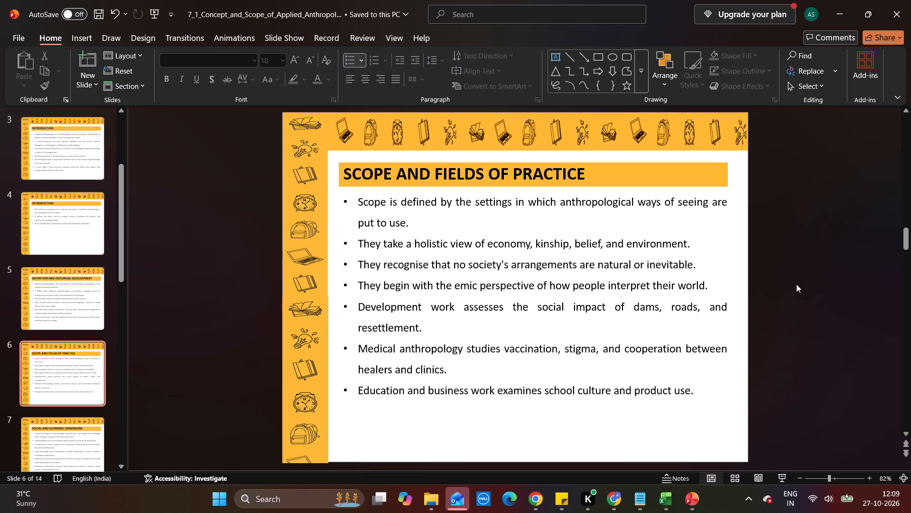
Recheck slides 4 to 7, then delete the existing picture from slide 8, Timeline of Applied Anthropology.
click(78, 319)
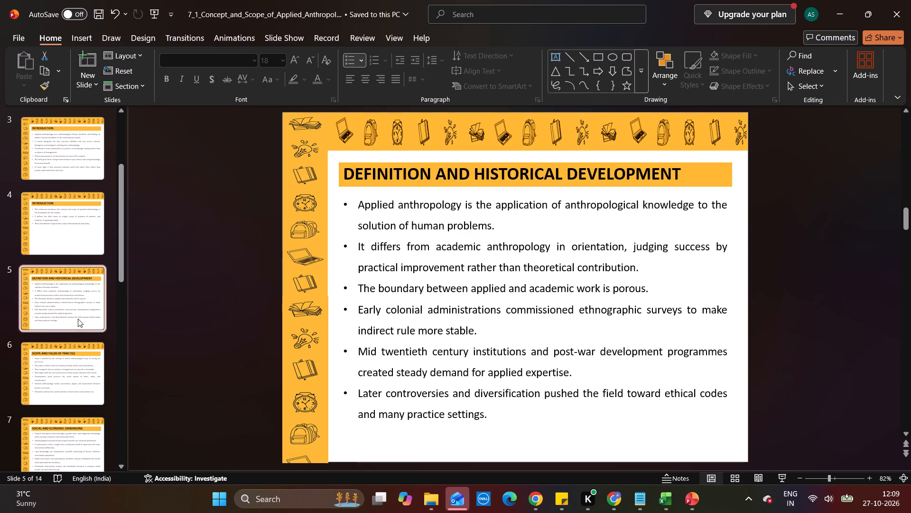
key(Up)
key(Down)
key(Down)
key(Down)
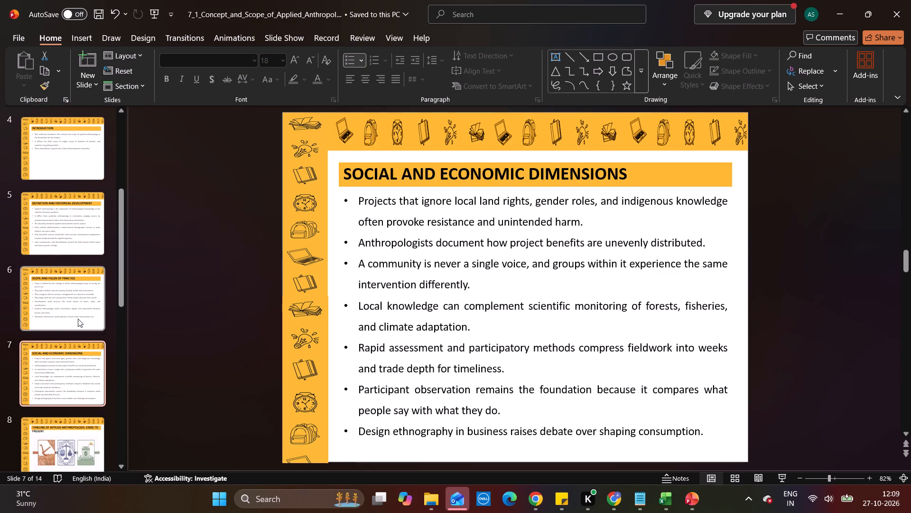
key(Down)
click(446, 323)
key(BackSpace)
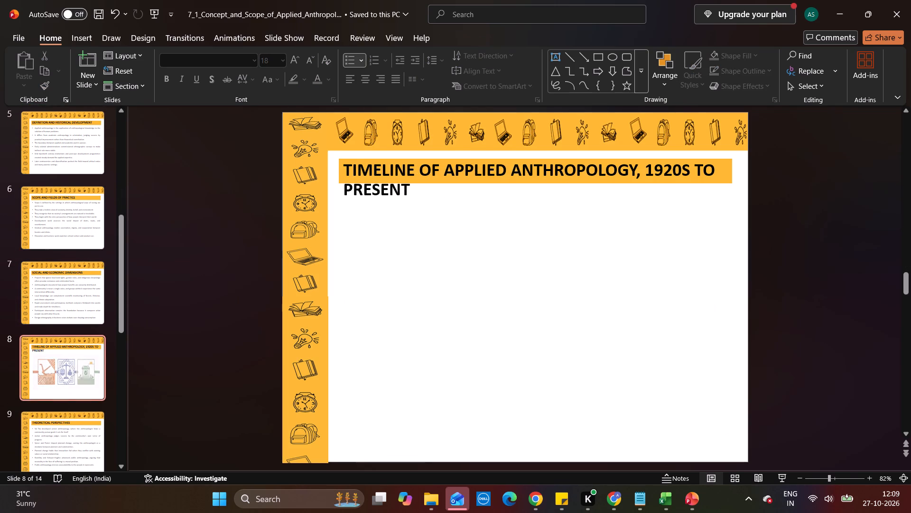
Look through slides 9 to 14 for layout problems and return to slide 8.
key(Down)
key(Down)
key(Down)
key(Down)
key(Down)
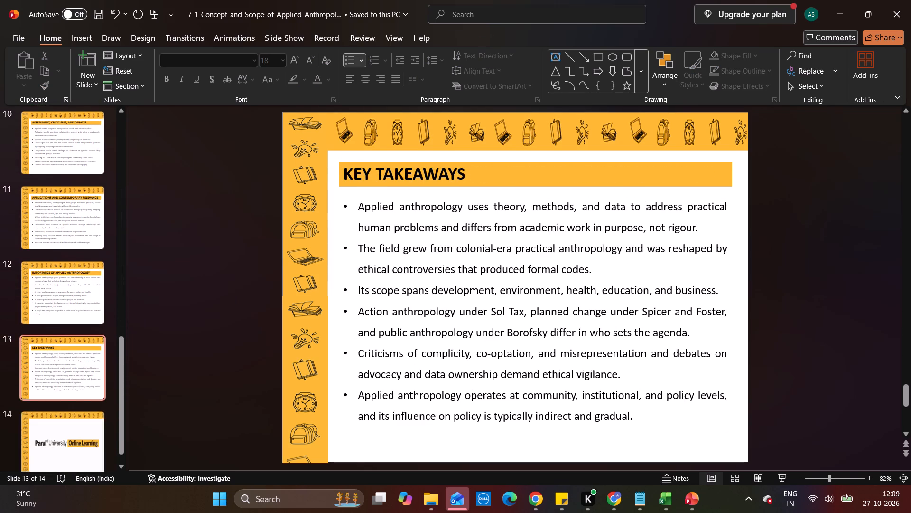
key(Down)
key(Up)
key(Up)
key(Up)
key(Up)
key(Up)
key(Up)
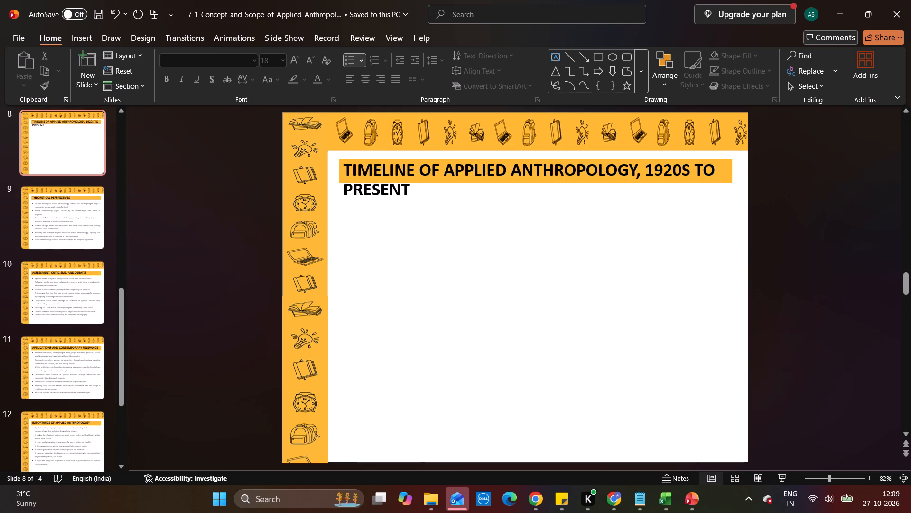
Open the 7_1_Concept_and_Scope_of_Applied_Anthropology lecture notes and copy the Fig-2 timeline of applied anthropology picture.
click(426, 504)
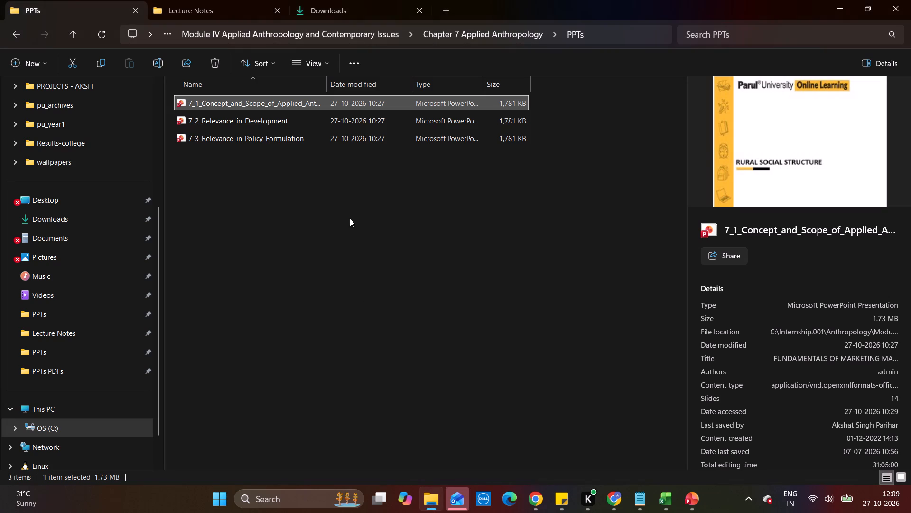
click(214, 8)
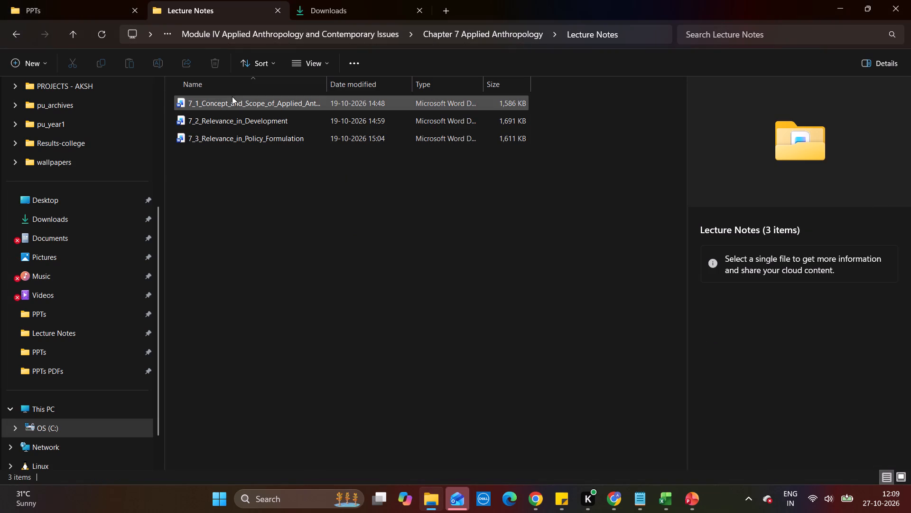
double_click(233, 103)
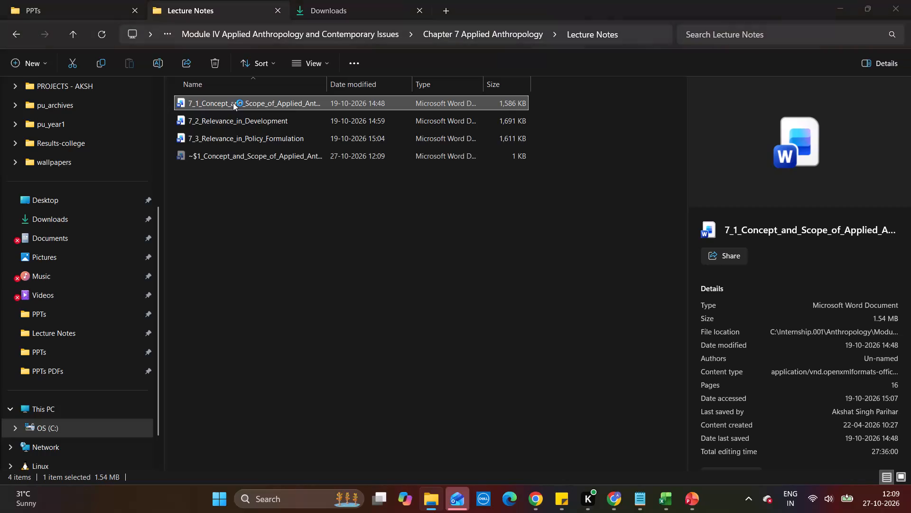
scroll(342, 294, down, 3)
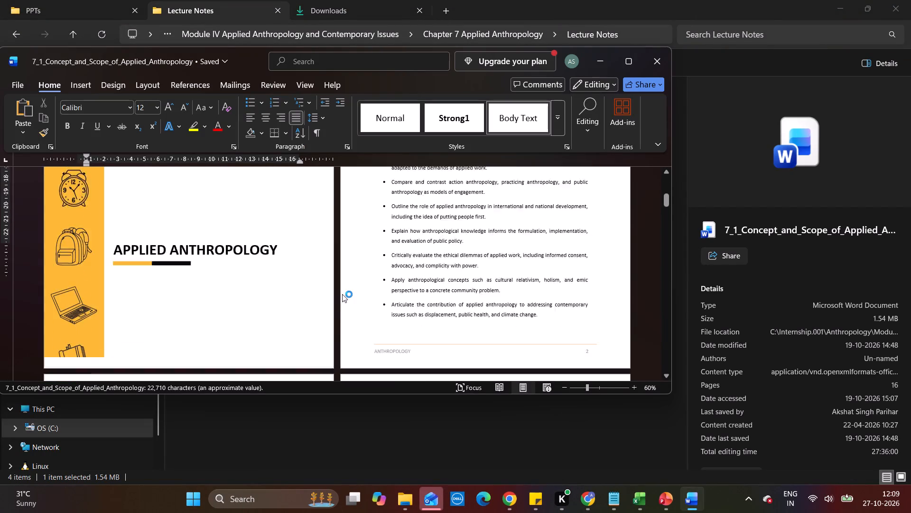
scroll(342, 294, down, 3)
scroll(342, 294, up, 1)
scroll(342, 294, down, 2)
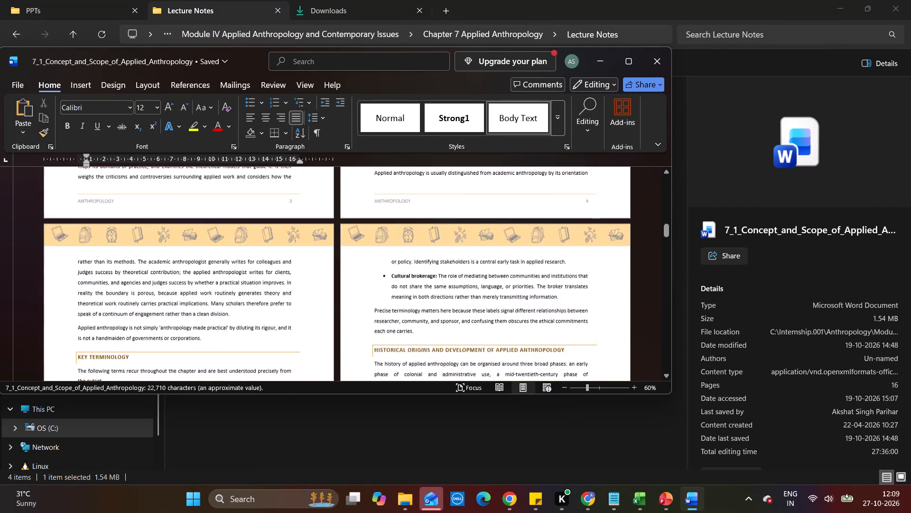
scroll(342, 294, down, 4)
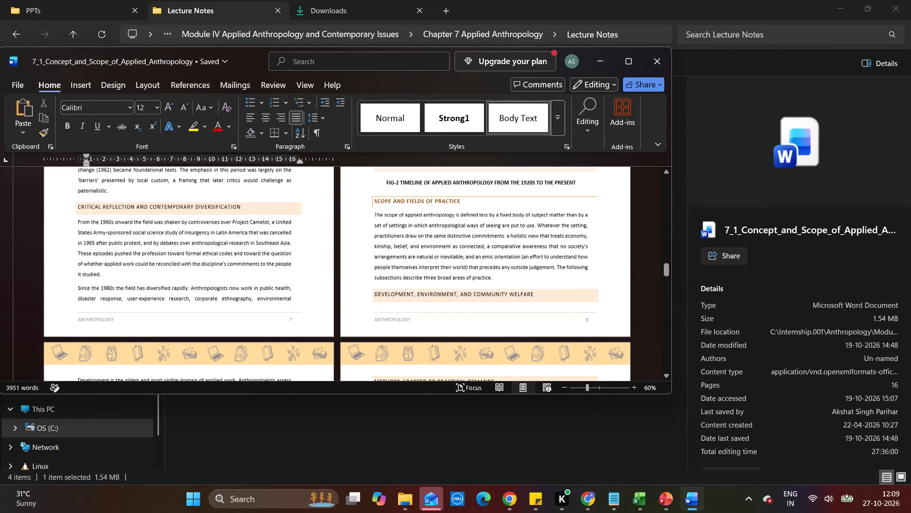
scroll(364, 281, up, 1)
click(421, 254)
key(ctrl+c)
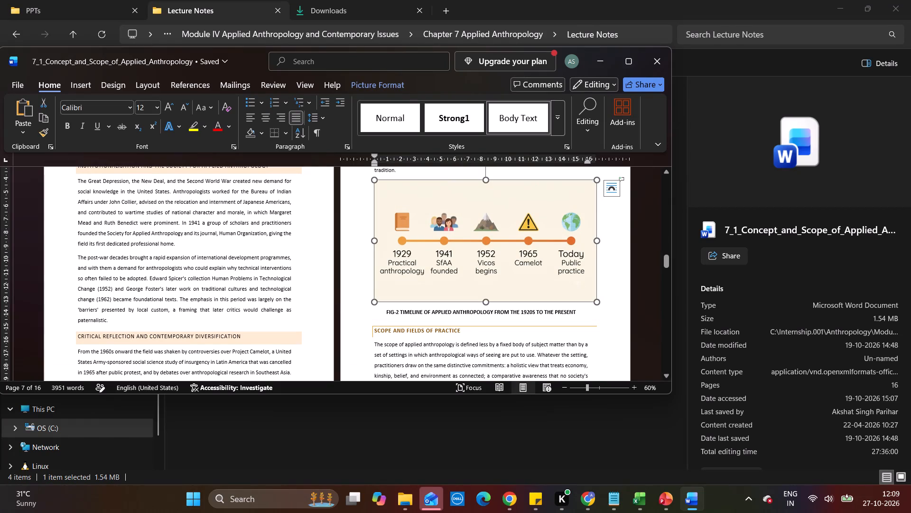
key(ctrl+c)
key(ctrl+c)
key(ctrl+c)
Minimize the notes, paste the copied timeline picture onto slide 8 and centre it in the area below the title.
click(599, 61)
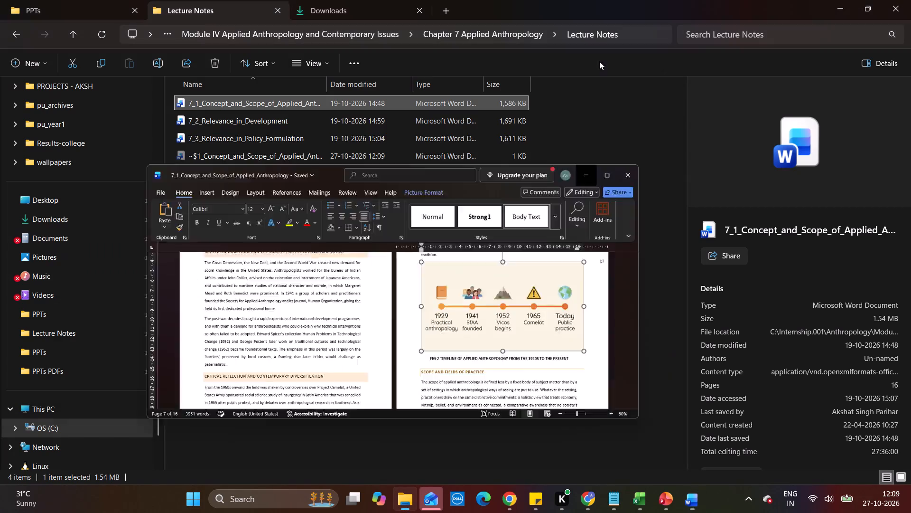
click(667, 509)
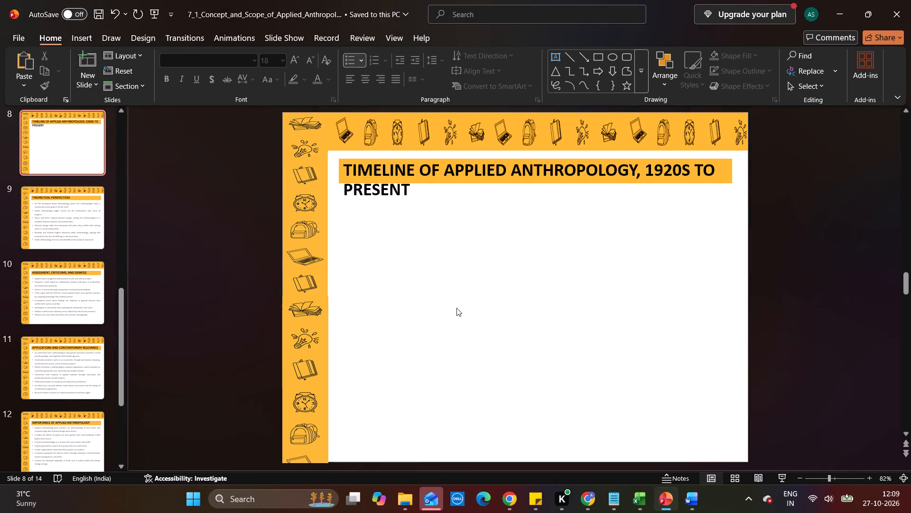
key(ctrl+v)
drag(484, 285, 509, 317)
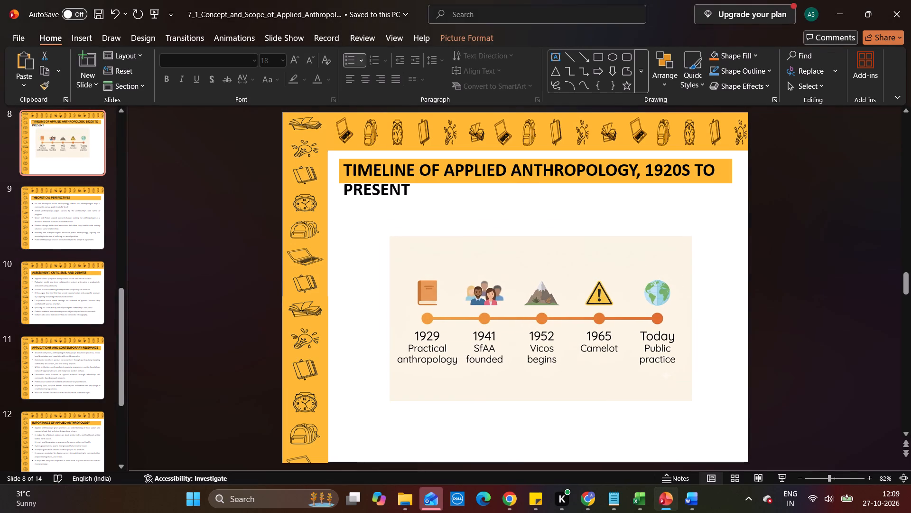
Enlarge slide 8's title box so its orange background covers both lines of the title.
click(532, 167)
drag(733, 184, 736, 193)
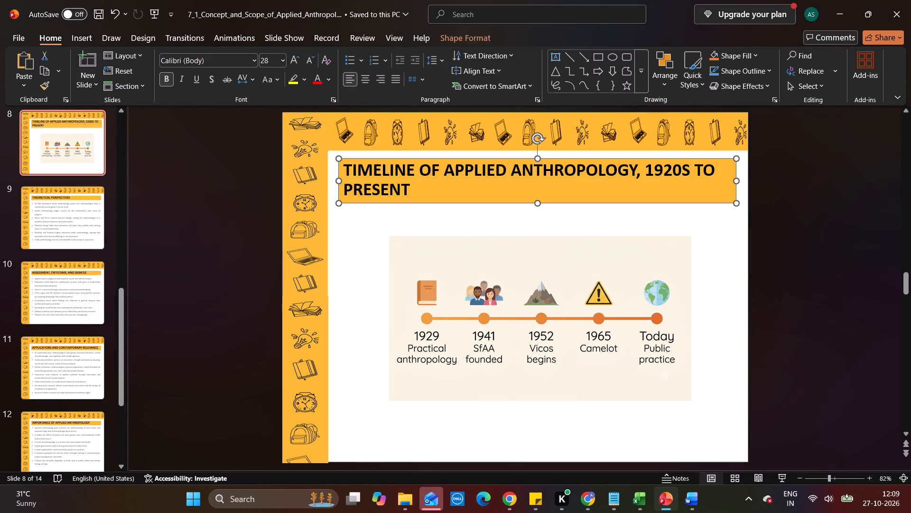
Move the timeline picture up under slide 8's title and stretch it to the title's width and down to the slide's bottom edge.
click(532, 250)
drag(538, 237, 539, 211)
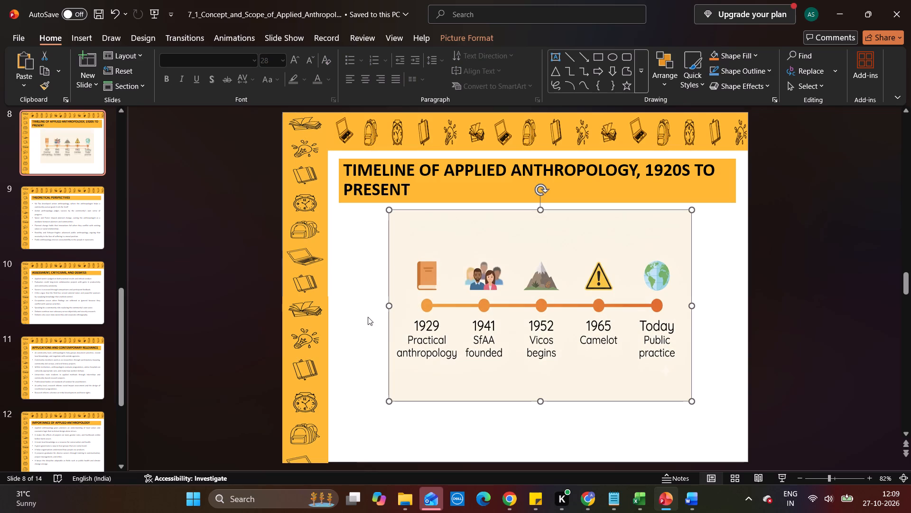
drag(387, 304, 340, 305)
drag(691, 307, 723, 305)
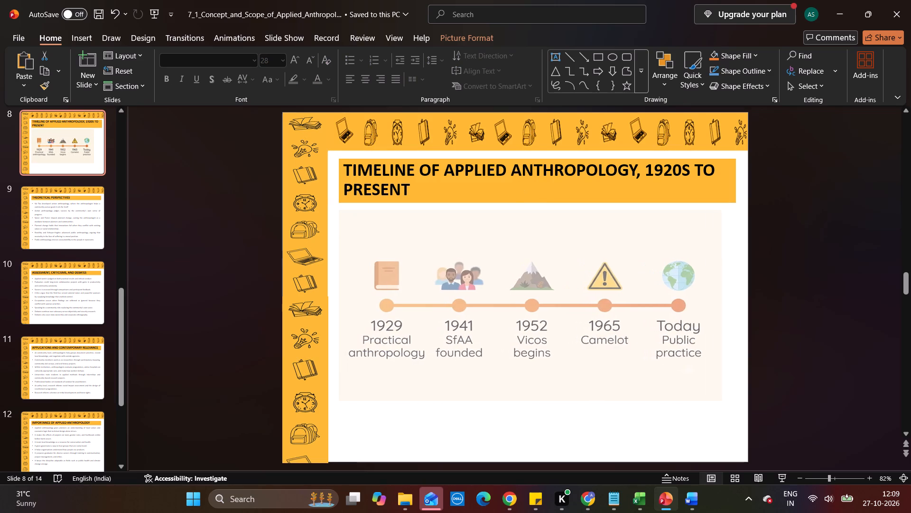
drag(723, 305, 737, 306)
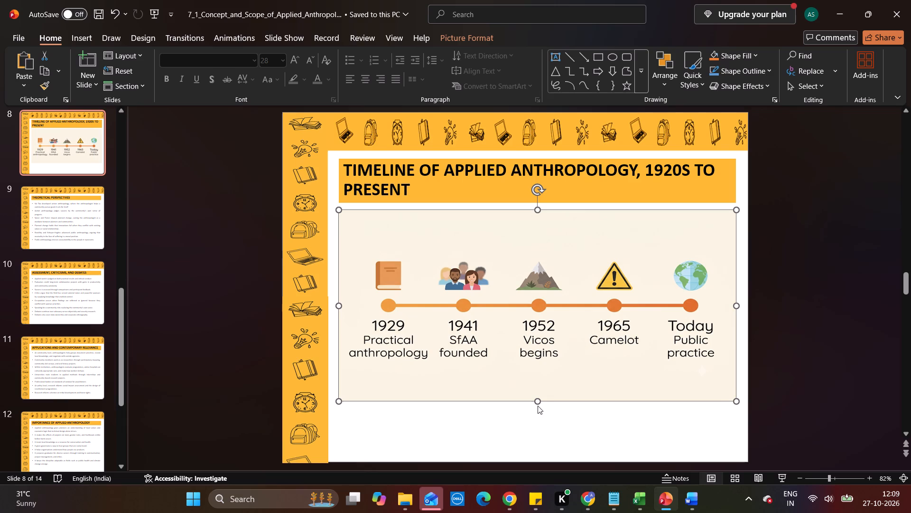
drag(536, 400, 539, 453)
Apply a +20% brightness correction with default contrast to the timeline picture so its cream background turns white.
double_click(540, 372)
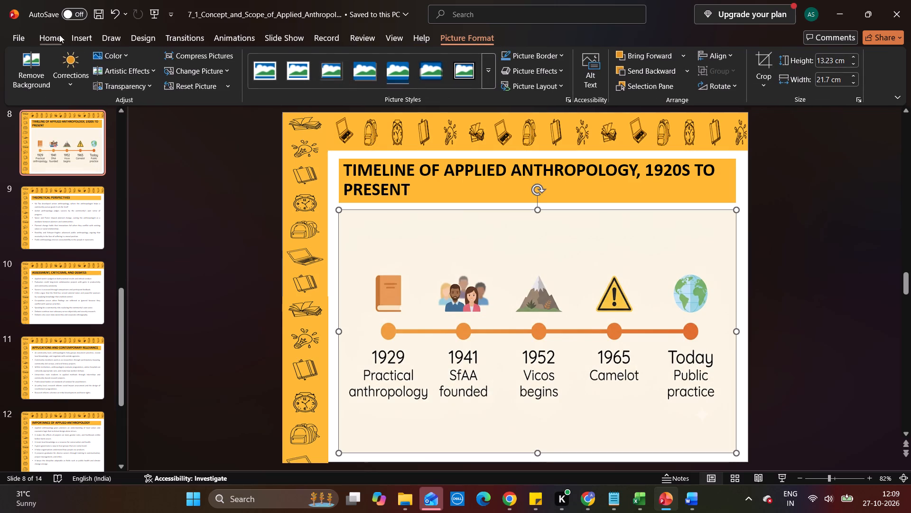
click(70, 82)
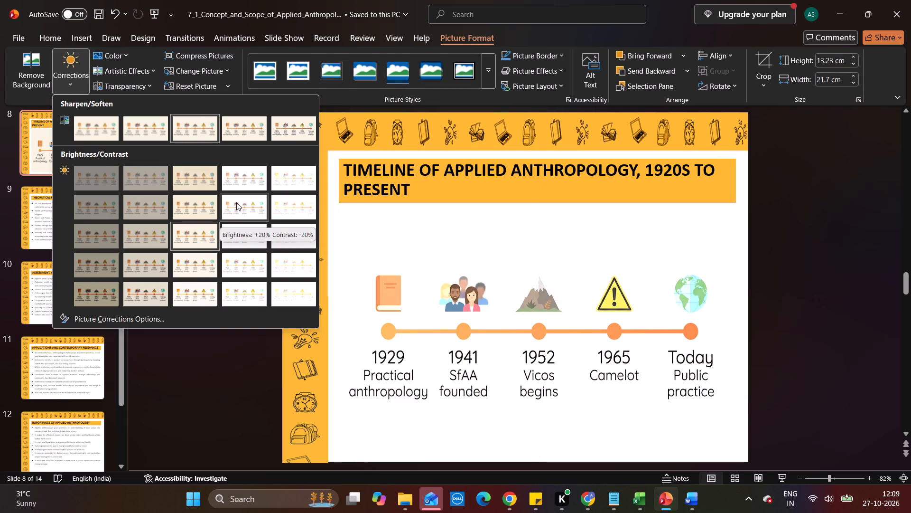
click(242, 242)
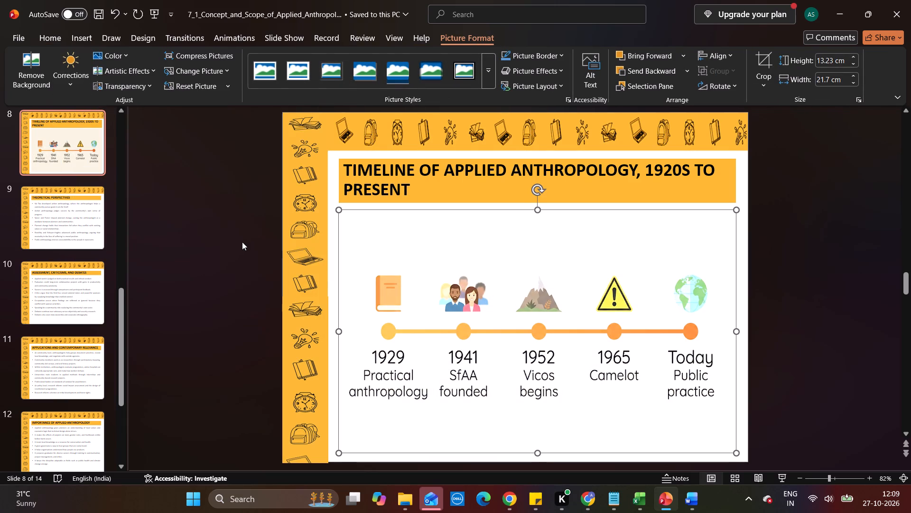
click(783, 250)
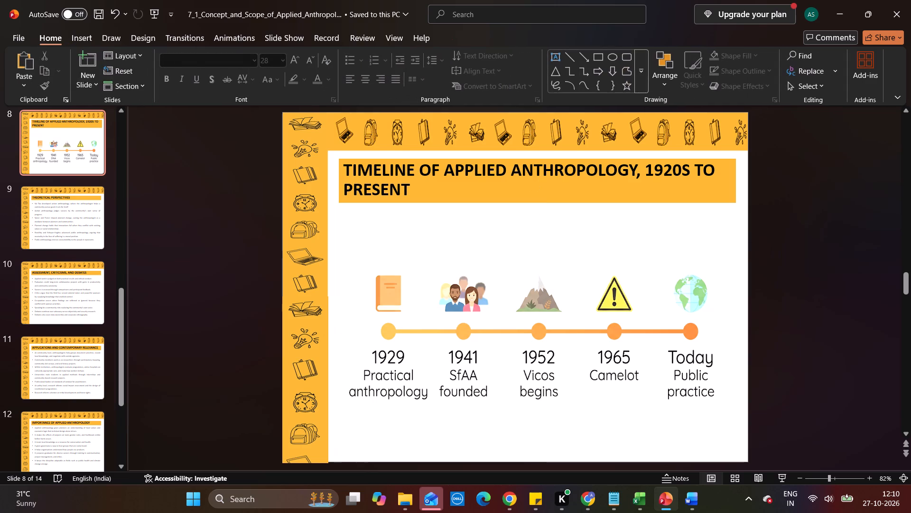
Shift the timeline picture up slightly so its top edge meets the title box, leaving it deselected.
drag(510, 342, 510, 333)
click(810, 305)
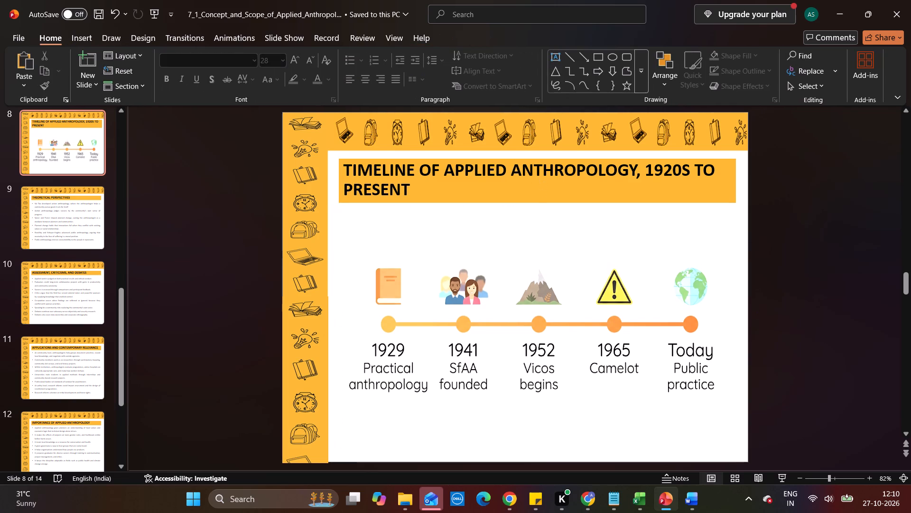
click(685, 339)
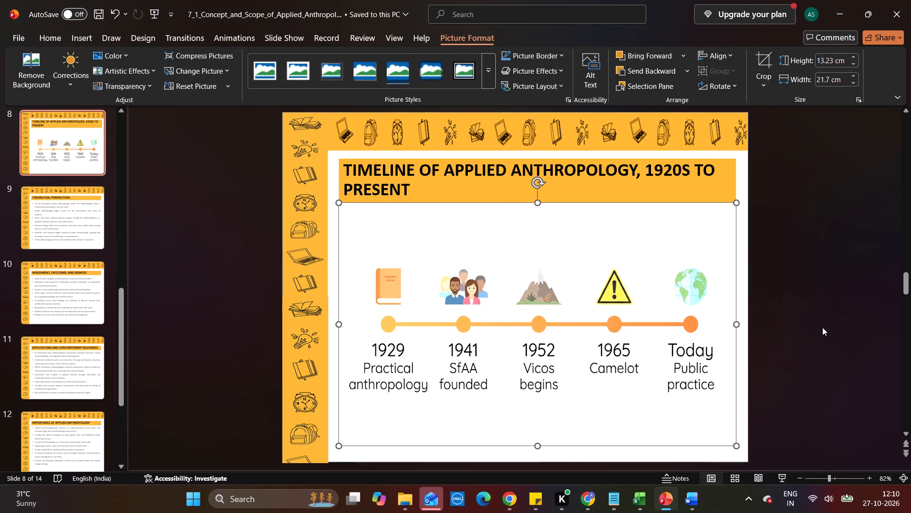
click(847, 320)
Look through the other slides from slide 2 to closing slide 14 for remaining layout problems.
key(Up)
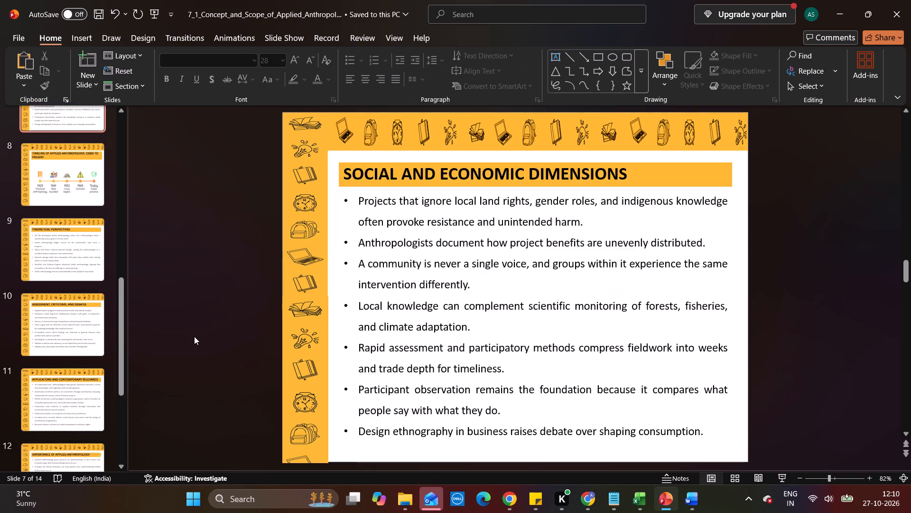
key(Up)
key(Up)
key(Up)
key(Up)
key(Up)
key(Down)
key(Down)
key(Down)
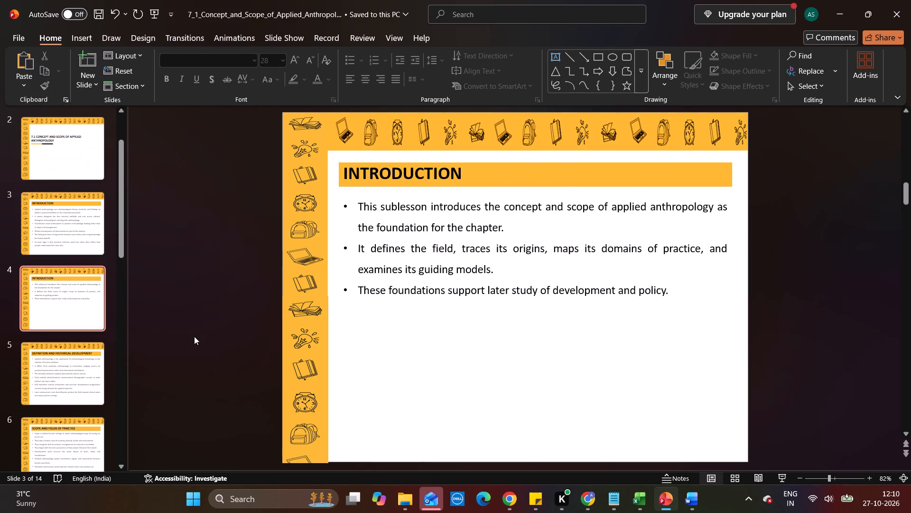
key(Down)
key(Down)
key(Down)
key(Down)
key(Up)
key(Down)
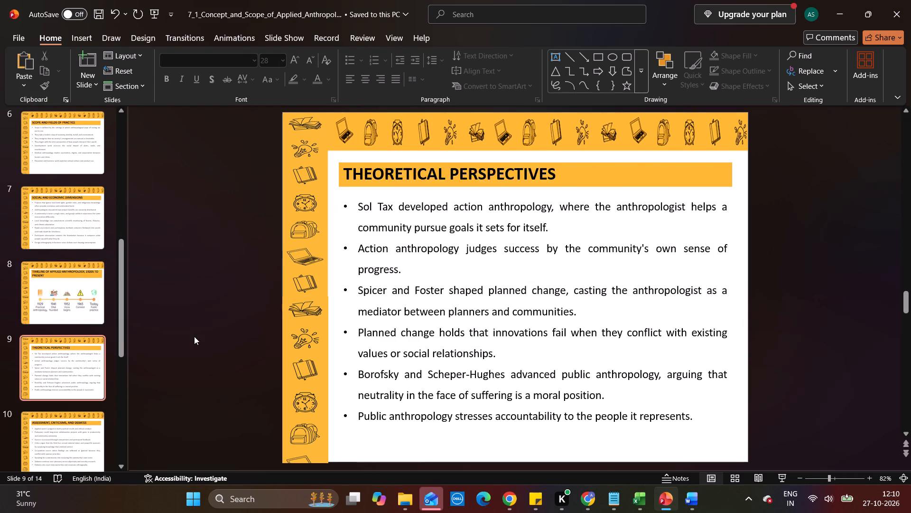
key(Down)
key(Down)
key(Down)
key(Down)
key(Down)
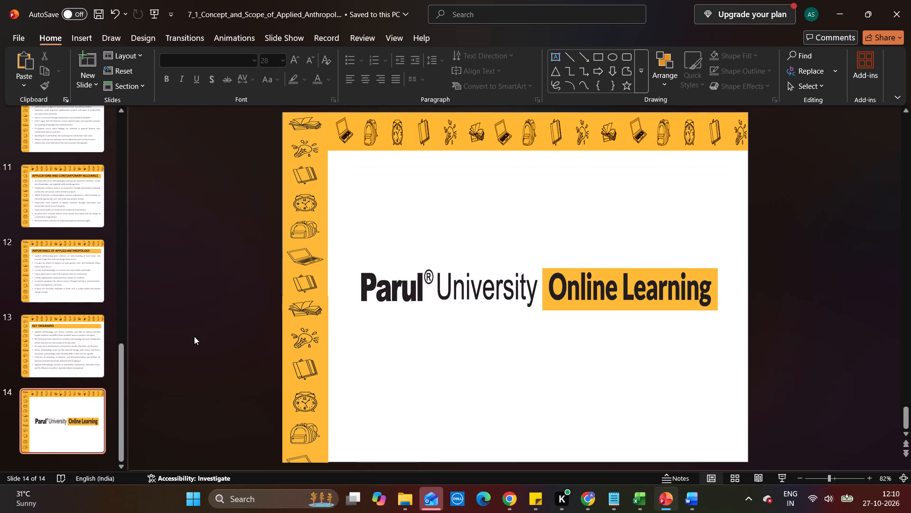
Save the presentation and export it as a PDF under the same name into Chapter 7's PPTs PDFs folder.
key(ctrl+s)
key(ctrl+s)
click(9, 39)
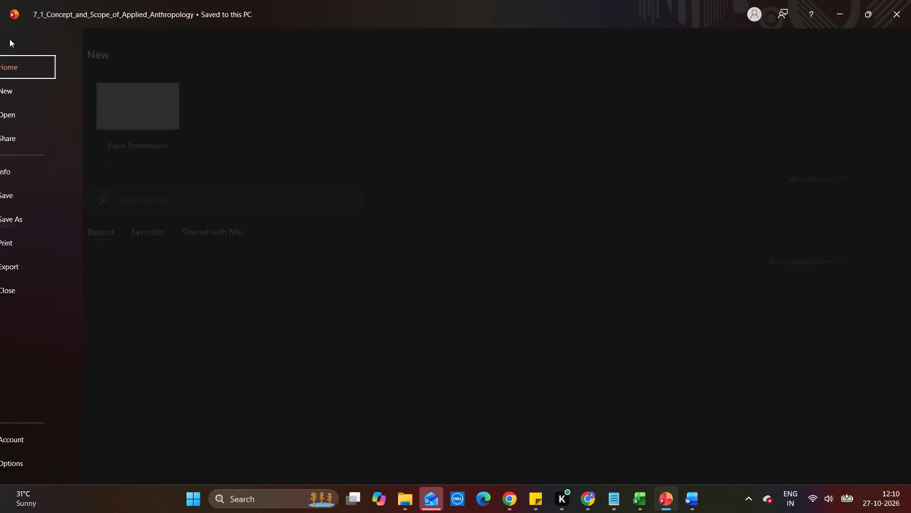
click(52, 220)
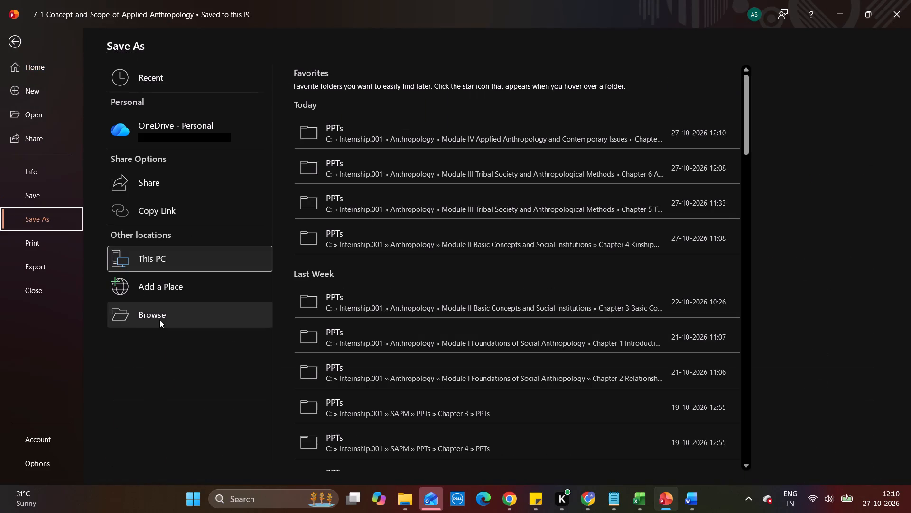
click(159, 320)
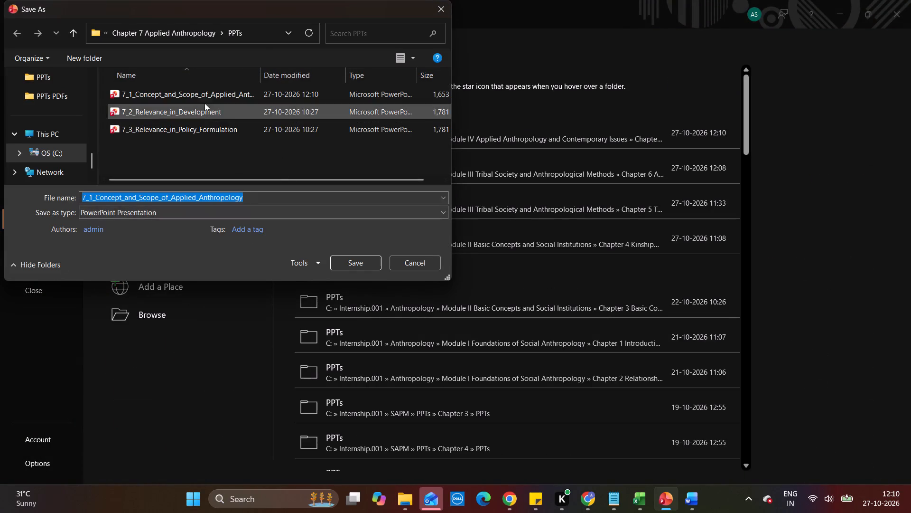
drag(218, 37, 230, 80)
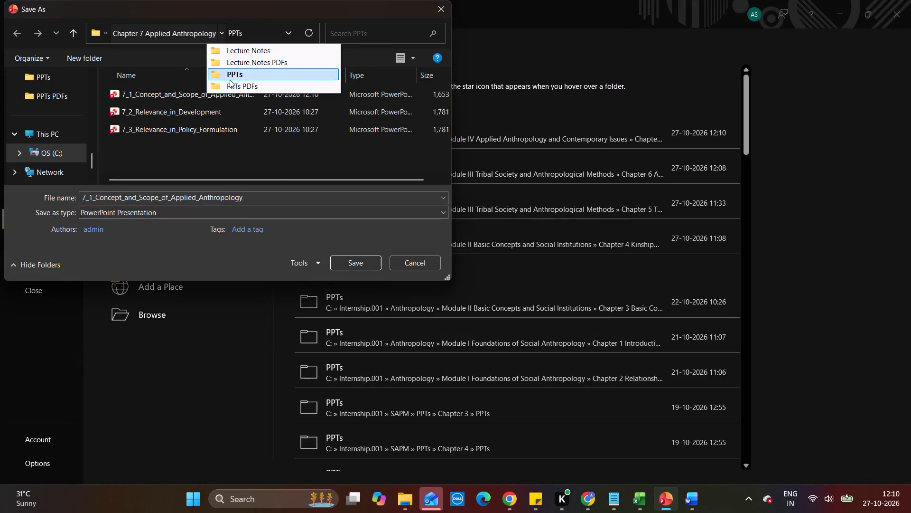
drag(230, 80, 231, 86)
click(231, 86)
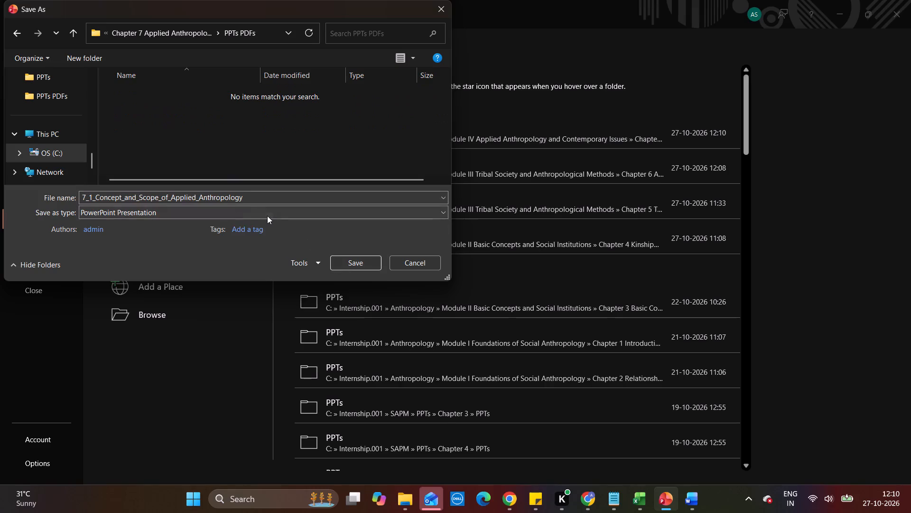
click(267, 215)
click(117, 251)
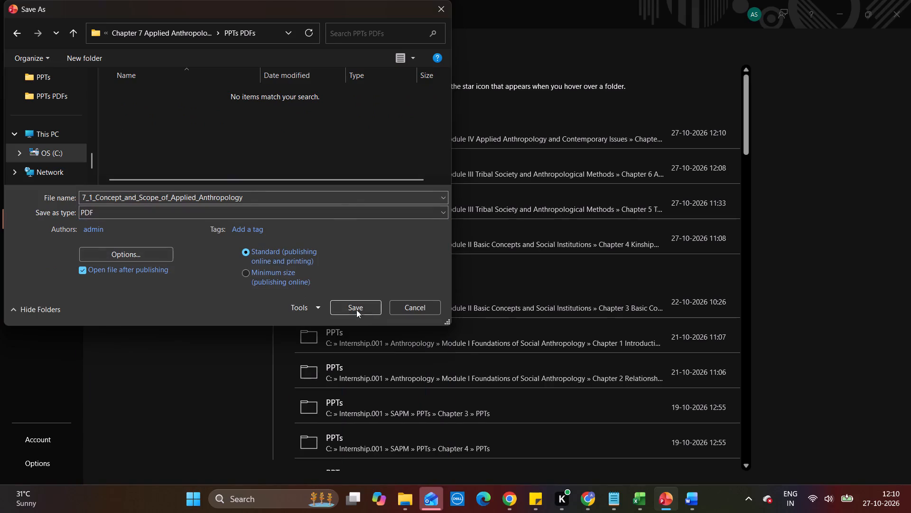
click(364, 308)
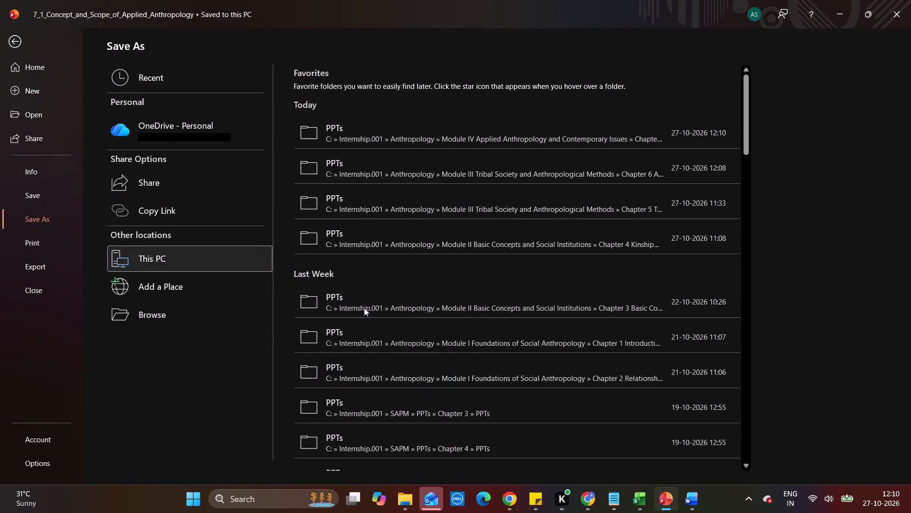
Check the pages of the exported 7_1 PDF from start to end and close it.
scroll(364, 308, down, 3)
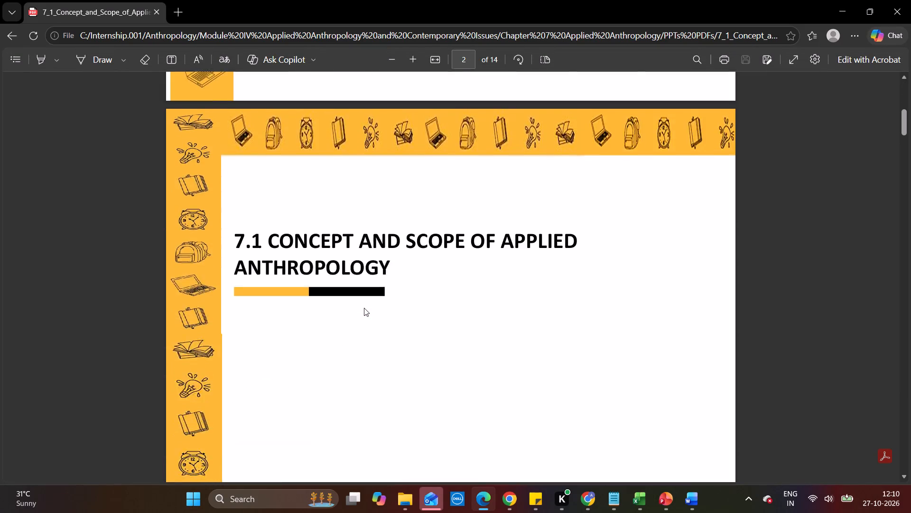
scroll(364, 308, down, 9)
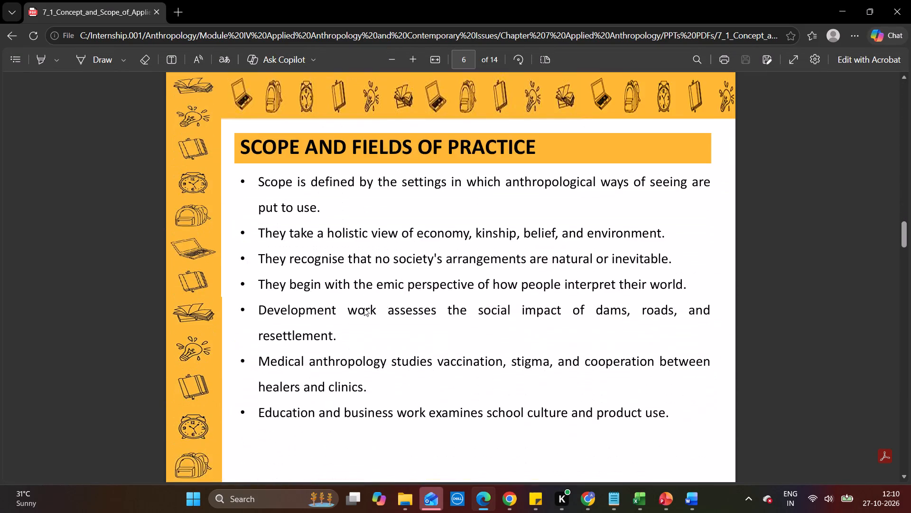
scroll(364, 308, down, 8)
scroll(364, 308, up, 4)
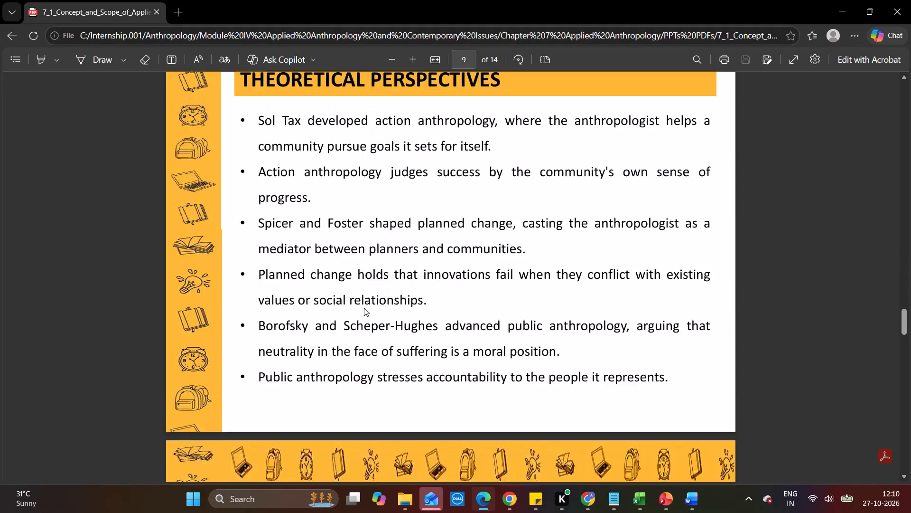
scroll(364, 308, up, 4)
scroll(364, 308, down, 12)
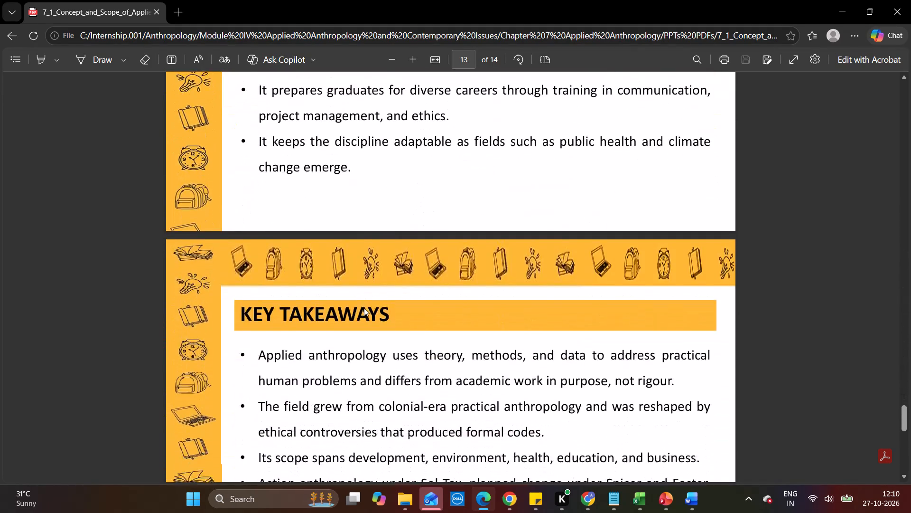
scroll(364, 308, down, 1)
click(910, 0)
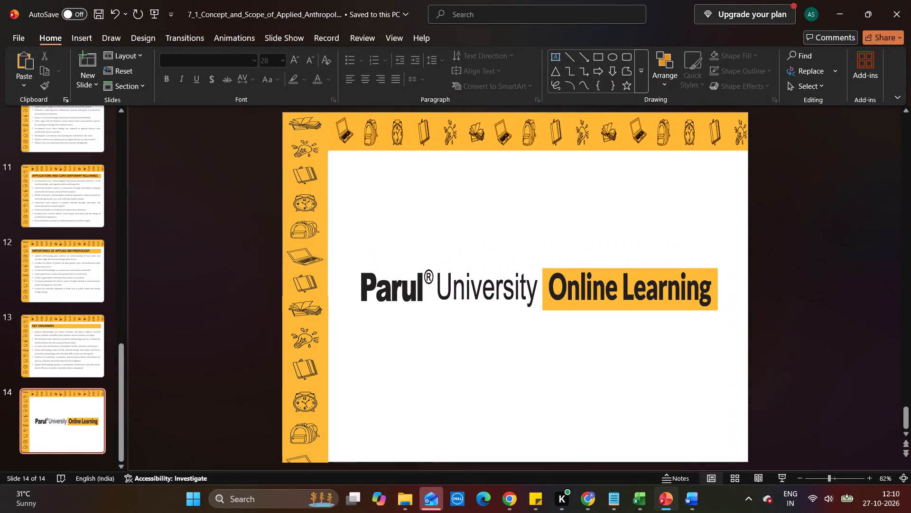
Save the 7_1_Concept_and_Scope_of_Applied_Anthropology presentation and close it.
click(190, 308)
key(ctrl+s)
click(910, 1)
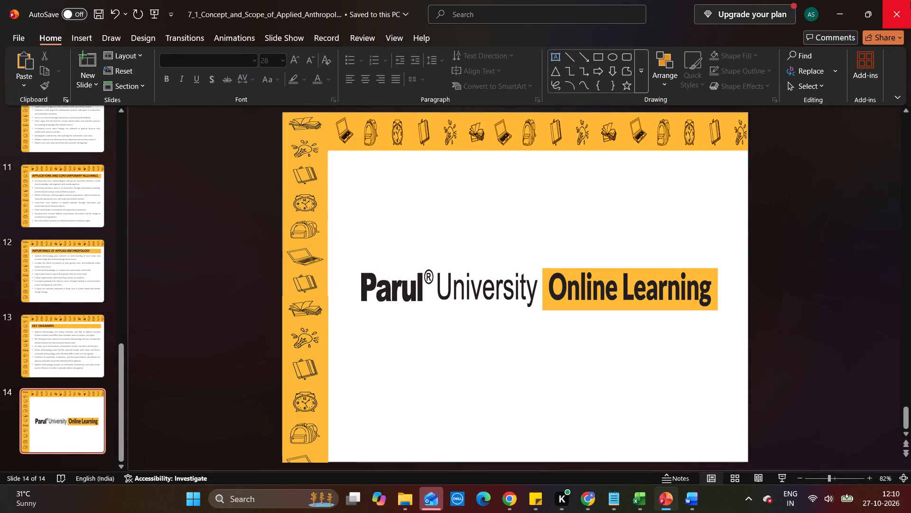
Open the 7_2_Relevance_in_Development lecture notes and copy the Fig-2 picture comparing three anthropological perspectives on development.
double_click(295, 116)
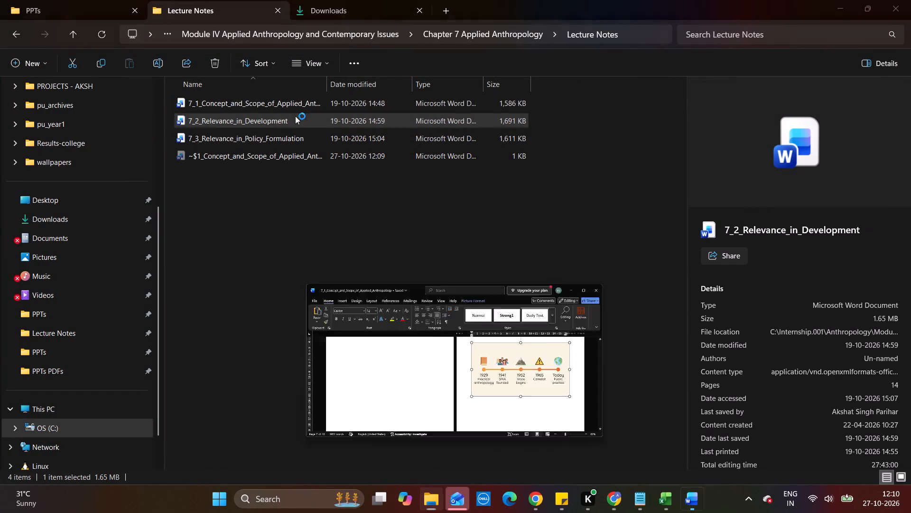
scroll(227, 307, down, 3)
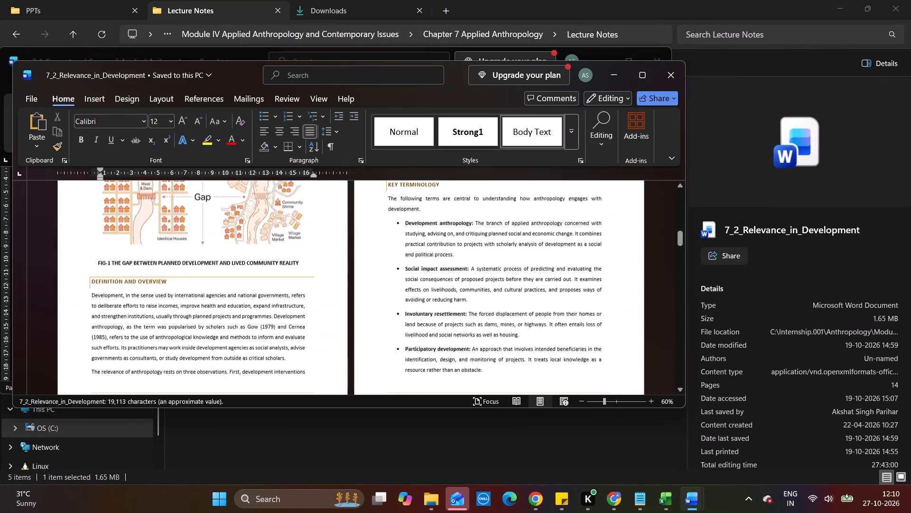
scroll(227, 307, down, 6)
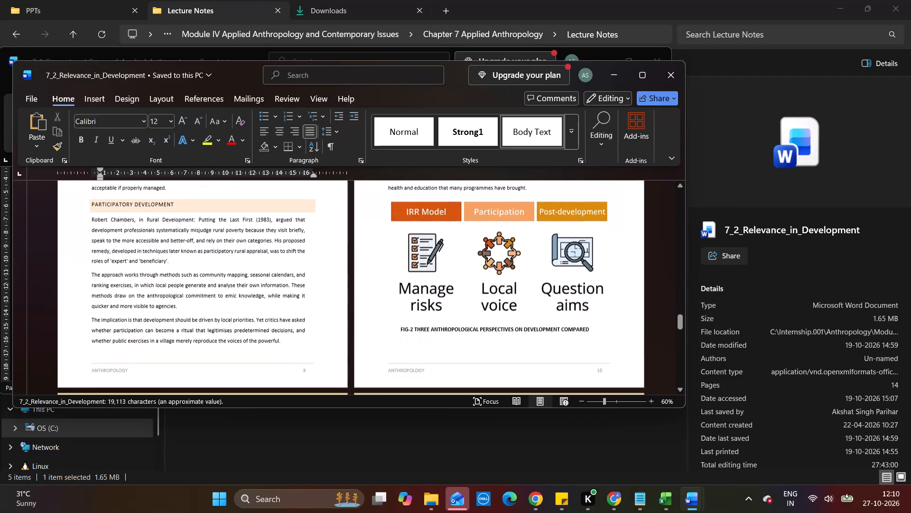
click(512, 266)
key(ctrl+c)
key(ctrl+c)
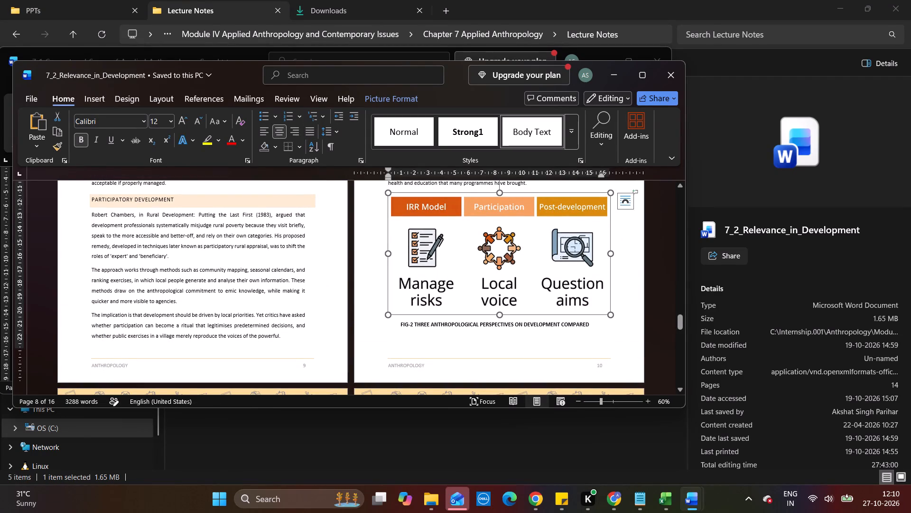
Minimize the 7_2 lecture notes and close the 7_1 lecture notes.
click(619, 65)
click(661, 63)
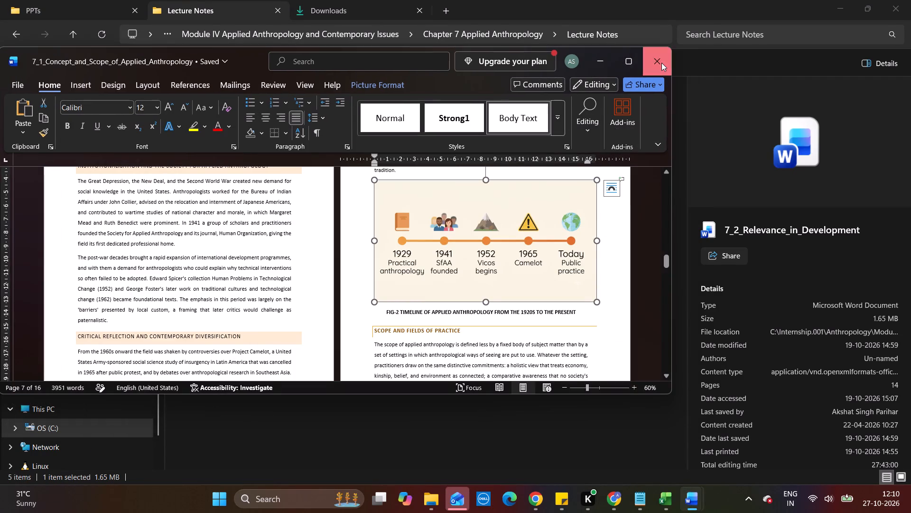
Open the 7_2_Relevance_in_Development presentation from Chapter 7's PPTs folder.
click(56, 0)
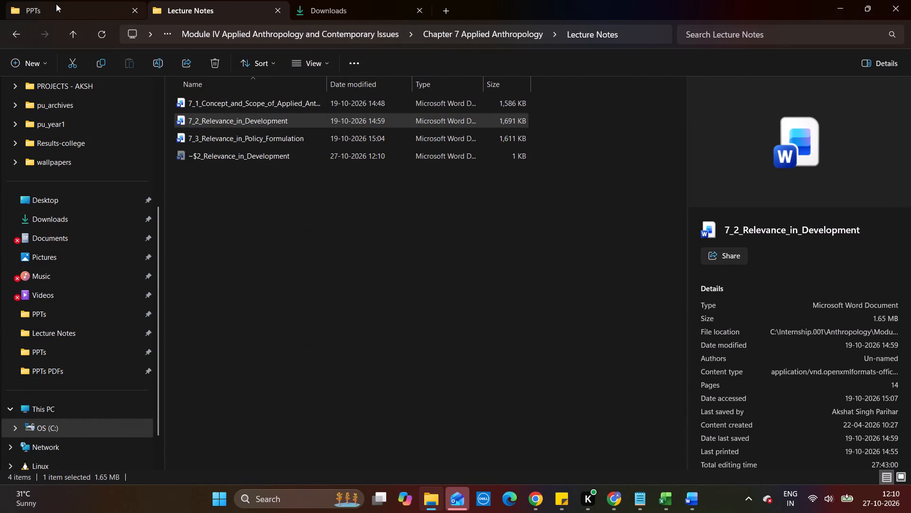
click(56, 4)
double_click(276, 123)
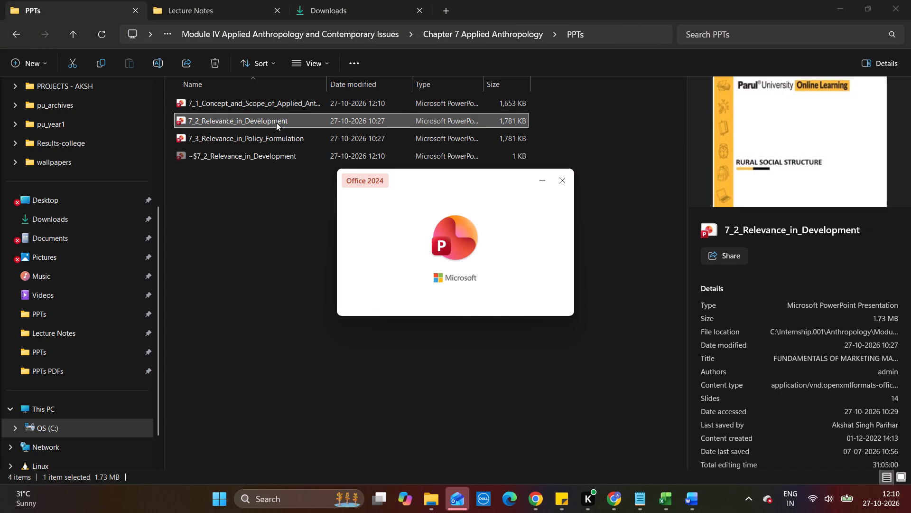
click(493, 52)
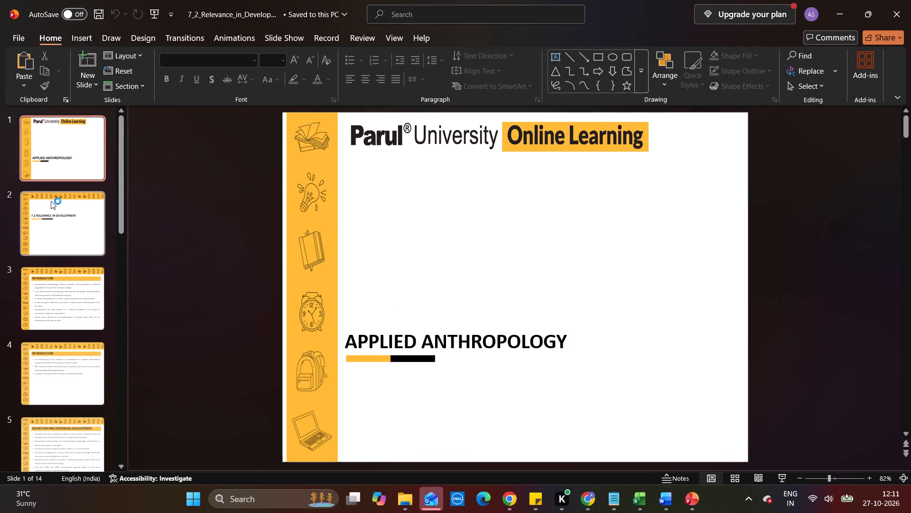
On slide 6, shrink the Areas of Relevance in Development title box to one line and move the bullet text up beneath it.
click(51, 201)
key(Down)
key(Down)
key(Down)
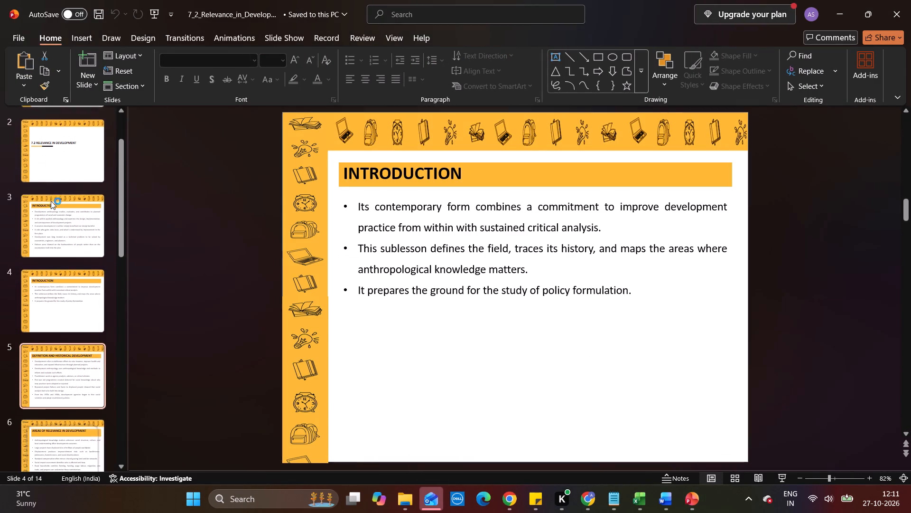
key(Down)
key(Down)
key(Up)
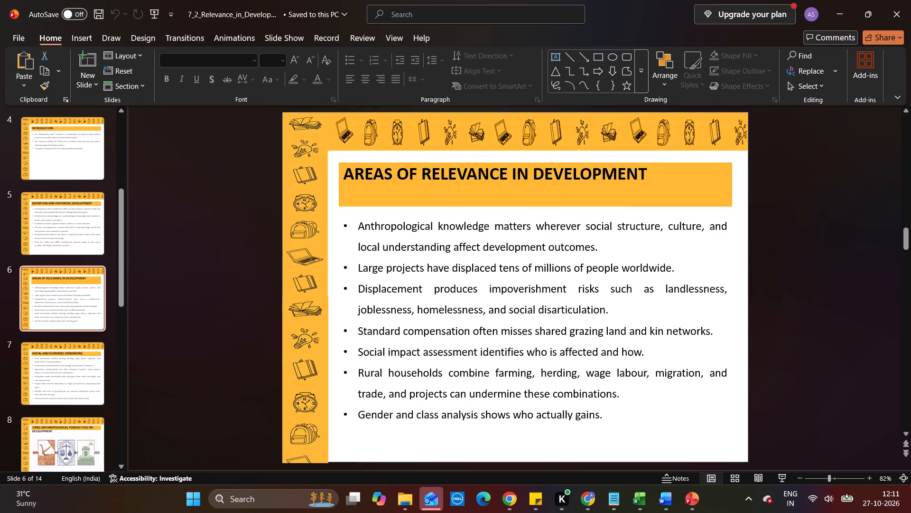
click(422, 194)
drag(733, 206, 732, 181)
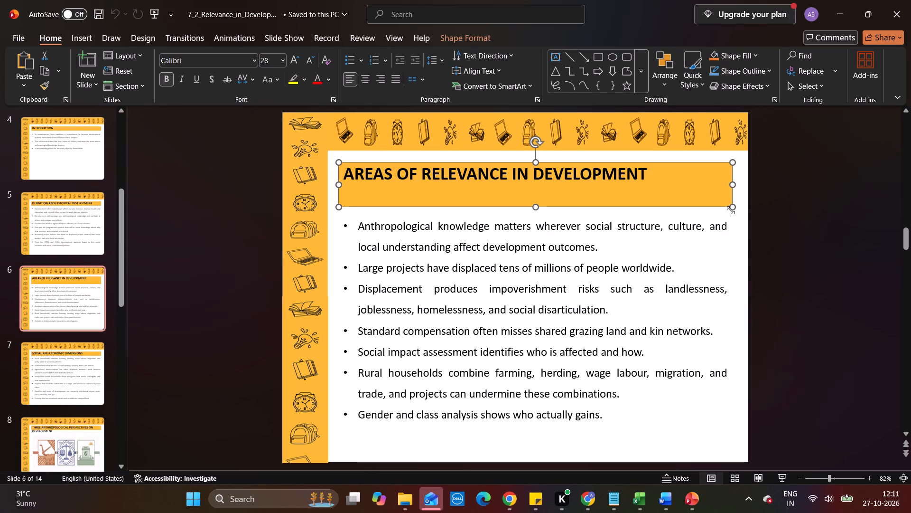
drag(732, 206, 731, 181)
drag(732, 207, 734, 183)
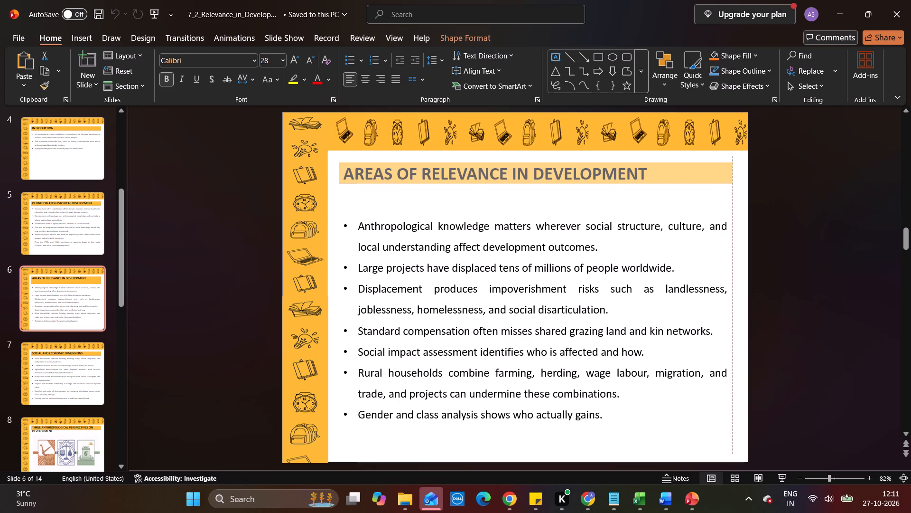
drag(734, 183, 734, 183)
click(640, 228)
drag(608, 213, 607, 189)
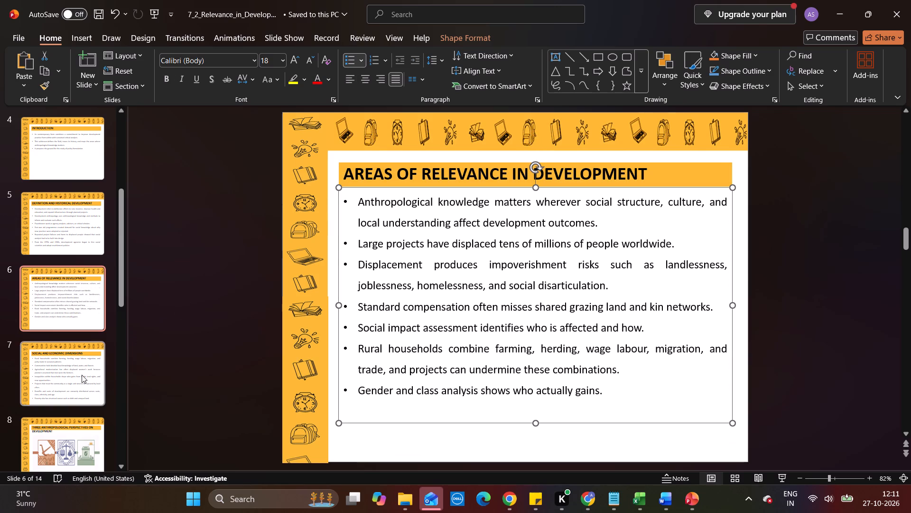
On slide 8, replace the existing illustration with the copied three-perspectives picture and centre it below the title.
click(82, 375)
key(Down)
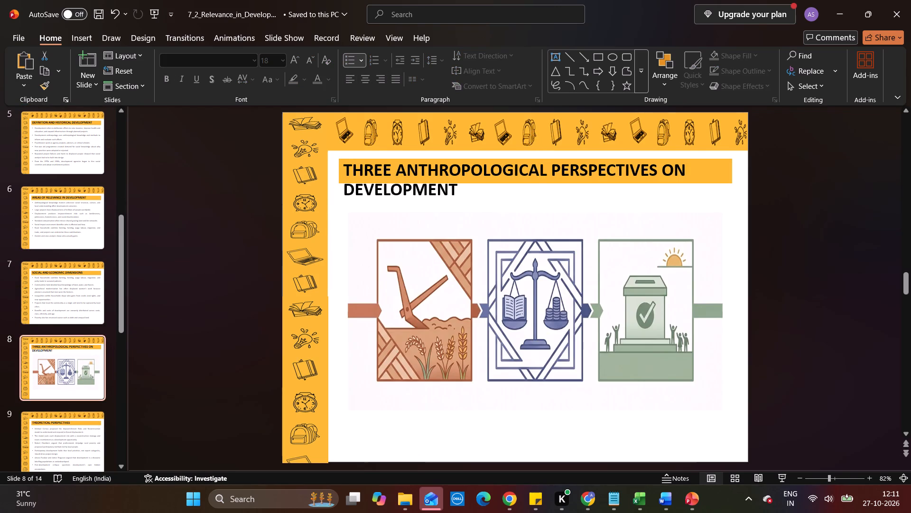
click(465, 407)
key(BackSpace)
key(ctrl+v)
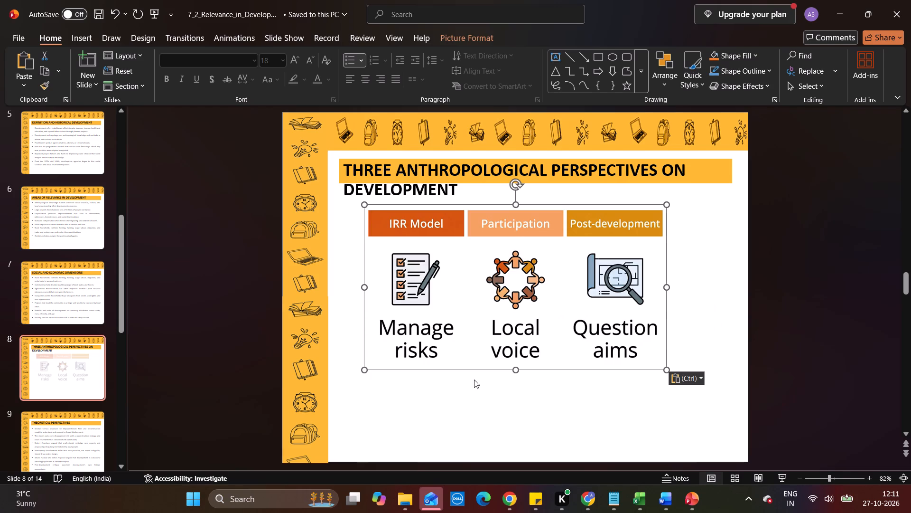
drag(474, 361, 483, 388)
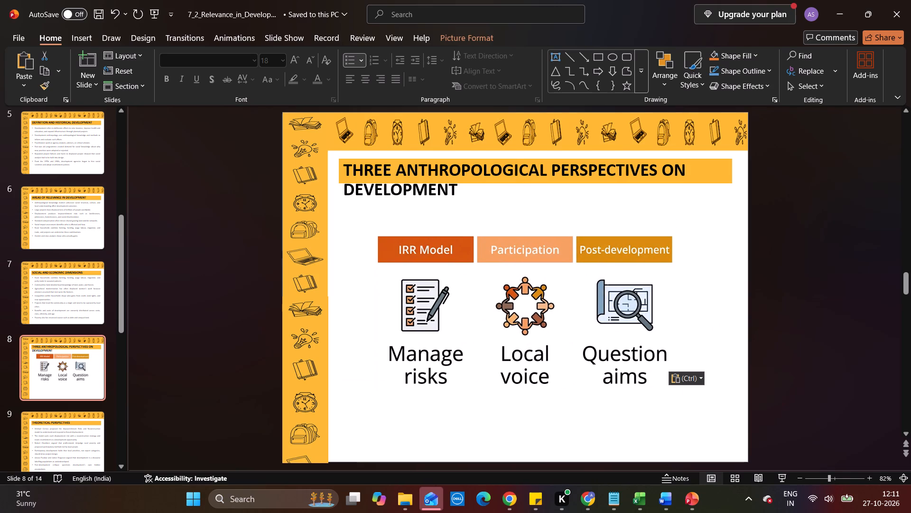
drag(483, 388, 501, 399)
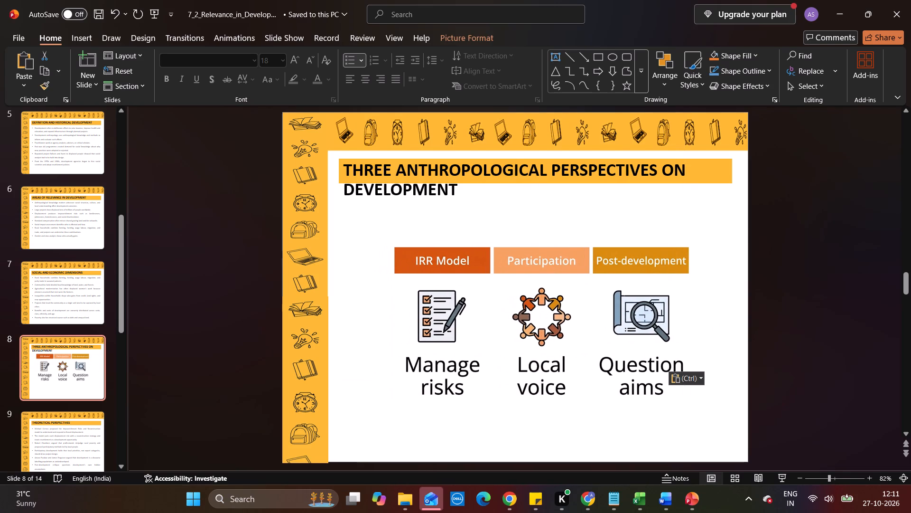
drag(501, 399, 495, 399)
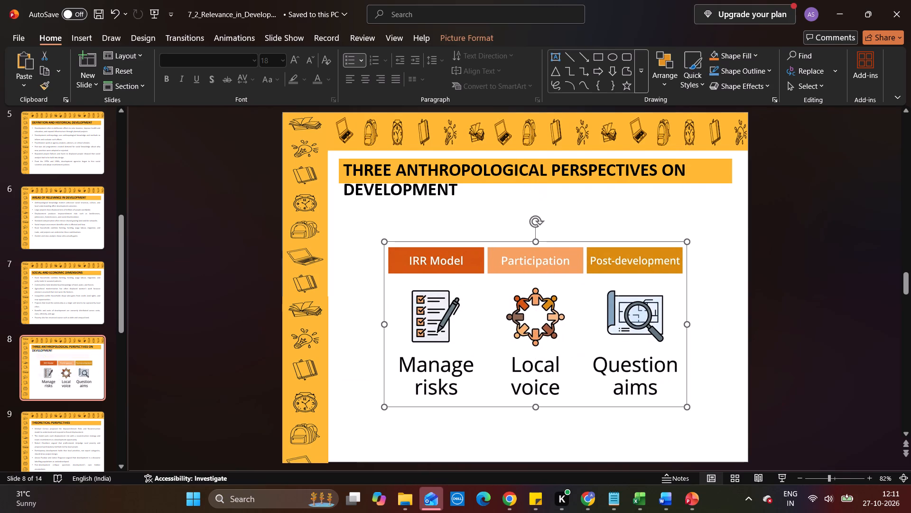
Extend slide 8's yellow title box downward so it covers both lines of the title.
click(543, 172)
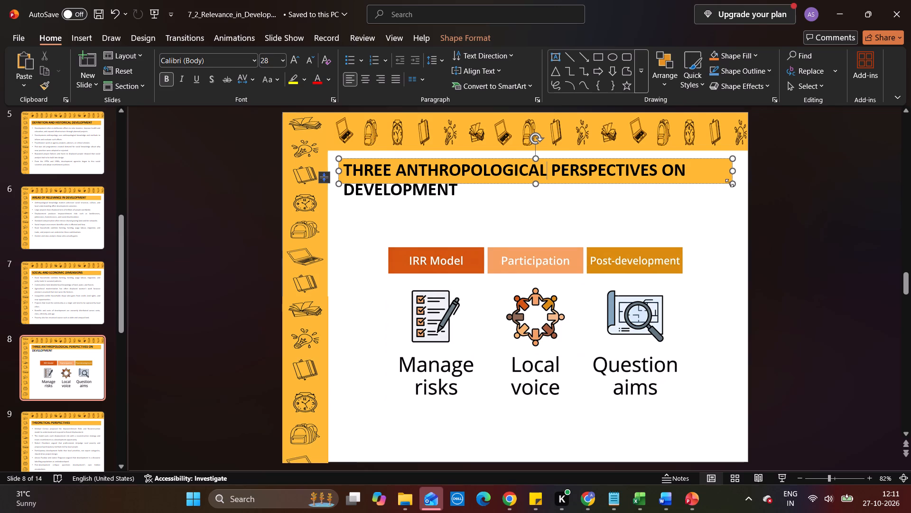
drag(731, 183, 732, 196)
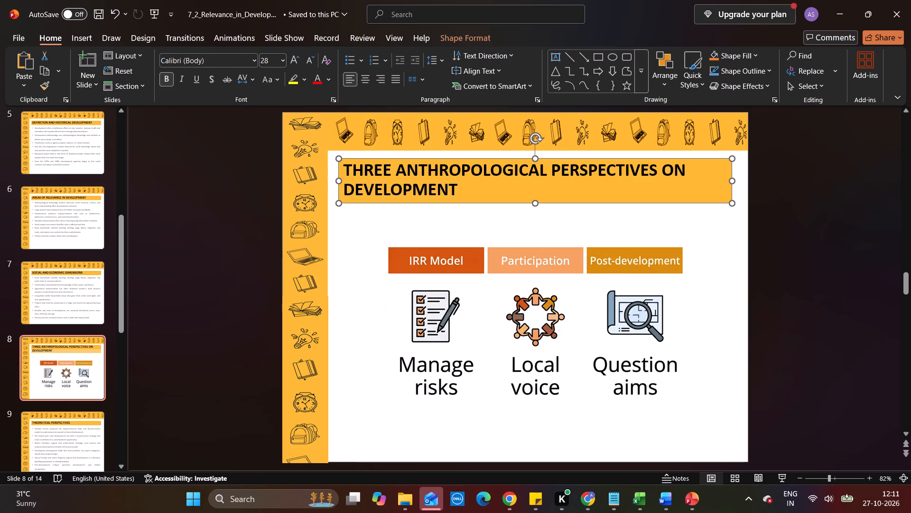
Stretch the three-perspectives picture to the title box's full width and from just under the title to near the slide's bottom.
click(557, 273)
drag(534, 242, 534, 226)
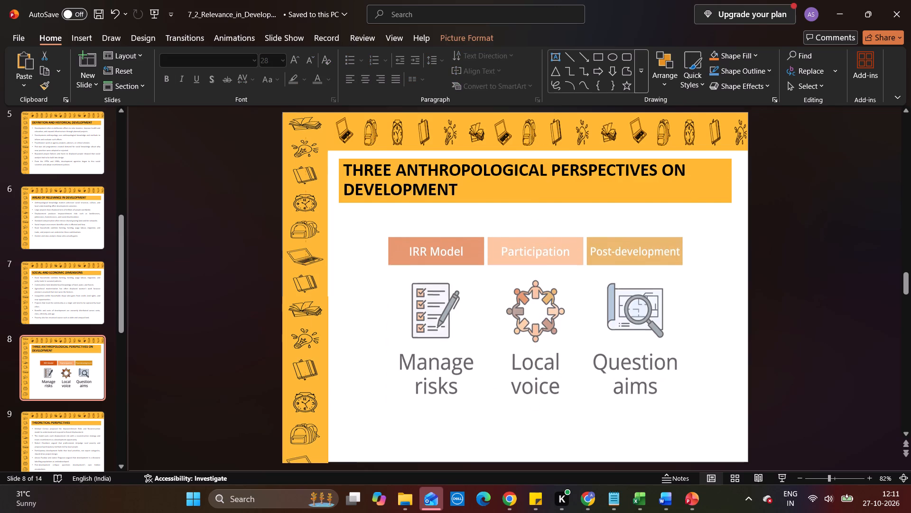
drag(534, 226, 535, 209)
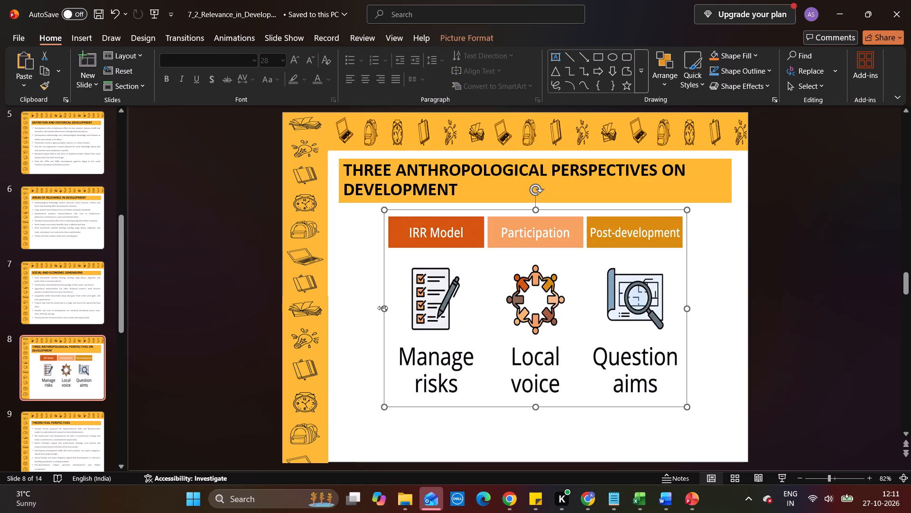
drag(382, 308, 340, 308)
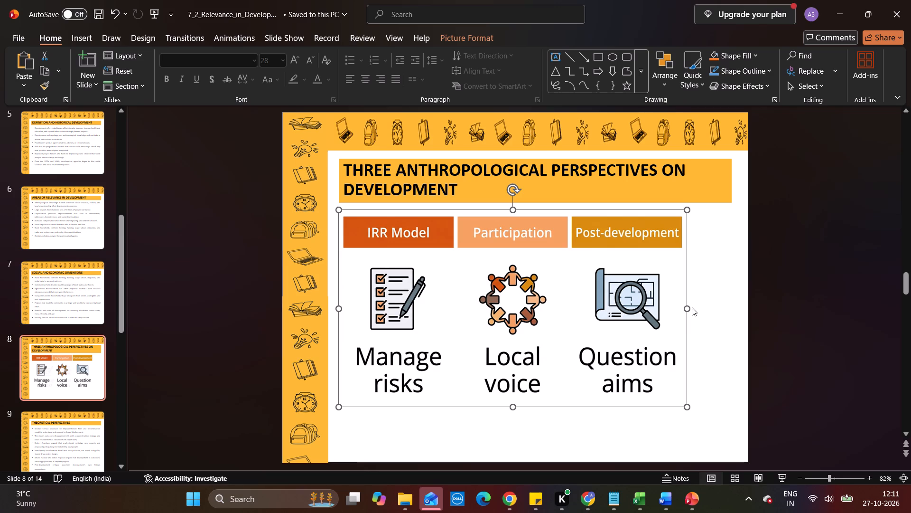
drag(689, 308, 732, 310)
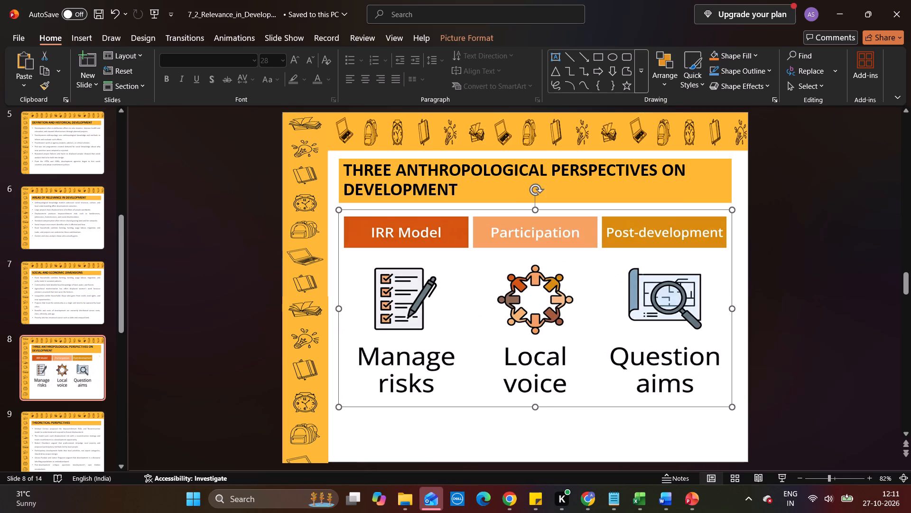
drag(533, 405, 535, 437)
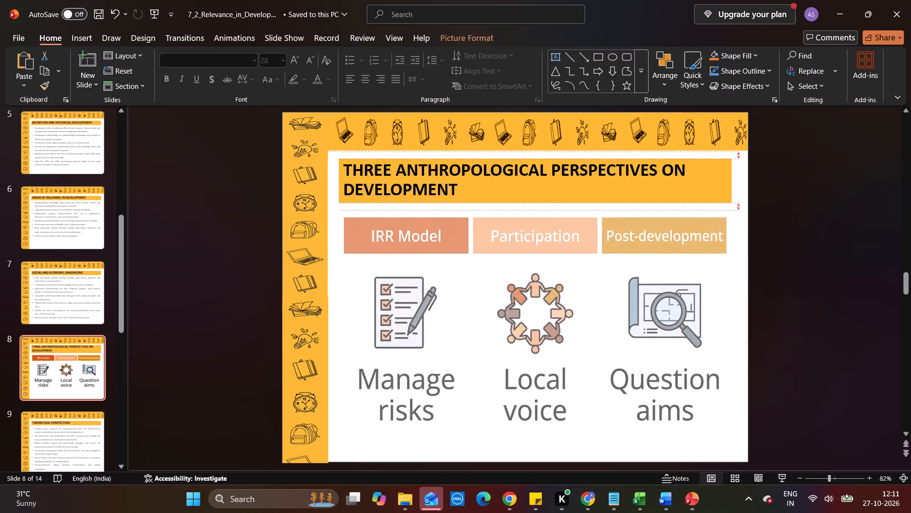
drag(535, 437, 536, 440)
click(233, 348)
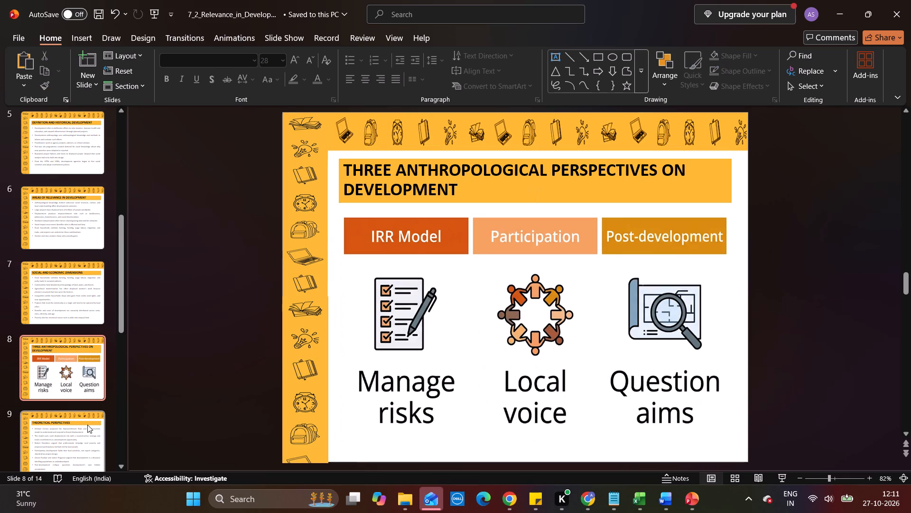
On slide 13, Key Takeaways, move the bullet text box up to sit directly beneath the title box.
click(87, 425)
key(Down)
key(Down)
key(Down)
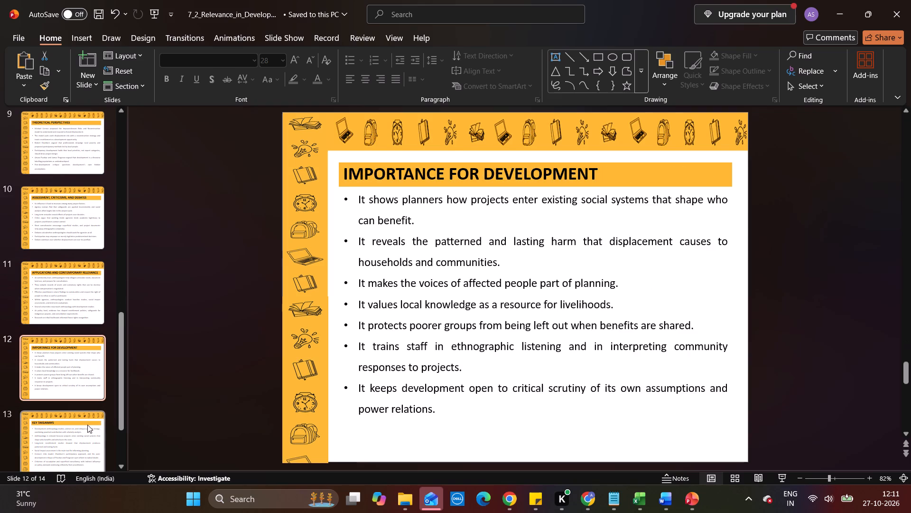
key(Down)
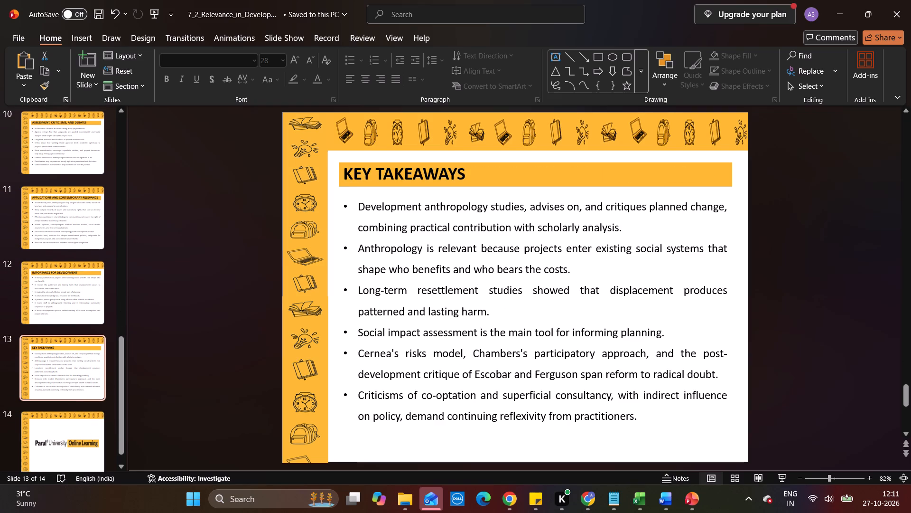
click(409, 366)
click(484, 191)
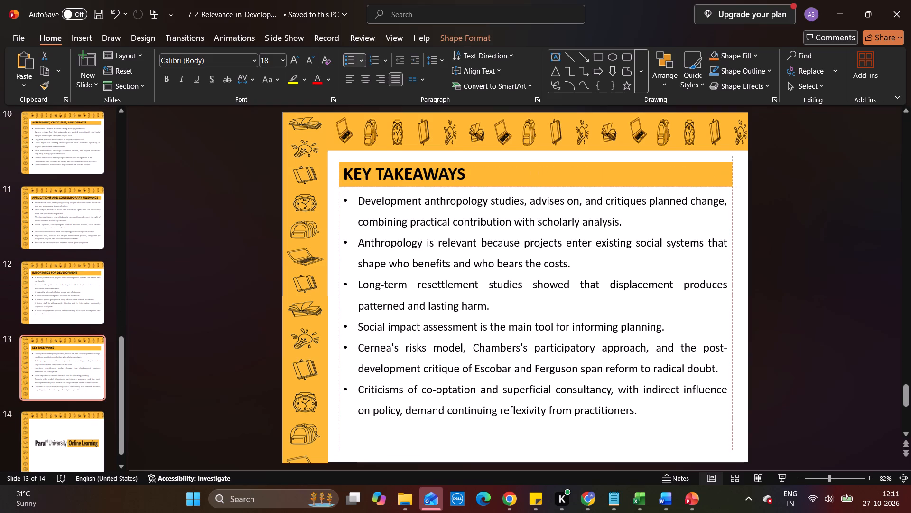
click(146, 295)
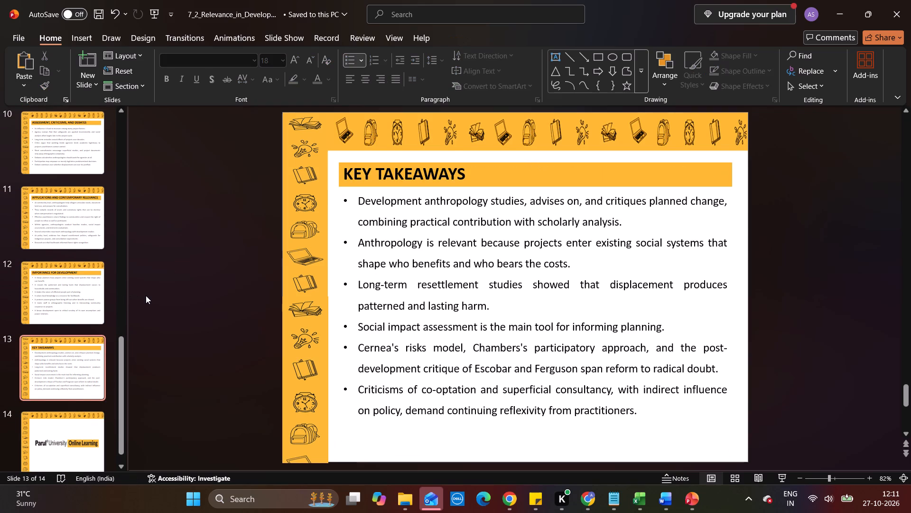
On slide 10, Assessment, Criticisms, and Debates, move the bullet text box up against the title box.
key(Up)
key(Up)
key(Up)
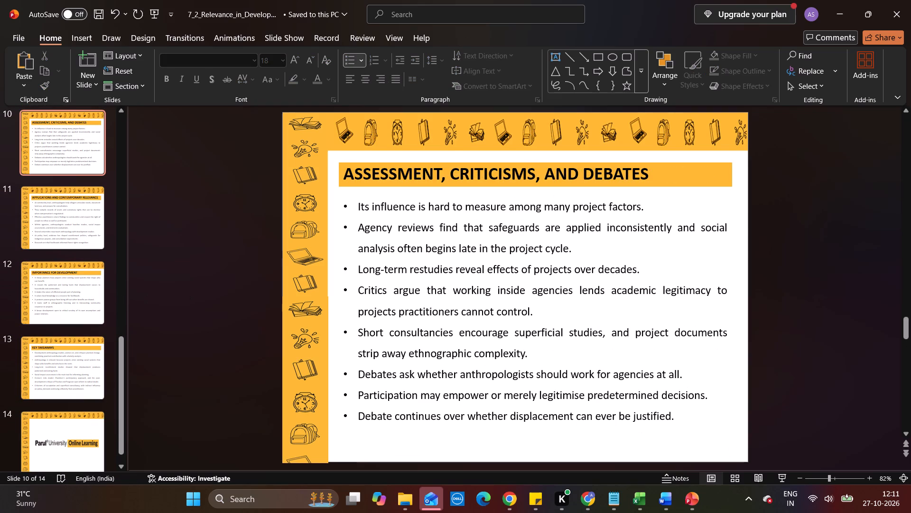
click(416, 289)
click(462, 192)
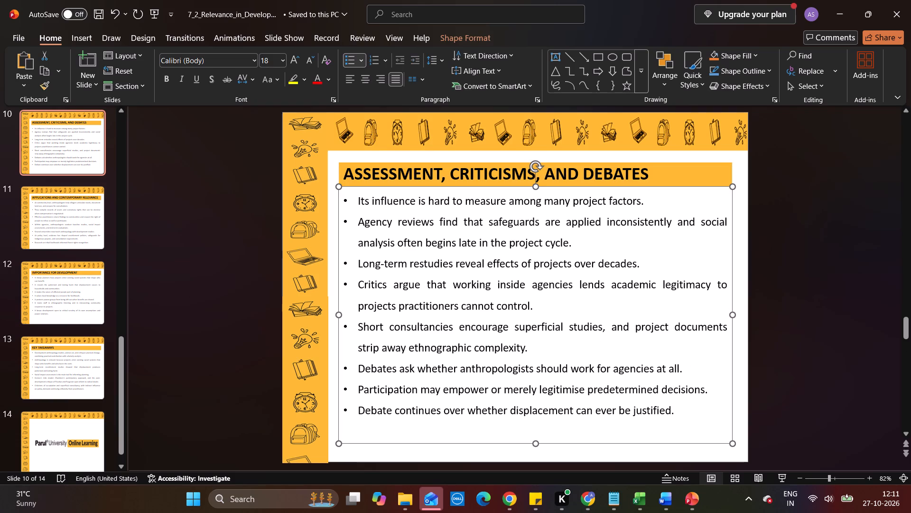
click(220, 233)
On slide 9, Theoretical Perspectives, move the bullet text box up to sit directly beneath the title box.
key(Up)
key(Up)
key(Down)
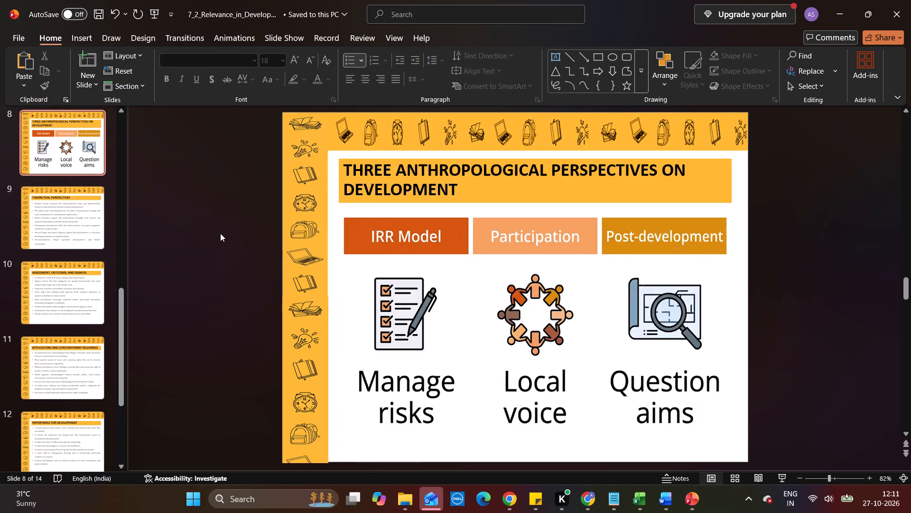
click(511, 246)
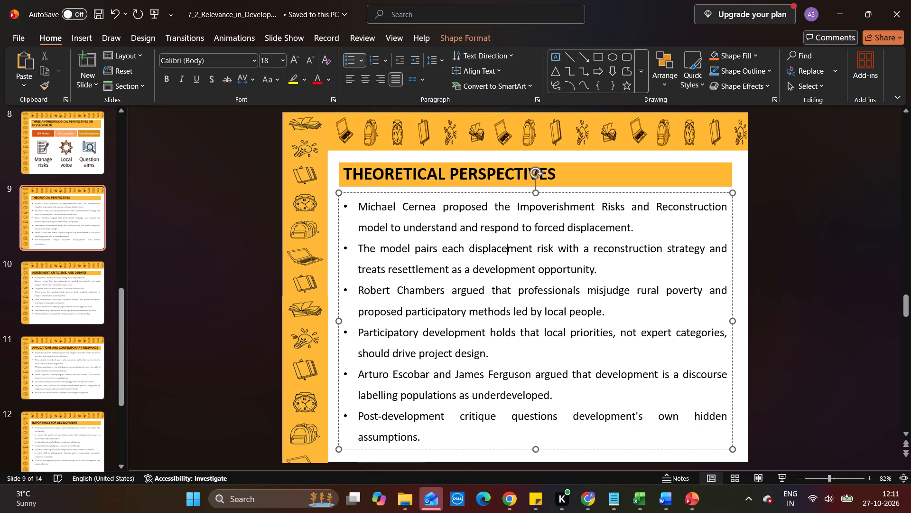
click(496, 193)
click(174, 269)
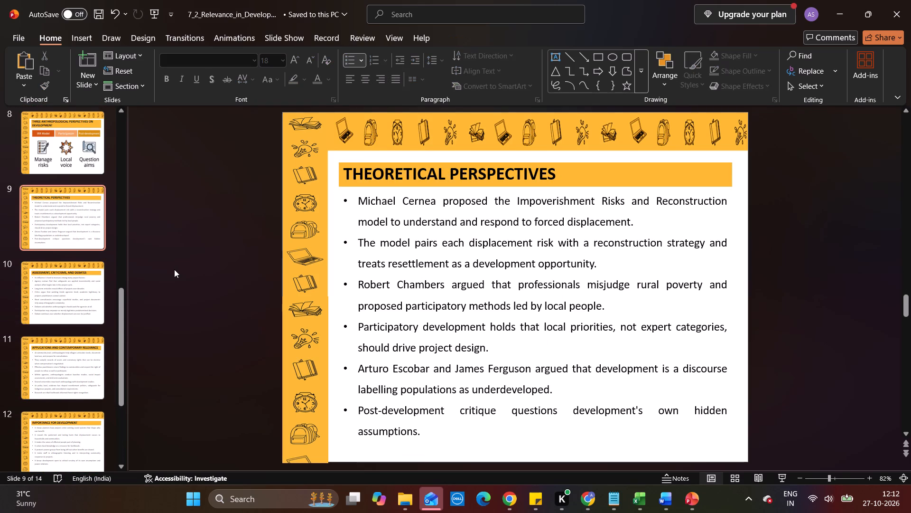
Check the earlier slides back to the title slide and save the 7_2_Relevance_in_Development presentation.
key(Up)
key(Up)
key(Up)
key(Up)
key(Up)
key(Up)
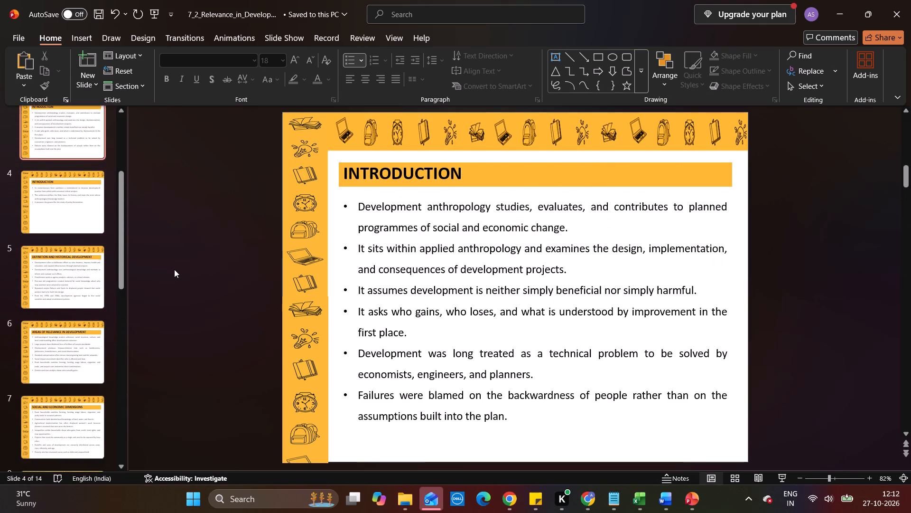
key(Up)
key(Up)
key(ctrl+s)
key(ctrl+s)
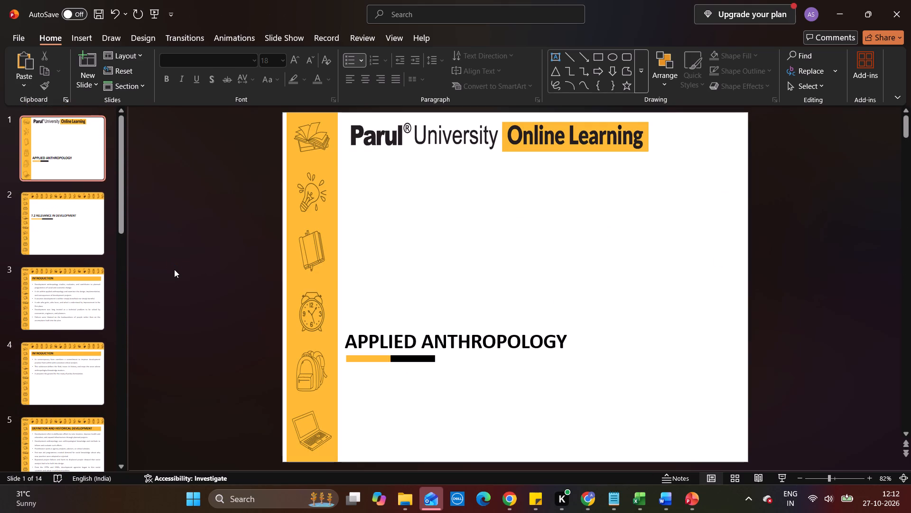
key(ctrl+s)
Save a PDF copy of 7_2_Relevance_in_Development in Chapter 7's PPTs PDFs folder.
click(19, 39)
click(53, 216)
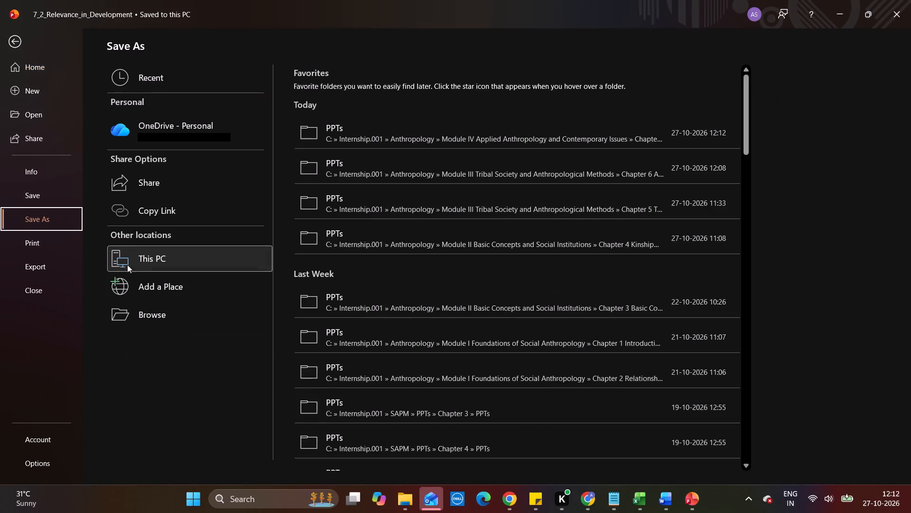
click(145, 315)
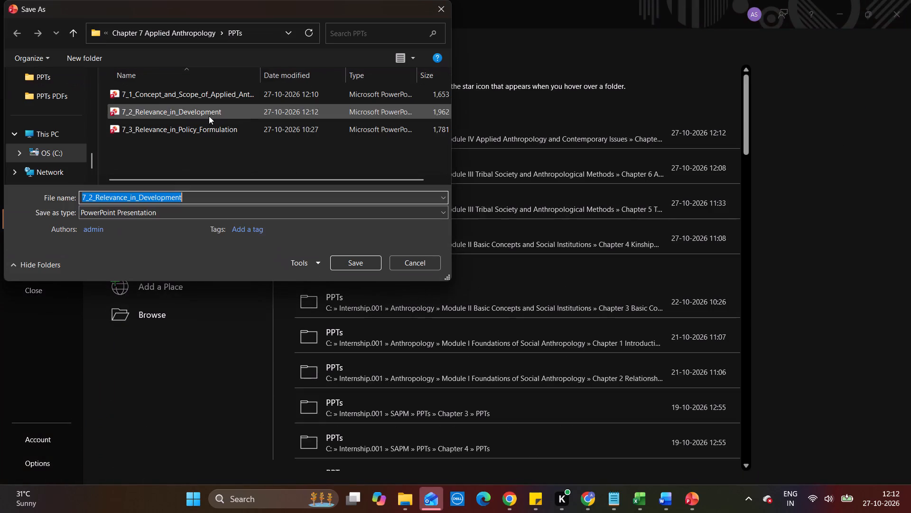
drag(221, 28, 230, 84)
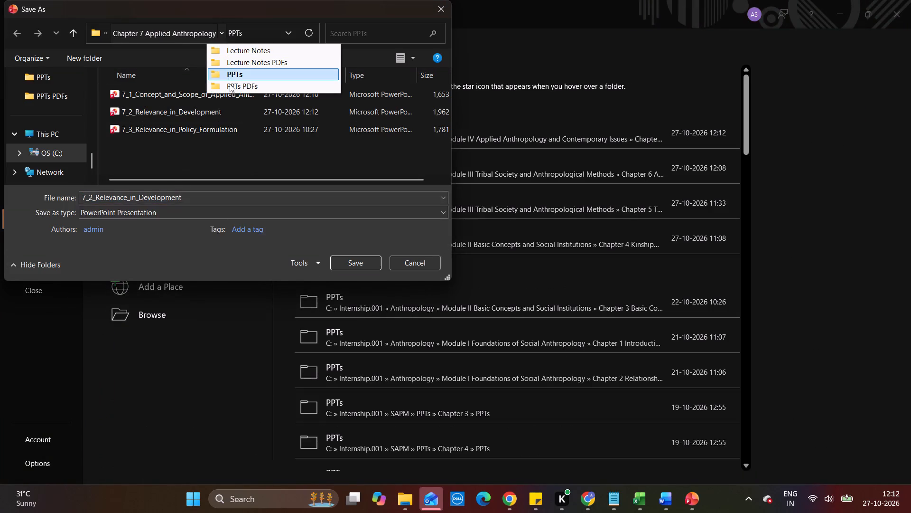
click(230, 84)
drag(181, 211, 127, 248)
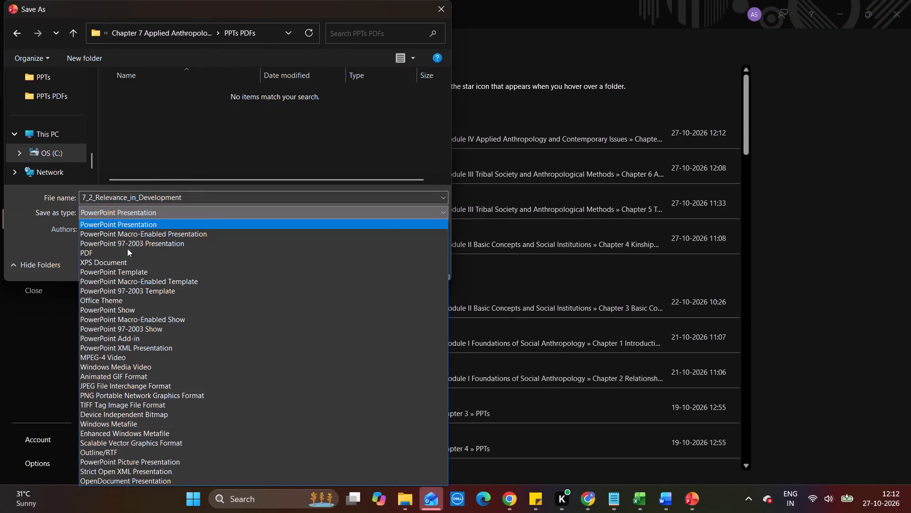
drag(127, 248, 109, 252)
click(109, 252)
click(358, 304)
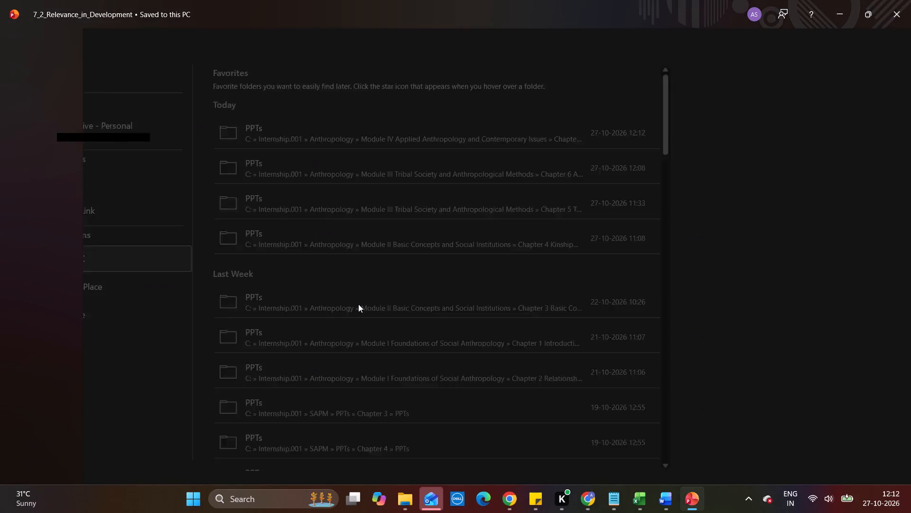
Look through the exported 7_2_Relevance_in_Development PDF from the first to the last page and close it.
scroll(358, 304, down, 4)
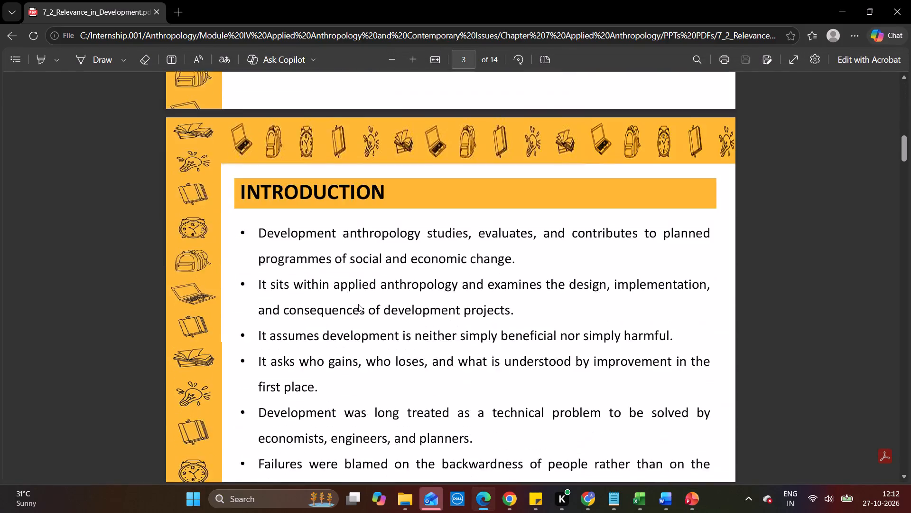
scroll(358, 304, down, 8)
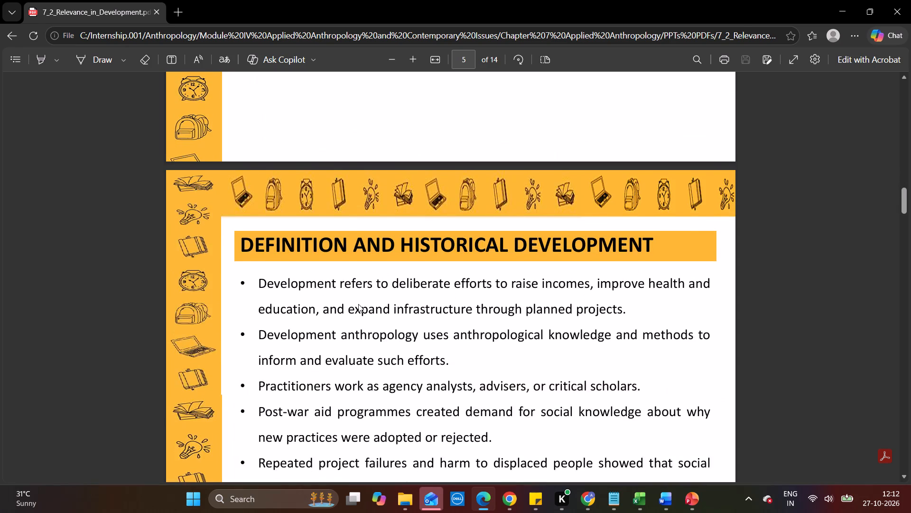
scroll(358, 304, down, 9)
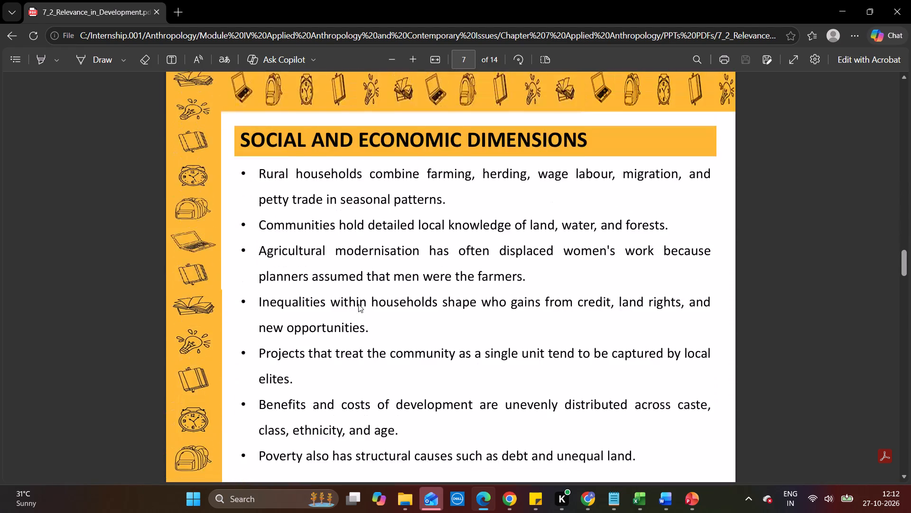
scroll(358, 304, down, 7)
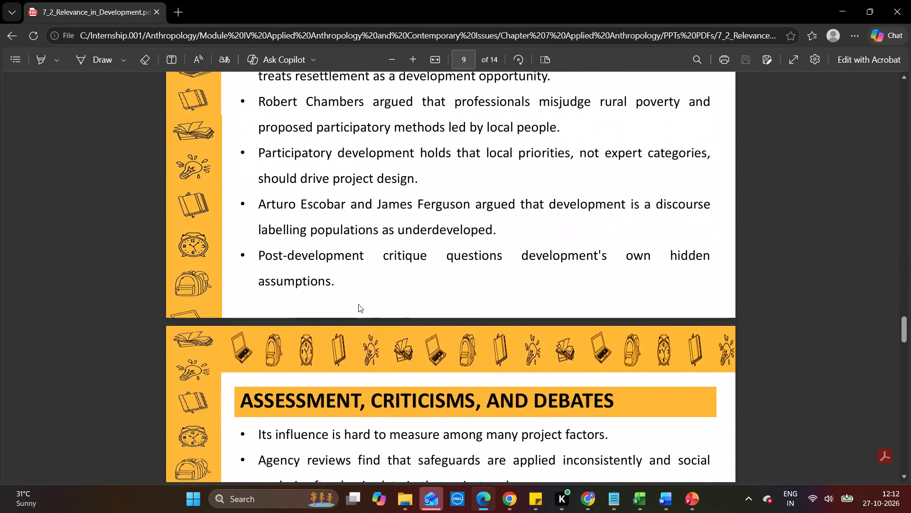
scroll(358, 304, down, 6)
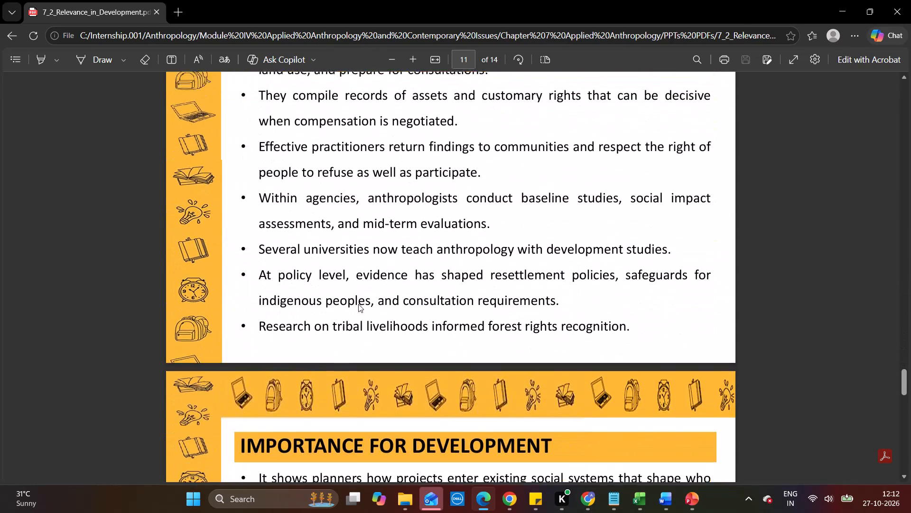
scroll(358, 304, down, 6)
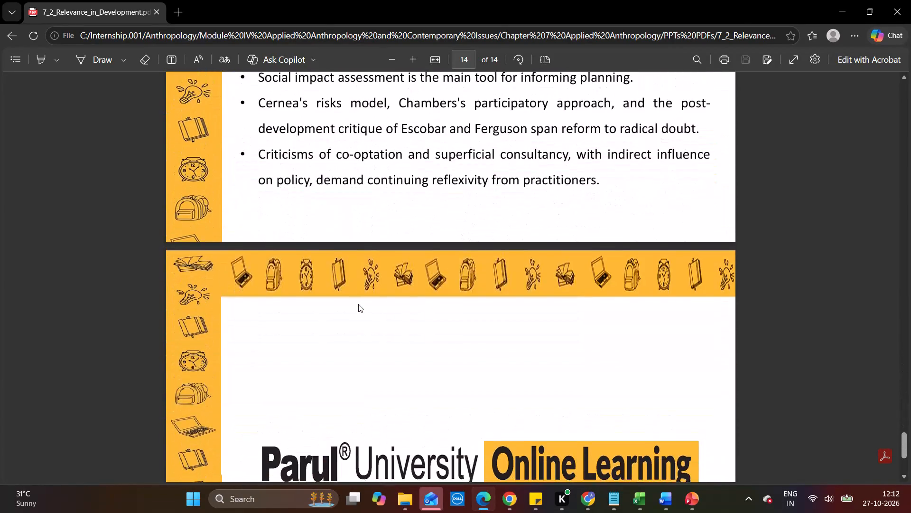
scroll(358, 304, down, 3)
click(910, 0)
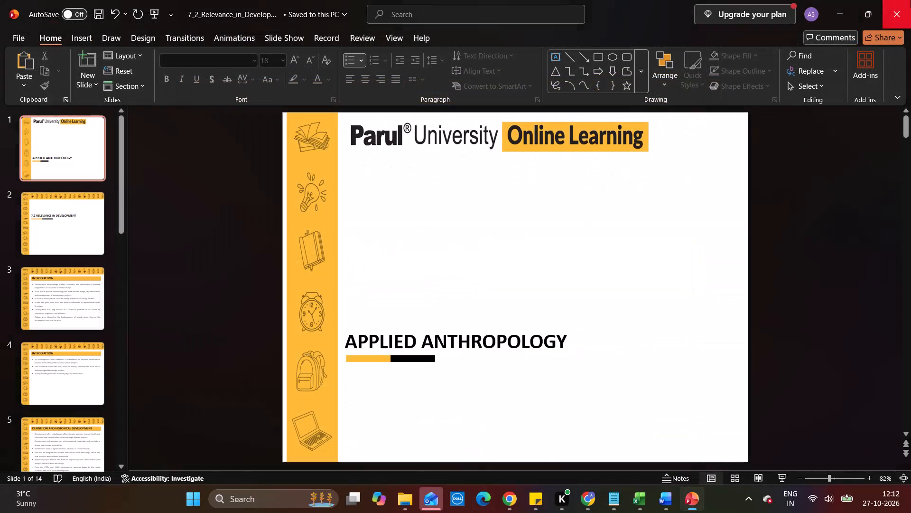
Save and close the 7_2 presentation, and open 7_3_Relevance_in_Policy_Formulation from the PPTs folder.
click(231, 319)
key(ctrl+s)
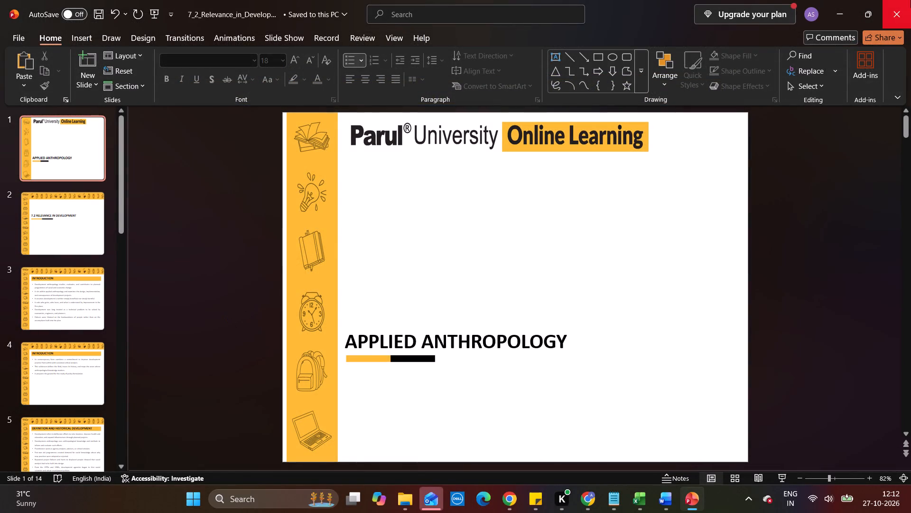
click(910, 0)
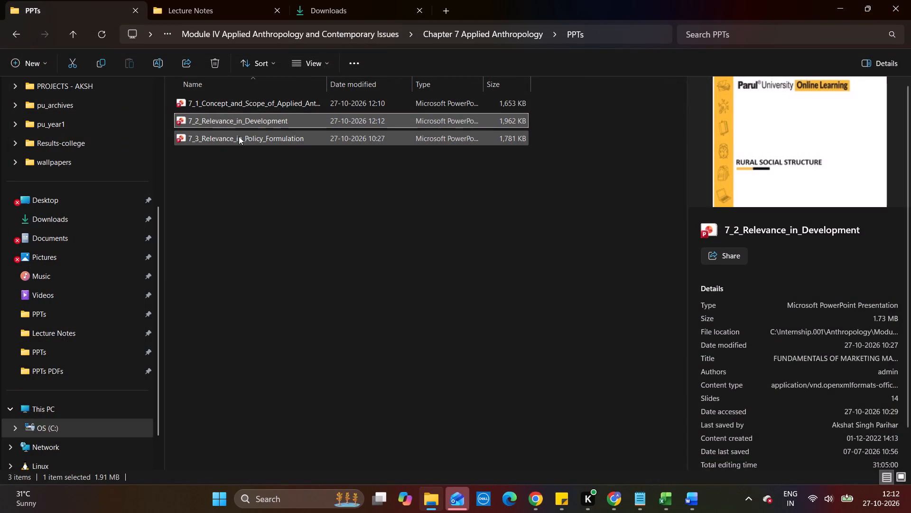
double_click(231, 142)
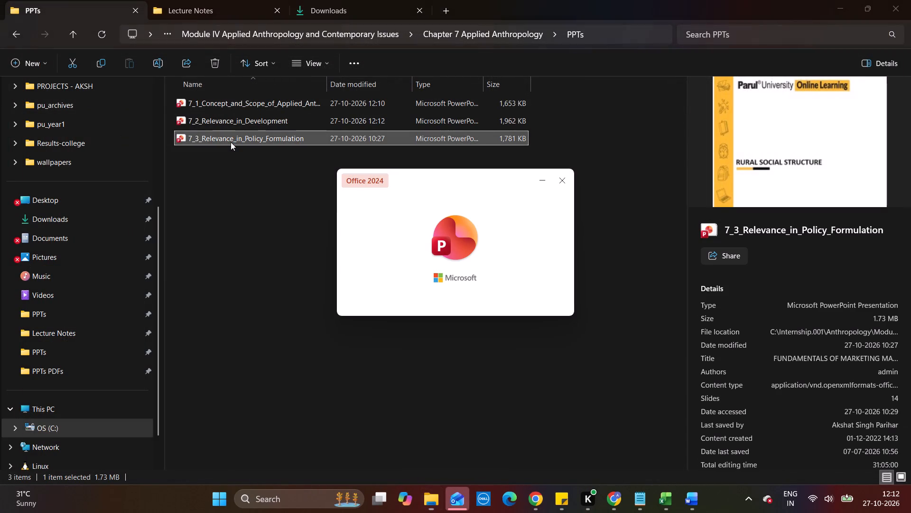
Open the 7_3_Relevance_in_Policy_Formulation lecture notes and copy the FIG-2 timeline of anthropology and policy in India.
click(223, 4)
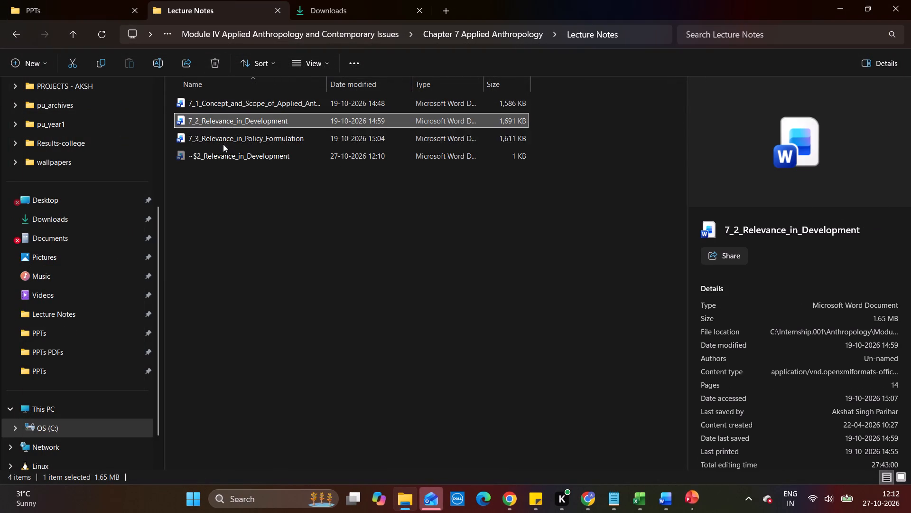
double_click(223, 144)
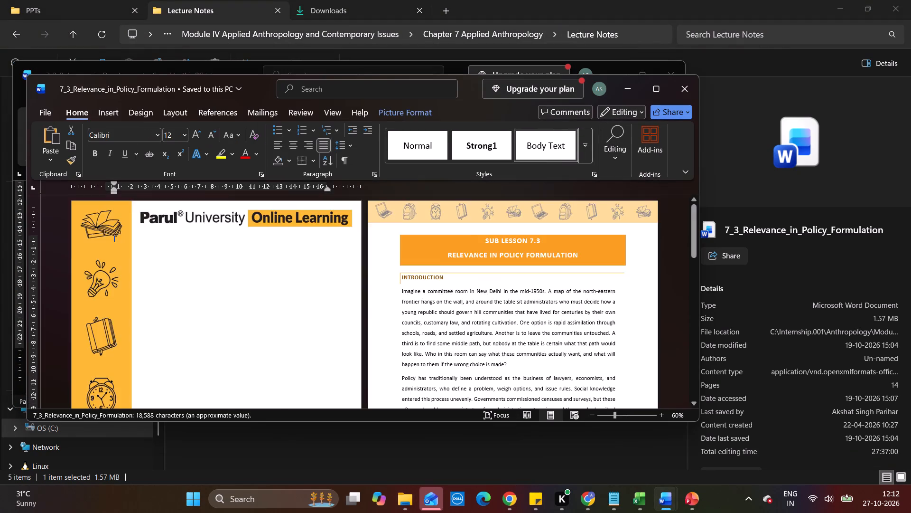
scroll(234, 306, down, 6)
scroll(234, 306, up, 3)
scroll(234, 306, down, 1)
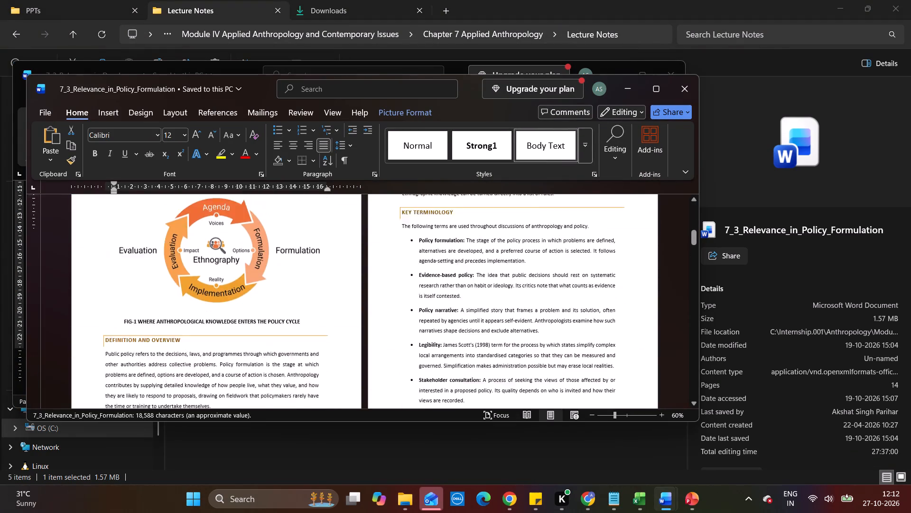
scroll(234, 306, down, 3)
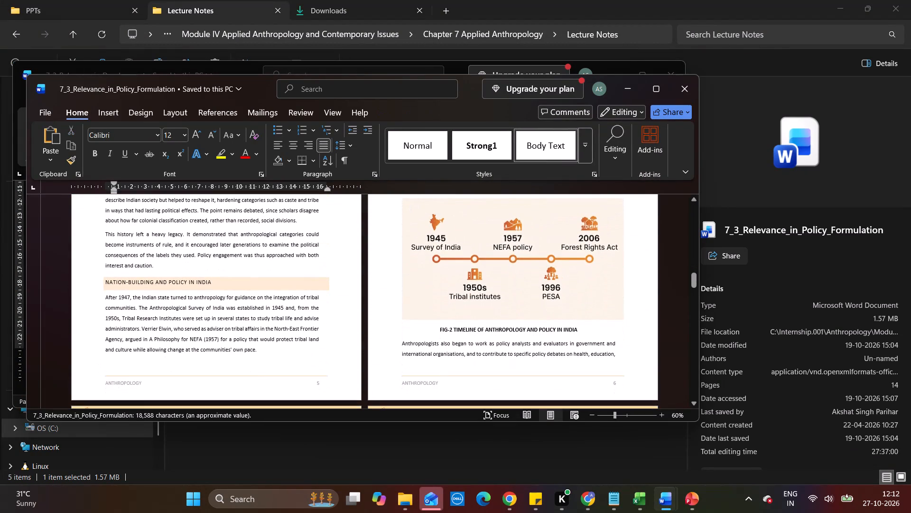
click(545, 289)
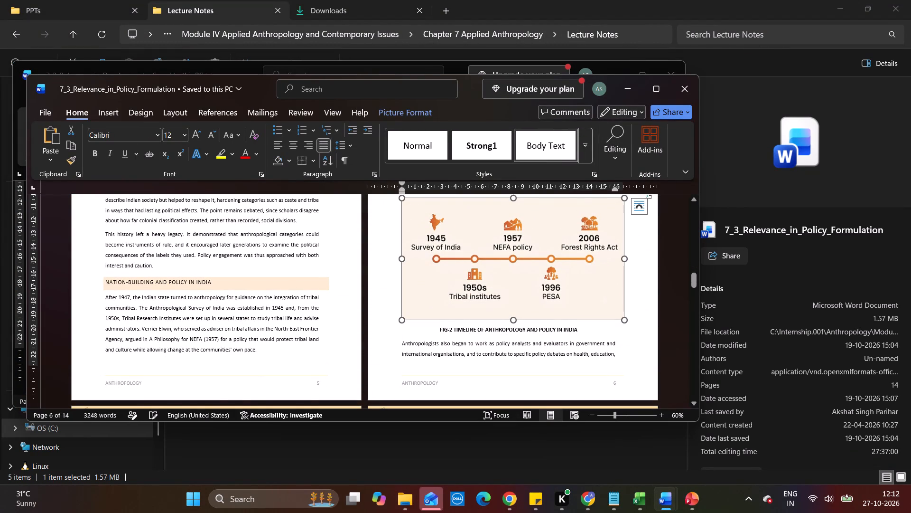
key(ctrl+c)
key(ctrl+c)
key(ctrl+c)
key(ctrl+c)
key(ctrl+c)
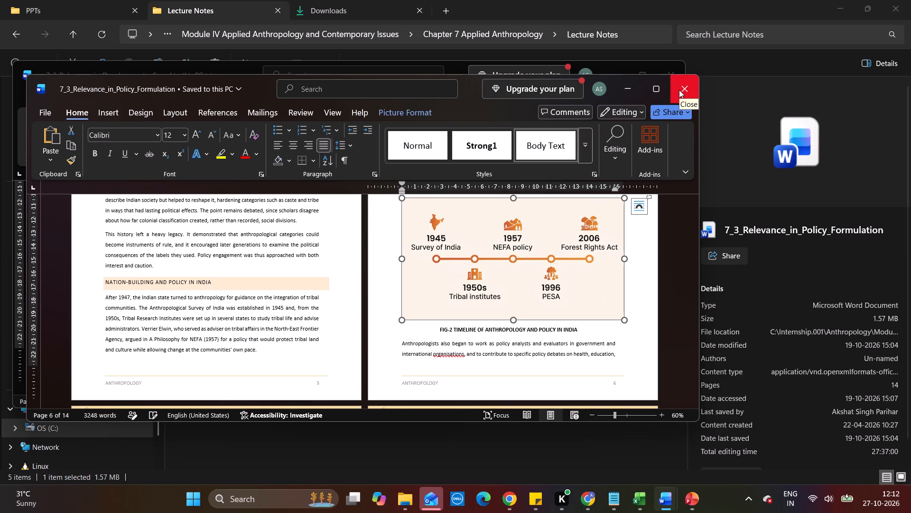
Minimise the 7_3 lecture notes and close the 7_2 lecture notes document behind them.
click(632, 79)
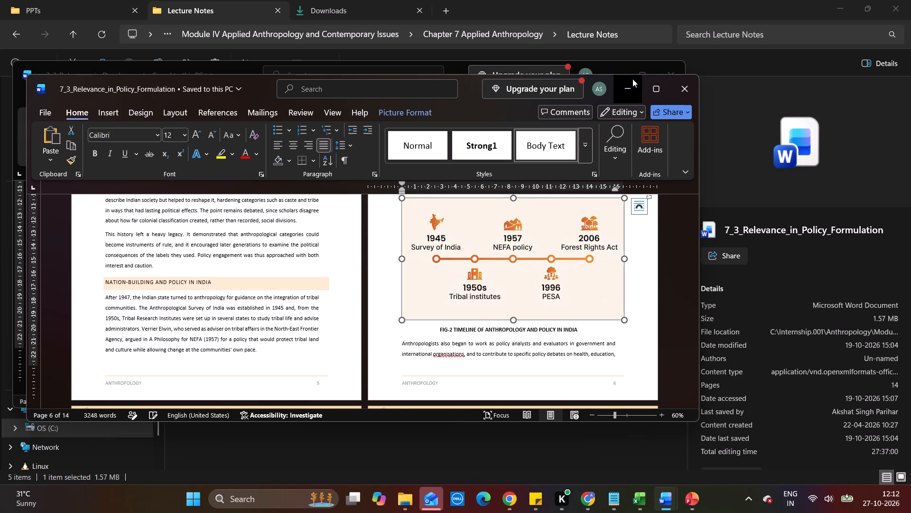
click(662, 78)
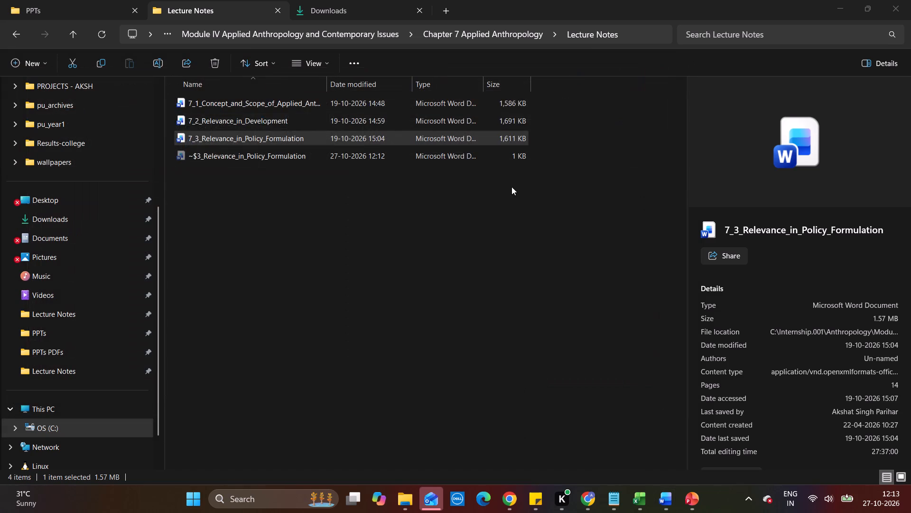
Open the 7_1 lecture notes to look at their FIG-2 timeline, close them, and minimise the 7_3 notes.
double_click(324, 102)
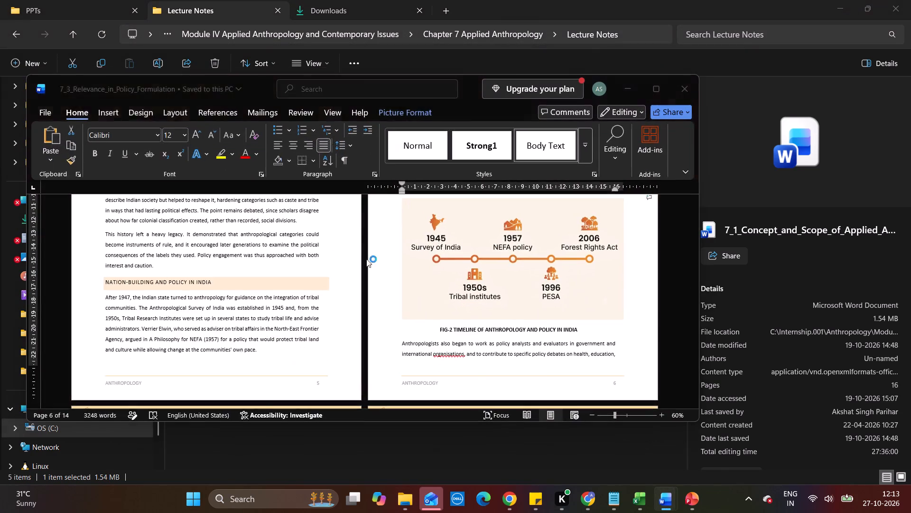
scroll(371, 272, down, 8)
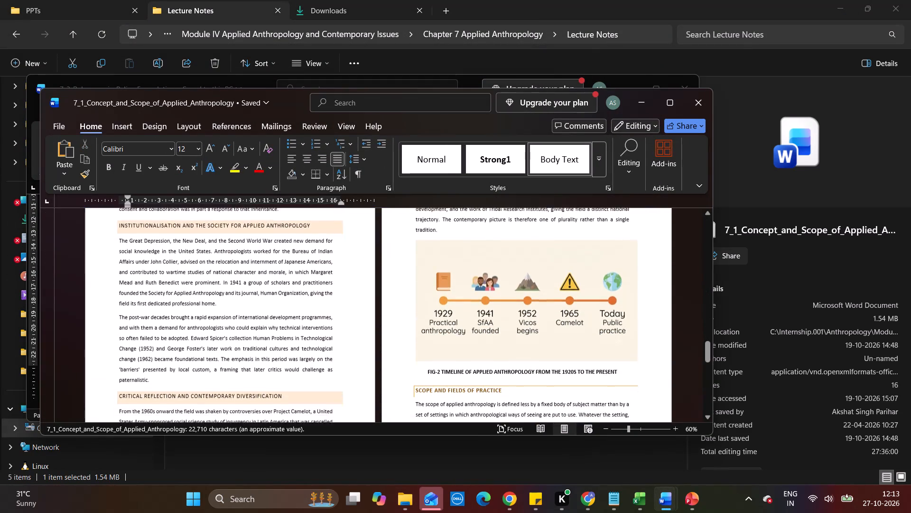
click(694, 96)
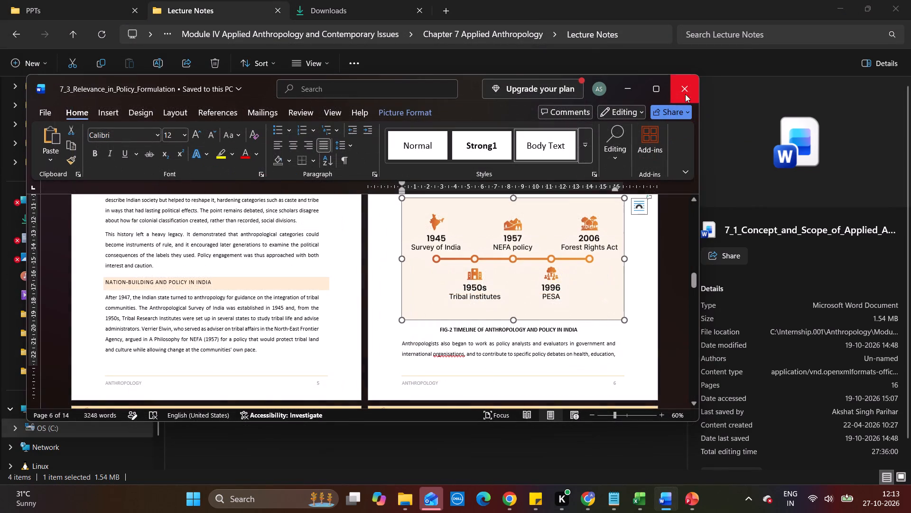
click(631, 85)
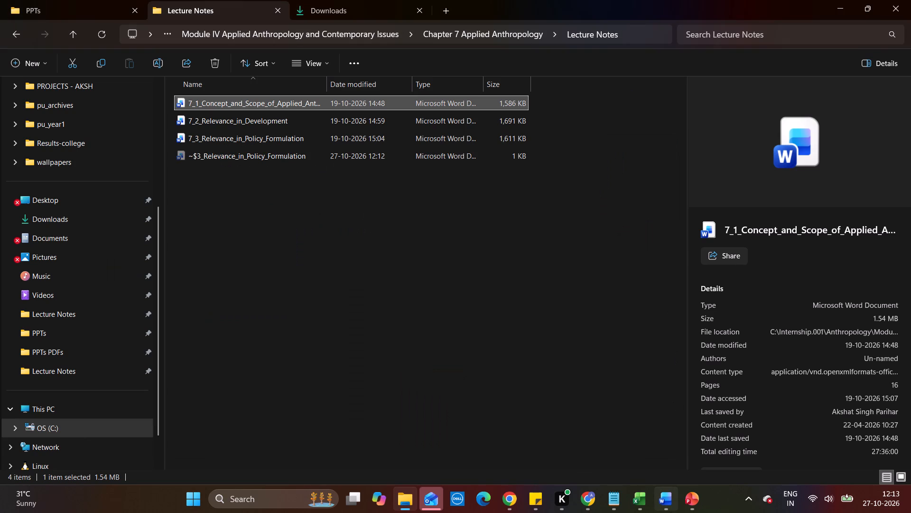
Switch to the 7_3_Relevance_in_Policy_Formulation presentation in PowerPoint and enable editing.
click(703, 503)
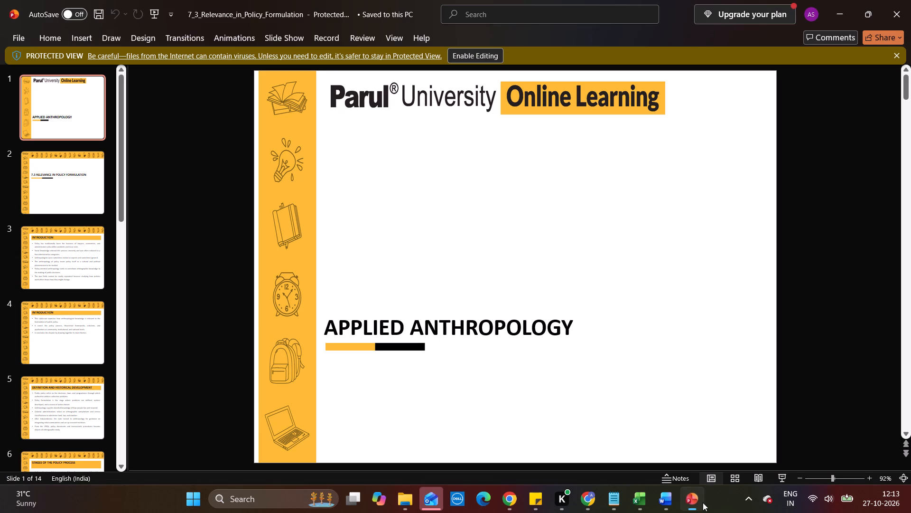
click(474, 49)
click(474, 52)
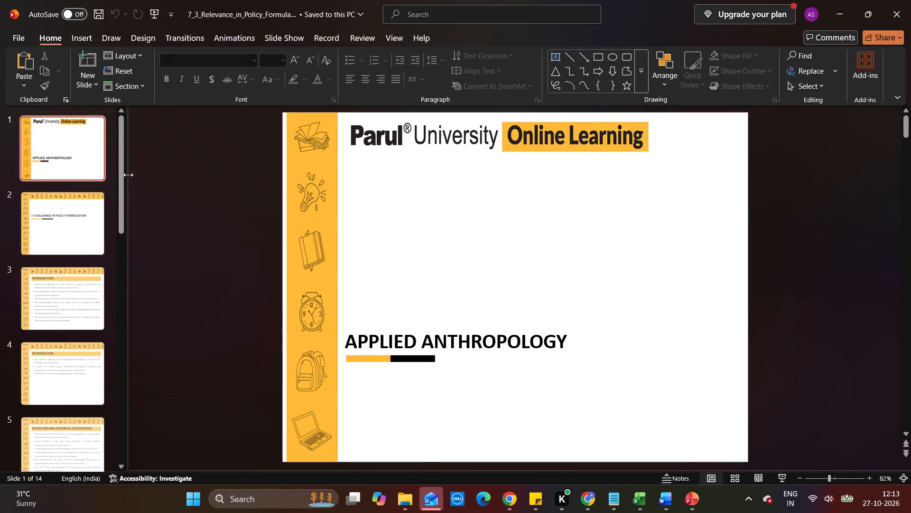
On slide 6, Stages of the Policy Process, shorten the title box from its bottom edge to fit the single title line.
click(36, 256)
click(54, 241)
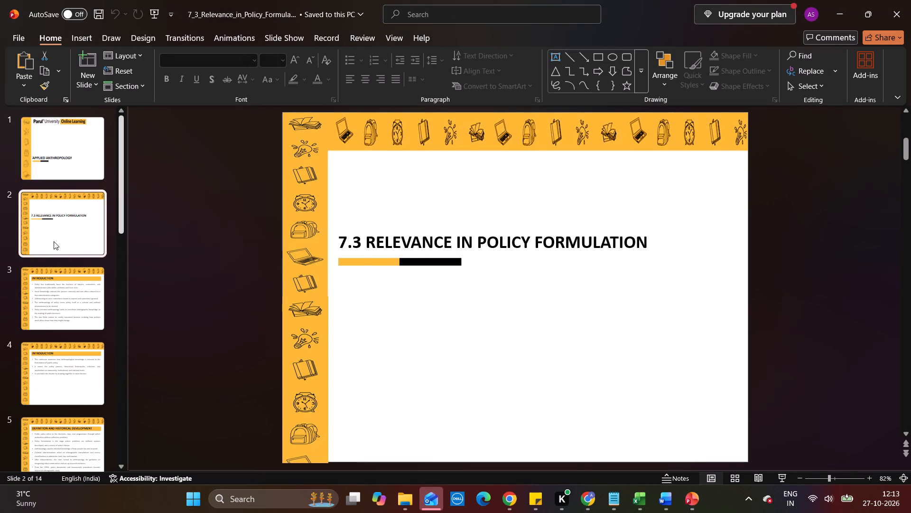
key(Down)
key(Down)
key(Down)
key(Down)
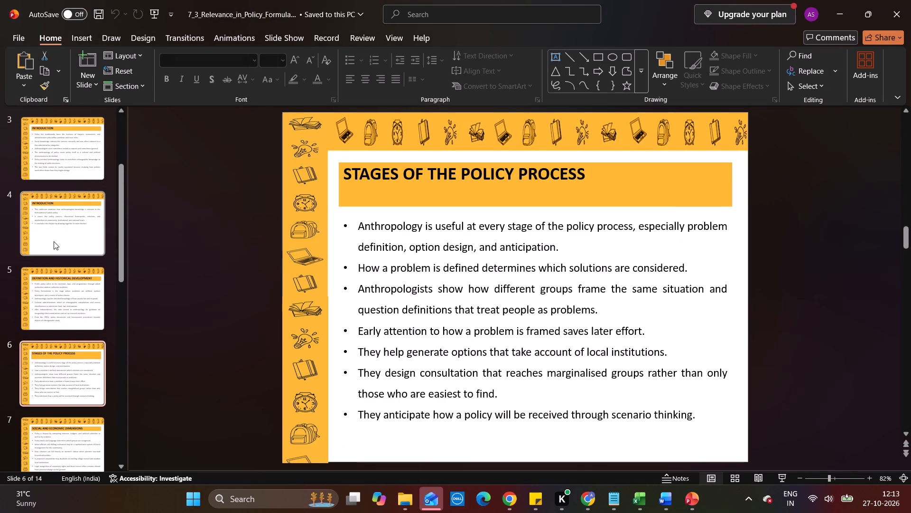
click(451, 202)
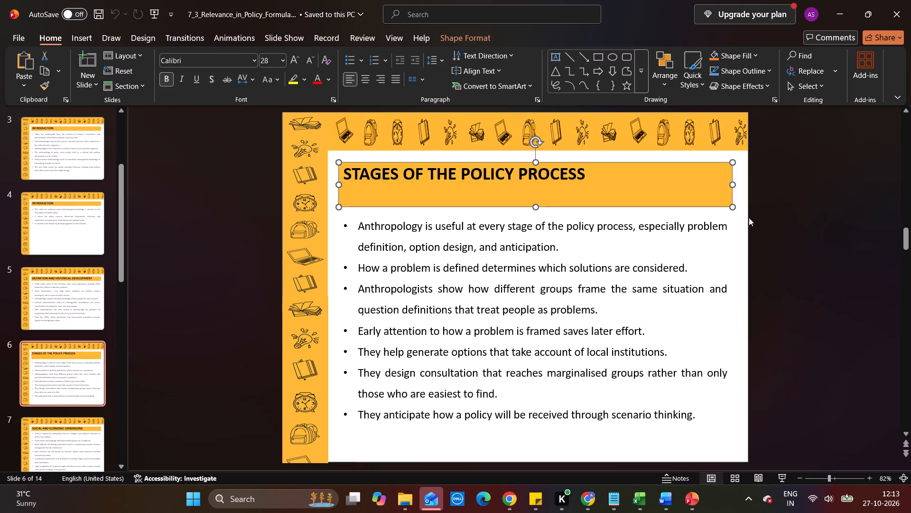
drag(734, 206, 734, 180)
drag(731, 206, 734, 184)
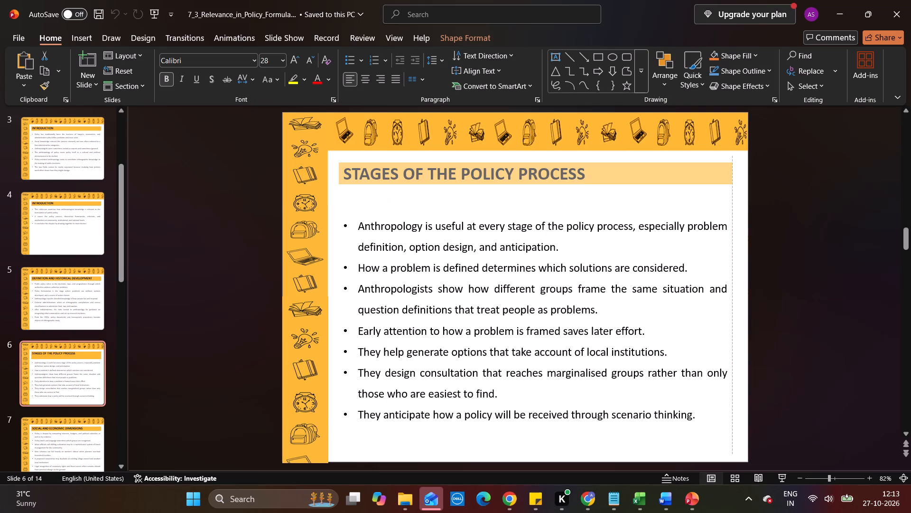
drag(734, 184, 735, 186)
On slide 6, Stages of the Policy Process, move the bullet text box up to sit directly beneath the title box.
click(614, 249)
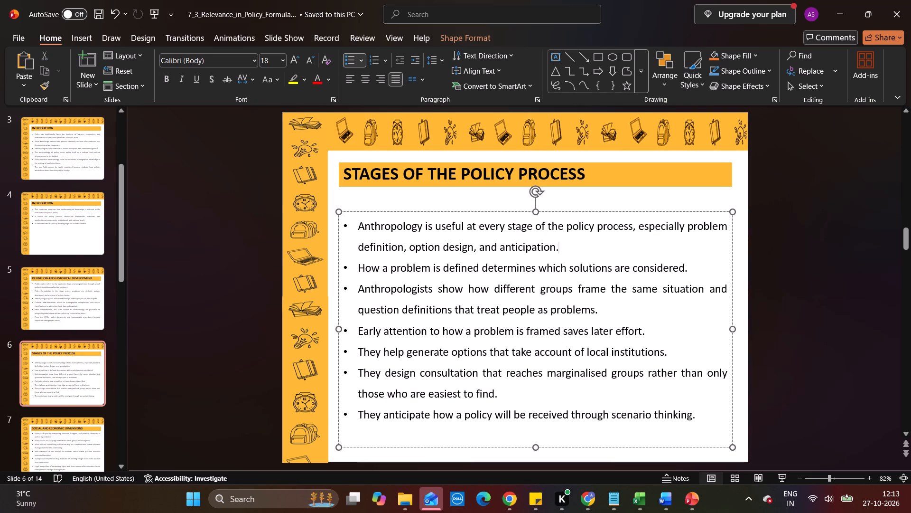
drag(579, 210, 578, 190)
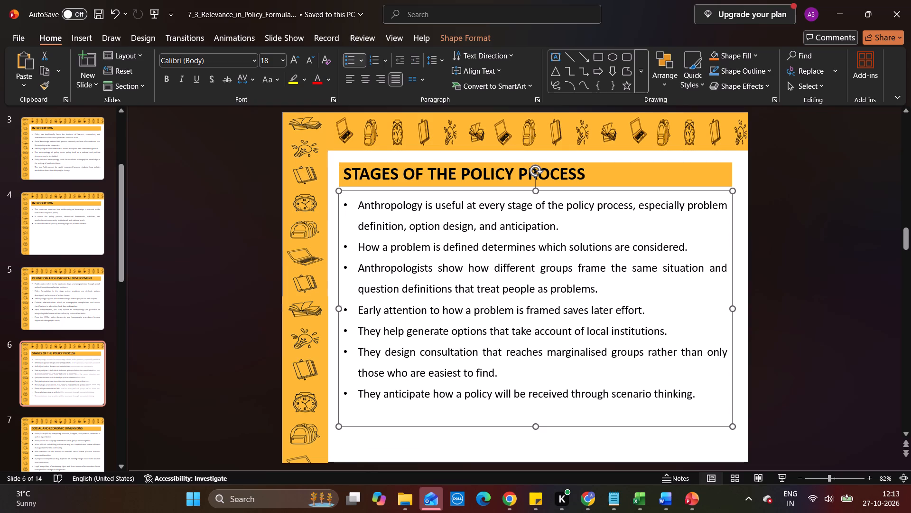
click(489, 190)
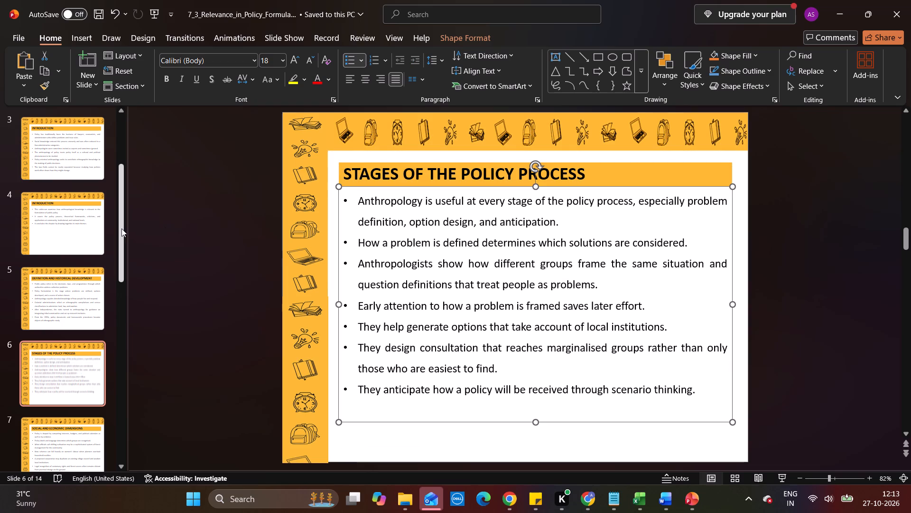
On slide 4, Introduction, shift the bullet text box slightly up, closer to the title box.
click(86, 236)
key(Down)
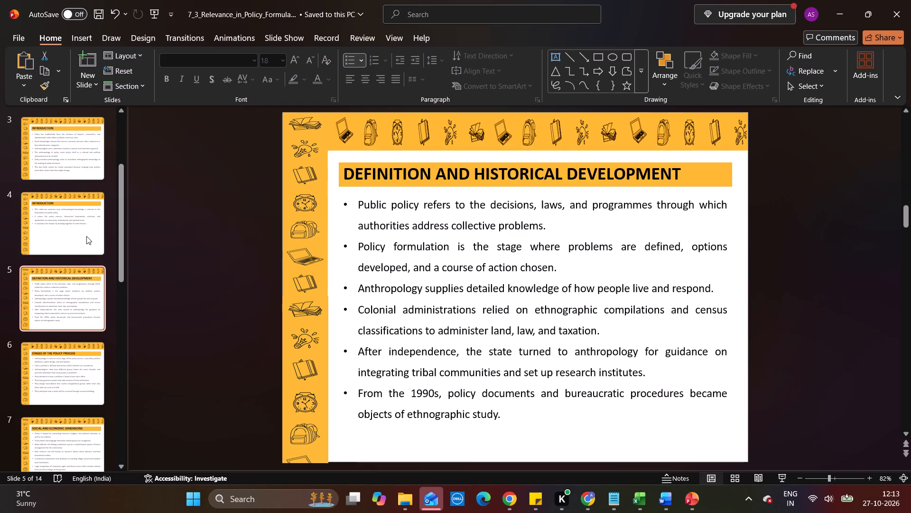
key(Up)
click(414, 244)
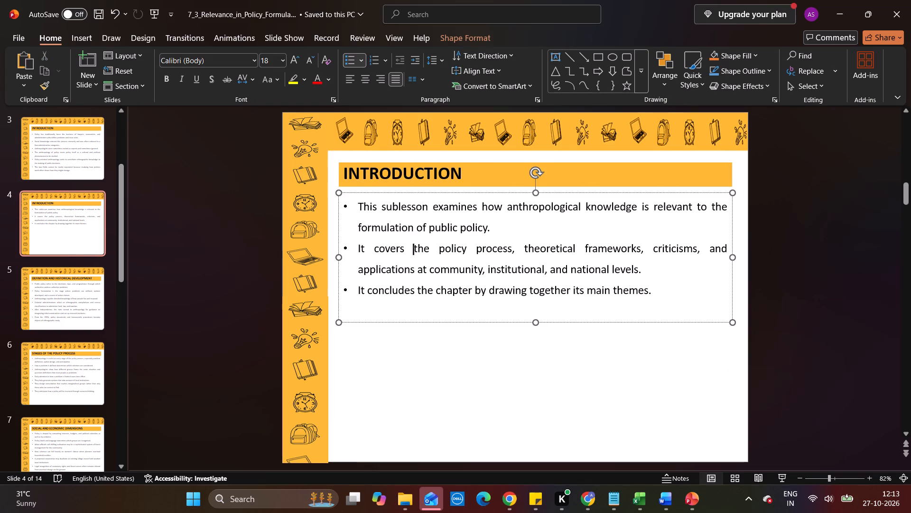
click(468, 191)
click(225, 237)
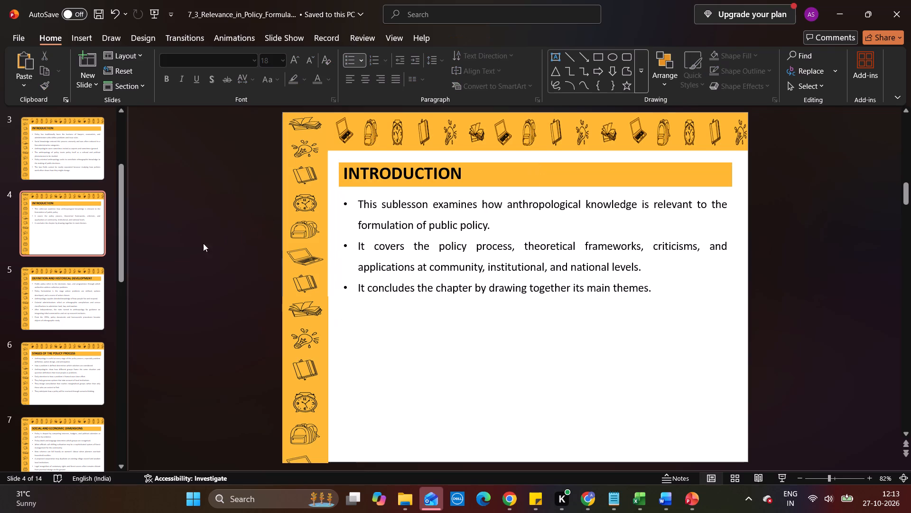
On slide 5, Definition and Historical Development, shift the bullet text box up to meet the title box.
click(66, 292)
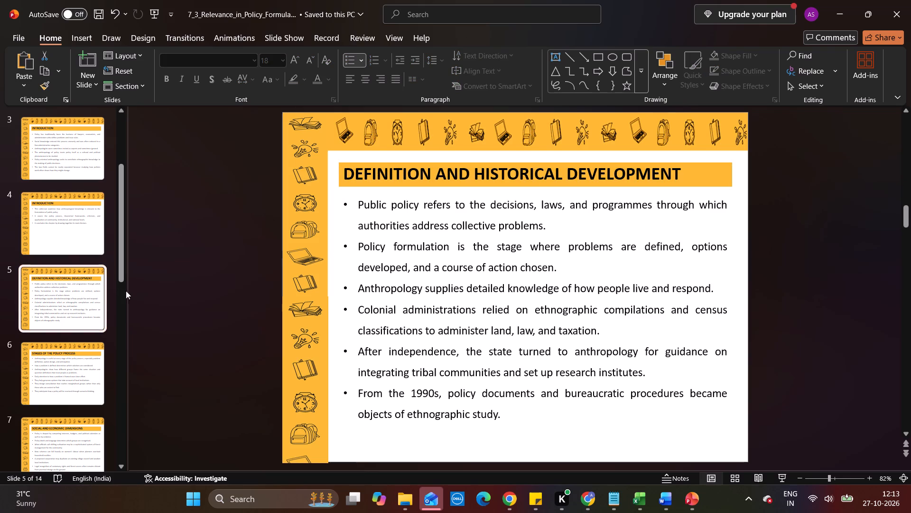
click(408, 285)
click(498, 190)
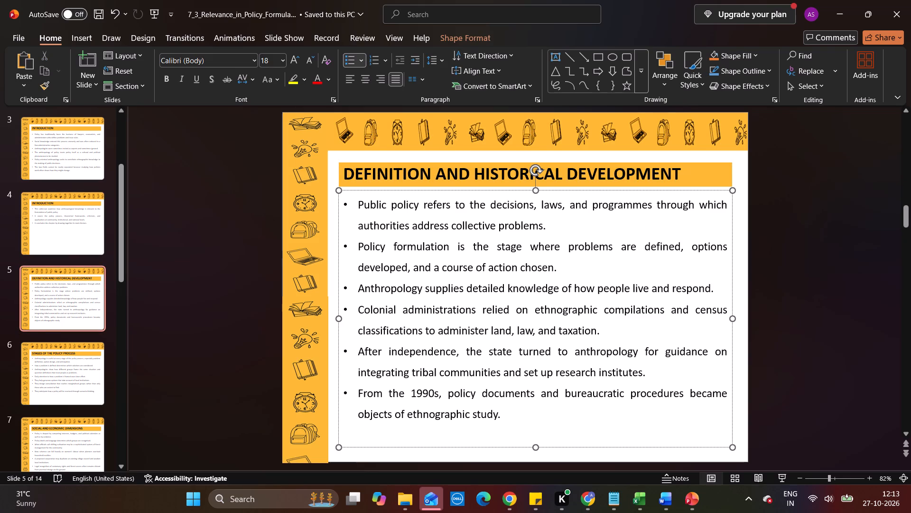
click(181, 269)
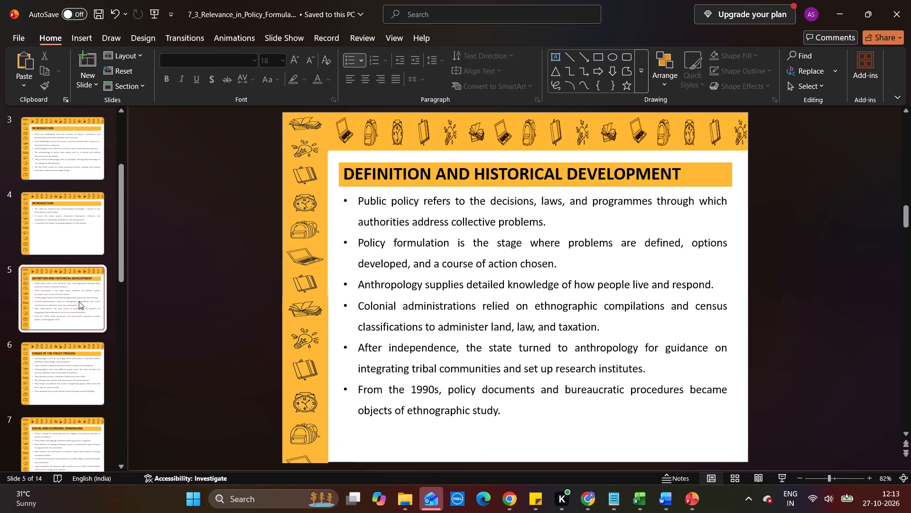
On slide 8, replace the three-panel illustration with the copied 1945–2006 timeline figure and centre it beneath the title.
click(79, 301)
key(Down)
key(Down)
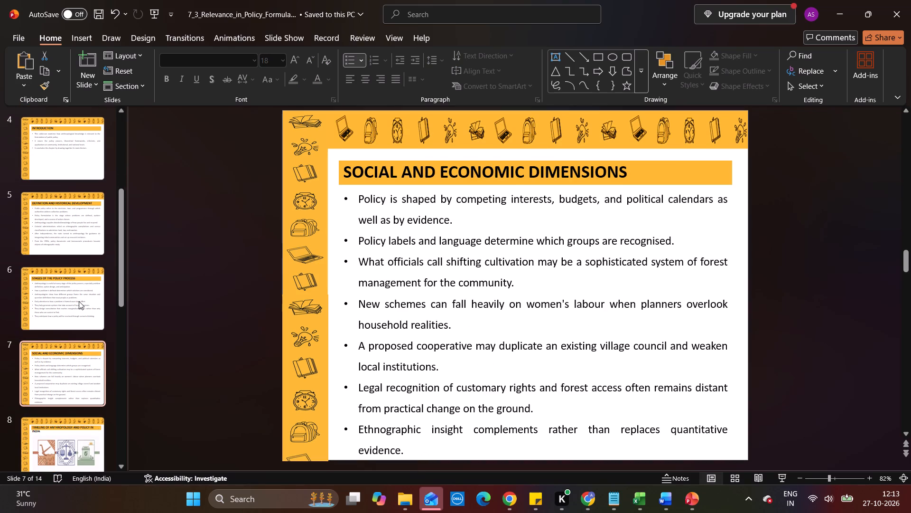
key(Down)
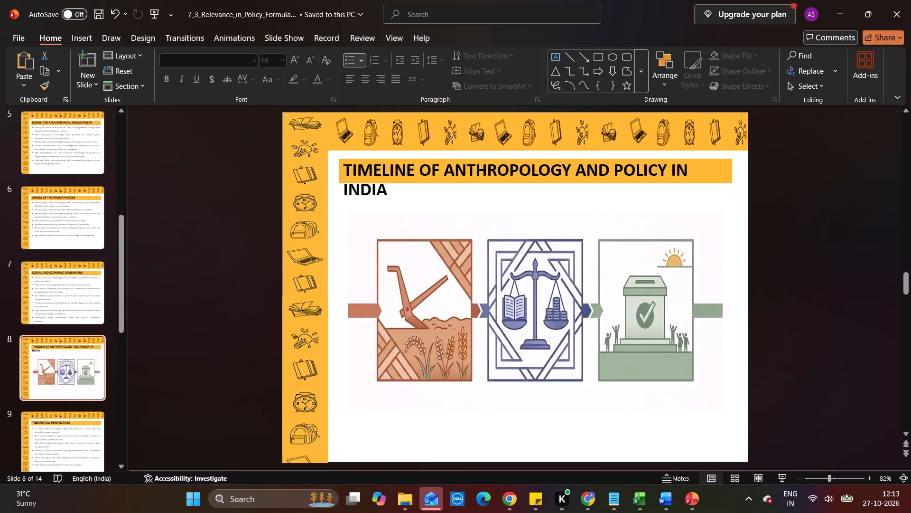
click(447, 315)
key(BackSpace)
key(ctrl+v)
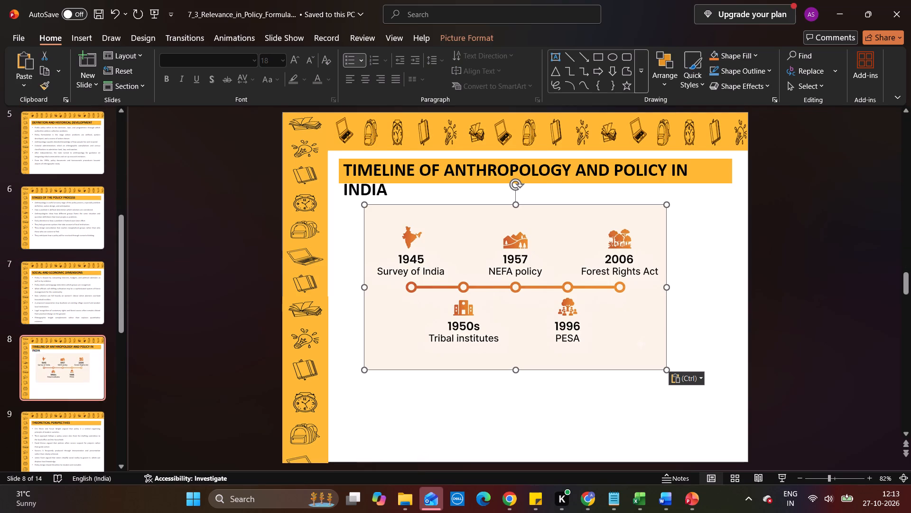
drag(461, 313, 477, 348)
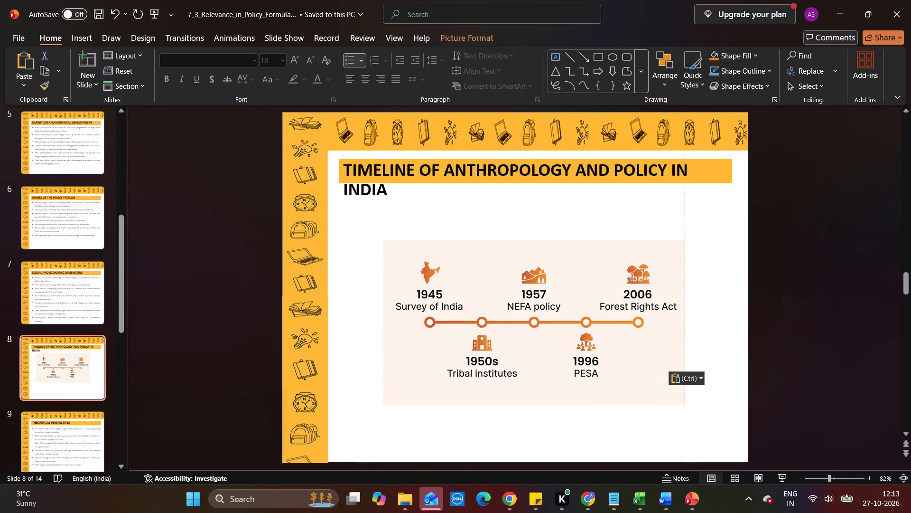
drag(477, 348, 482, 348)
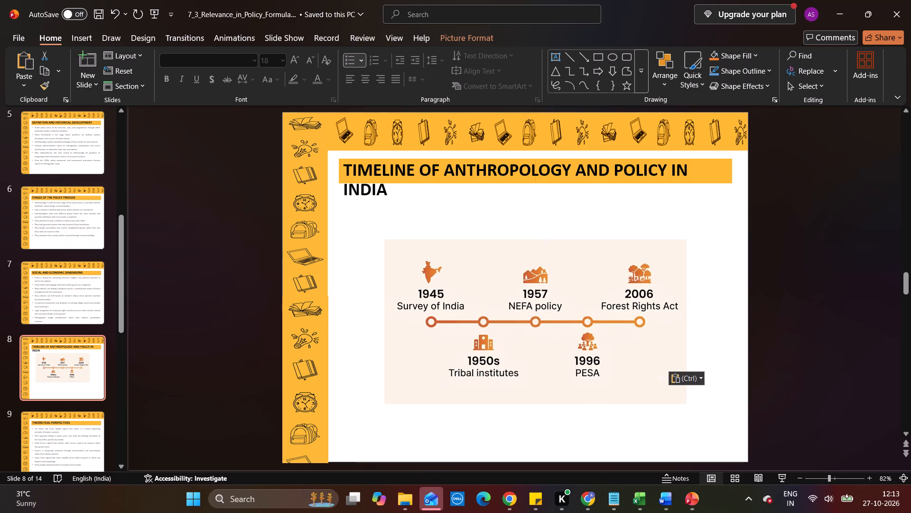
drag(482, 348, 484, 346)
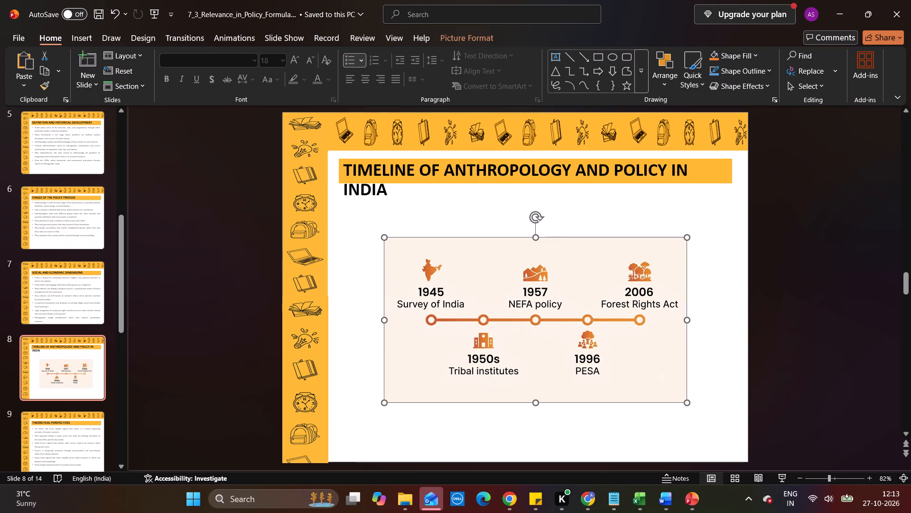
Enlarge slide 8's title box so its orange fill covers both lines of the title.
click(623, 187)
drag(734, 183, 734, 195)
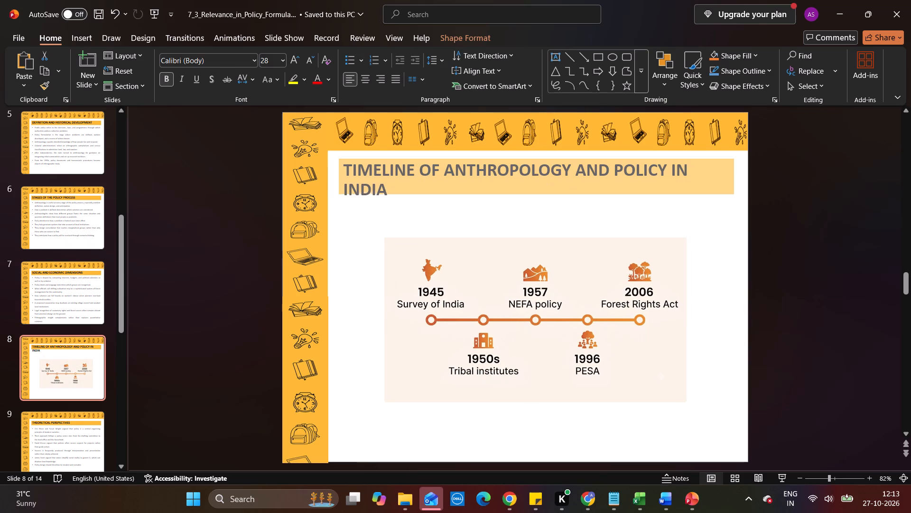
drag(734, 195, 735, 199)
Stretch the timeline figure to about 21.7 cm wide and 13.3 cm high, filling the area below slide 8's title.
click(631, 315)
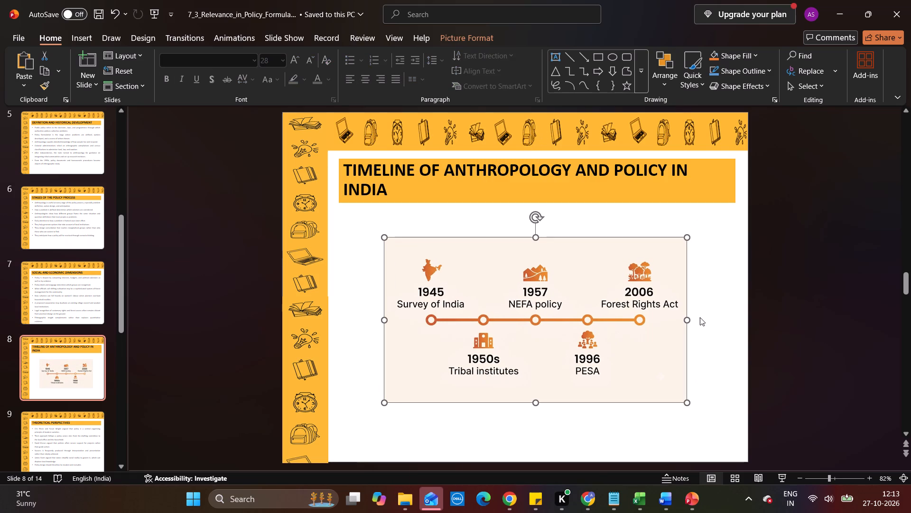
drag(688, 319, 730, 326)
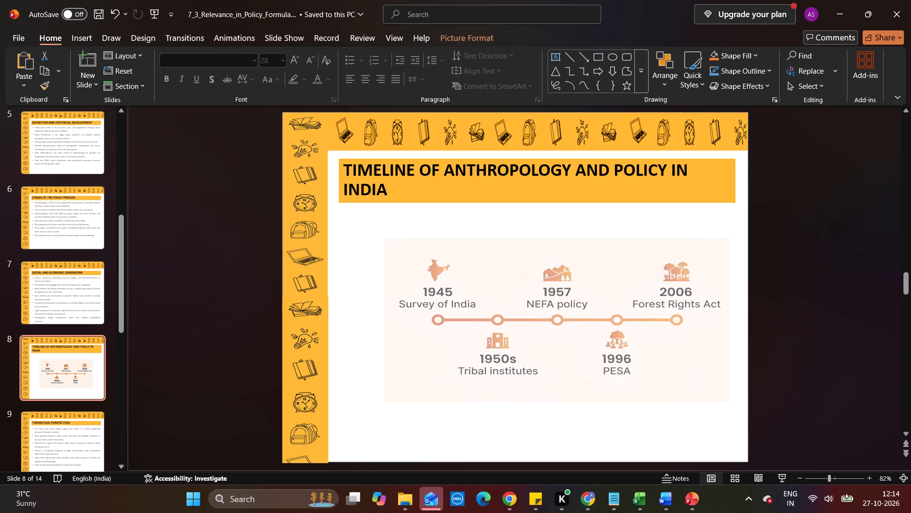
drag(730, 326, 737, 327)
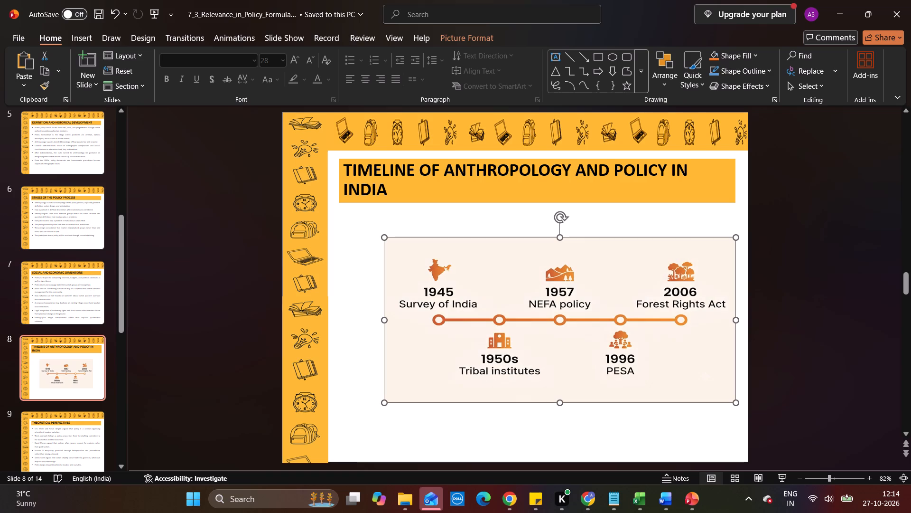
drag(383, 319, 366, 318)
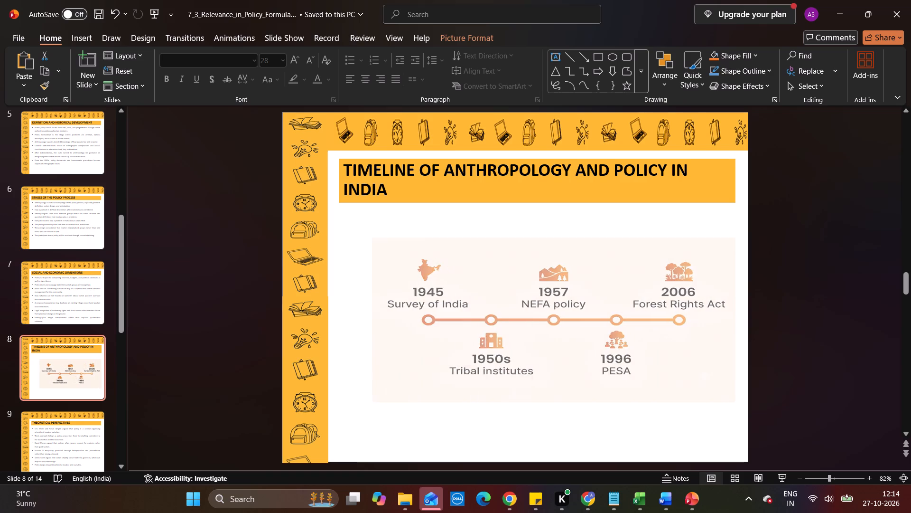
drag(366, 318, 338, 317)
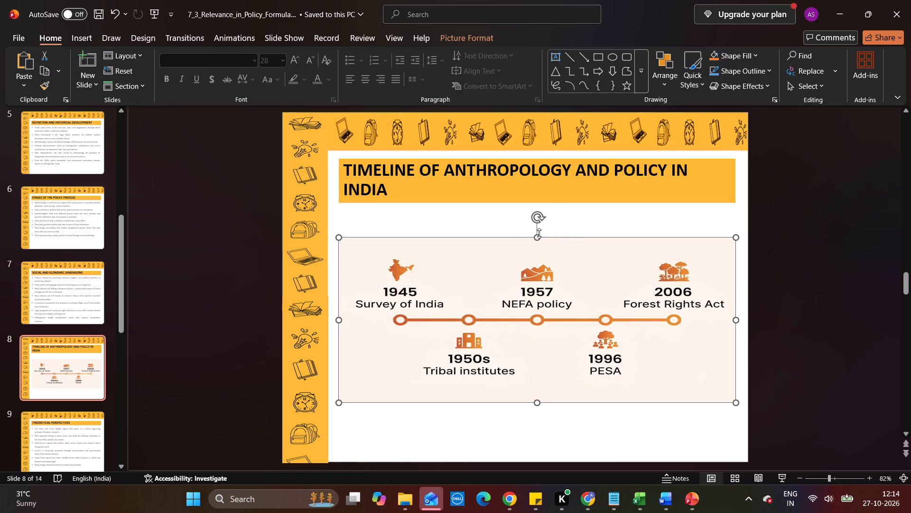
drag(539, 233, 537, 208)
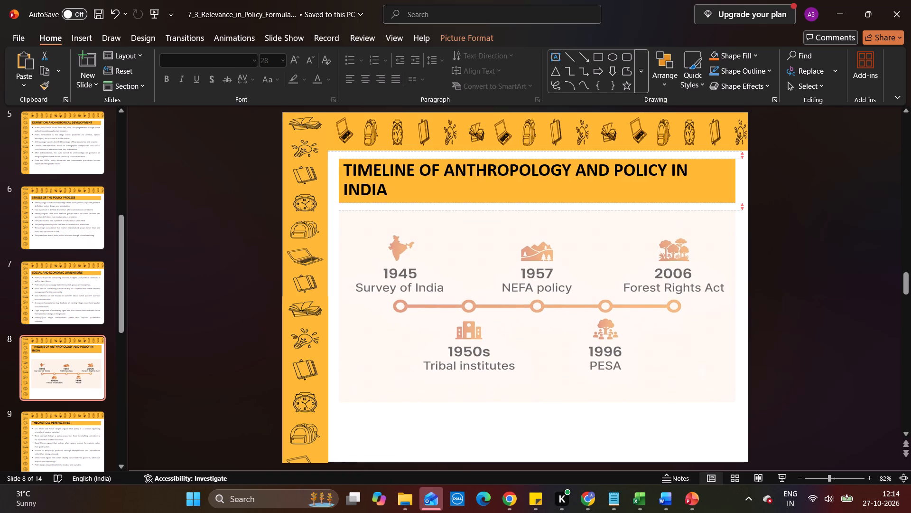
drag(537, 208, 537, 204)
drag(539, 403, 539, 417)
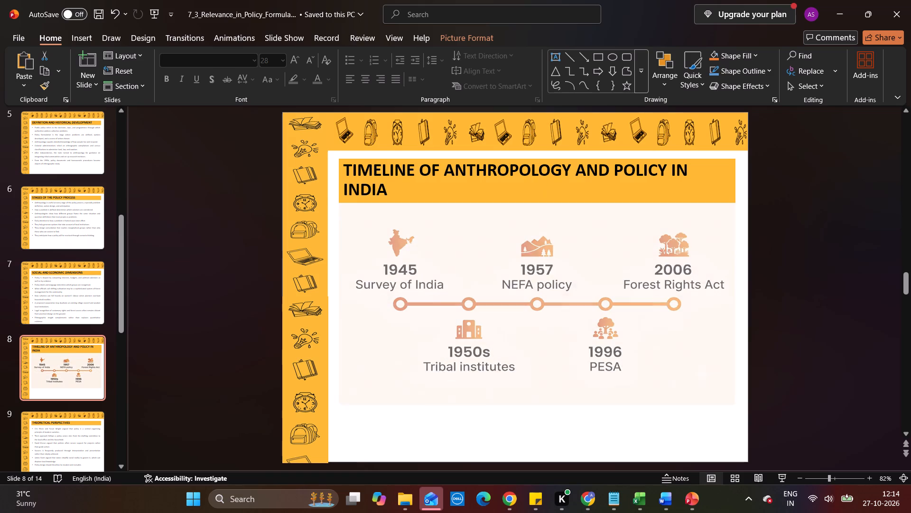
drag(539, 417, 539, 447)
Apply the Brightness +20%, Contrast 0% (Normal) correction to the timeline figure on slide 8.
double_click(542, 365)
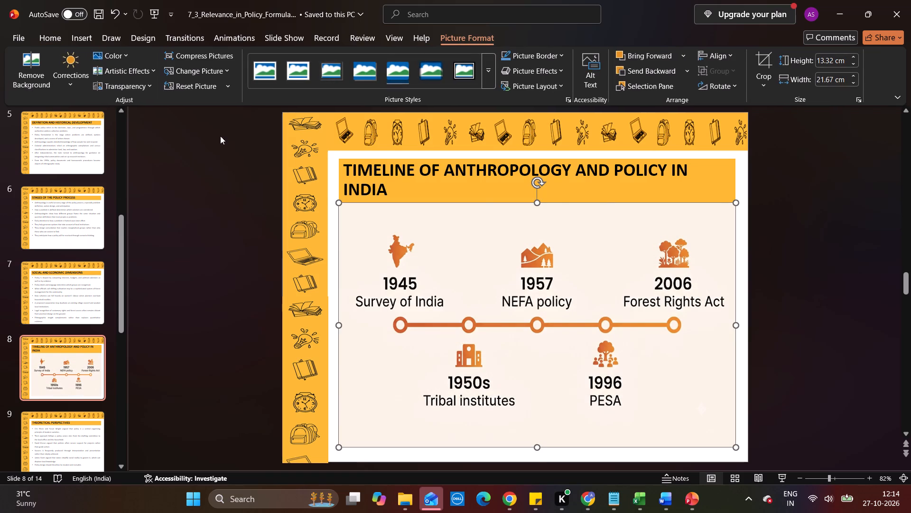
click(60, 85)
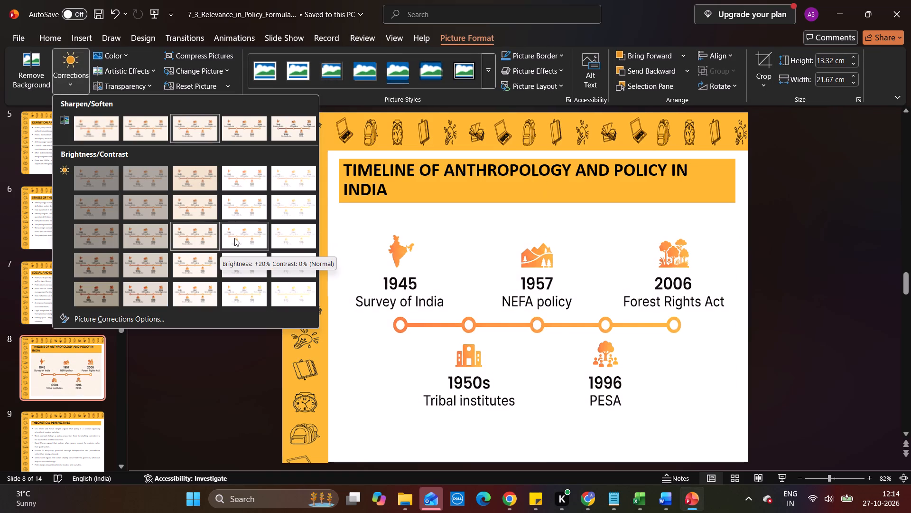
click(234, 238)
click(213, 292)
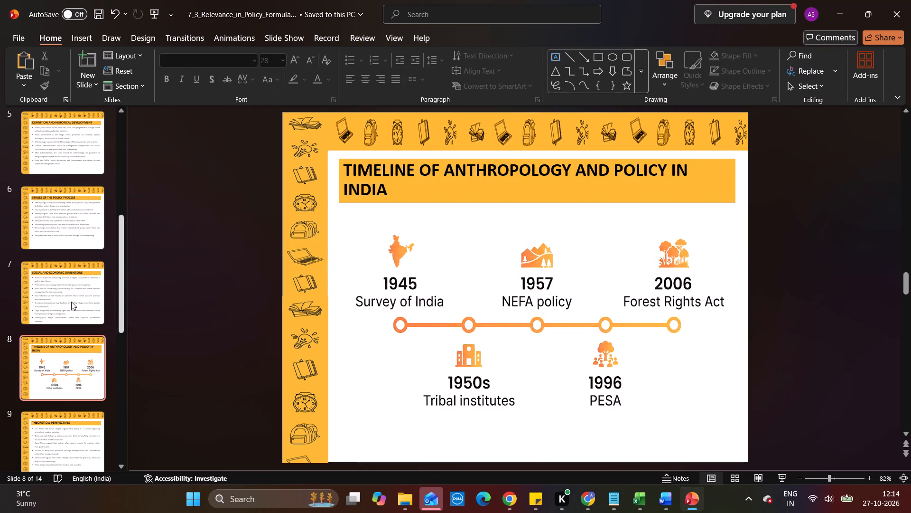
Review the slide layouts from Social and Economic Dimensions to the closing slide, and back to the title slide.
click(71, 302)
key(Down)
key(Up)
key(Down)
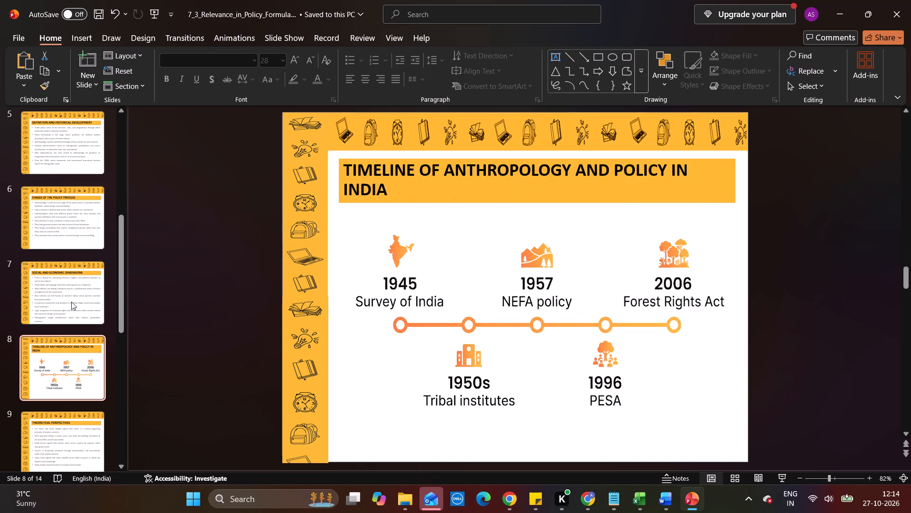
key(Down)
key(Up)
key(Down)
key(Up)
key(Up)
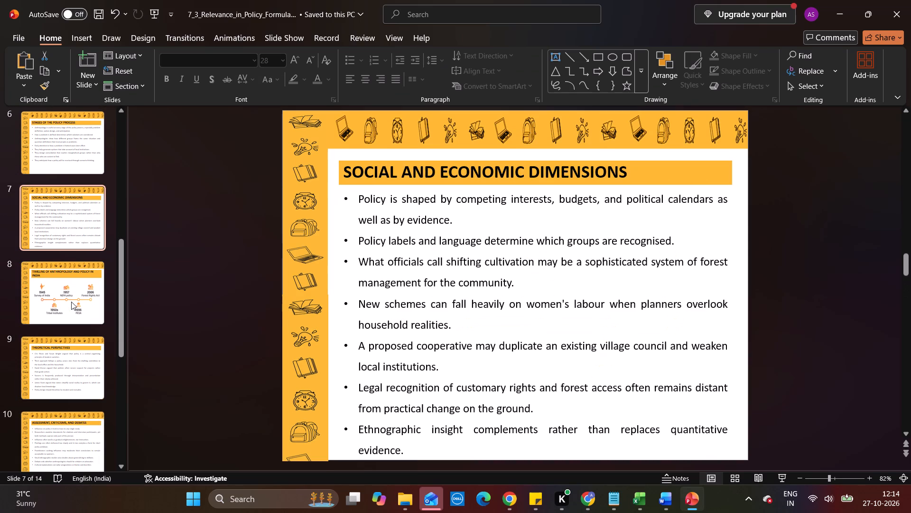
click(427, 359)
click(195, 370)
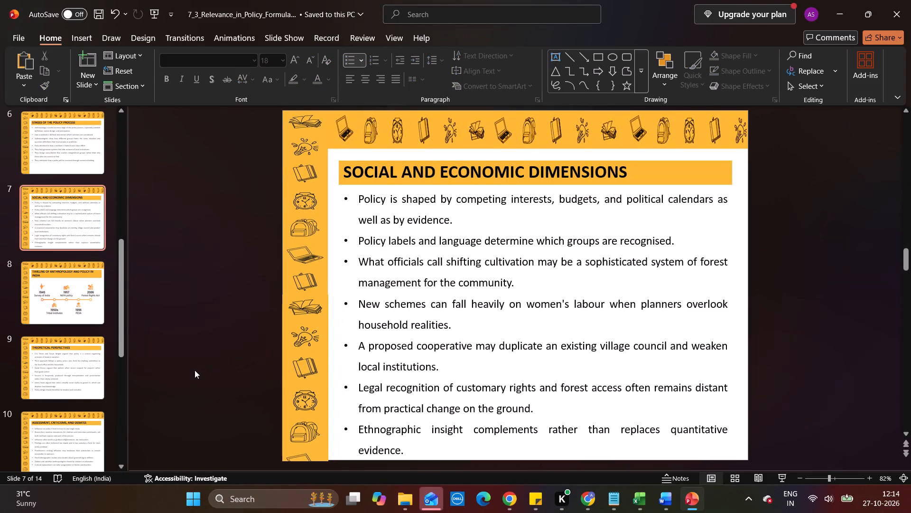
key(Down)
key(Down)
key(Down)
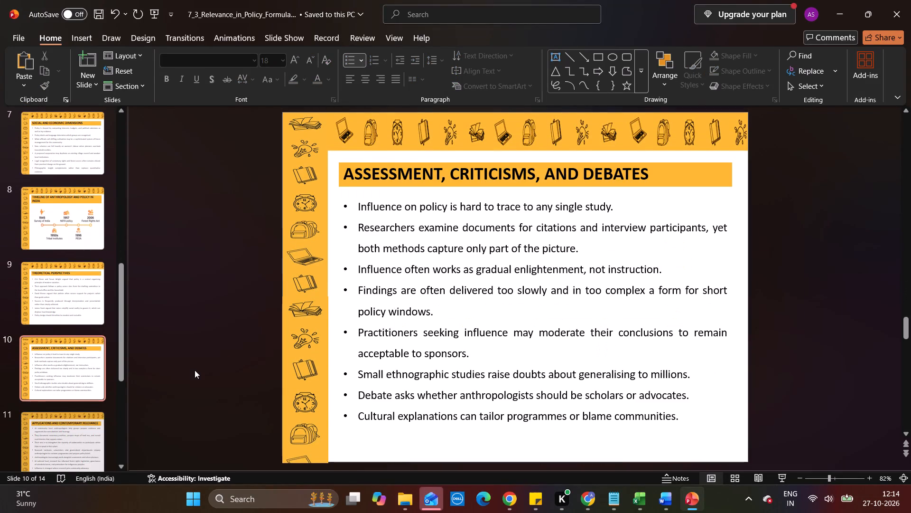
key(Down)
key(Down)
key(Down)
key(Down)
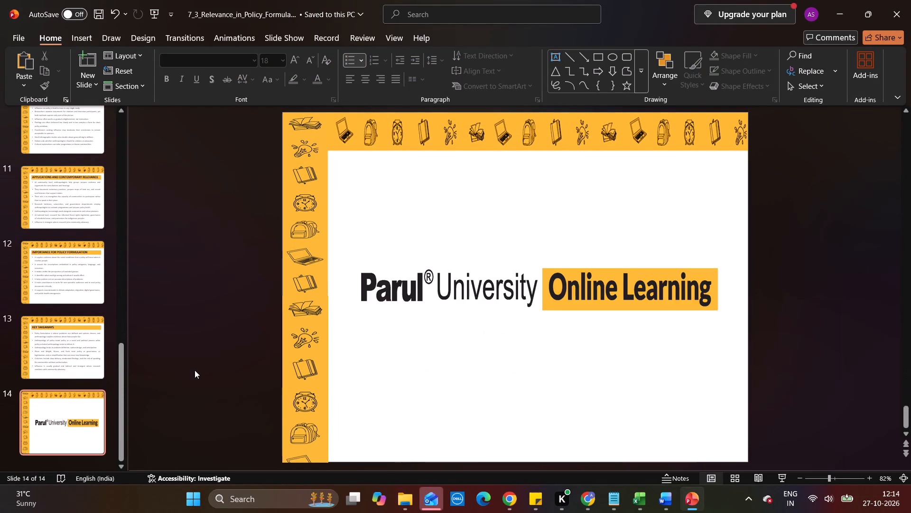
key(Up)
key(Up)
key(Up)
key(Up)
key(Up)
key(Up)
key(Up)
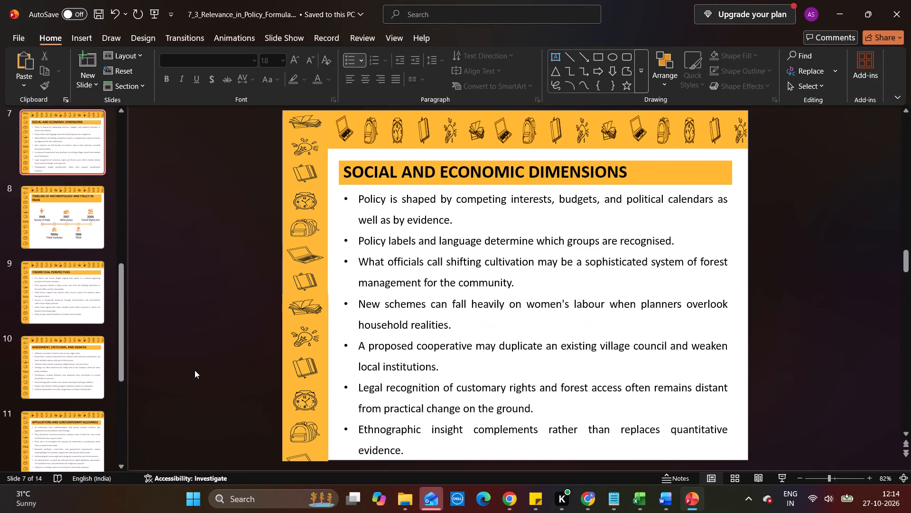
key(Up)
key(Up)
key(Up)
key(Up)
key(Up)
key(Up)
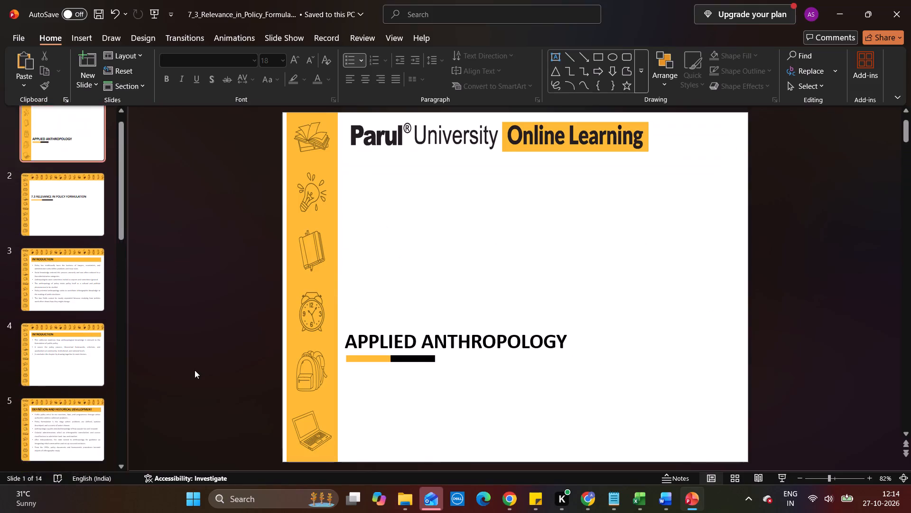
Save the 7_3_Relevance_in_Policy_Formulation presentation.
key(ctrl+s)
key(ctrl+s)
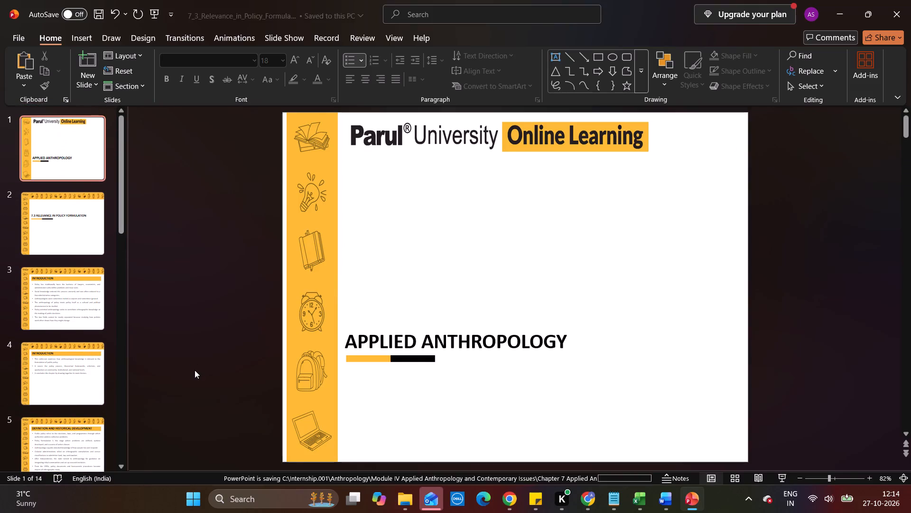
Export the 7_3_Relevance_in_Policy_Formulation presentation as a PDF into Chapter 7's PPTs PDFs folder.
click(23, 35)
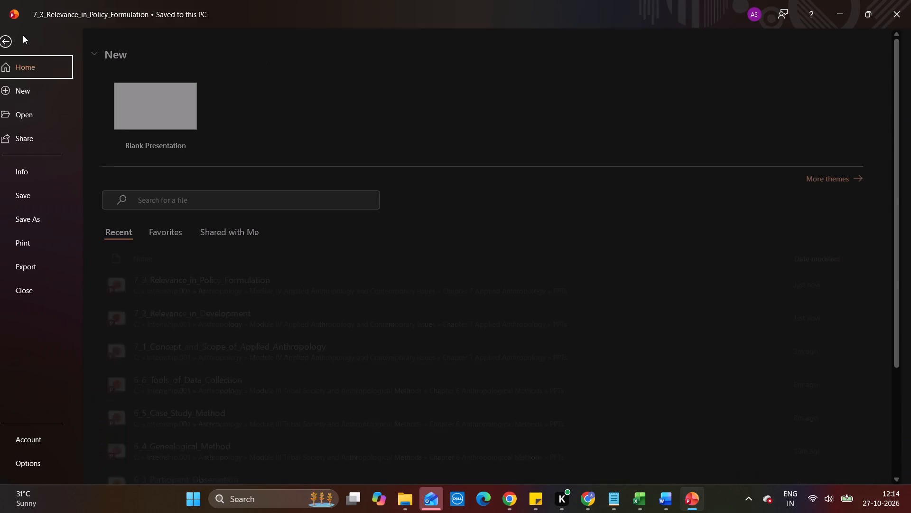
click(45, 219)
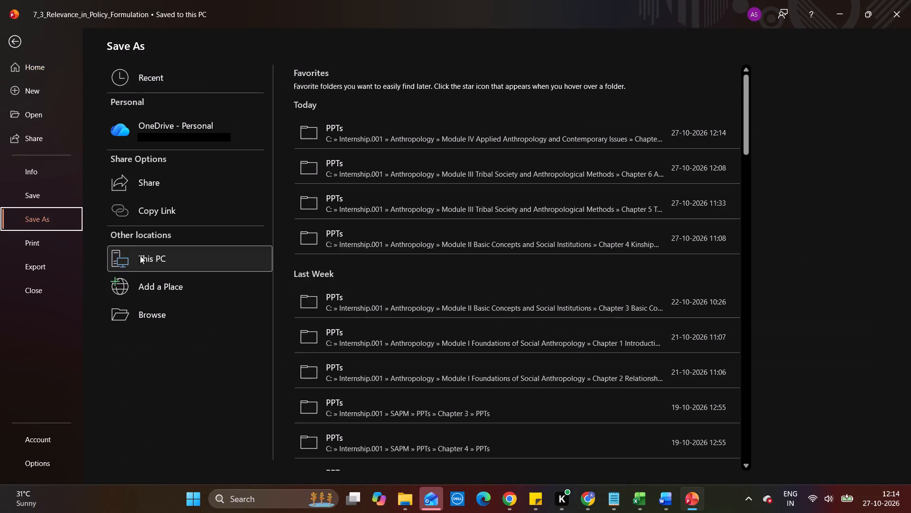
click(158, 324)
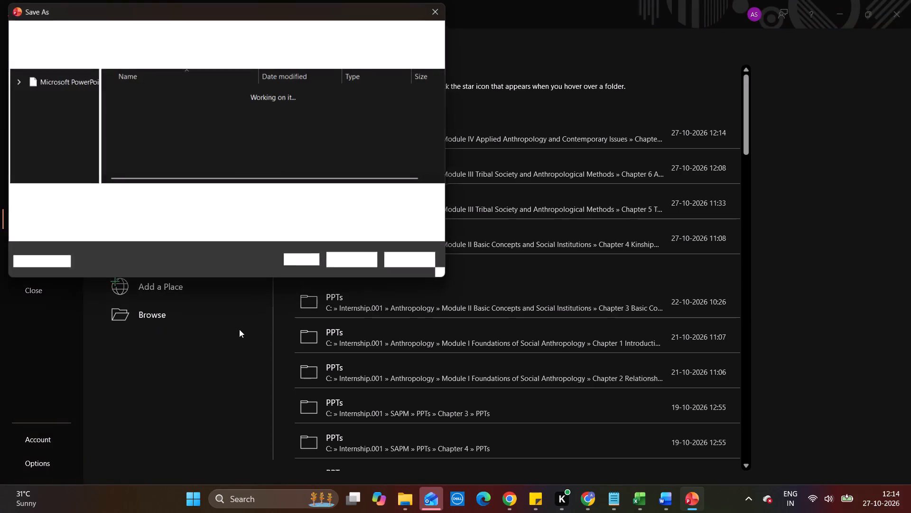
click(221, 212)
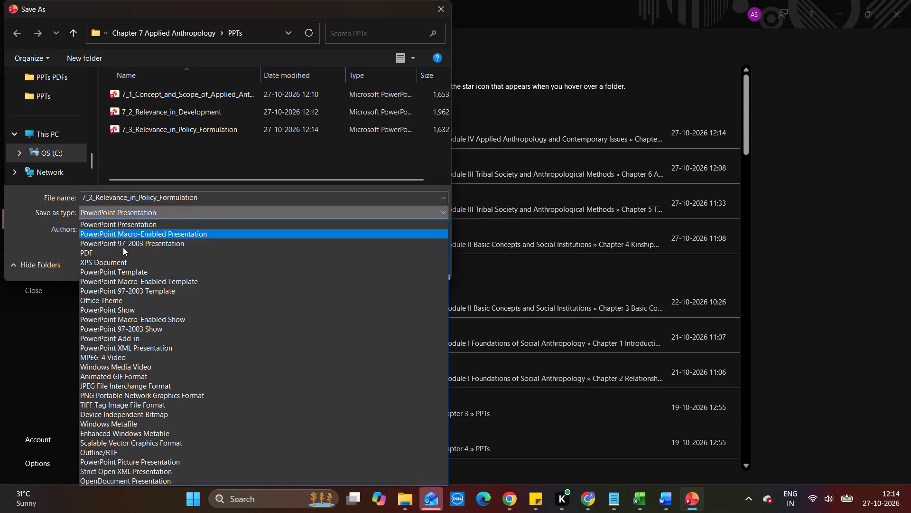
click(123, 247)
click(151, 209)
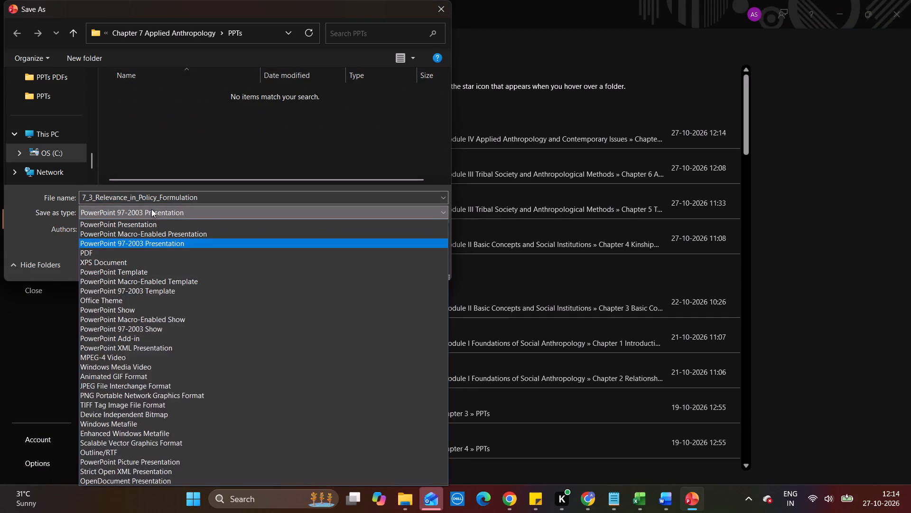
click(104, 255)
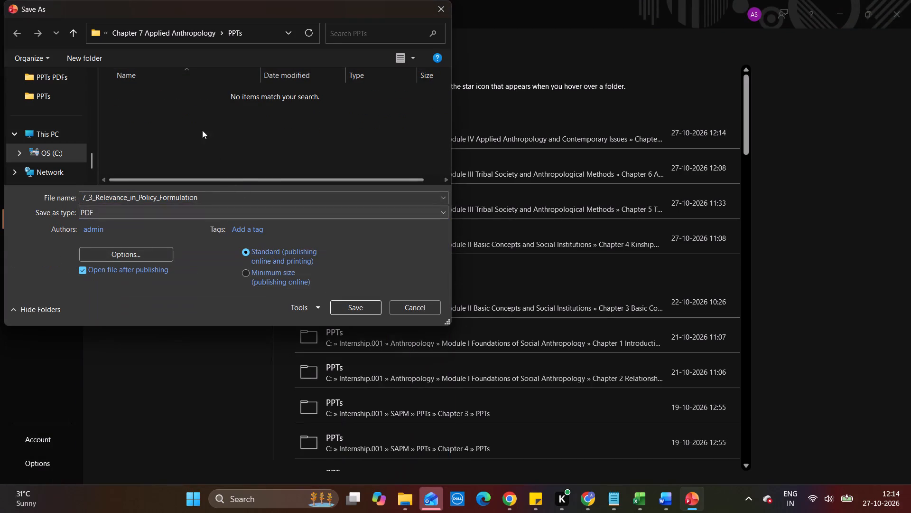
drag(223, 32, 227, 92)
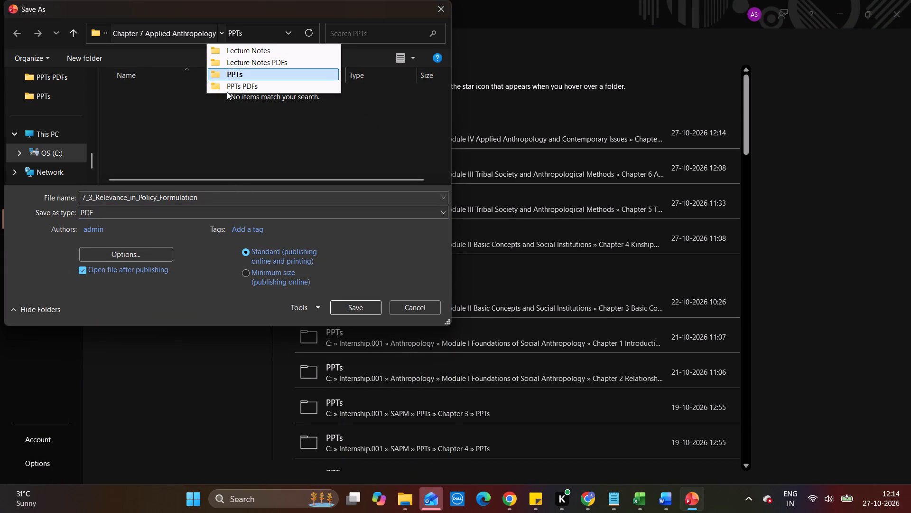
click(227, 92)
click(343, 306)
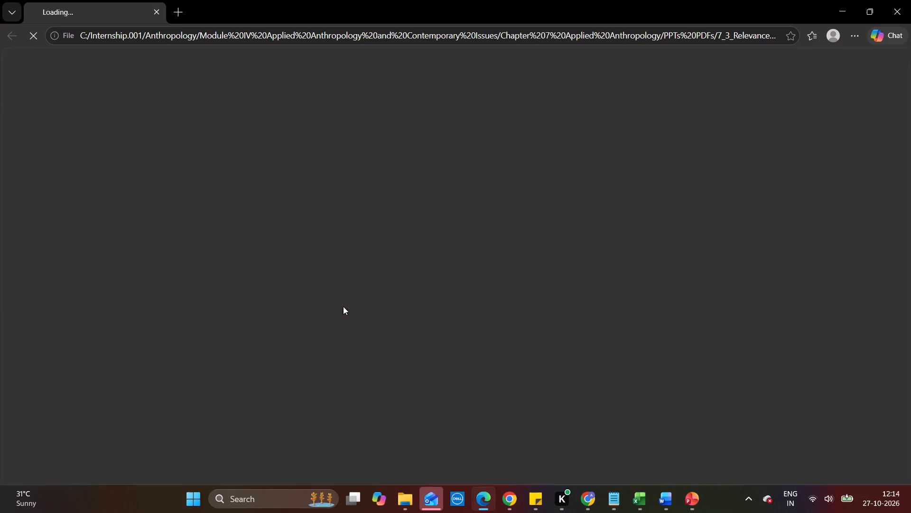
Review the pages of the exported 7_3 PDF through to the end and close it.
scroll(343, 306, down, 6)
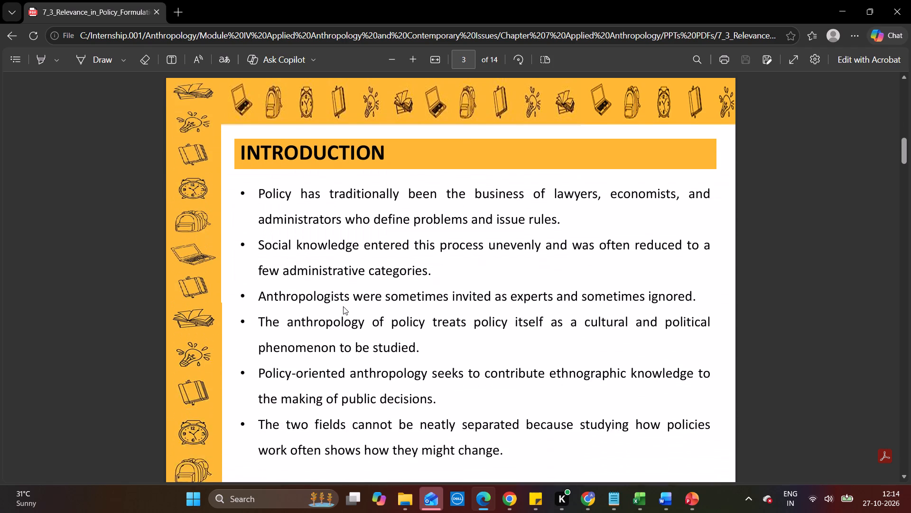
scroll(343, 306, down, 9)
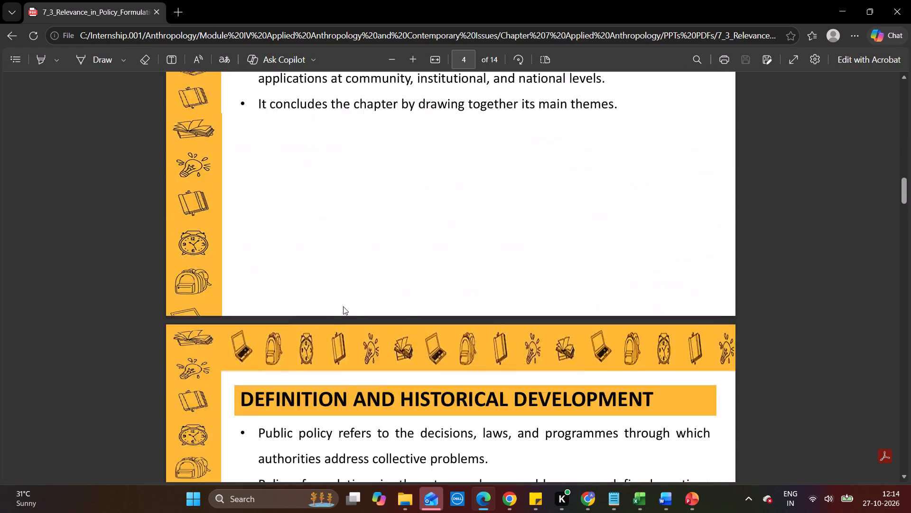
scroll(343, 306, down, 8)
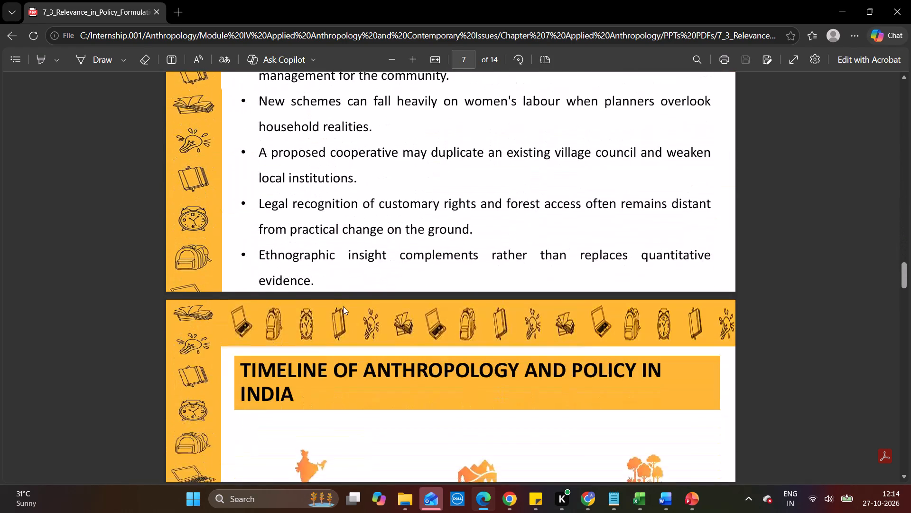
scroll(343, 306, down, 8)
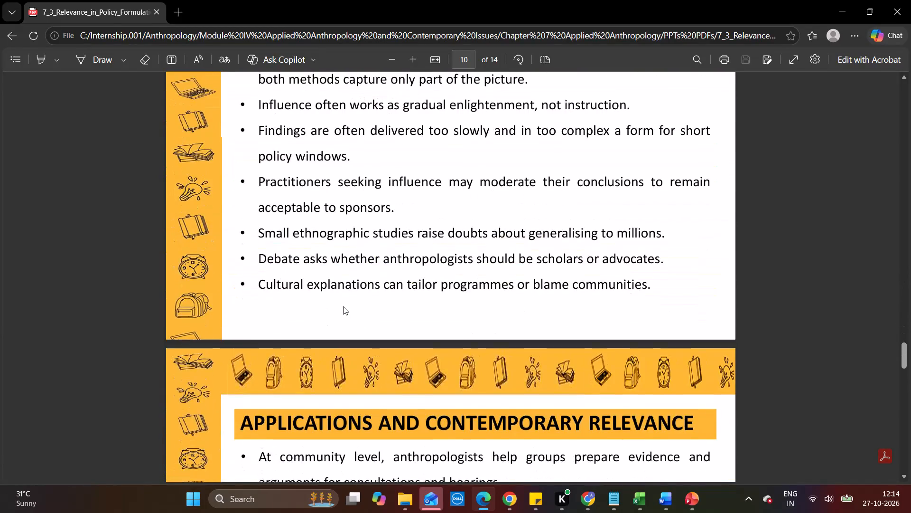
scroll(343, 306, down, 8)
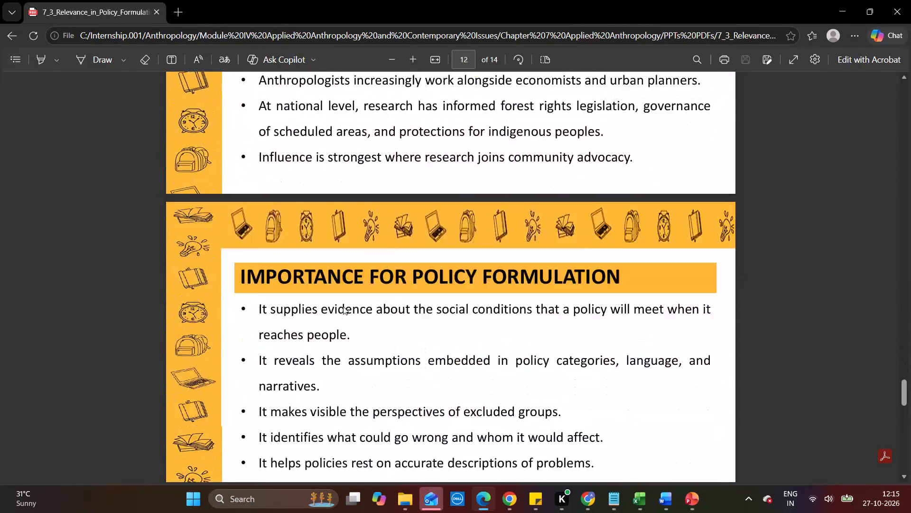
scroll(343, 306, down, 2)
click(910, 0)
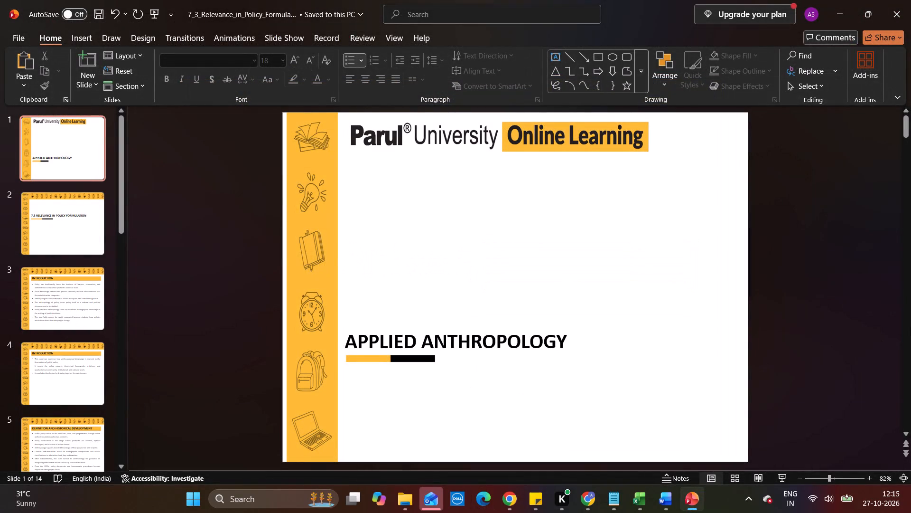
Save and close the 7_3 presentation, and close its Word lecture notes.
click(852, 328)
key(ctrl+s)
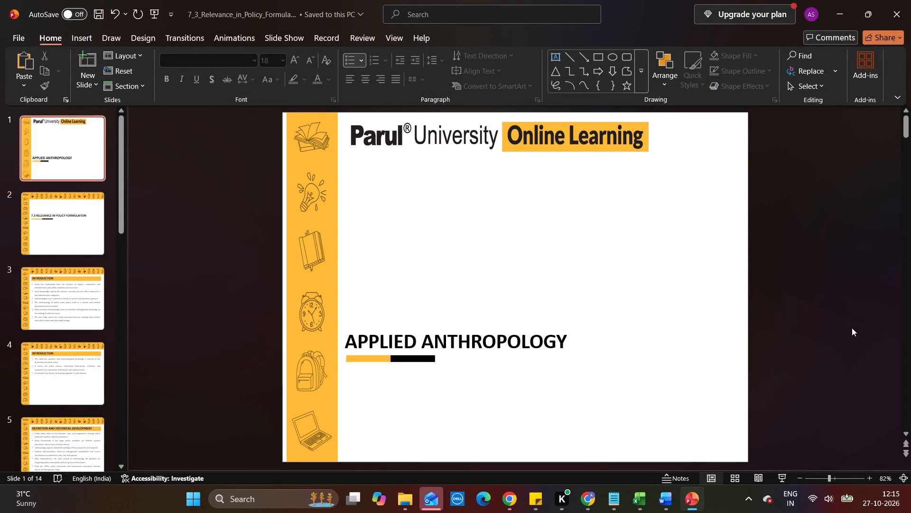
click(910, 0)
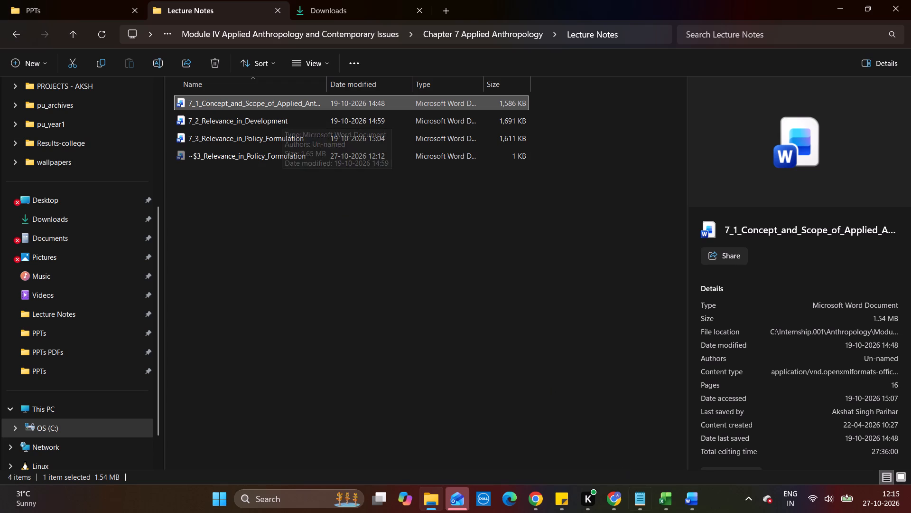
click(701, 512)
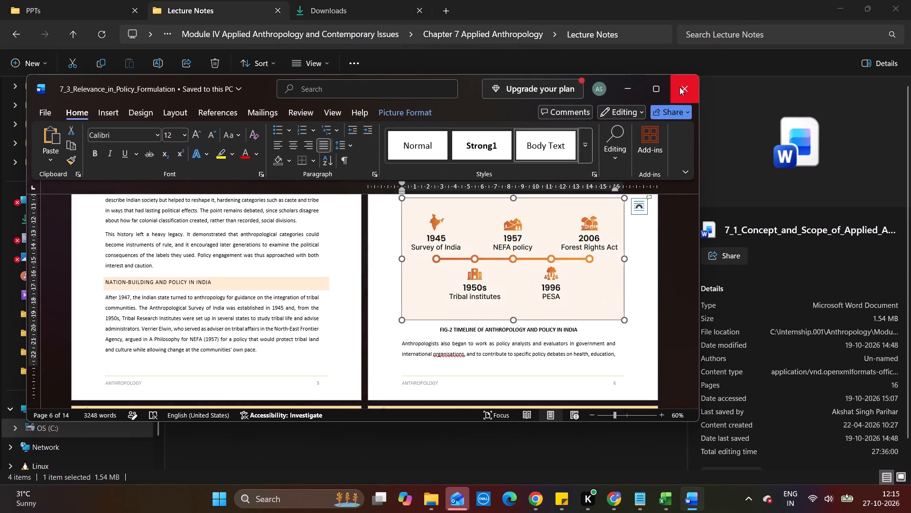
click(679, 87)
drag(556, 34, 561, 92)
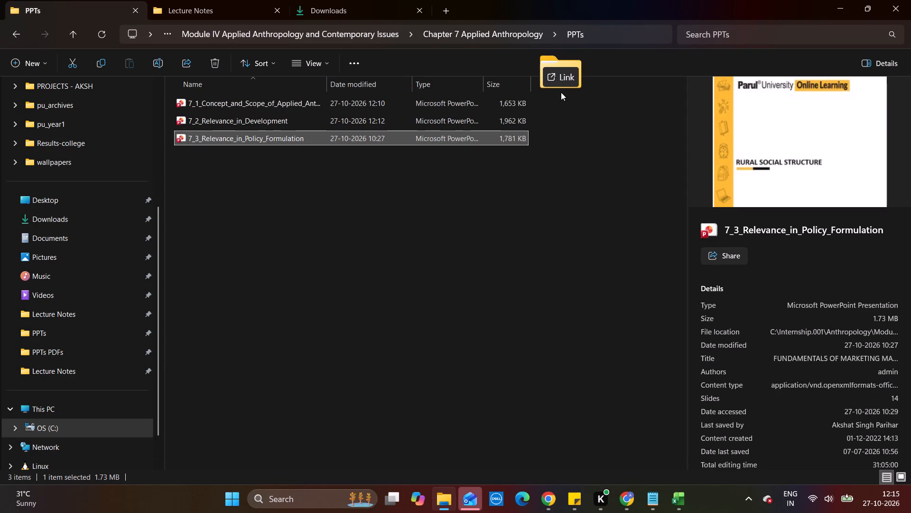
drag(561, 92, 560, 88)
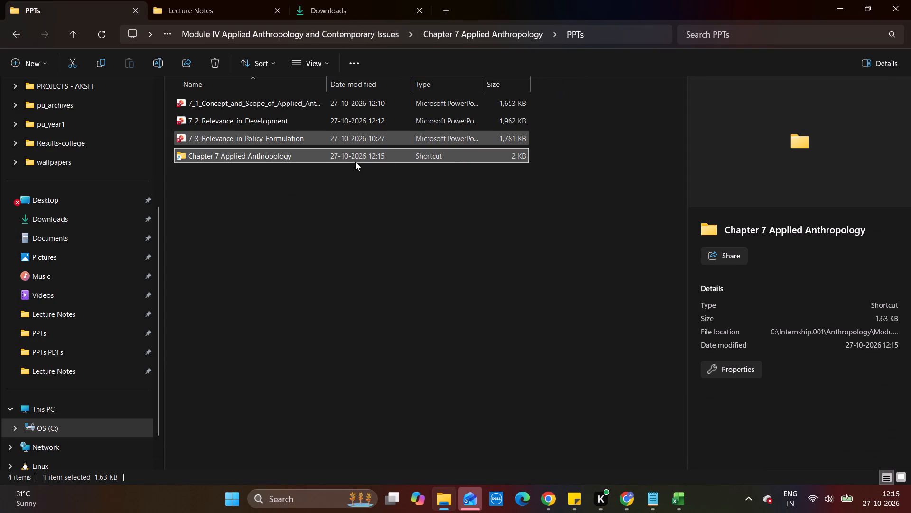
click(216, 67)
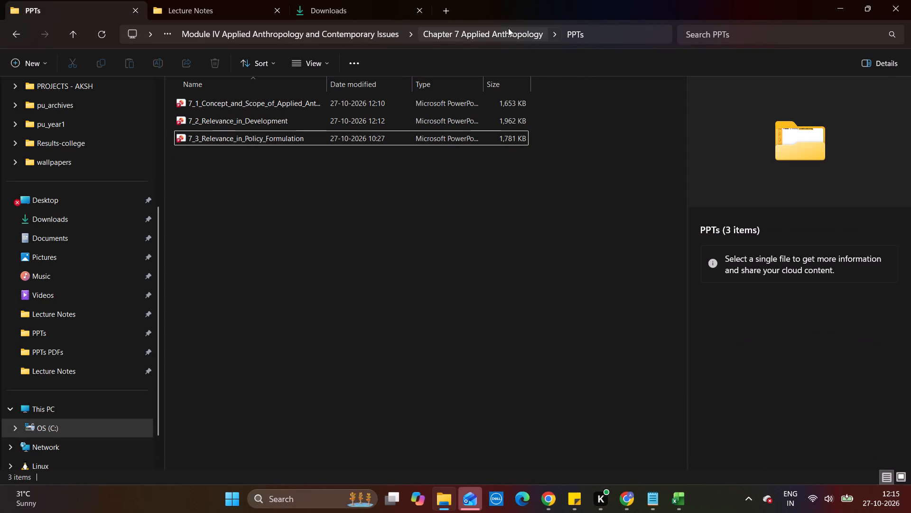
Check Chapter 7's PPTs PDFs folder and go to the PPTs folder of Chapter 8 Social Change and Cultural Transformation.
click(561, 30)
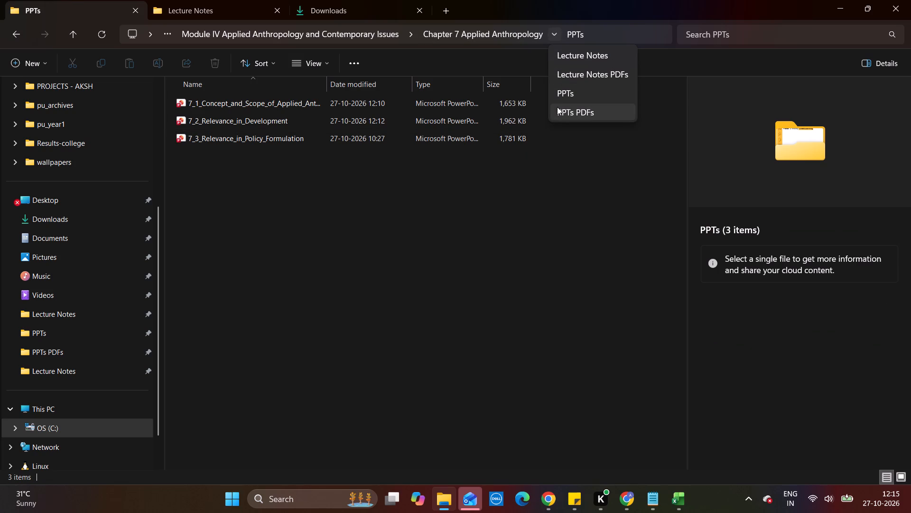
click(558, 106)
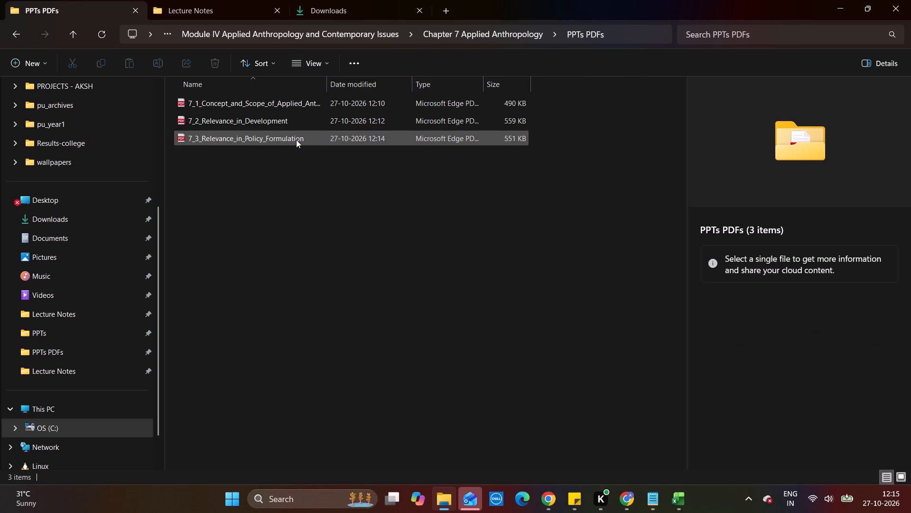
click(14, 29)
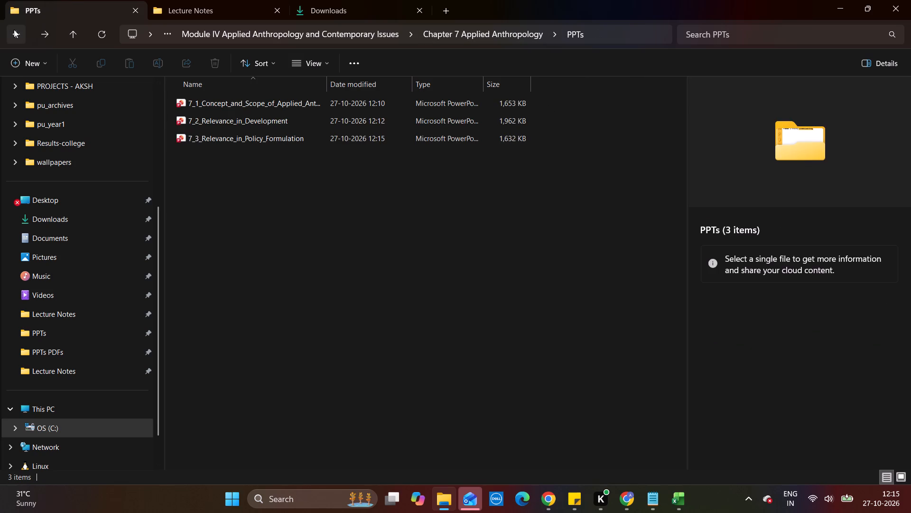
click(14, 29)
click(14, 29)
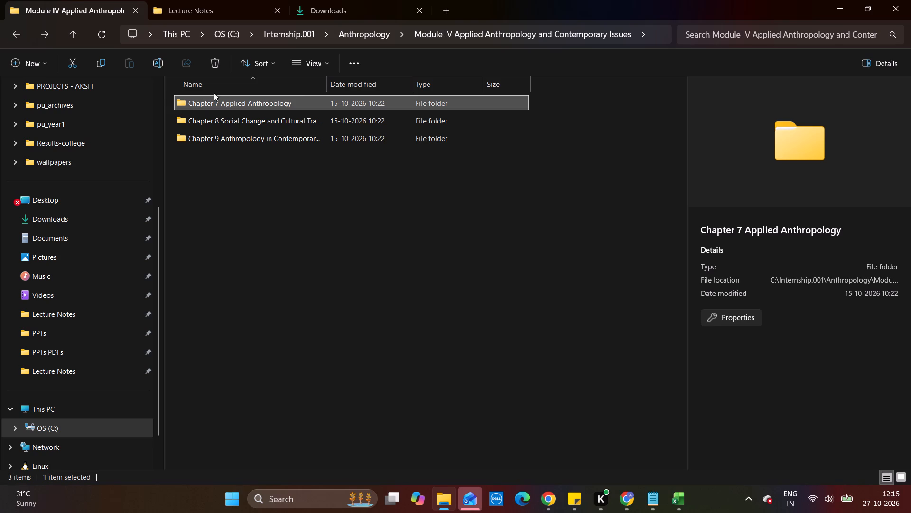
double_click(239, 116)
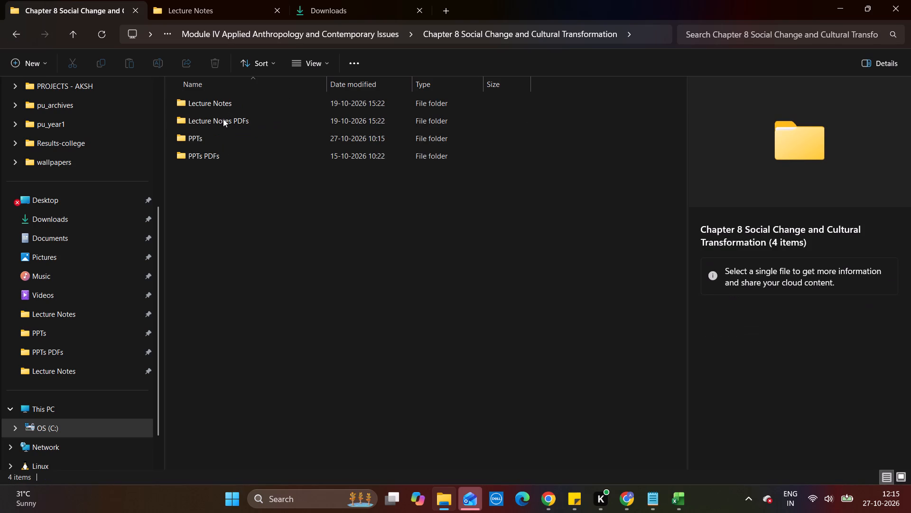
double_click(218, 144)
Open Chapter 8's Lecture Notes folder in the File Explorer tab that holds Chapter 7's lecture notes.
click(207, 12)
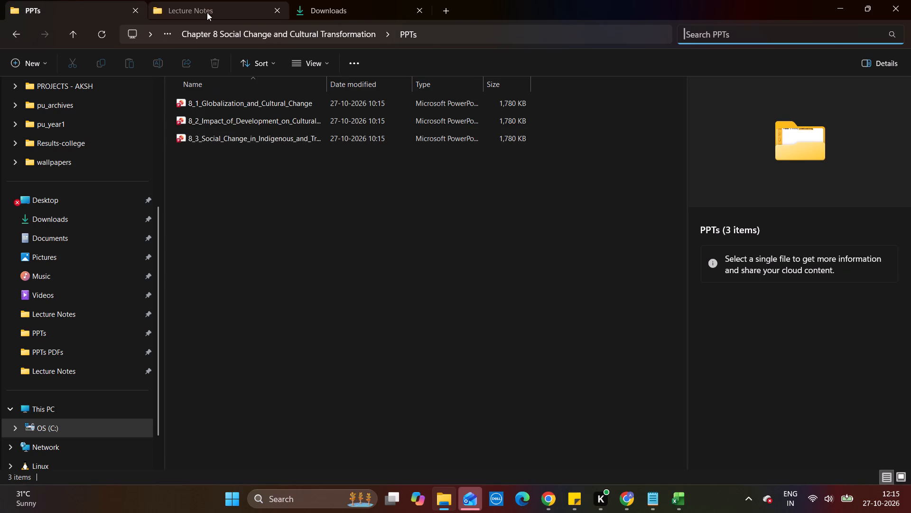
click(13, 34)
click(13, 34)
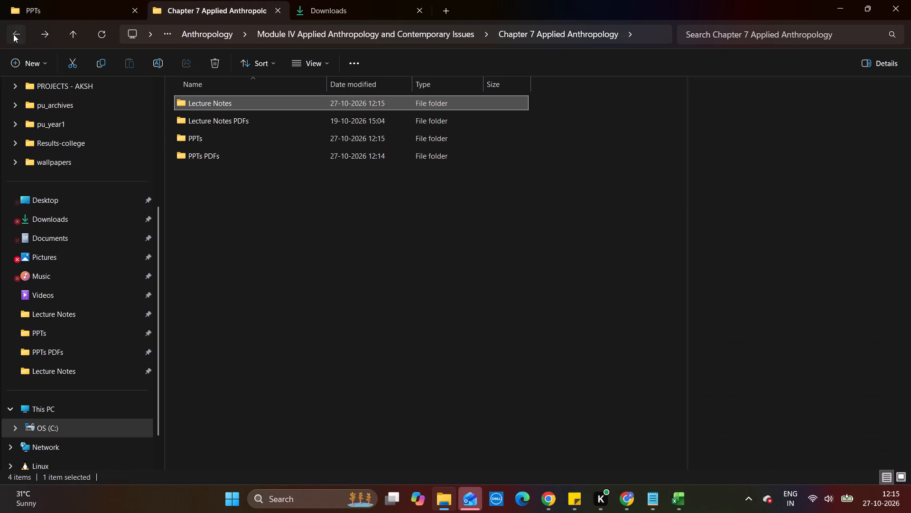
click(207, 116)
drag(207, 116, 214, 96)
double_click(214, 96)
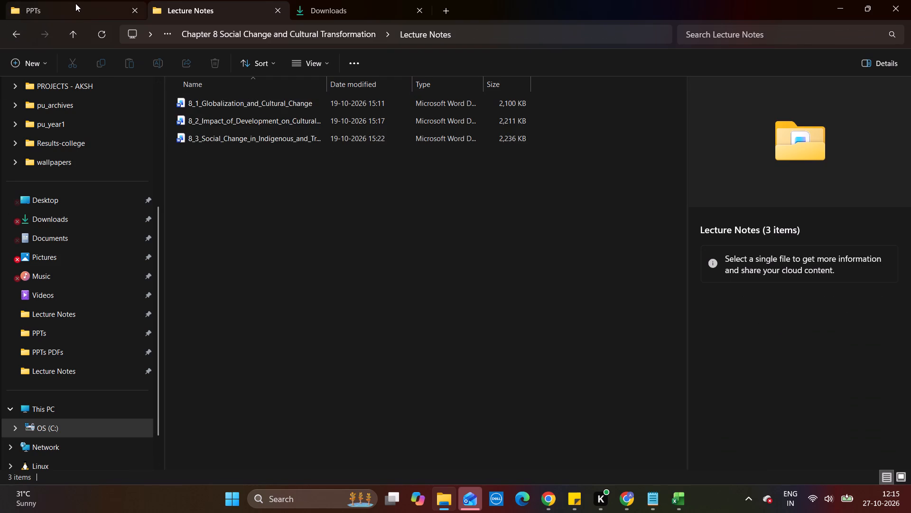
Open the 8_1_Globalization_and_Cultural_Change presentation from Chapter 8's PPTs folder and enable editing.
click(75, 3)
double_click(211, 101)
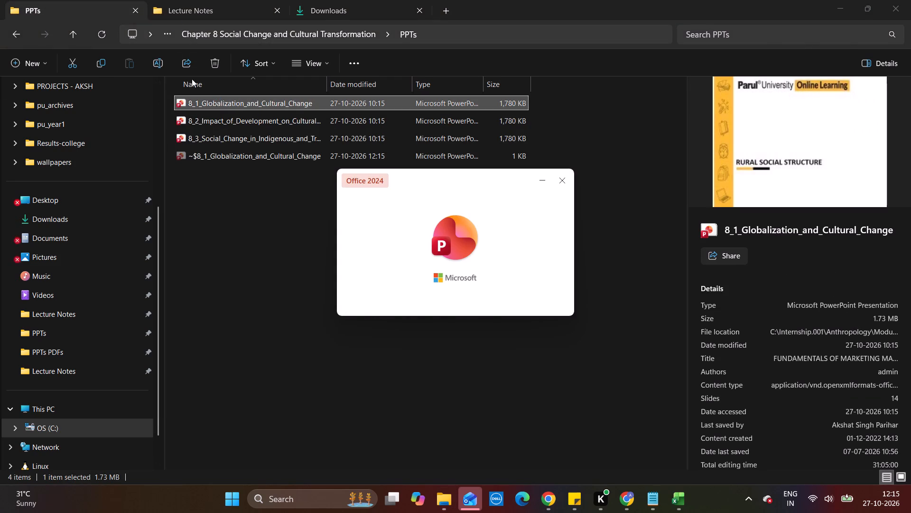
click(473, 52)
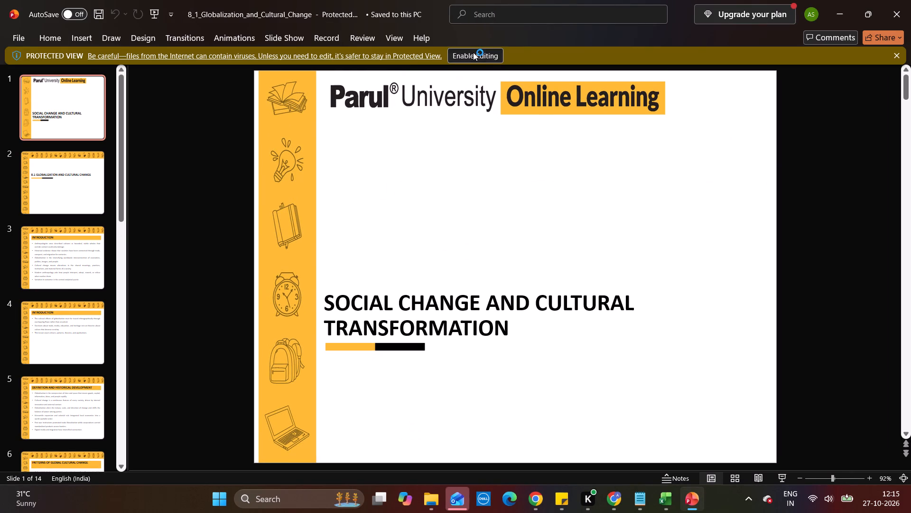
Shrink the orange title box on slide 6, Patterns of Global Cultural Change, to the height of its single text line.
click(62, 213)
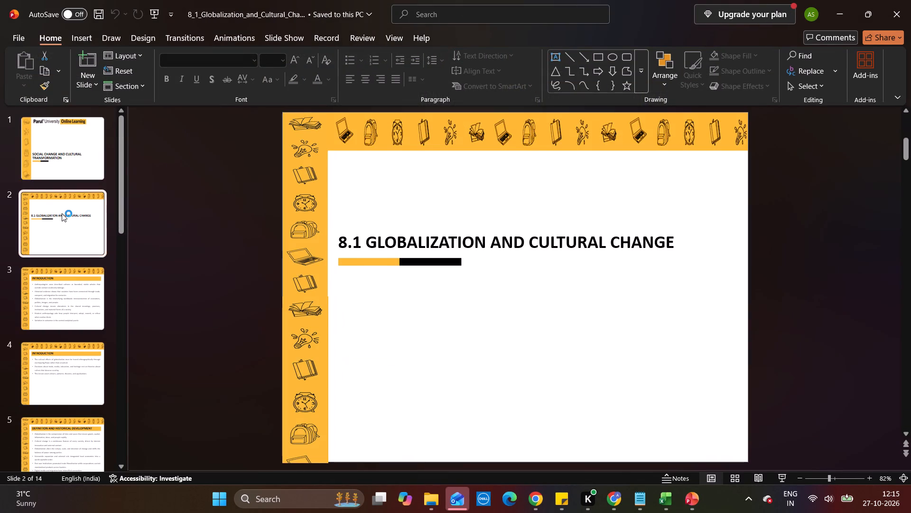
key(Down)
key(Down)
key(Down)
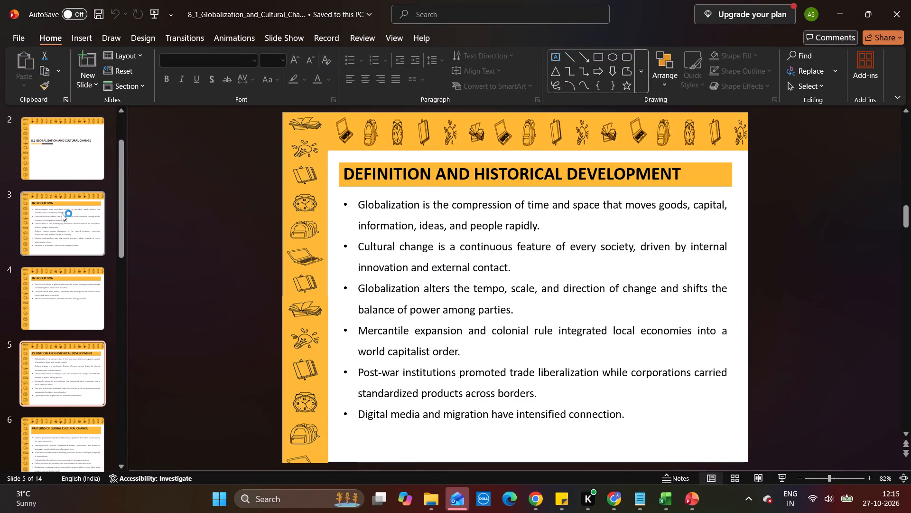
key(Down)
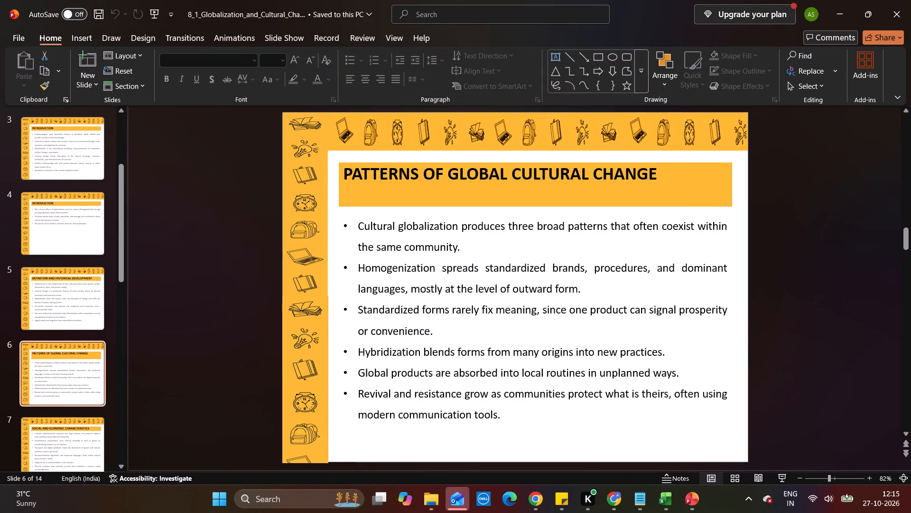
click(456, 205)
drag(732, 206, 732, 184)
drag(731, 208, 732, 188)
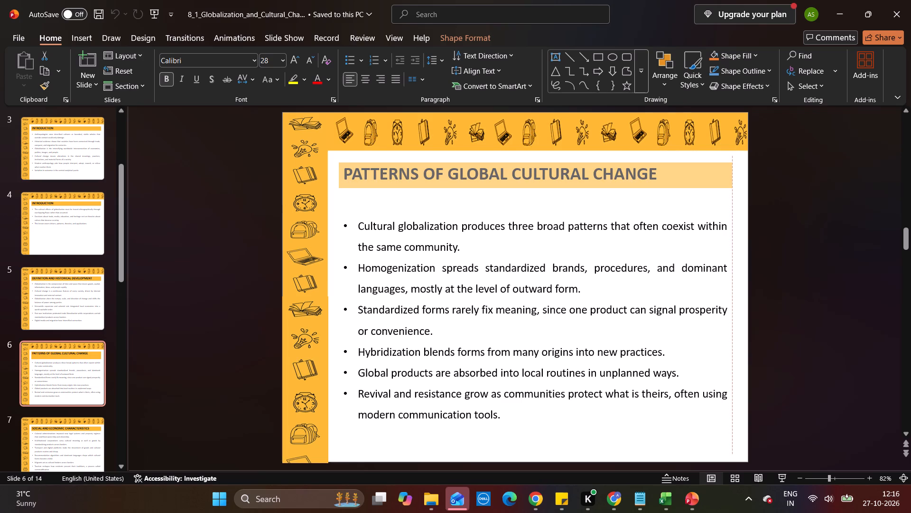
drag(732, 188, 729, 184)
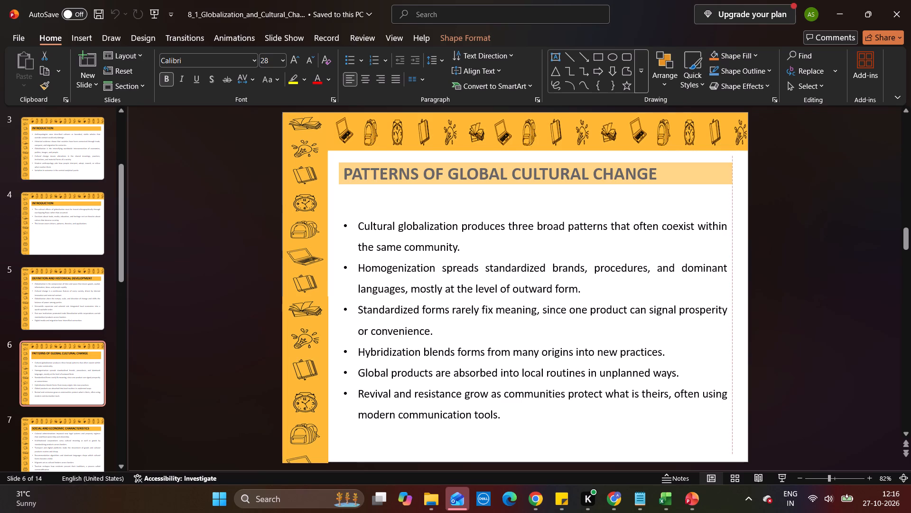
drag(729, 184, 729, 185)
drag(731, 205, 738, 187)
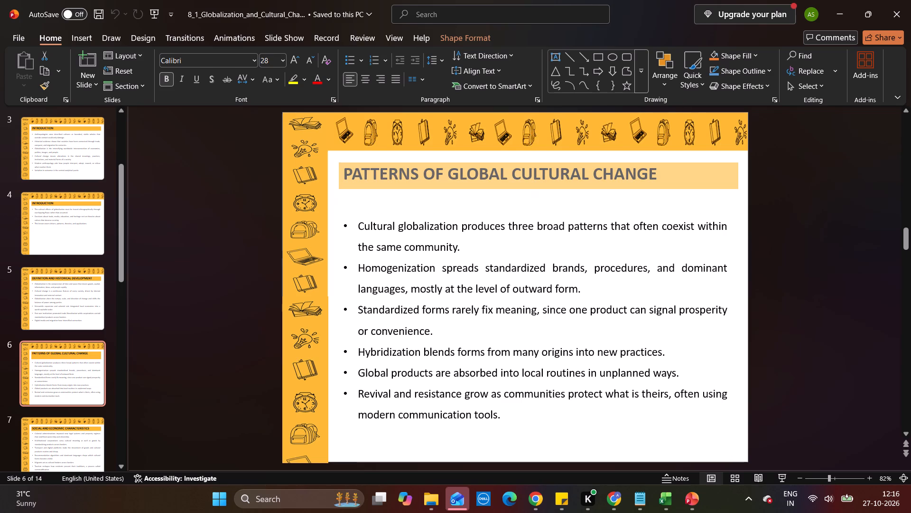
drag(738, 187, 734, 184)
Move the bulleted text box on slide 6 up to sit just below the shortened title box.
click(693, 228)
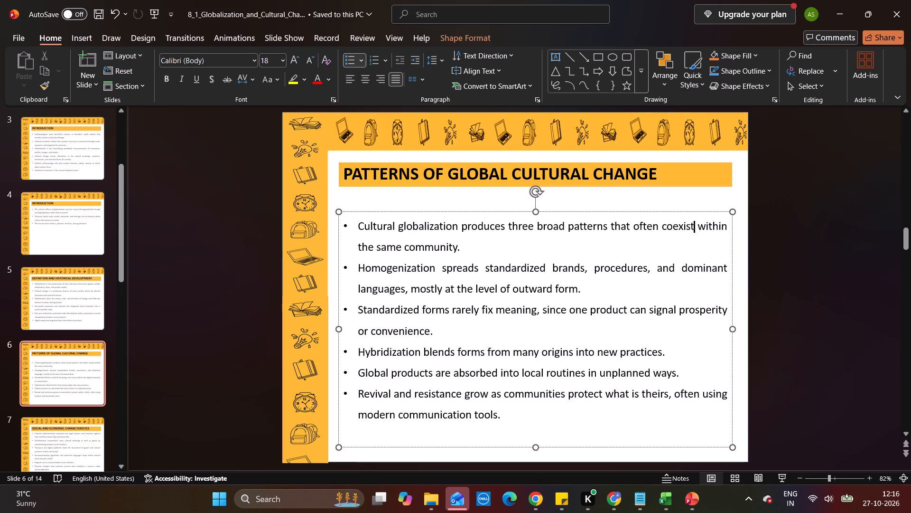
drag(657, 211, 657, 190)
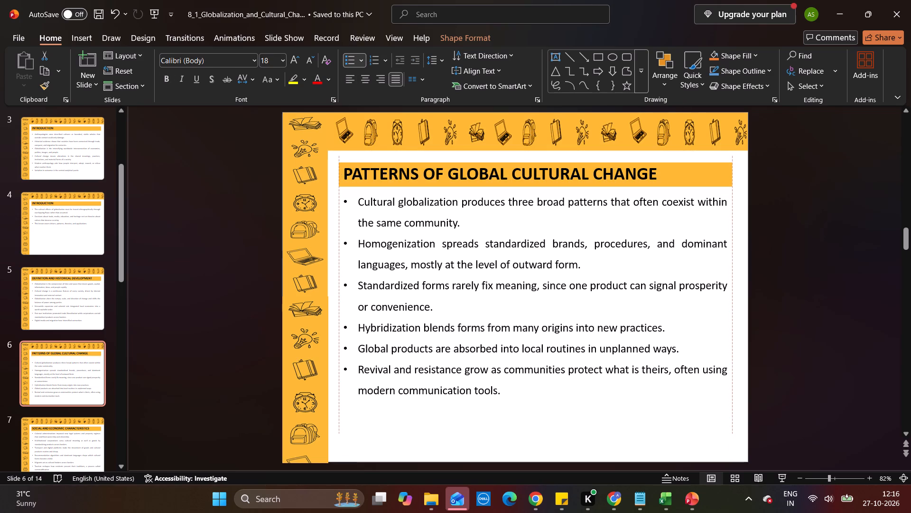
drag(657, 190, 657, 190)
click(214, 348)
Delete the existing picture from slide 8, Three Drivers of Cultural Globalization.
key(Down)
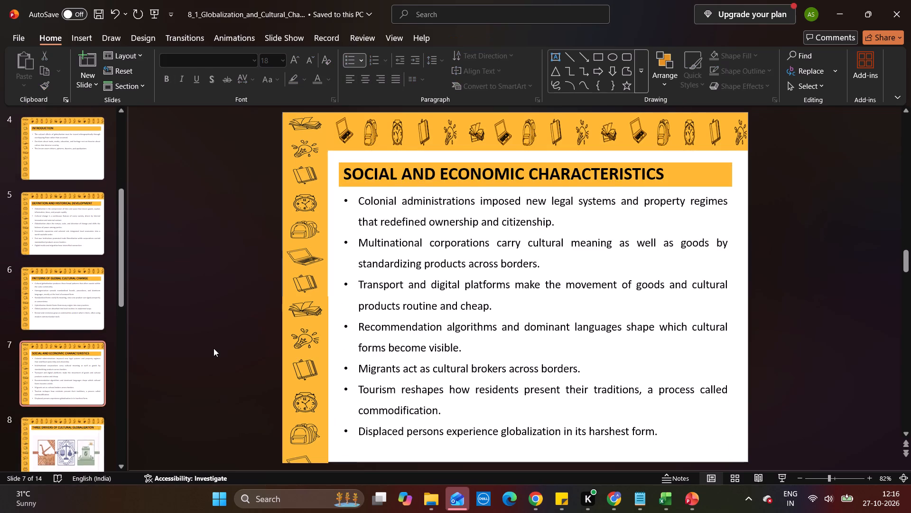
key(Down)
click(557, 344)
key(BackSpace)
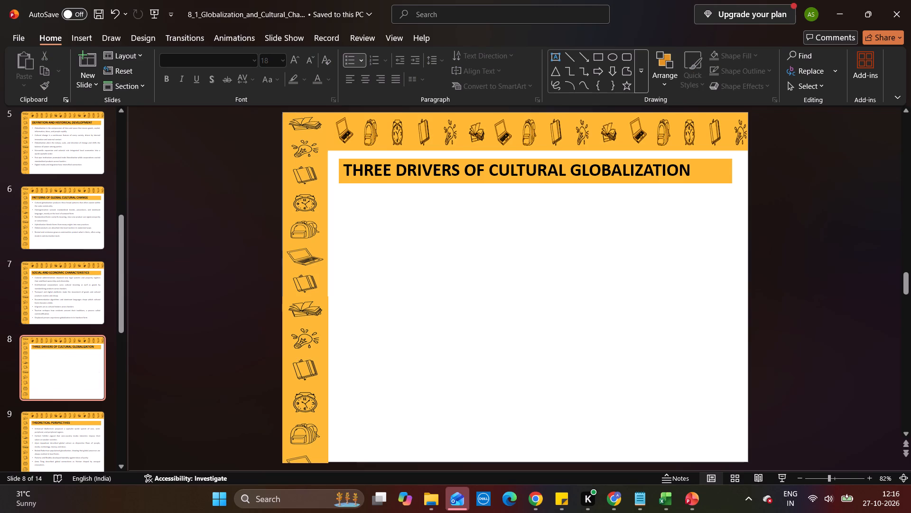
Review the slides after slide 8 and move the bulleted text on slide 13, Key Takeaways, slightly up towards its title.
key(Down)
key(Down)
key(Down)
key(Up)
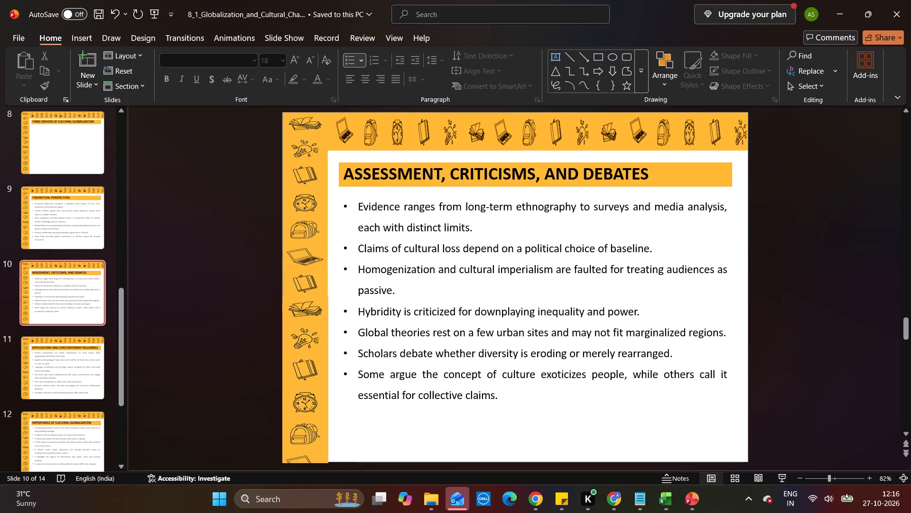
click(635, 303)
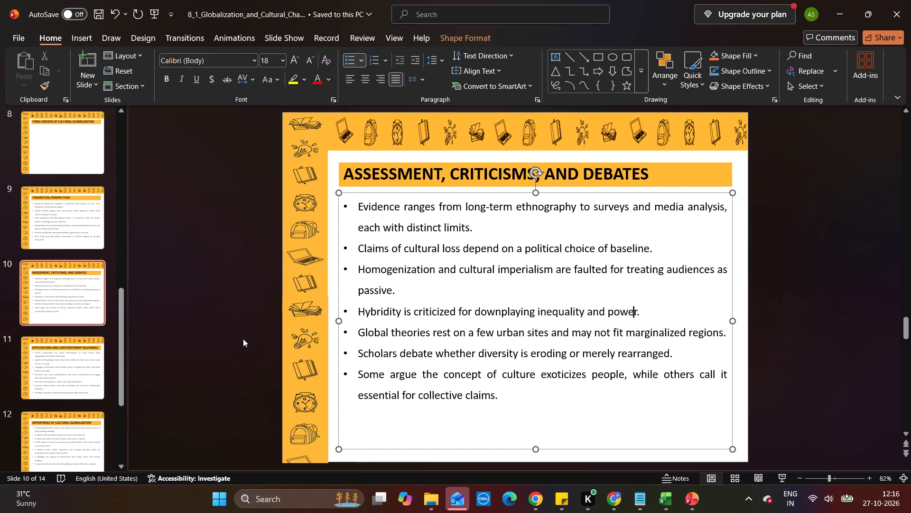
click(243, 338)
key(Down)
key(Down)
key(Down)
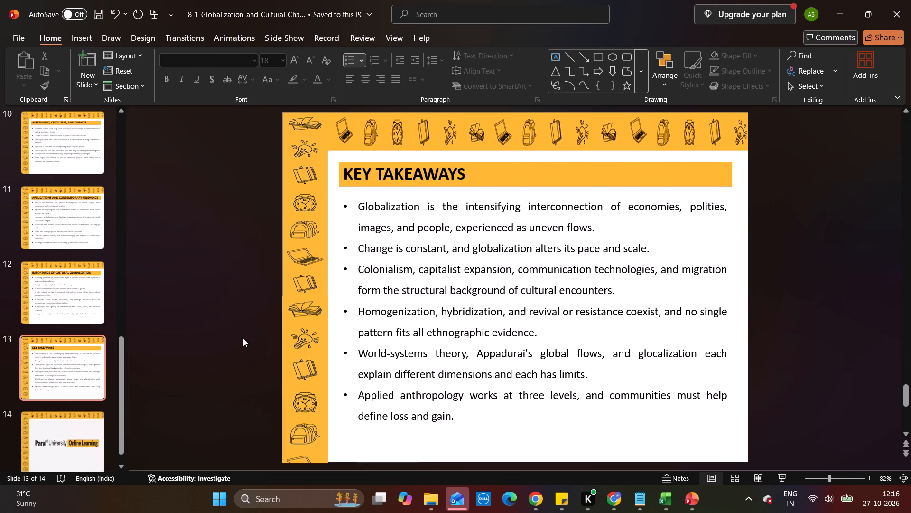
click(561, 291)
drag(540, 191, 540, 187)
click(188, 284)
Move the bulleted text on slide 10, Assessment, Criticisms, and Debates, slightly up towards its title.
key(Up)
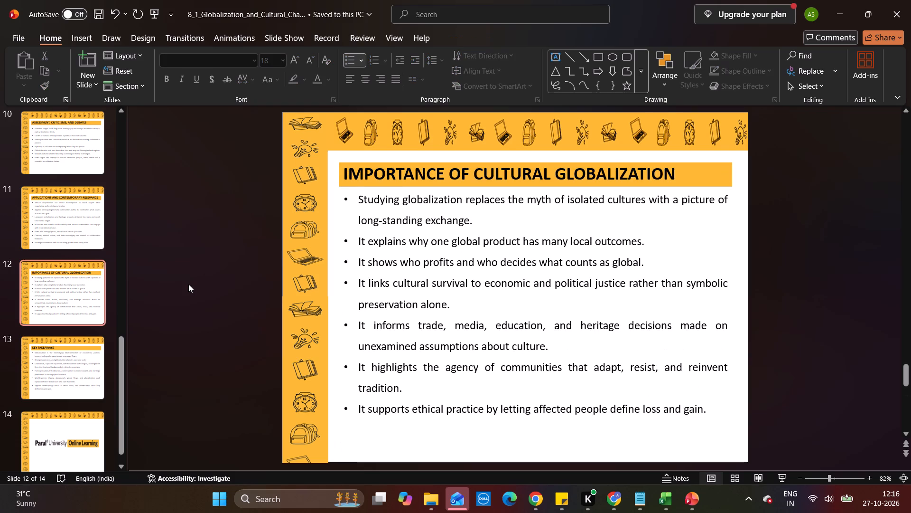
key(Up)
key(Up)
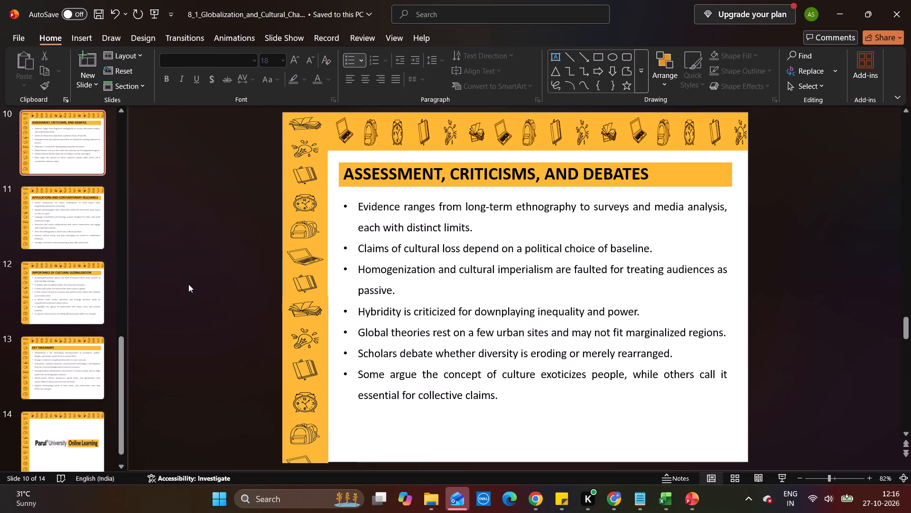
click(342, 281)
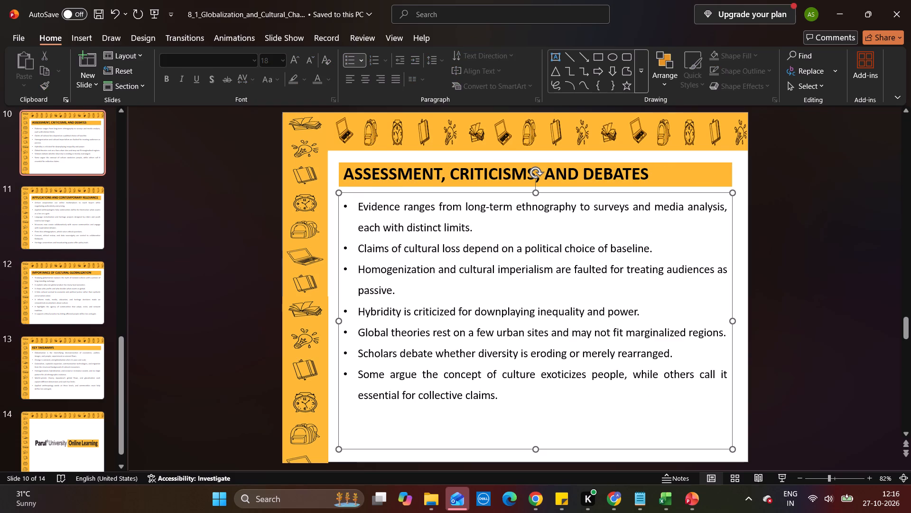
drag(451, 193, 451, 188)
click(205, 253)
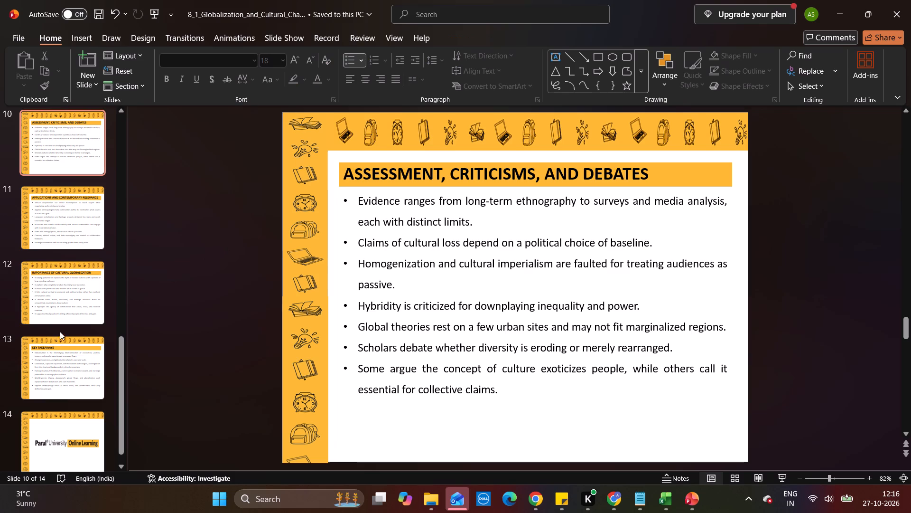
Move the bulleted text on slide 9, Theoretical Perspectives, slightly up towards its title.
click(59, 314)
key(Up)
key(Up)
key(Up)
key(Up)
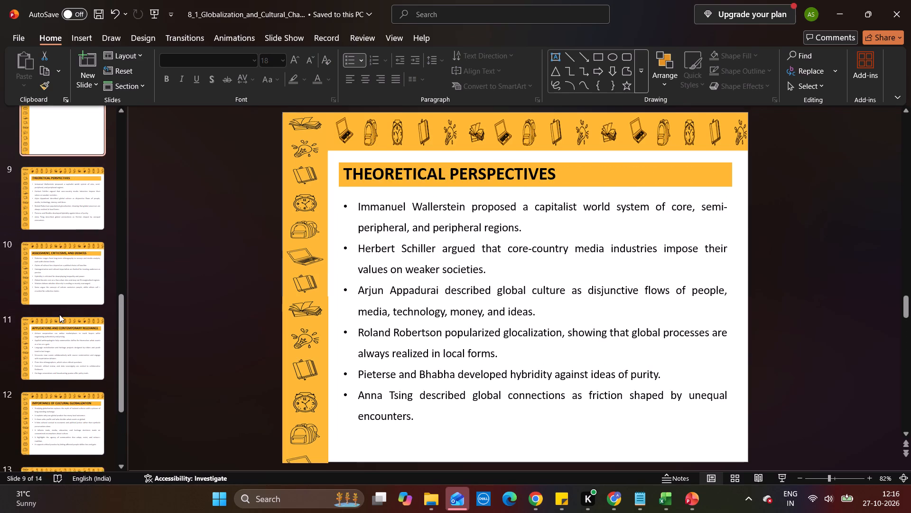
key(Down)
click(415, 310)
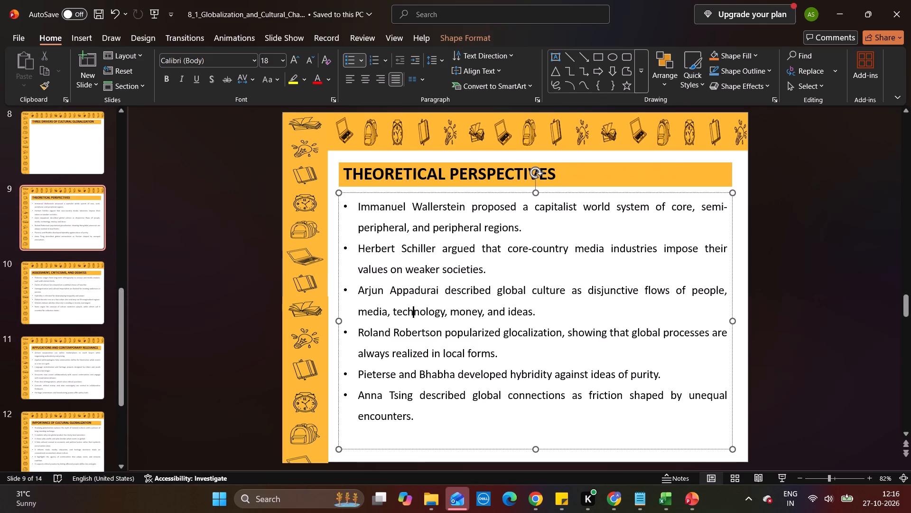
drag(489, 191, 489, 186)
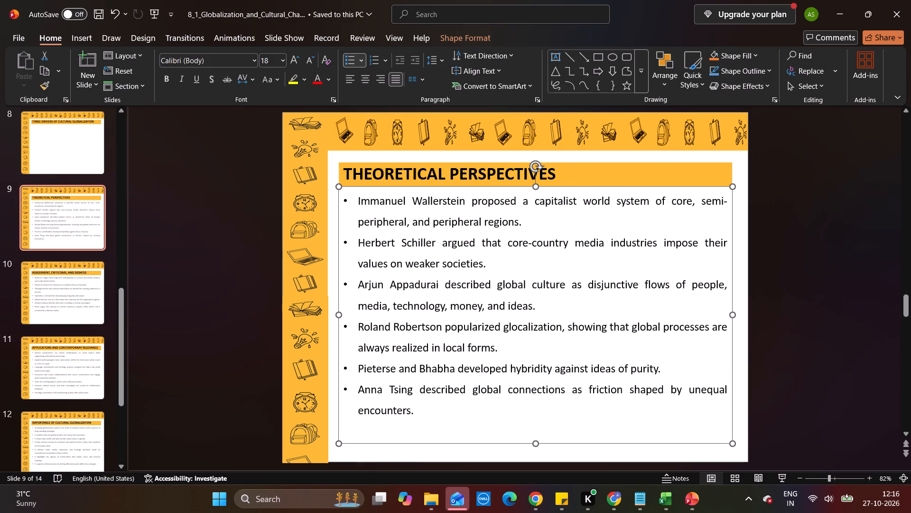
Open the 8_1_Globalization_and_Cultural_Change lecture notes in Word and copy the Drivers of Change figure (Fig-2).
click(434, 501)
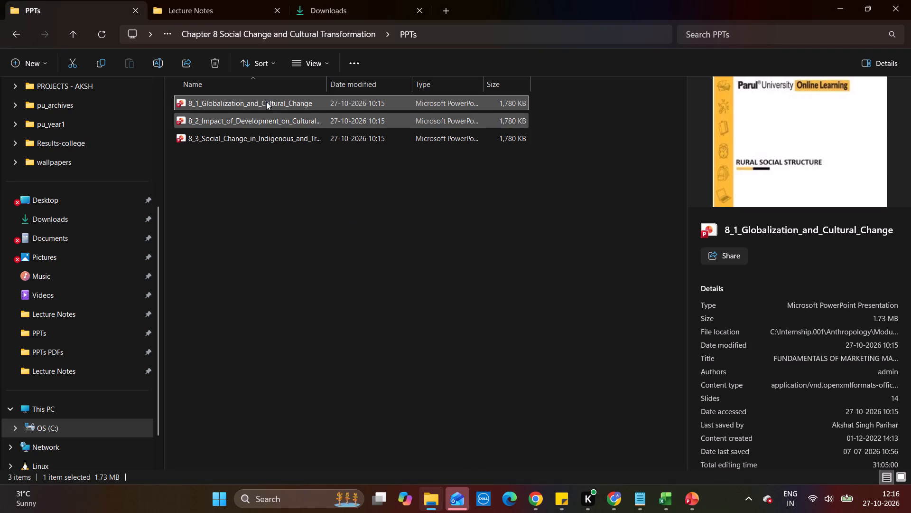
click(228, 5)
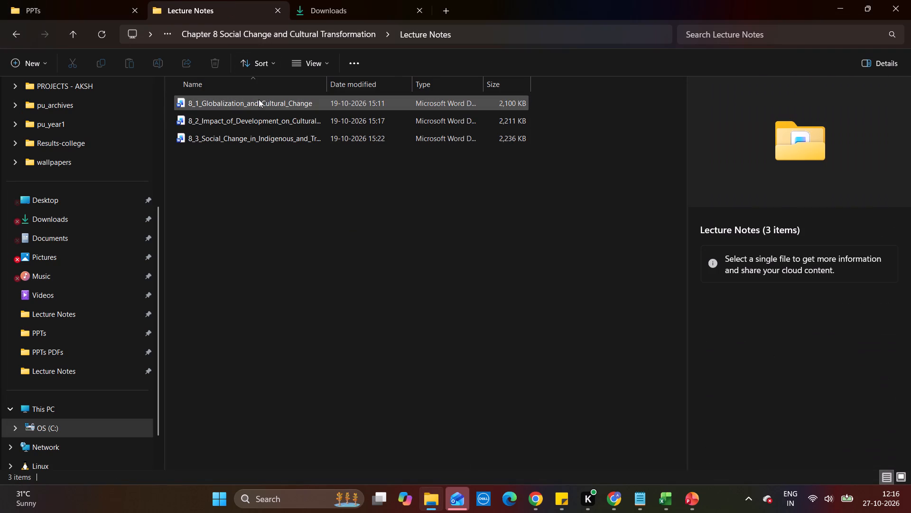
double_click(259, 99)
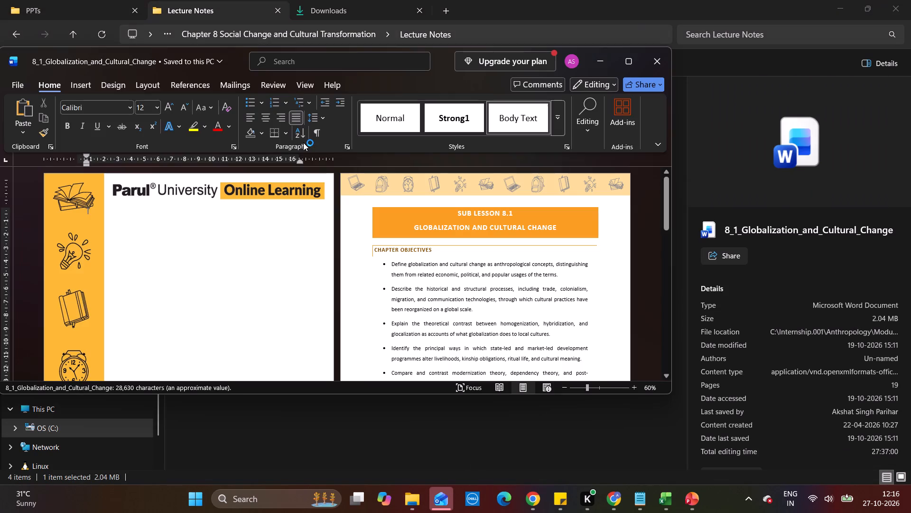
scroll(352, 257, down, 1)
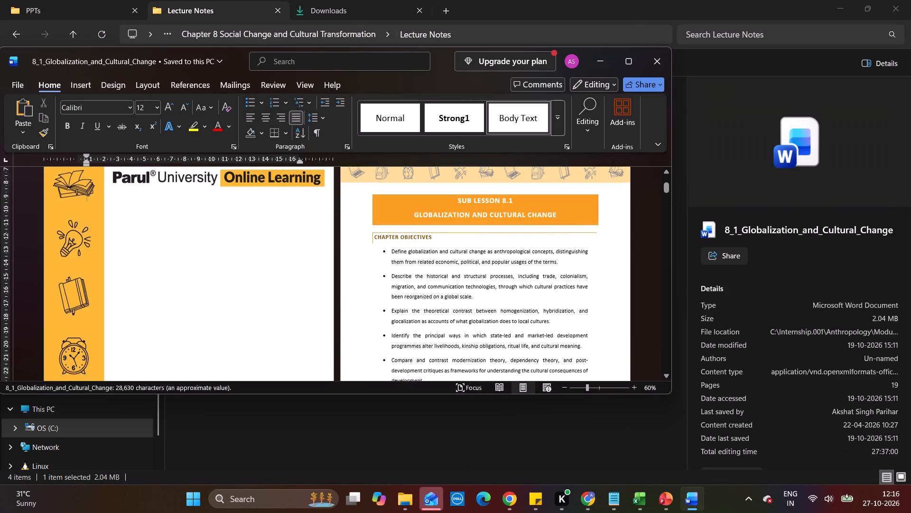
scroll(352, 257, down, 9)
scroll(352, 257, up, 4)
scroll(352, 257, down, 1)
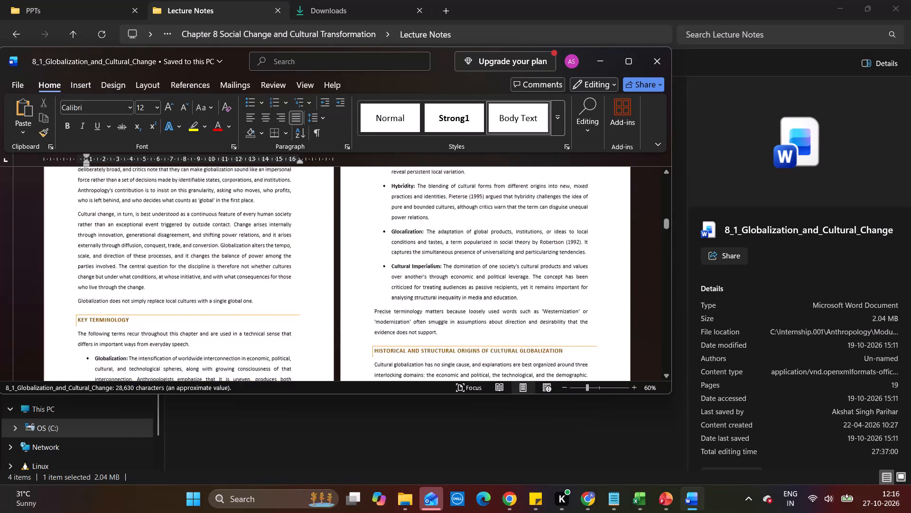
scroll(352, 257, down, 2)
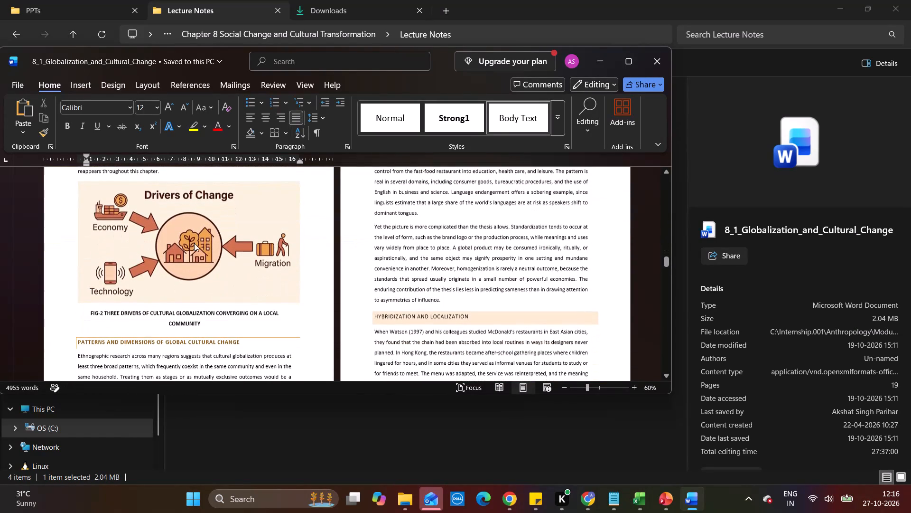
click(194, 243)
key(ctrl+c)
key(ctrl+c)
key(ctrl+c)
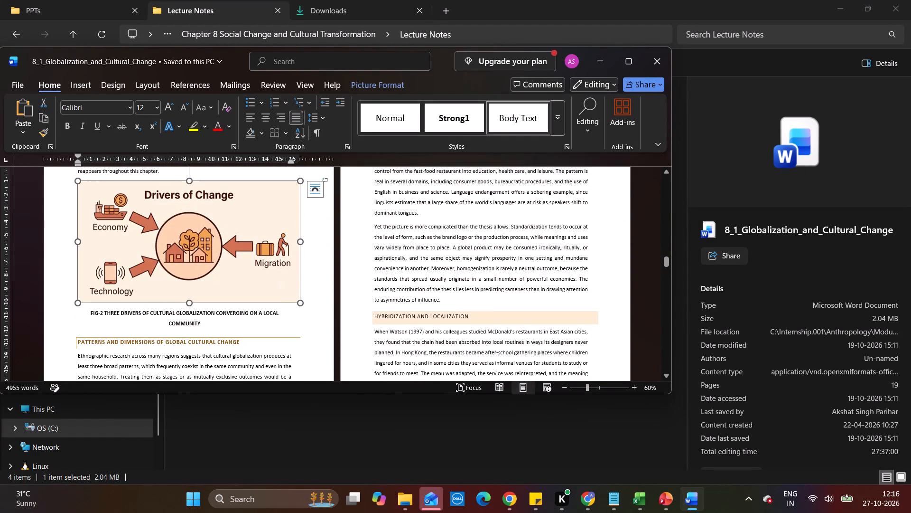
Minimize the Word notes, switch back to PowerPoint and paste the copied figure onto slide 8, Three Drivers of Cultural Globalization.
click(595, 57)
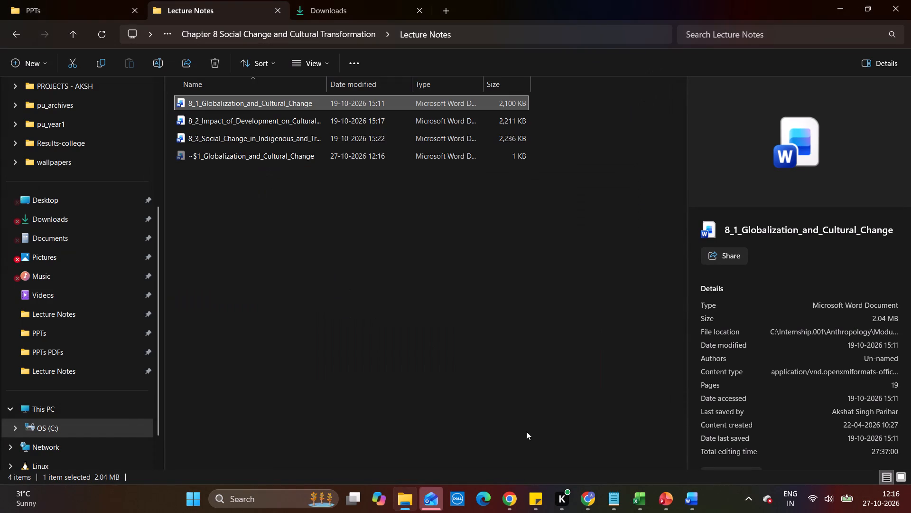
click(678, 510)
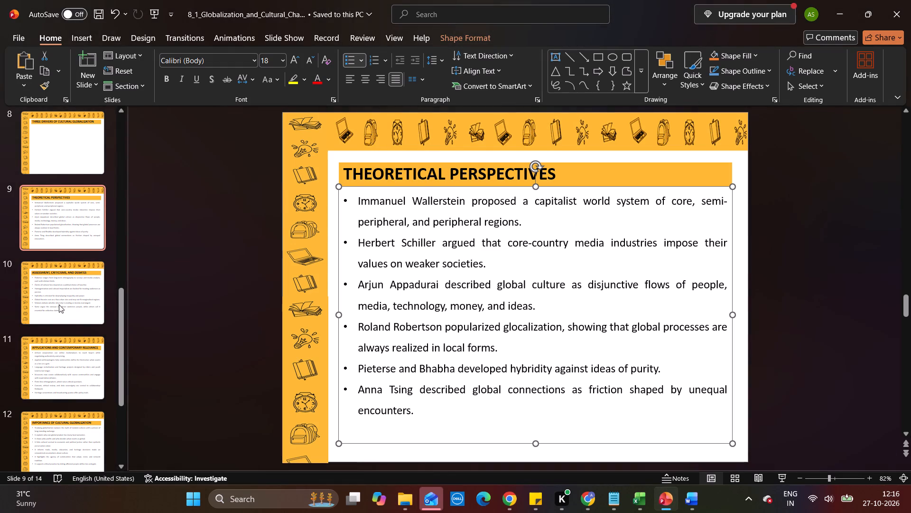
click(70, 169)
click(386, 279)
key(ctrl+v)
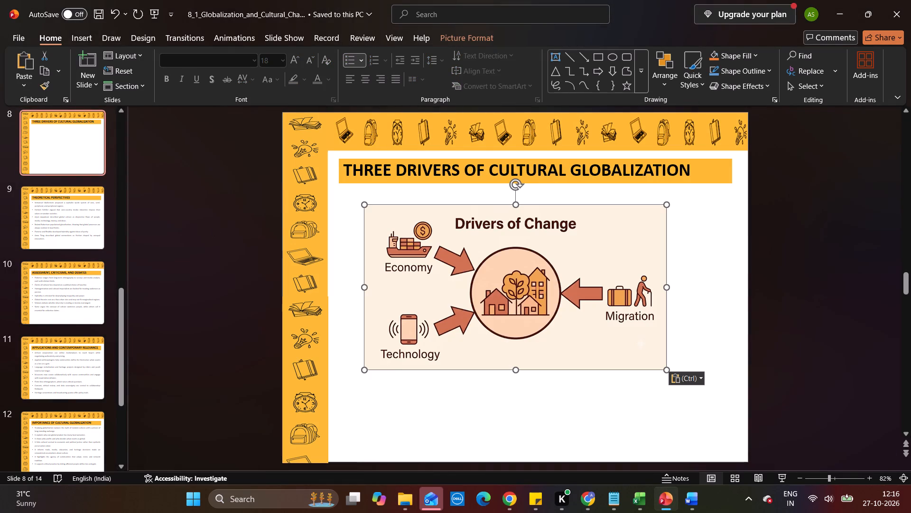
Position and stretch the Drivers of Change figure to about 14.05 cm high by 21.48 cm wide, filling the area below the title.
drag(516, 282, 548, 316)
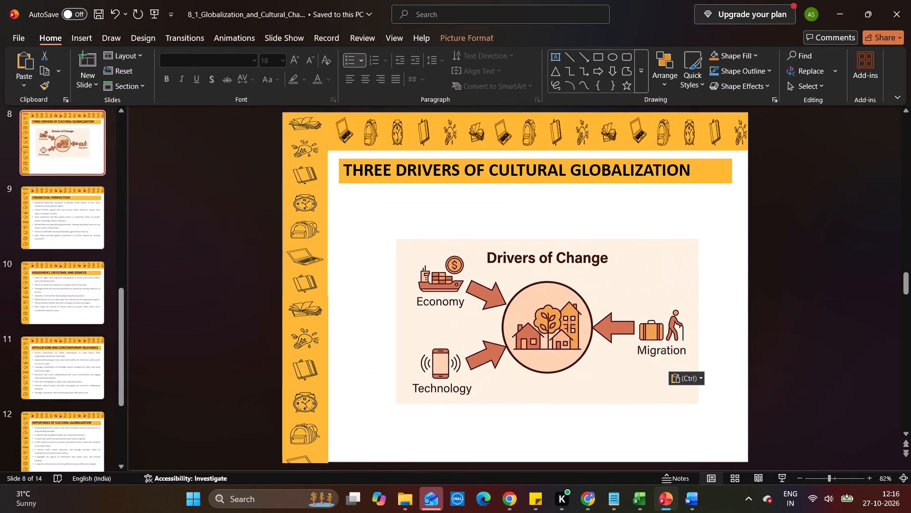
drag(548, 316, 536, 314)
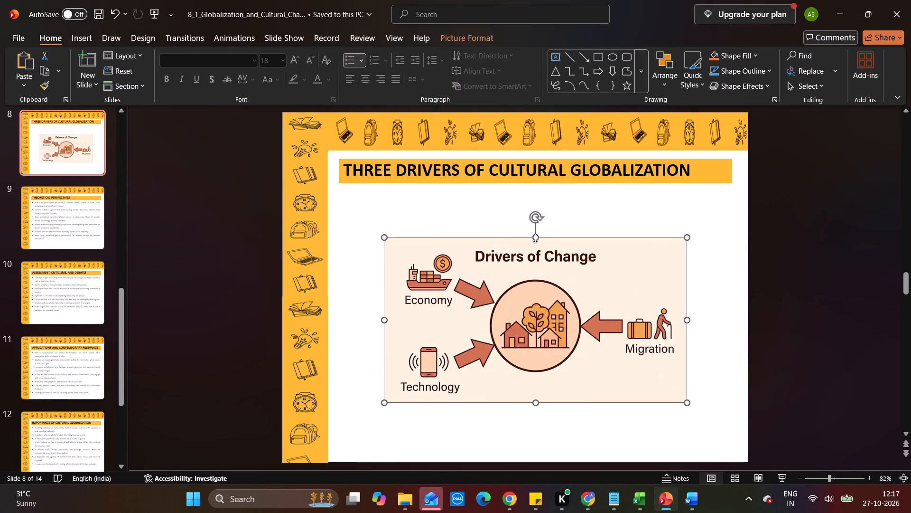
drag(535, 238, 533, 188)
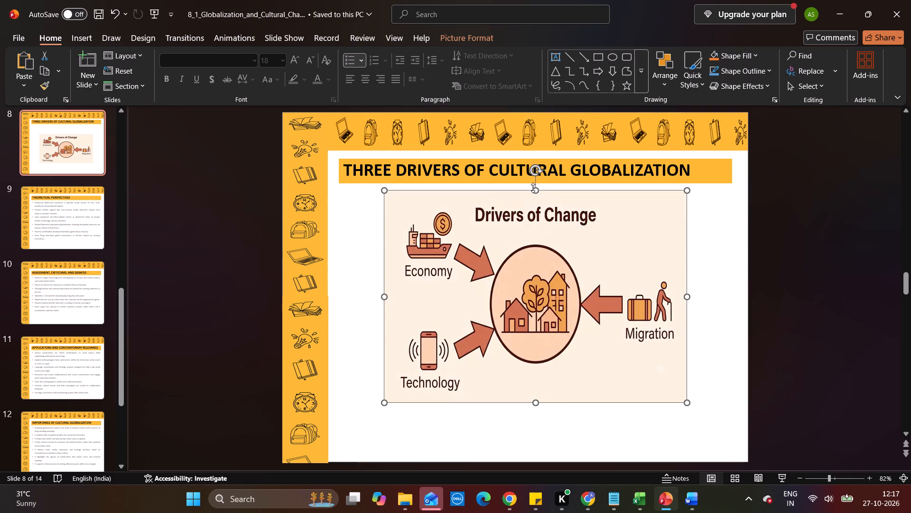
drag(383, 298, 337, 298)
drag(684, 297, 703, 294)
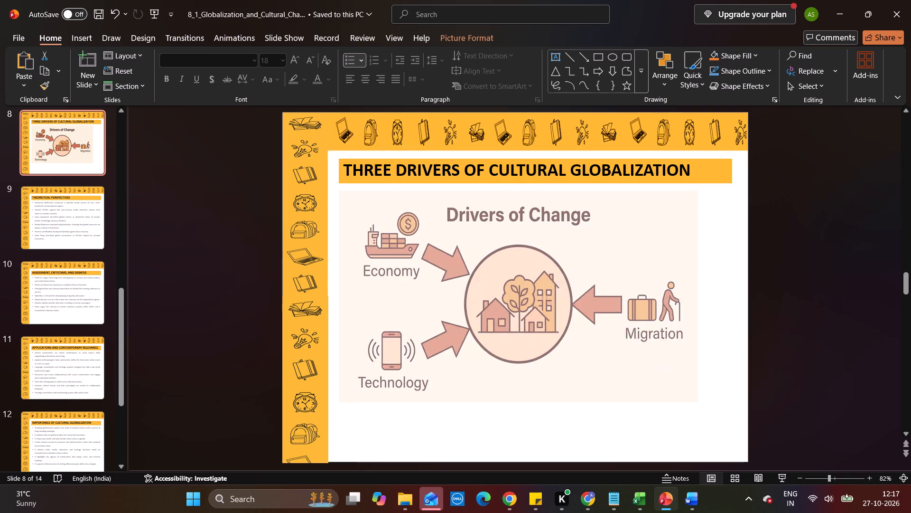
drag(703, 294, 733, 297)
drag(537, 403, 538, 448)
double_click(497, 314)
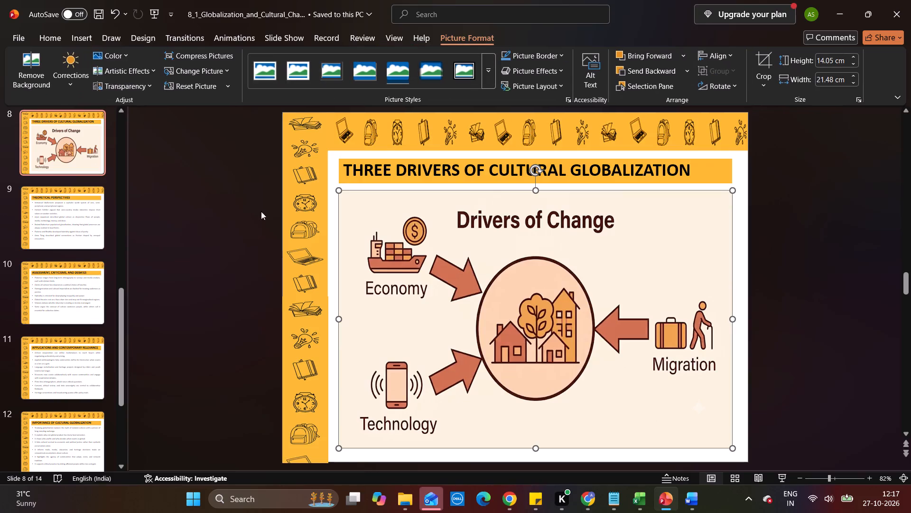
Brighten the Drivers of Change figure on slide 8 with the normal-contrast correction preset one level brighter than the current one.
click(60, 88)
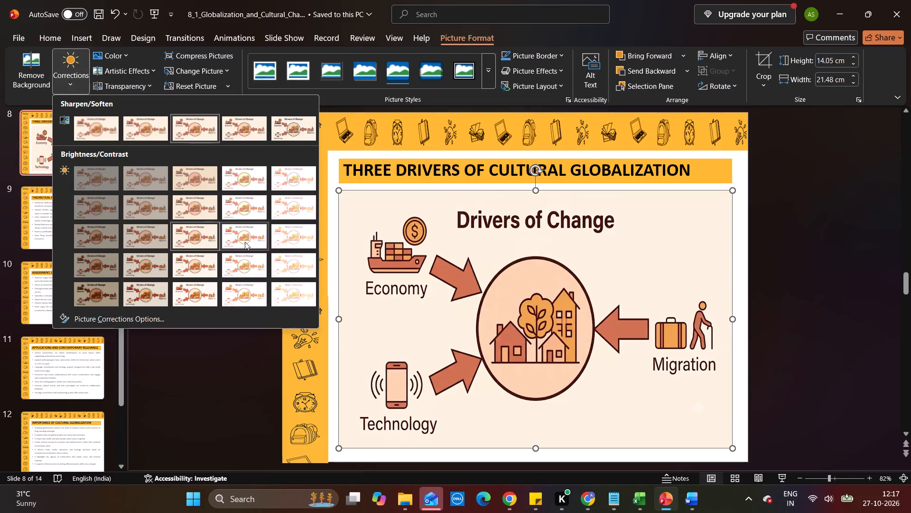
click(245, 242)
click(265, 328)
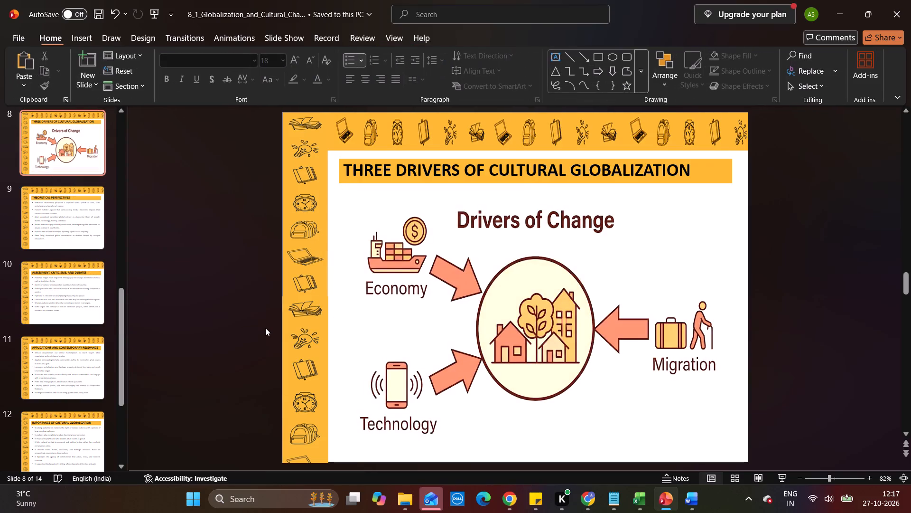
Save the 8_1_Globalization_and_Cultural_Change presentation and export it as a PDF into Chapter 8's PPTs PDFs folder.
key(ctrl+s)
key(ctrl+s)
key(ctrl+s)
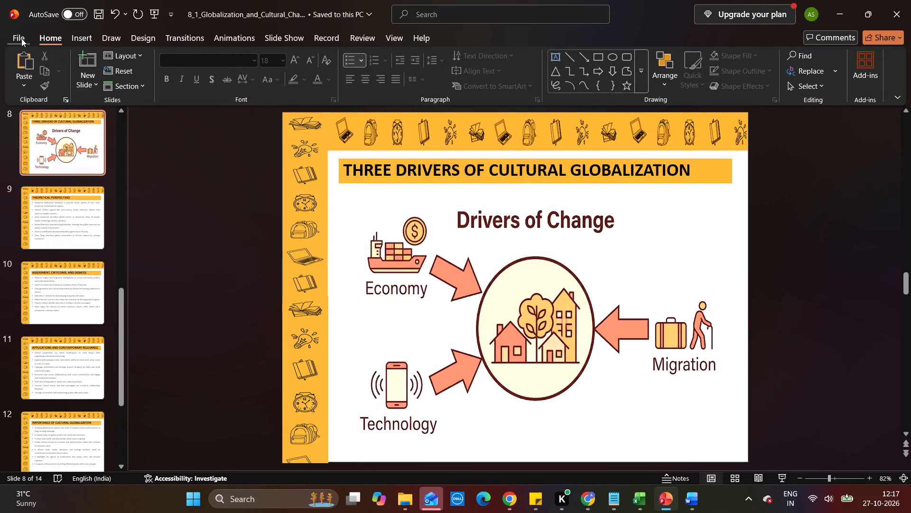
click(21, 38)
click(65, 209)
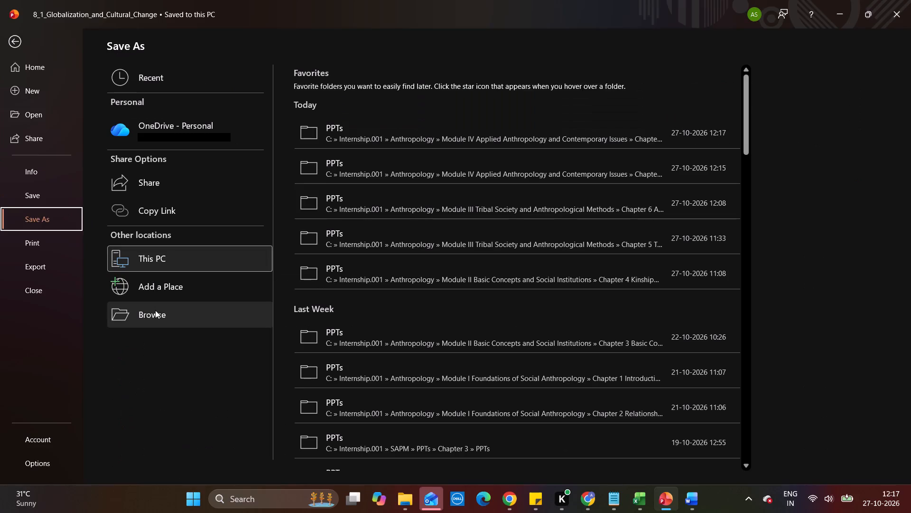
click(155, 311)
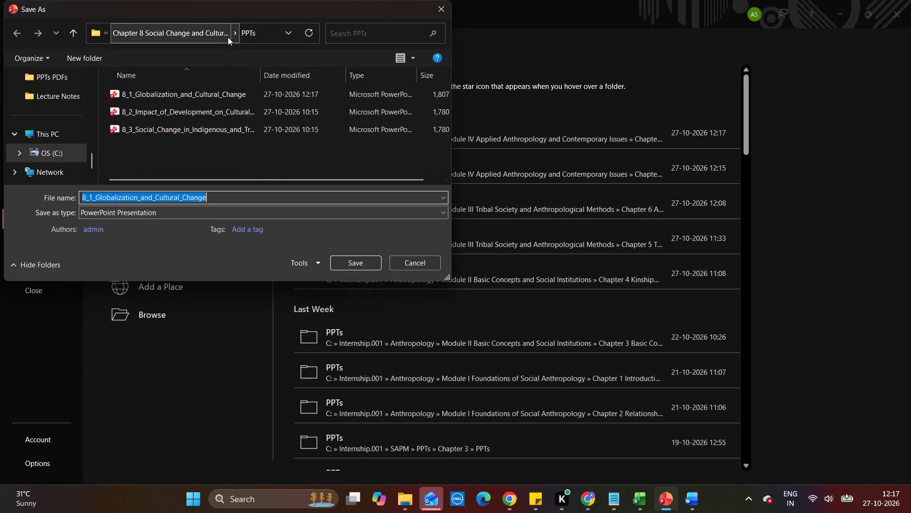
drag(236, 38, 253, 84)
click(253, 84)
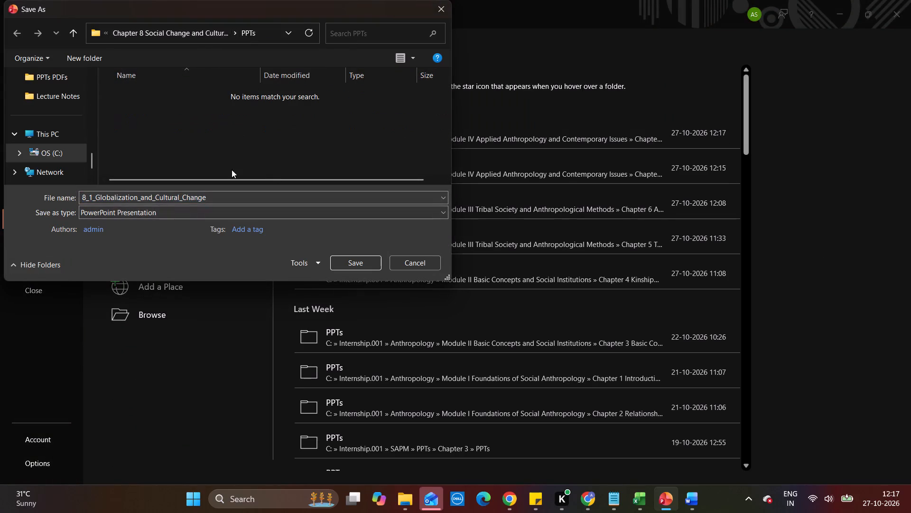
drag(199, 214, 87, 251)
click(87, 251)
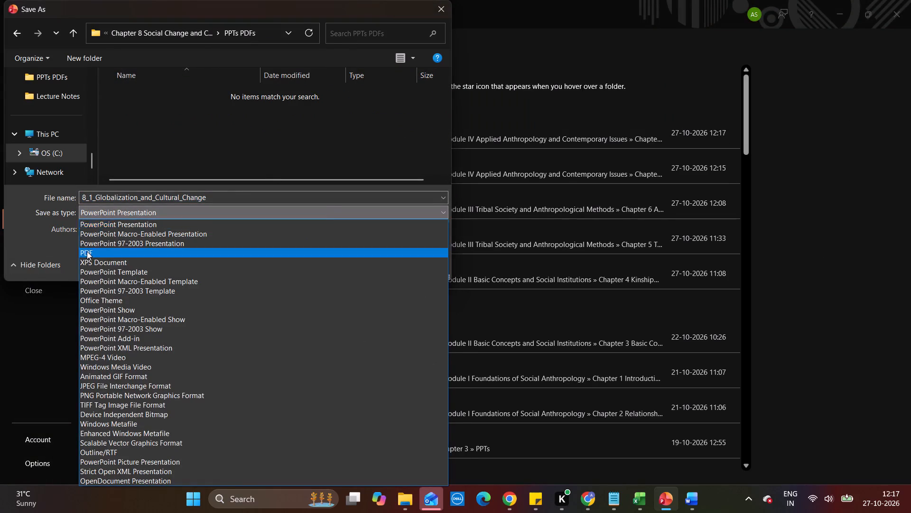
click(365, 310)
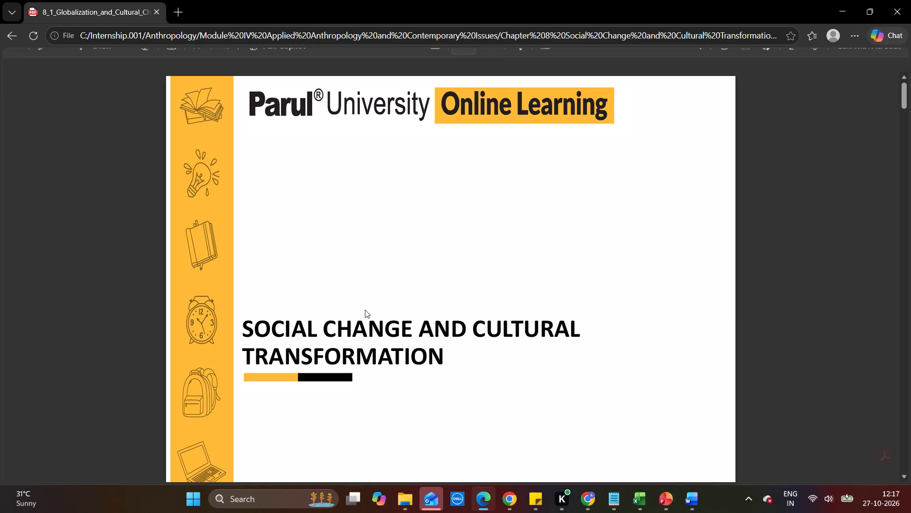
Review all the pages of the exported 8_1 PDF in the browser and close it.
scroll(365, 310, down, 4)
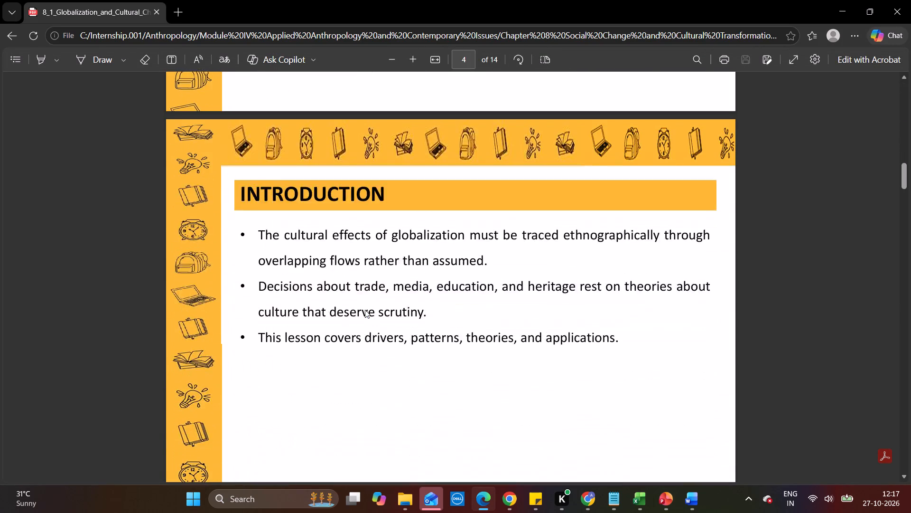
scroll(365, 310, down, 7)
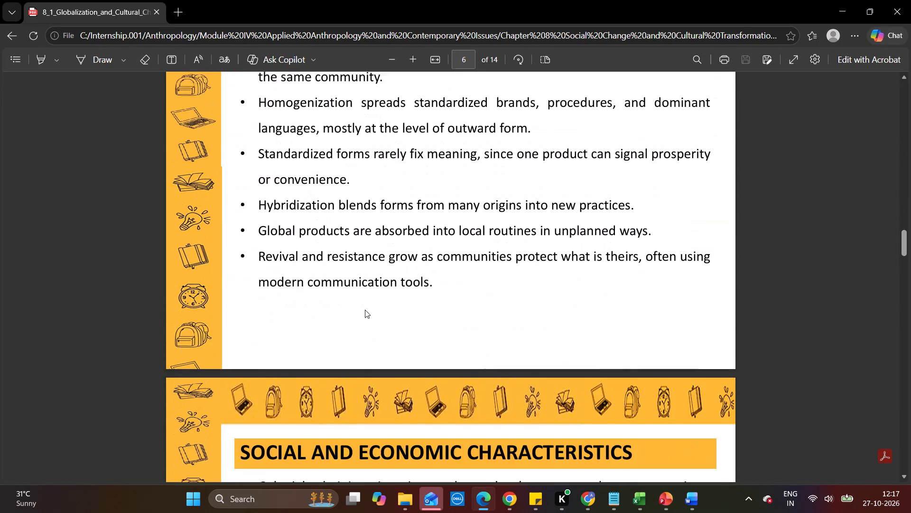
scroll(365, 310, down, 5)
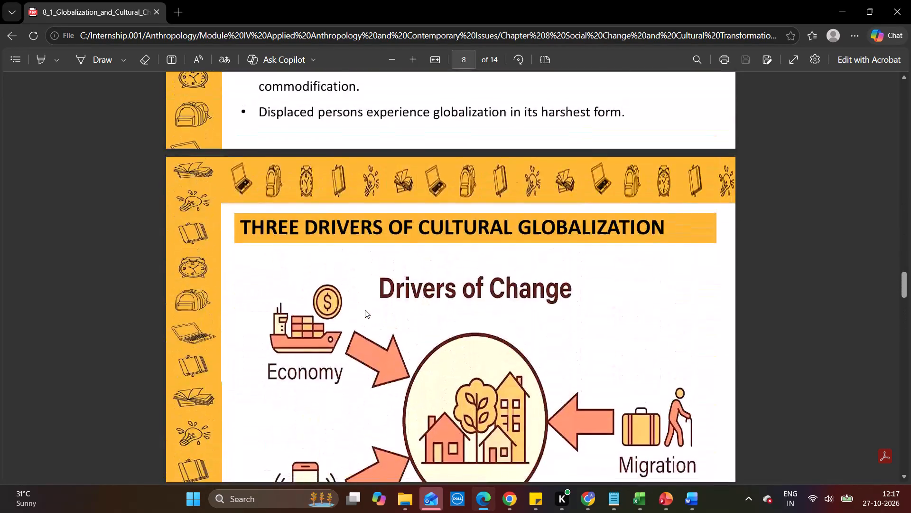
scroll(365, 310, down, 4)
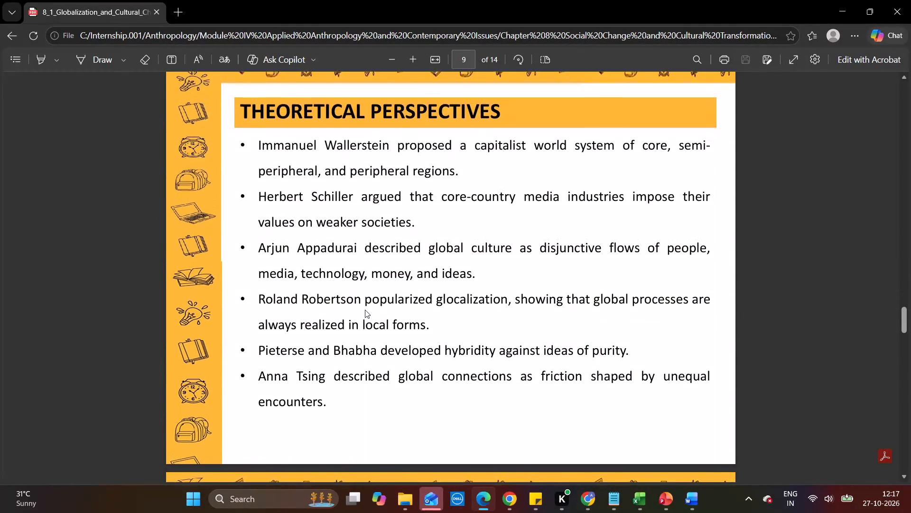
scroll(365, 310, down, 7)
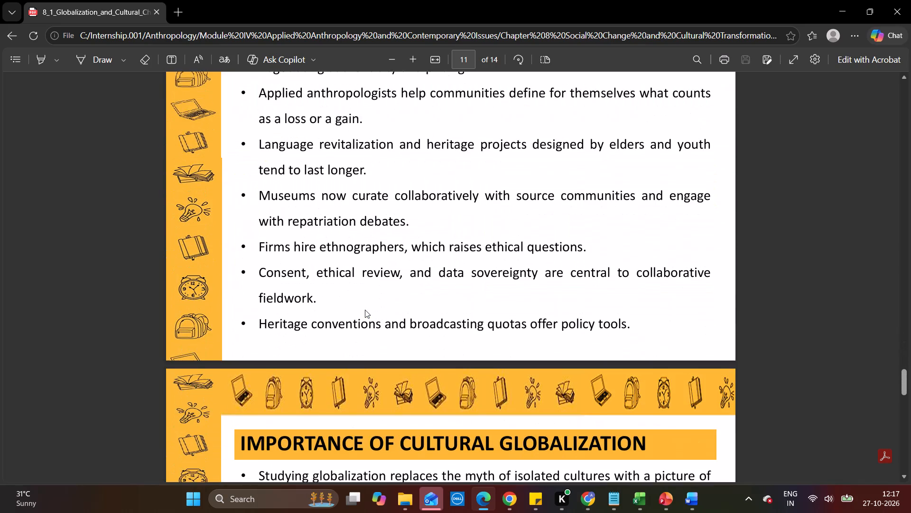
scroll(365, 310, down, 7)
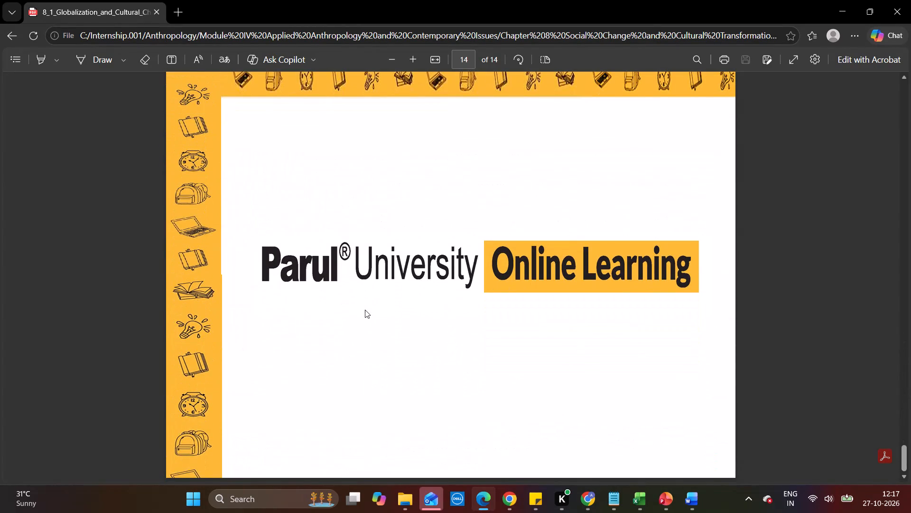
click(910, 0)
Save and close the 8_1 presentation, and close its Word lecture notes.
click(185, 343)
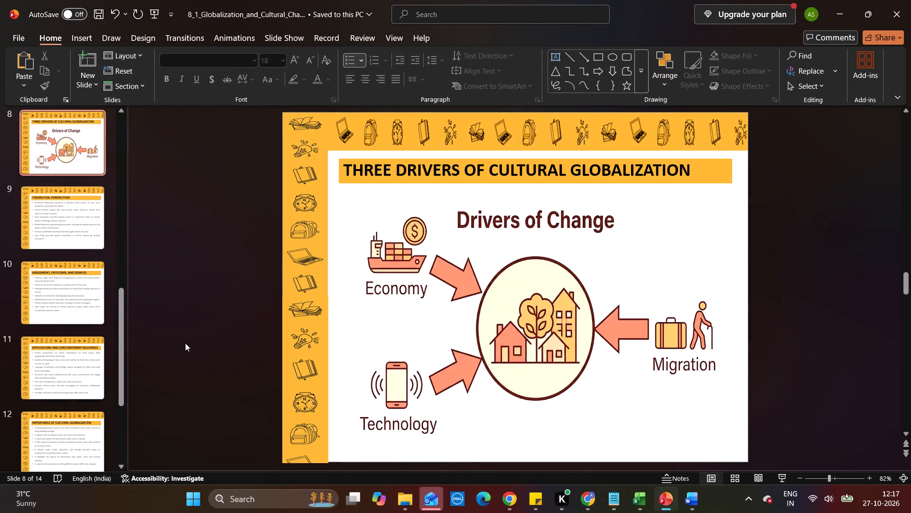
key(ctrl+s)
click(910, 0)
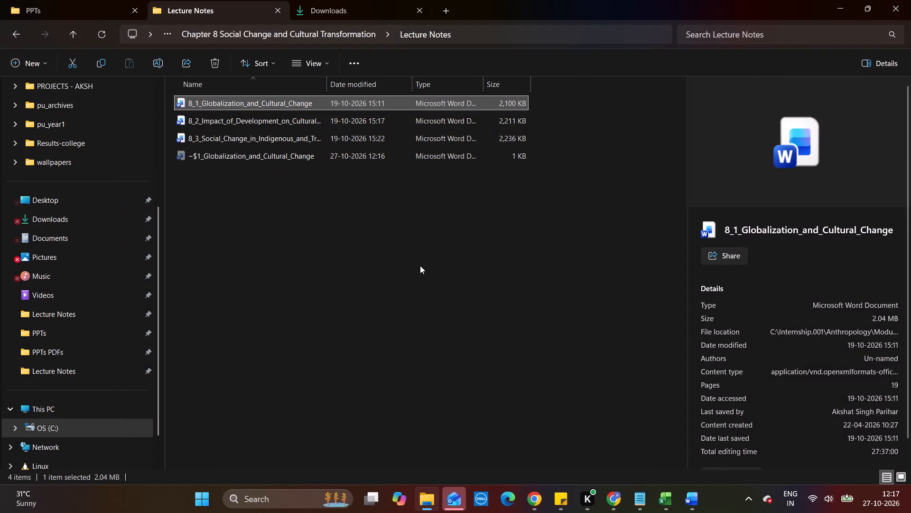
click(688, 503)
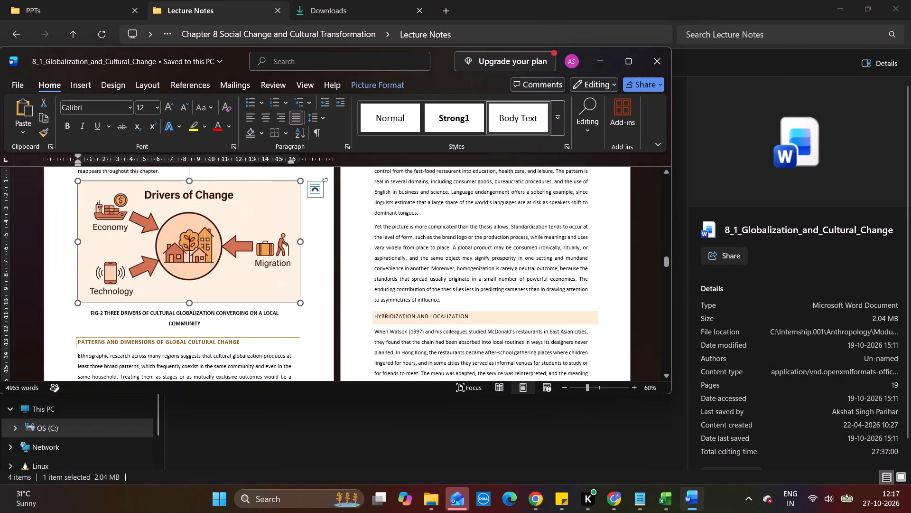
click(652, 59)
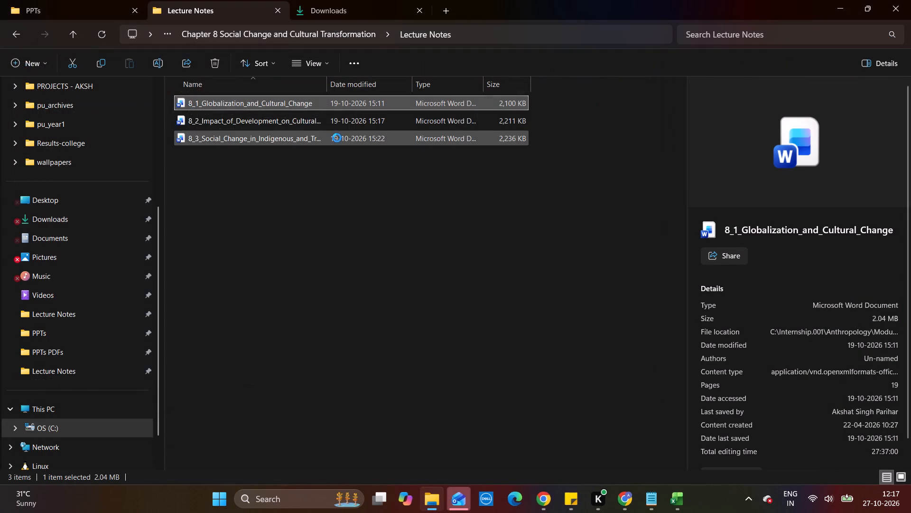
Open the 8_2_Impact_of_Development_on_Cultural_Practices lecture notes in Word, copy the Fig-2 development pathways figure, and minimize the notes.
double_click(255, 124)
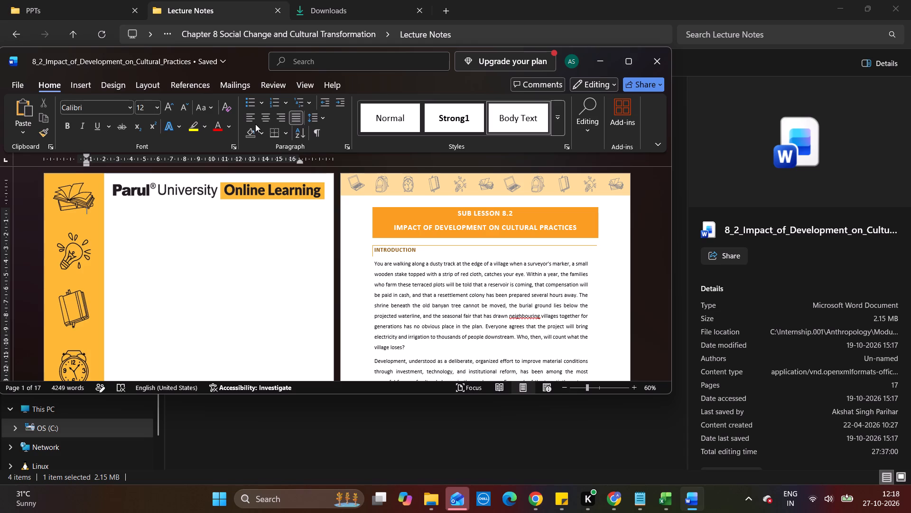
scroll(310, 328, down, 5)
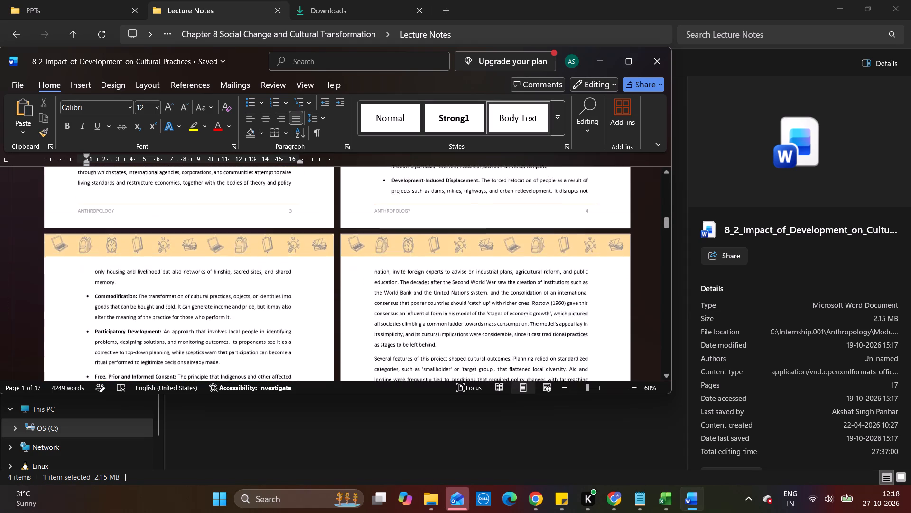
scroll(310, 328, down, 5)
click(203, 213)
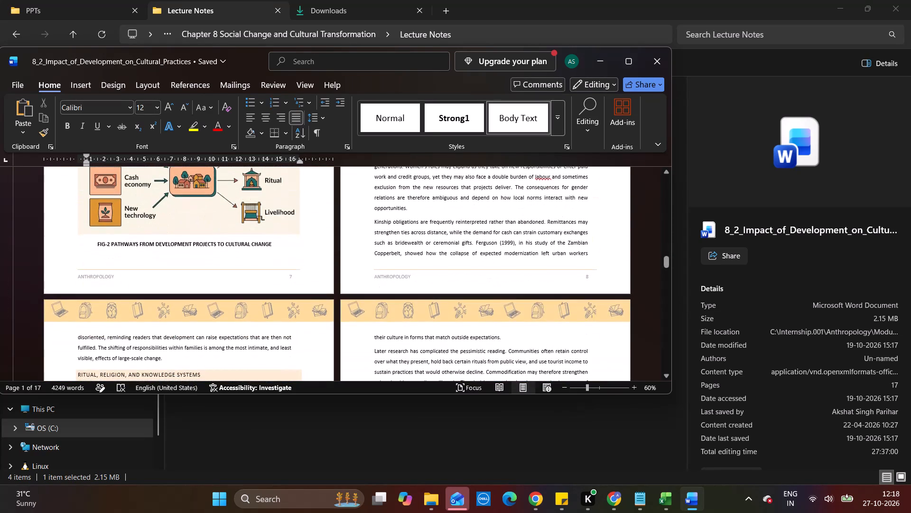
key(ctrl+c)
key(ctrl+c)
key(ctrl+c)
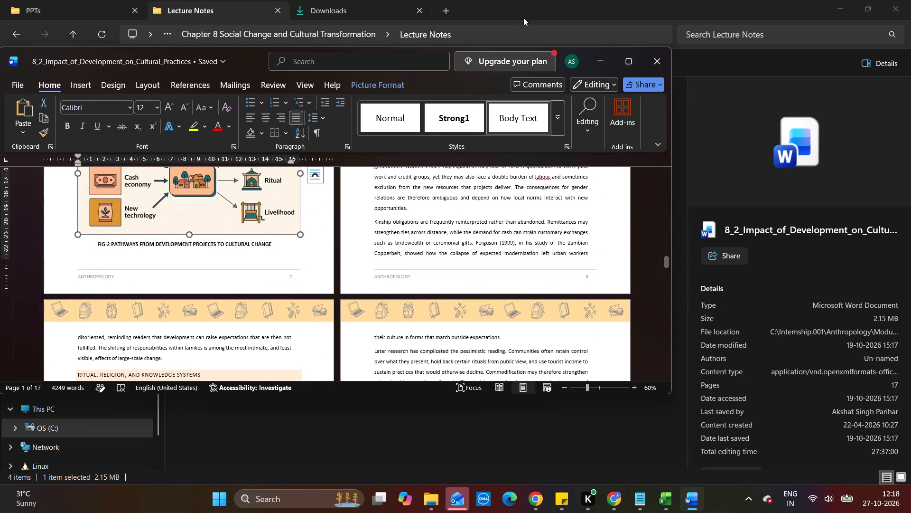
click(597, 55)
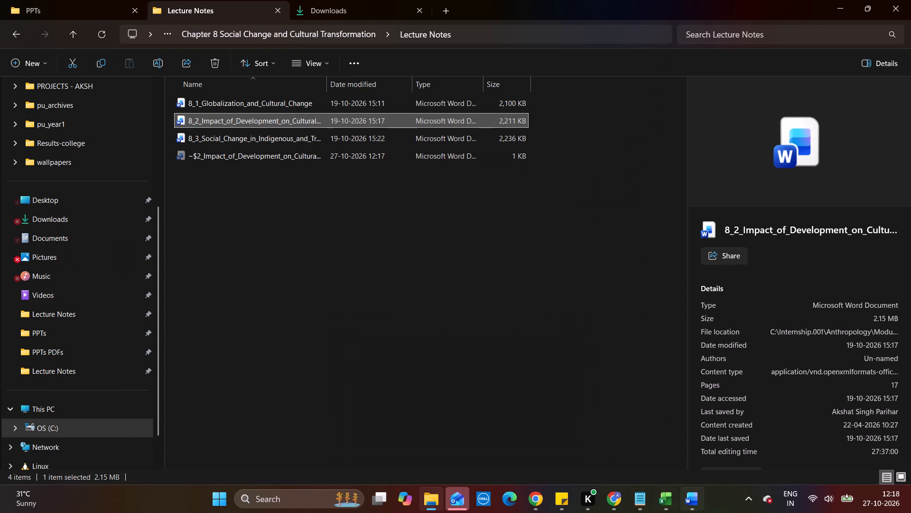
Open the 8_2_Impact_of_Development_on_Cultural_Practices presentation from the PPTs folder in PowerPoint and enable editing.
click(38, 14)
double_click(222, 121)
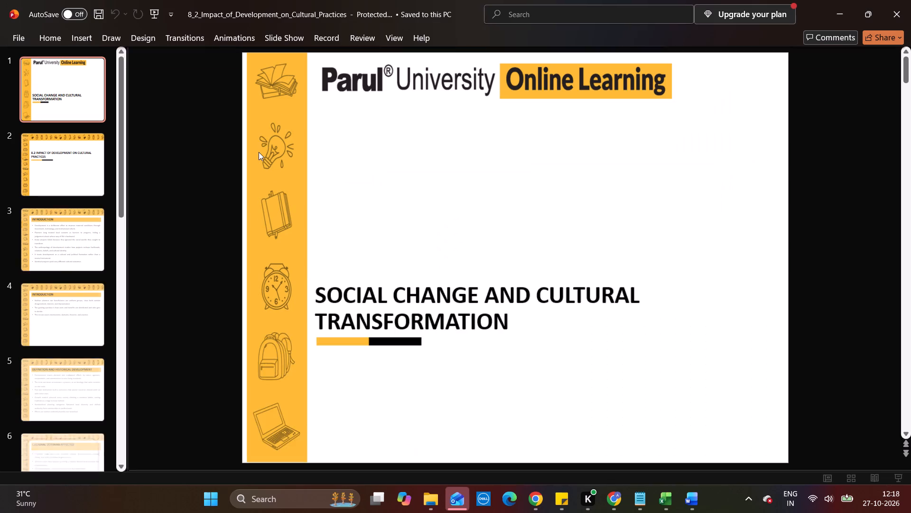
click(471, 54)
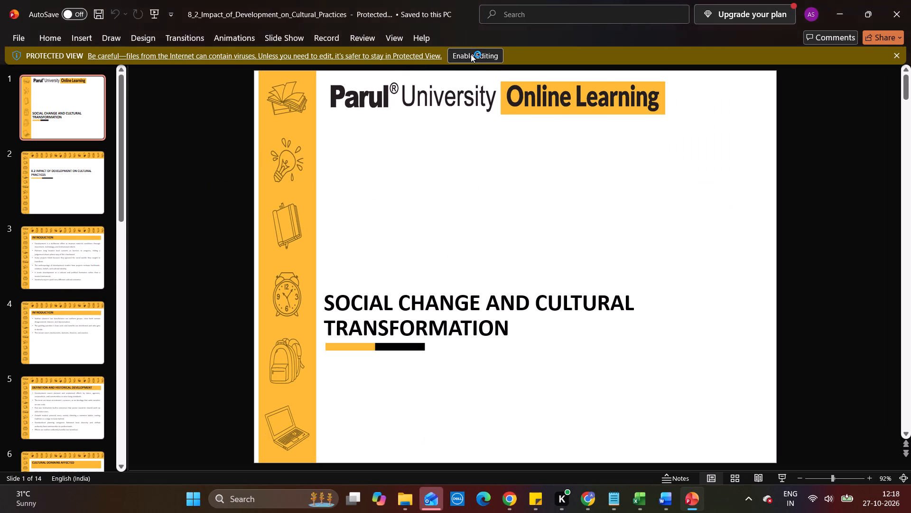
Shrink the title box on slide 6, Cultural Domains Affected, to one line high while keeping its full width.
click(45, 226)
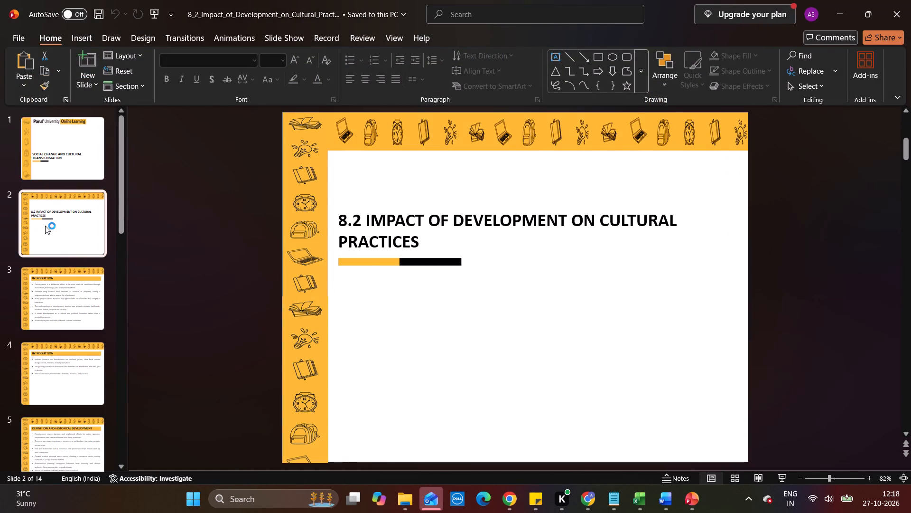
key(Down)
key(Down)
key(Down)
key(Down)
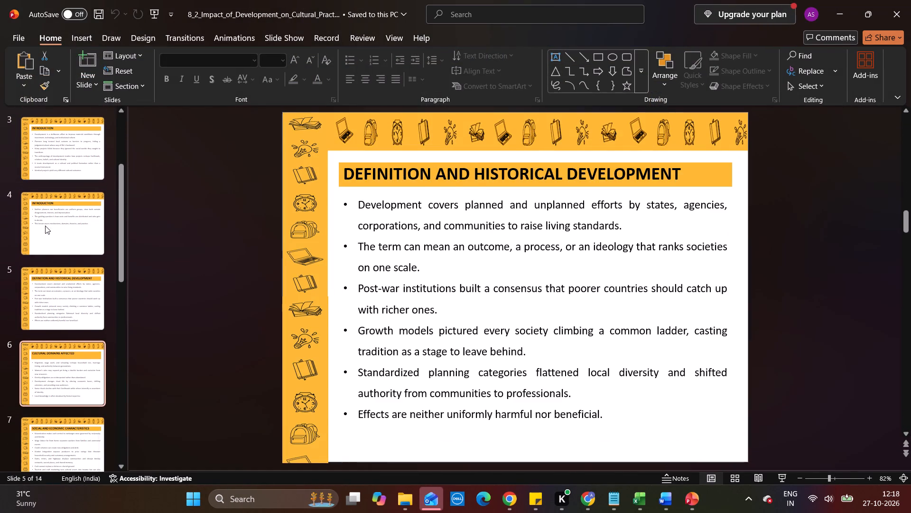
click(436, 200)
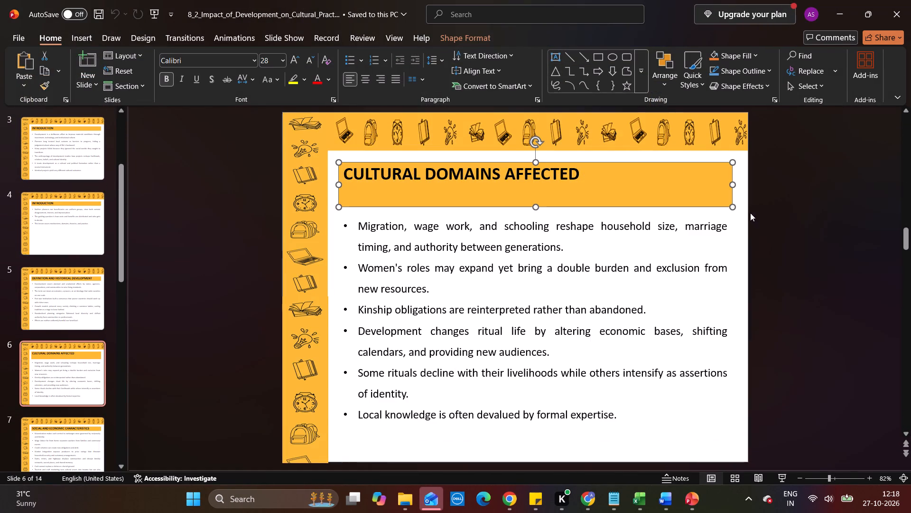
drag(733, 204, 735, 182)
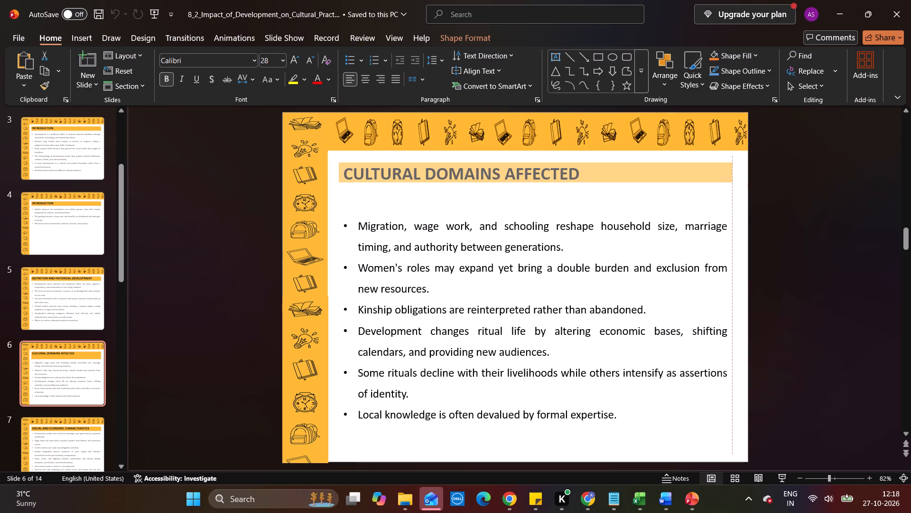
drag(735, 182, 735, 183)
drag(734, 209, 719, 198)
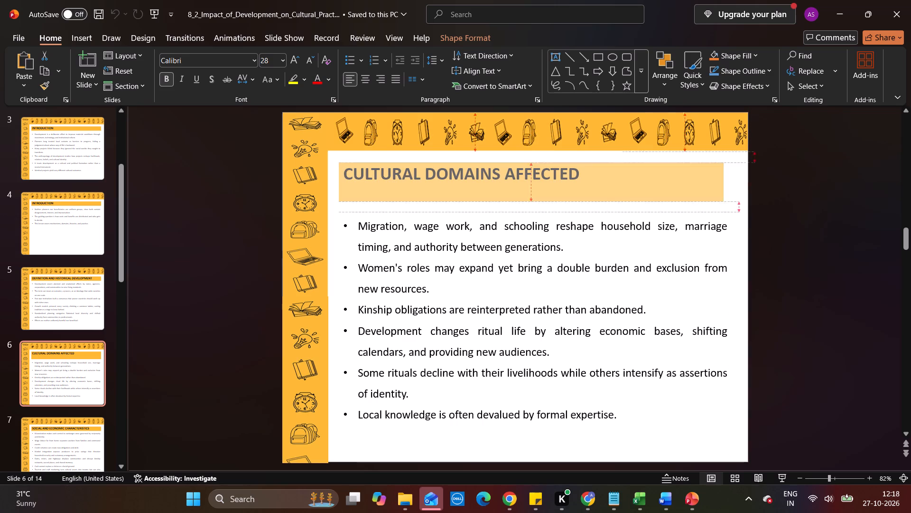
drag(719, 198, 730, 185)
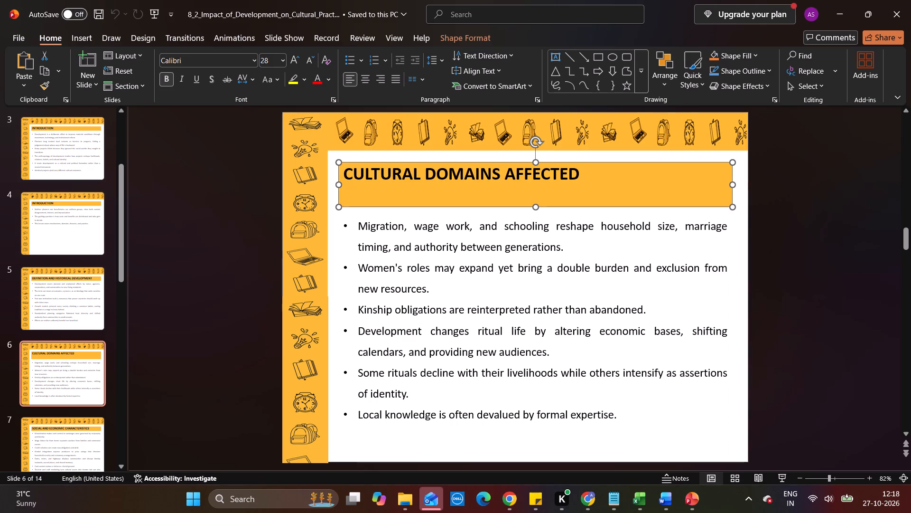
drag(732, 206, 708, 188)
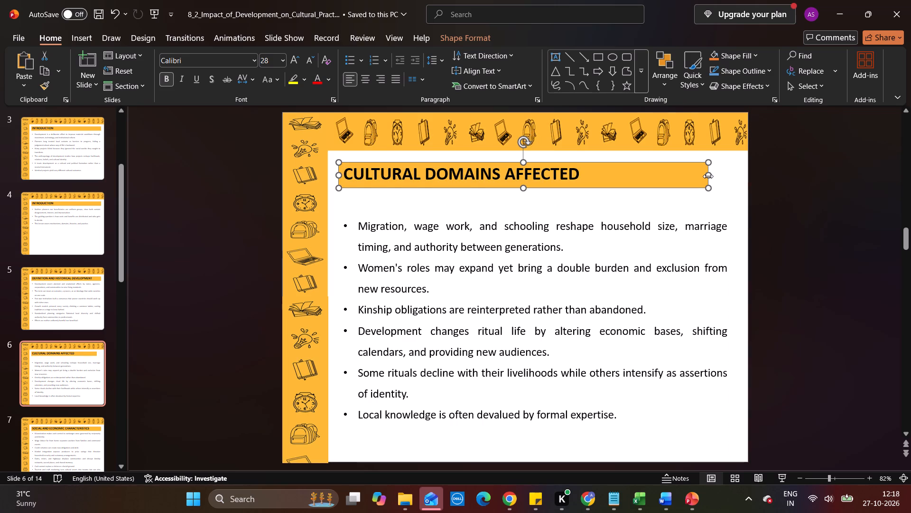
drag(708, 176, 725, 185)
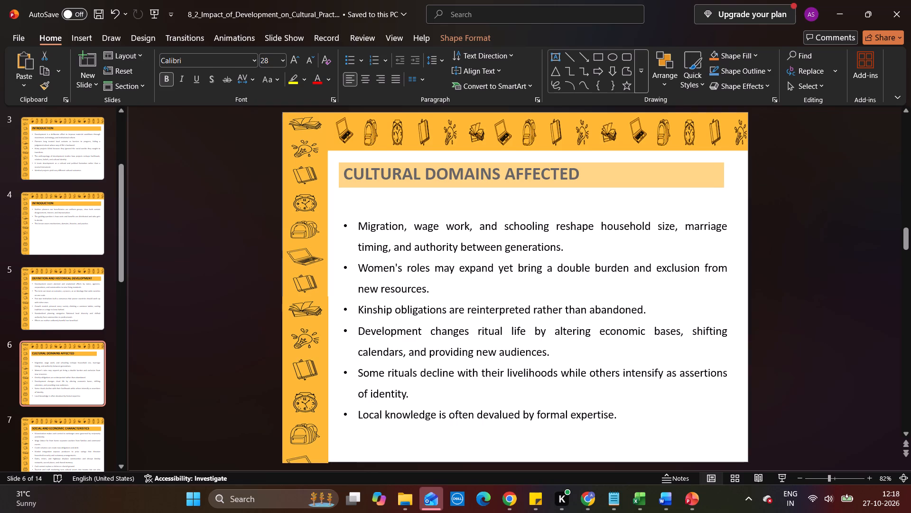
drag(725, 185, 730, 185)
Move the bulleted text on slide 6, Cultural Domains Affected, slightly up towards its title.
click(640, 228)
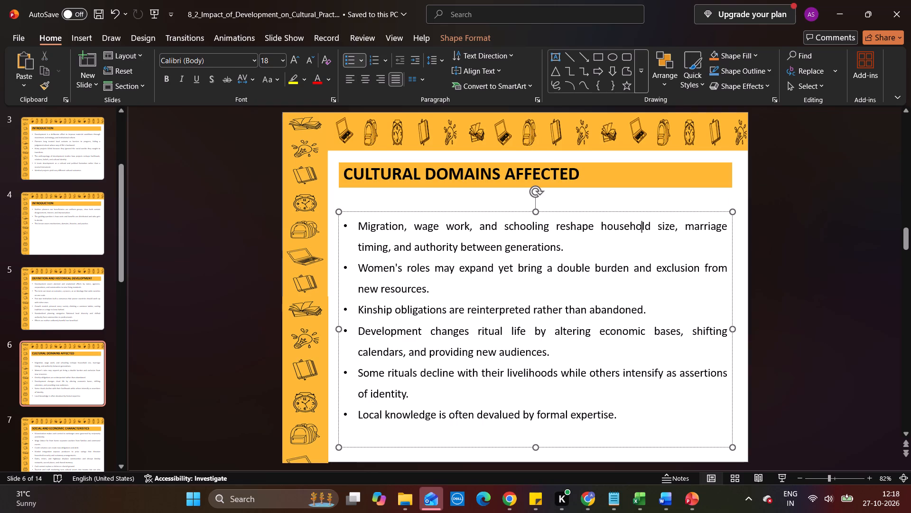
drag(615, 208, 615, 195)
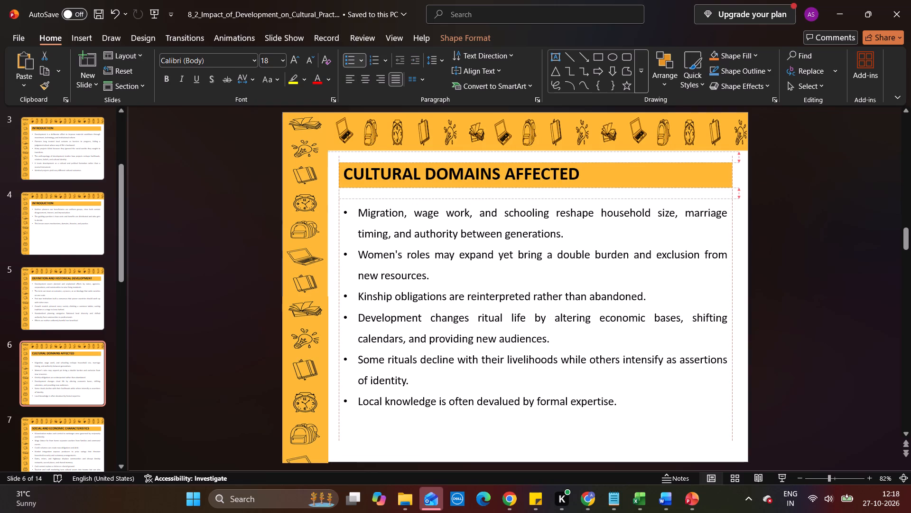
Move the bulleted text on slide 6, Cultural Domains Affected, up so it sits just below the title box.
drag(615, 195, 615, 186)
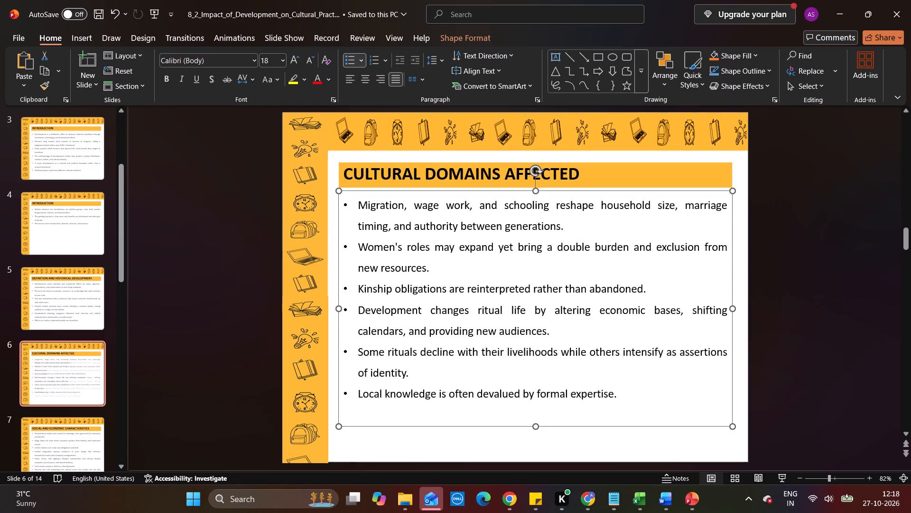
click(240, 272)
Replace the picture on slide 8, Pathways from Development to Cultural Change, with the copied figure and place it below the title.
key(Down)
key(Down)
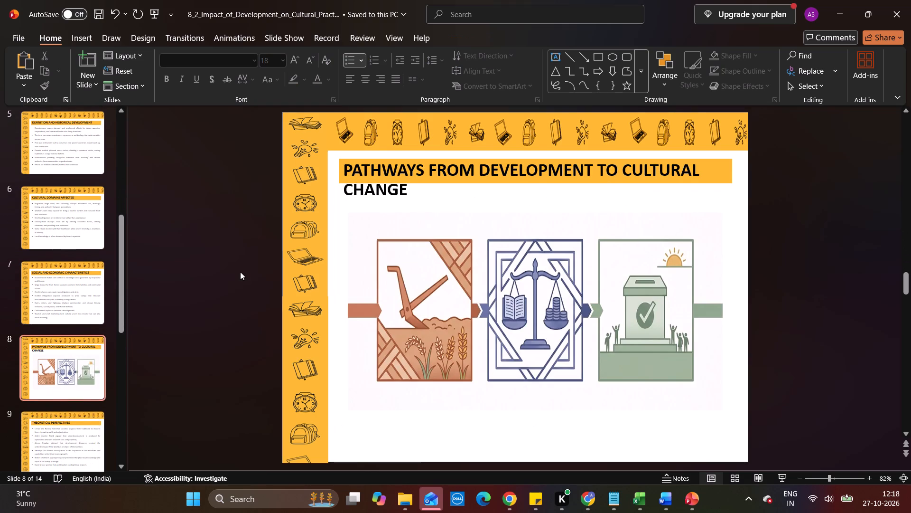
click(596, 281)
key(BackSpace)
key(backslash)
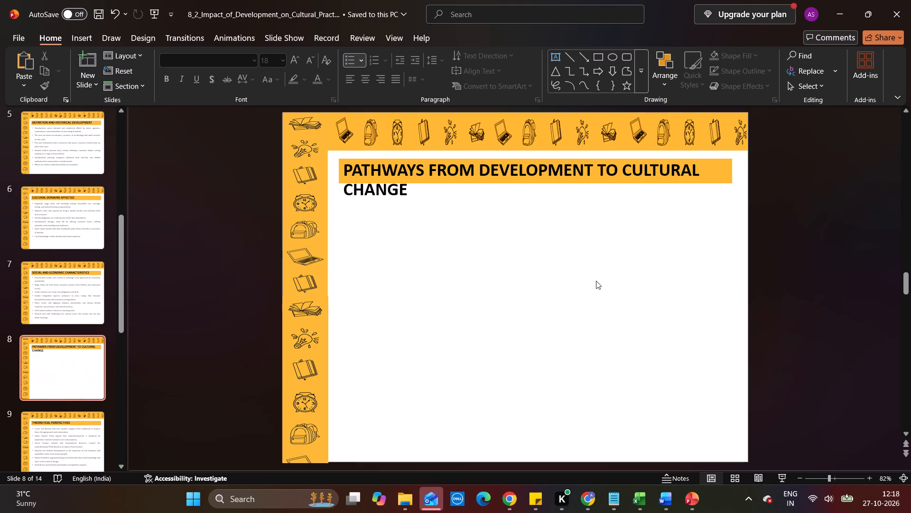
key(ctrl+v)
drag(541, 276, 554, 304)
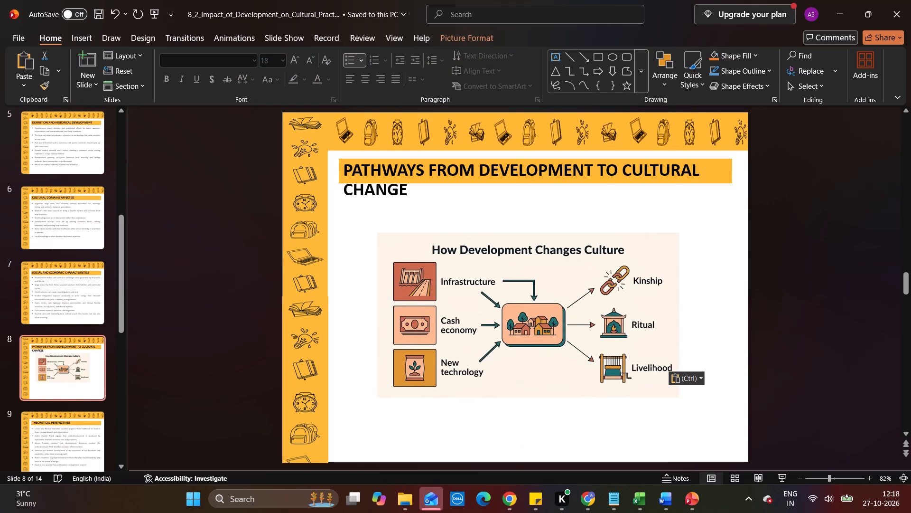
drag(554, 304, 542, 304)
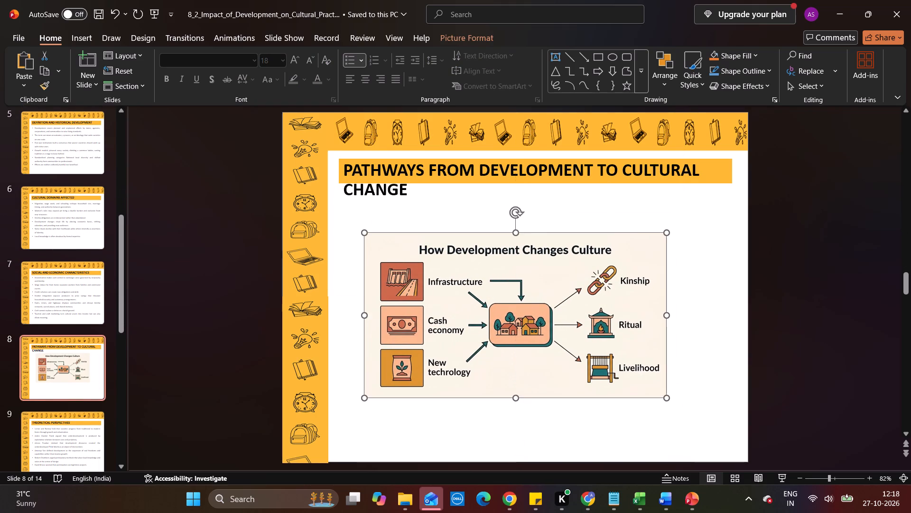
Enlarge the title box on slide 8 so its fill covers both lines of the title.
click(555, 179)
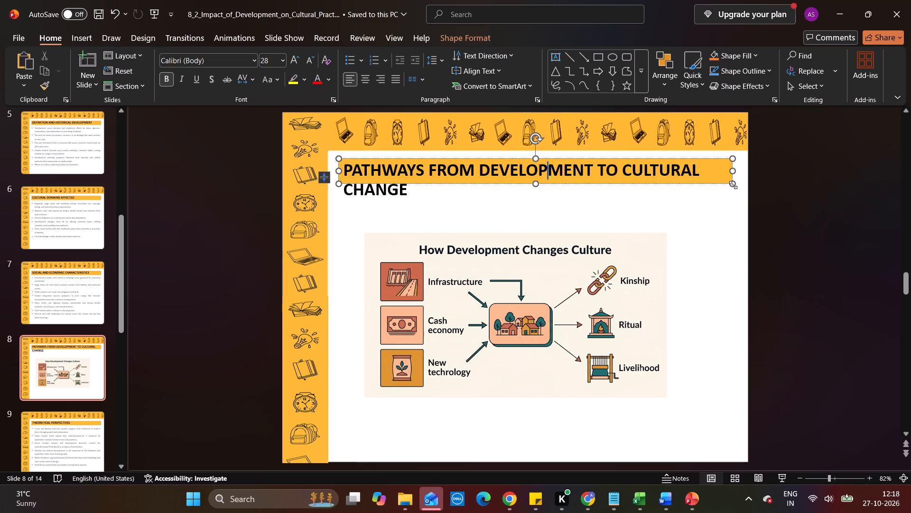
drag(733, 185, 734, 194)
Stretch the figure on slide 8 to about 21.6 cm wide by 13.5 cm high, filling the area below the title.
click(585, 331)
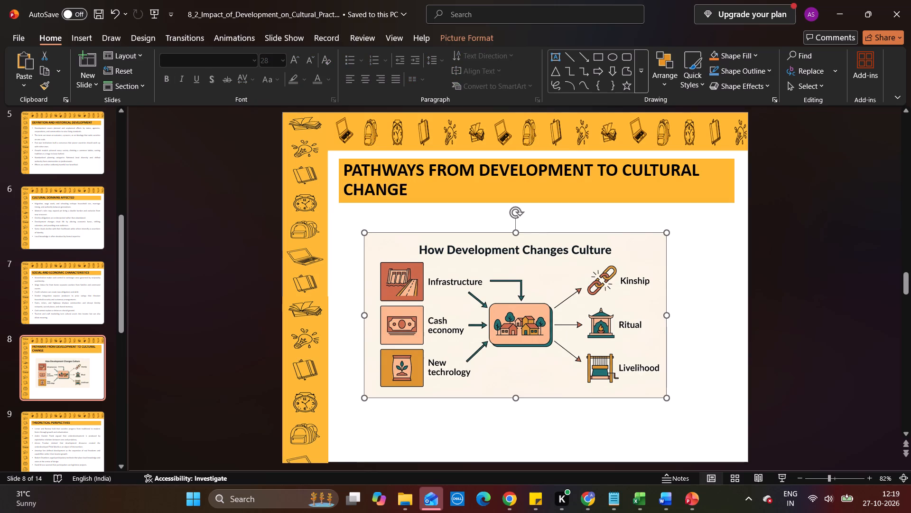
drag(555, 330, 568, 330)
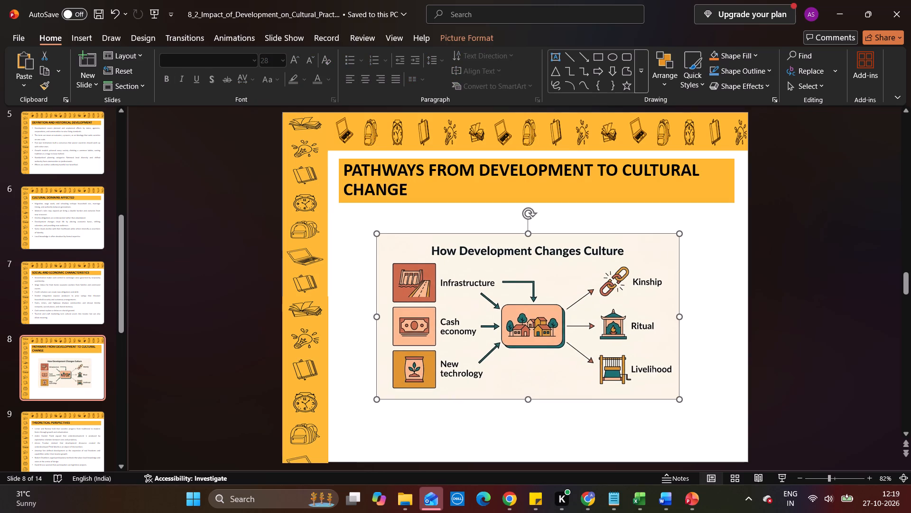
drag(376, 316, 339, 315)
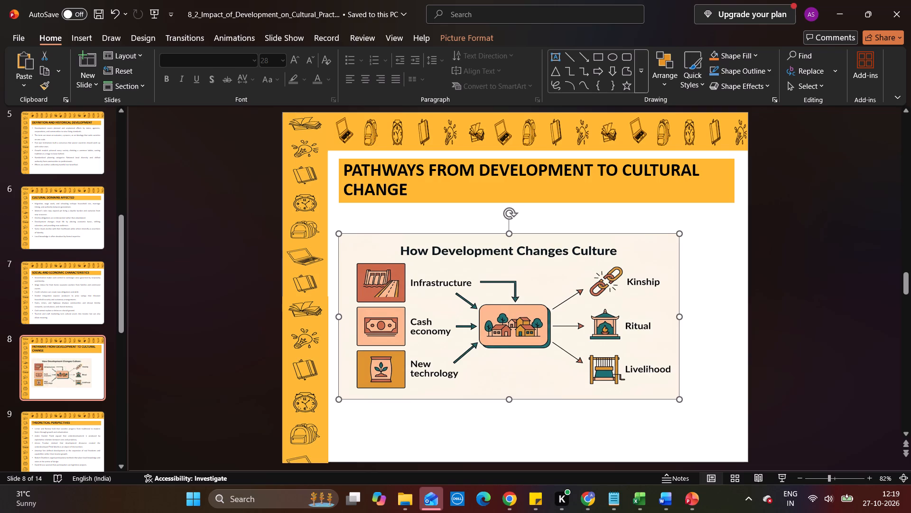
drag(680, 318, 732, 315)
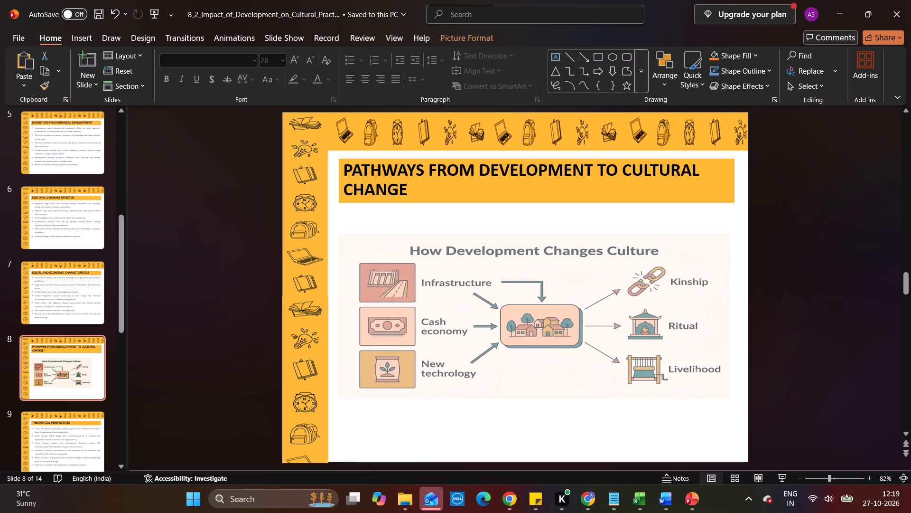
drag(732, 315, 732, 315)
drag(536, 398, 538, 446)
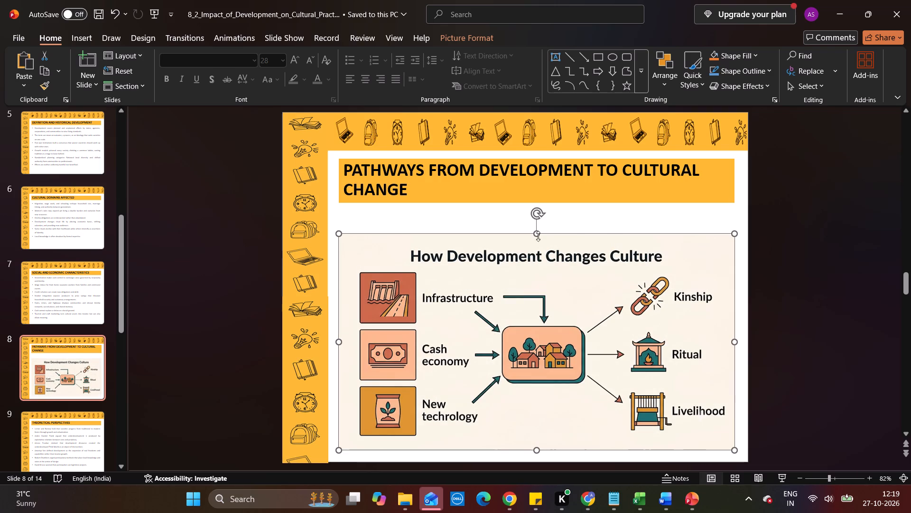
drag(538, 234, 537, 204)
Apply a brighter picture correction with unchanged contrast to the slide 8 figure, turning its cream background white.
double_click(511, 279)
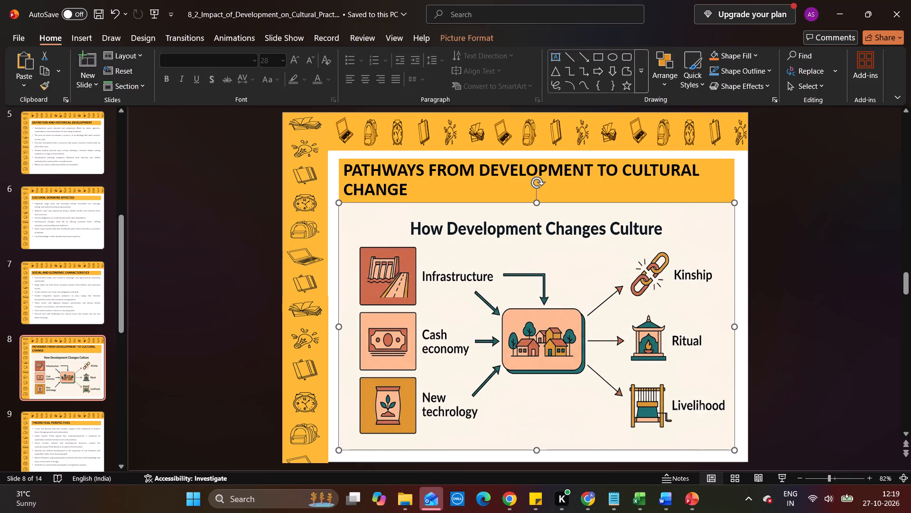
click(74, 83)
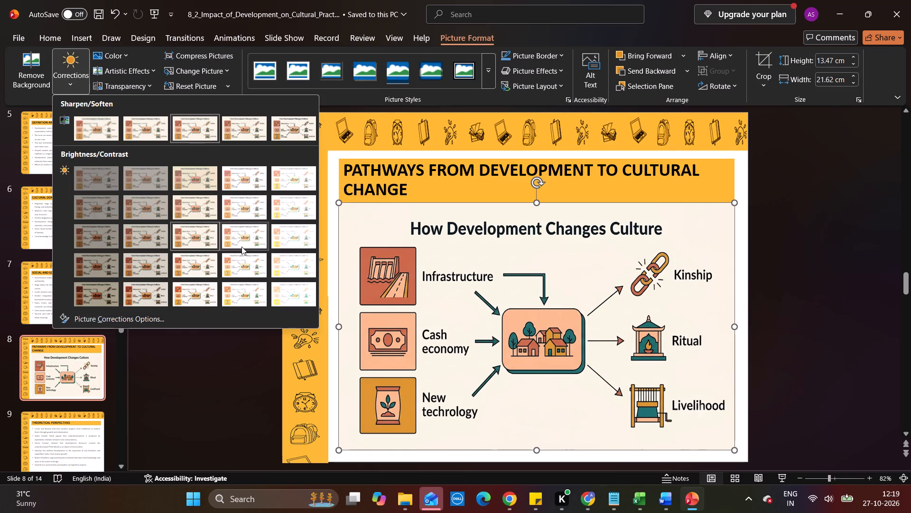
click(242, 247)
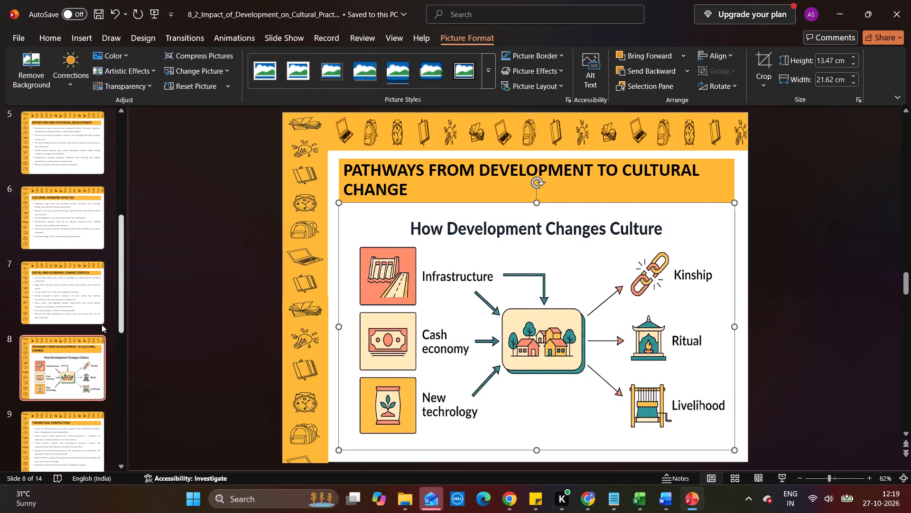
Review the layout of the slides from slide 7 to the end, and back to the first slide.
click(94, 313)
key(Down)
key(Down)
key(Down)
key(Down)
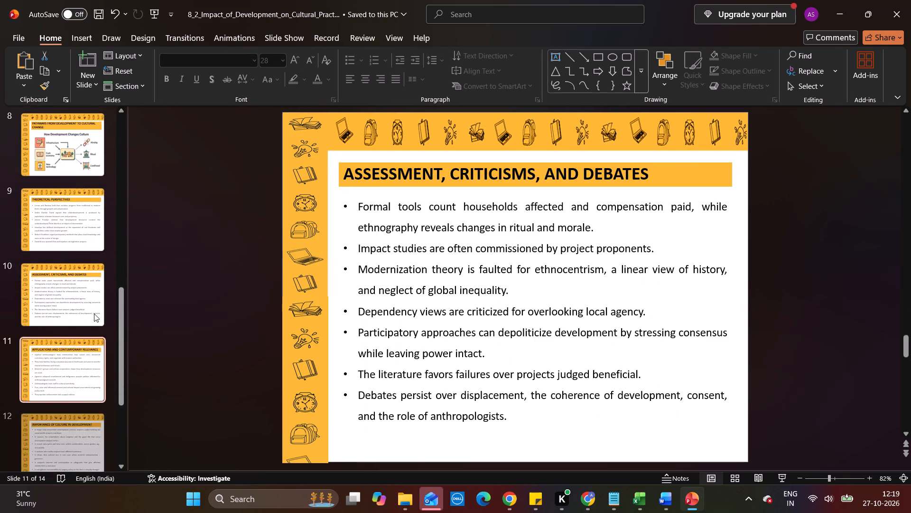
key(Down)
key(Down)
key(Down)
key(Up)
key(Up)
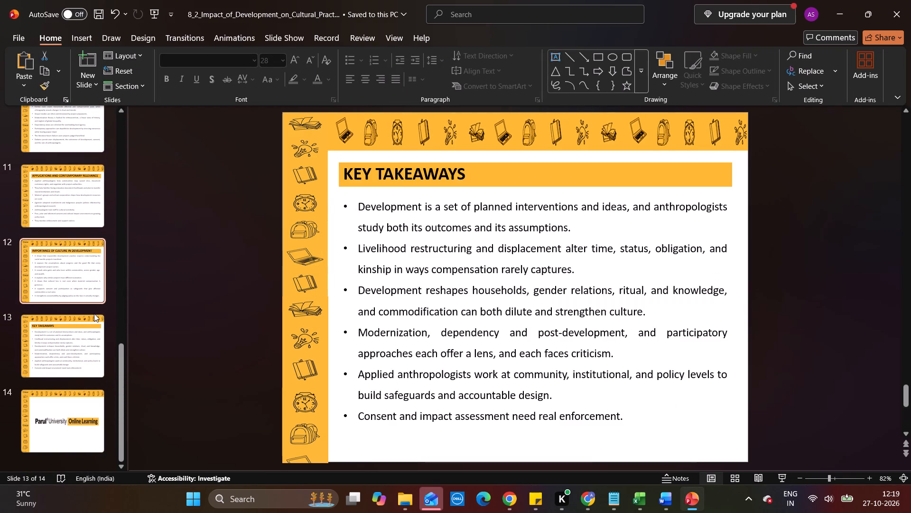
key(Up)
key(Up)
key(Up)
key(Up)
key(Up)
key(Up)
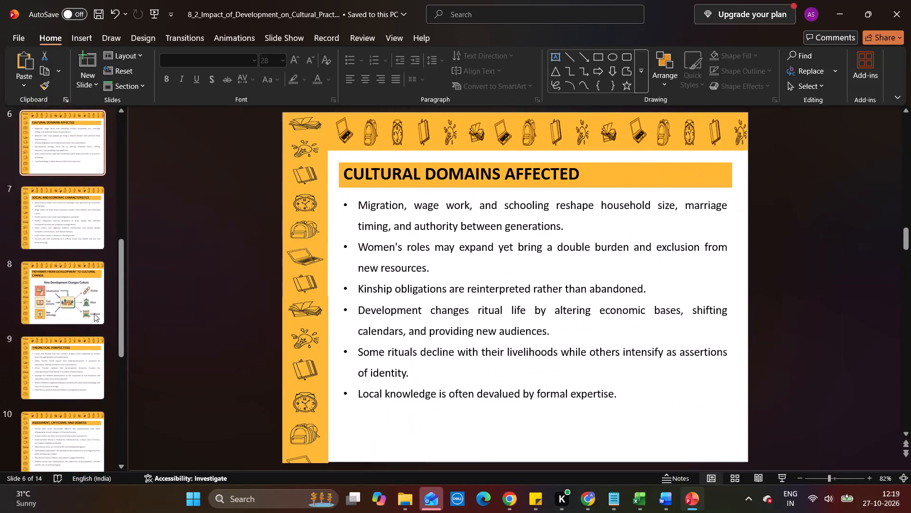
key(Up)
key(Up)
key(Up)
key(Up)
key(Up)
key(Up)
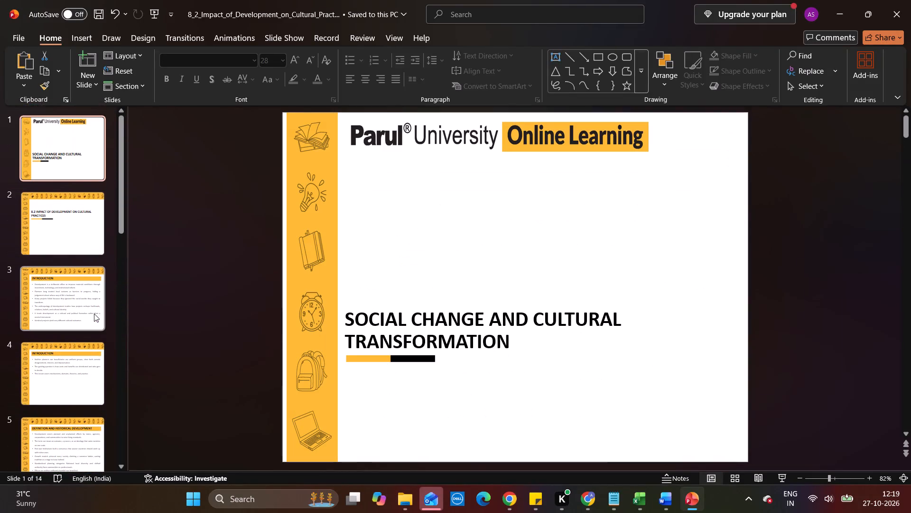
Save the 8_2_Impact_of_Development_on_Cultural_Practices presentation.
key(ctrl+s)
key(ctrl+s)
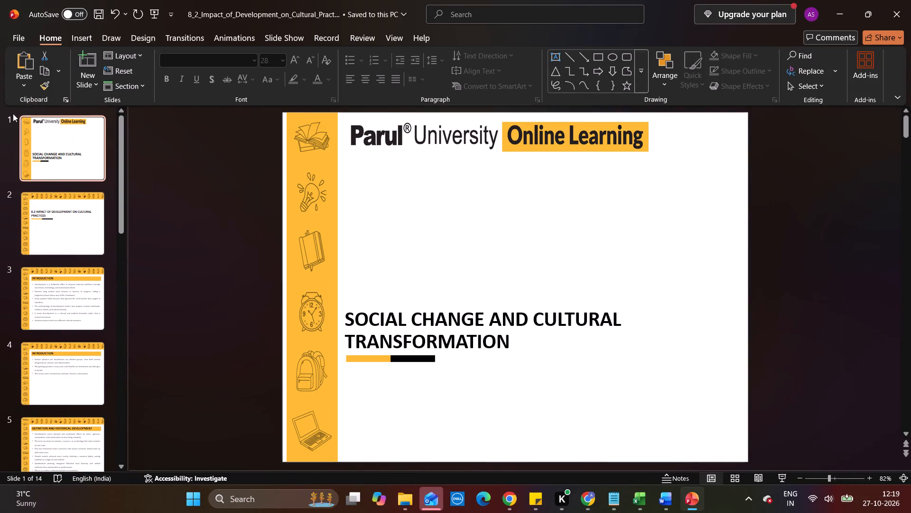
Export the presentation as a PDF named 8_2_Impact_of_Development_on_Cultural_Practices into Chapter 8's PPTs PDFs folder.
click(9, 46)
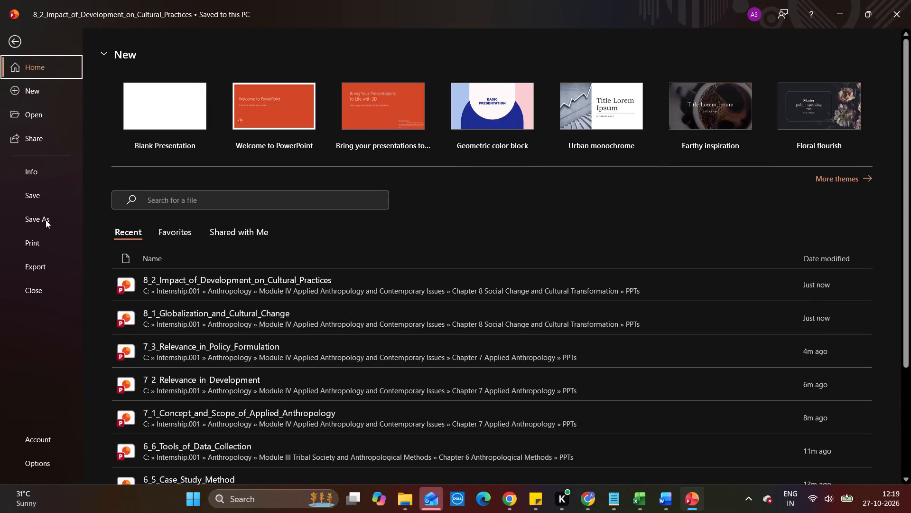
click(46, 220)
click(187, 306)
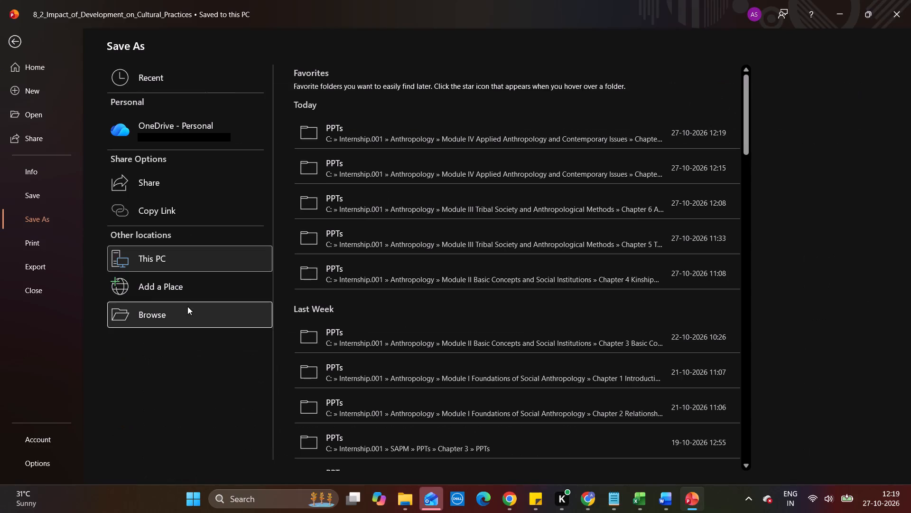
click(161, 215)
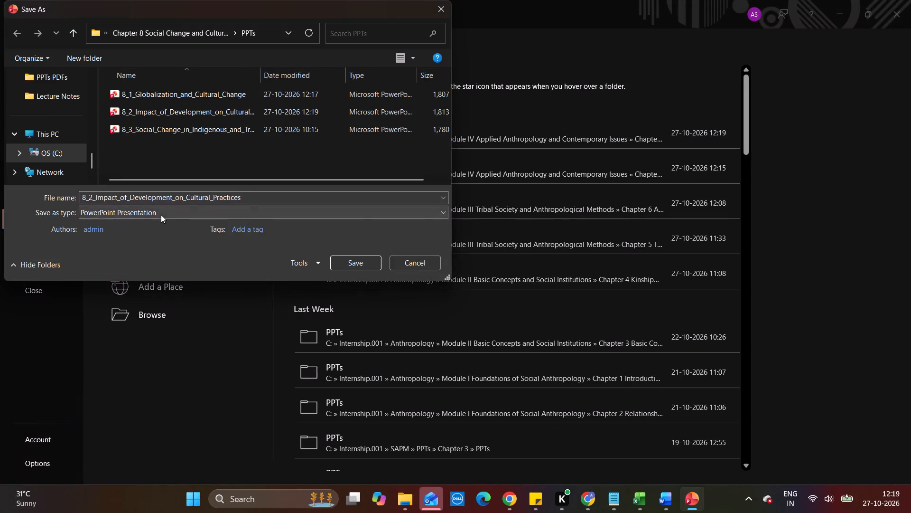
click(139, 250)
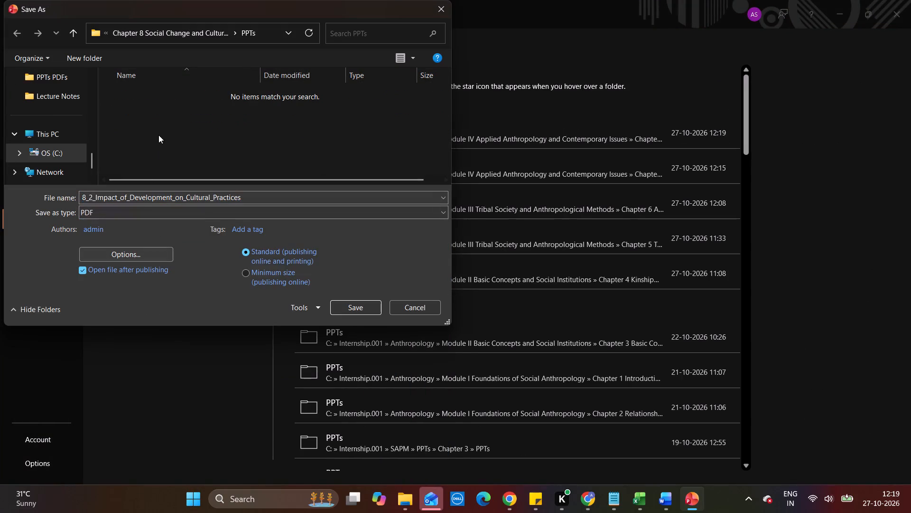
click(232, 30)
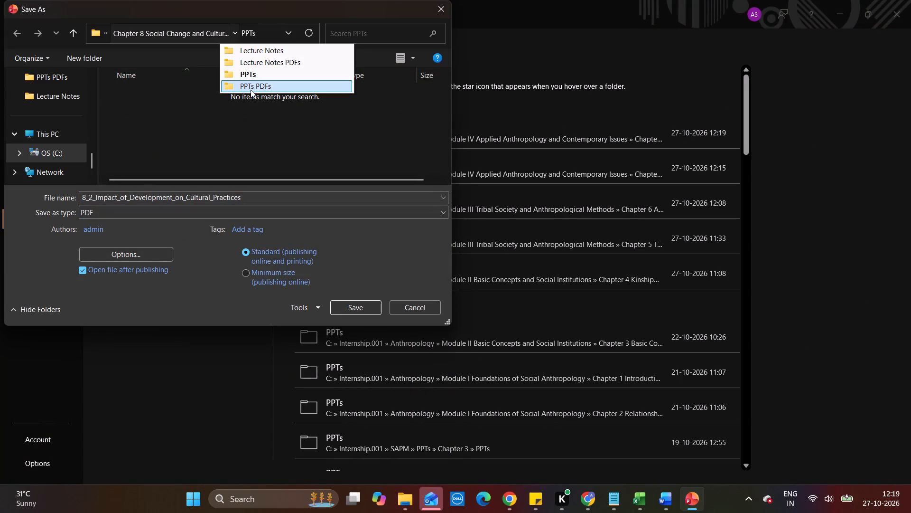
click(251, 88)
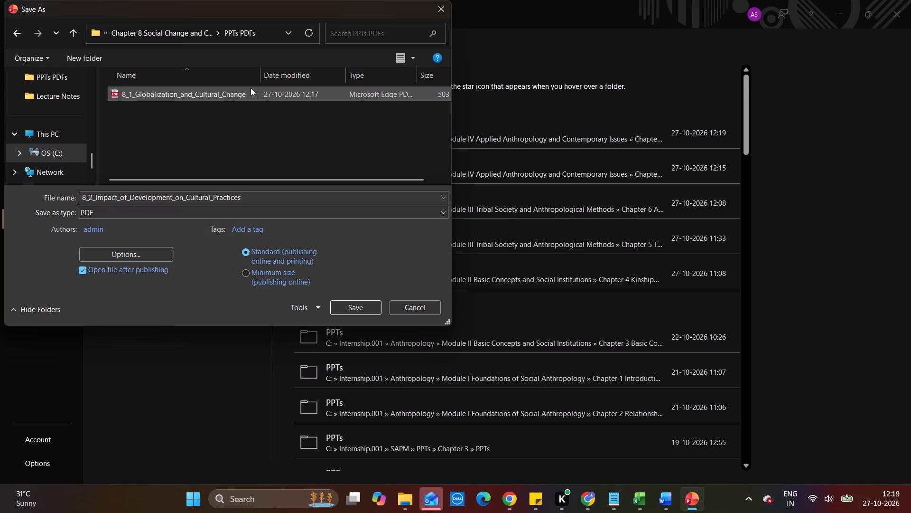
click(359, 307)
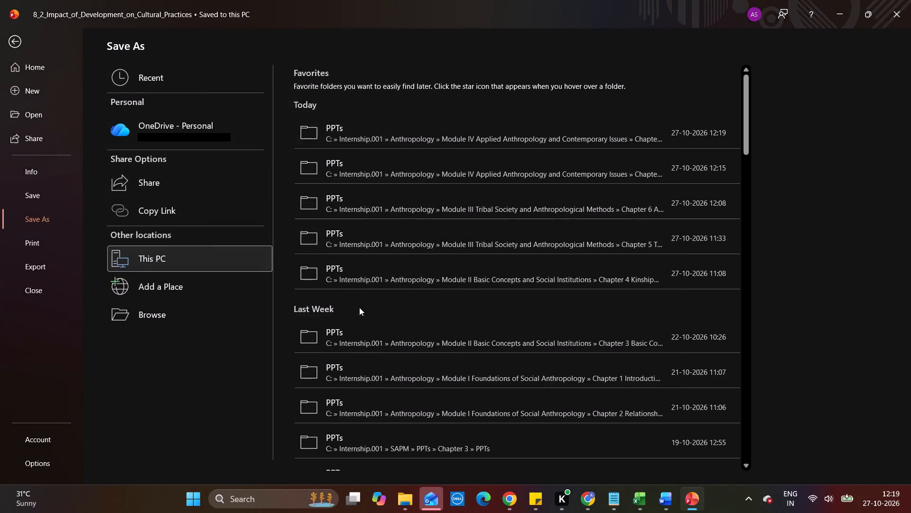
Check the exported 8_2 PDF through to its last page in Edge and close it.
scroll(359, 307, down, 7)
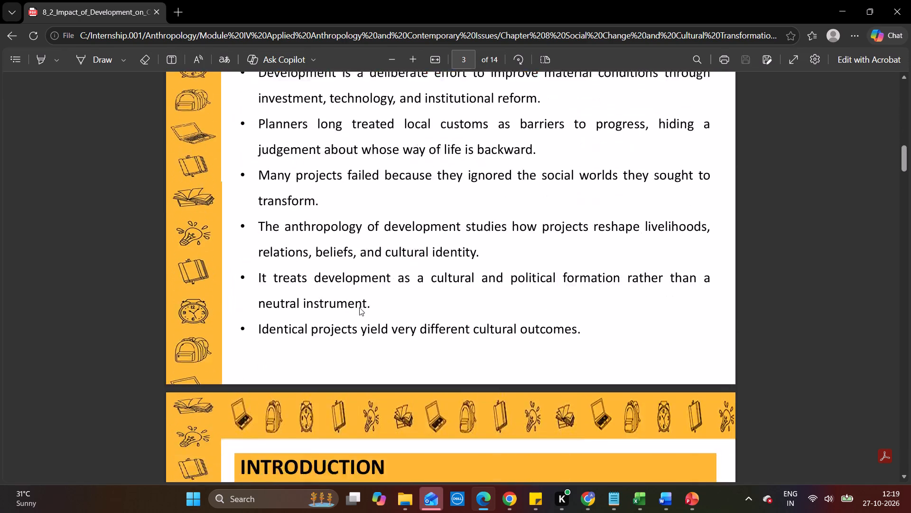
scroll(359, 307, down, 12)
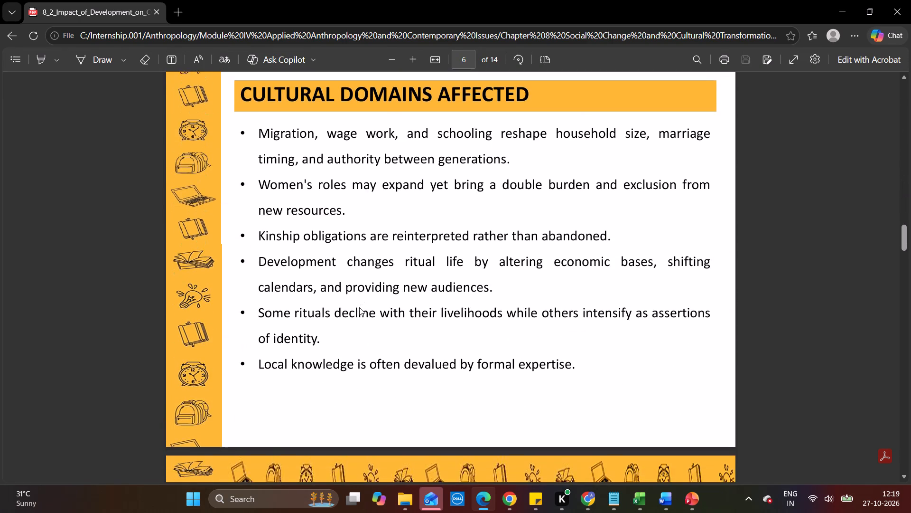
scroll(359, 307, down, 4)
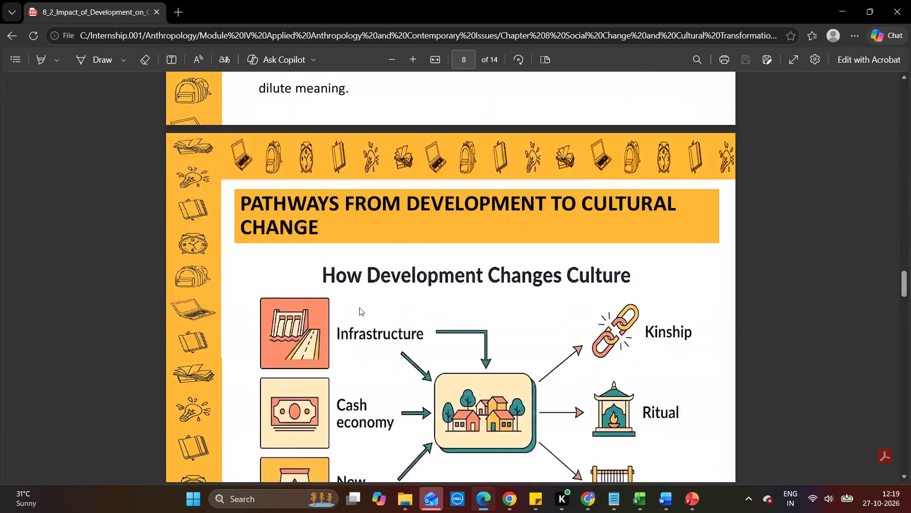
scroll(359, 307, down, 4)
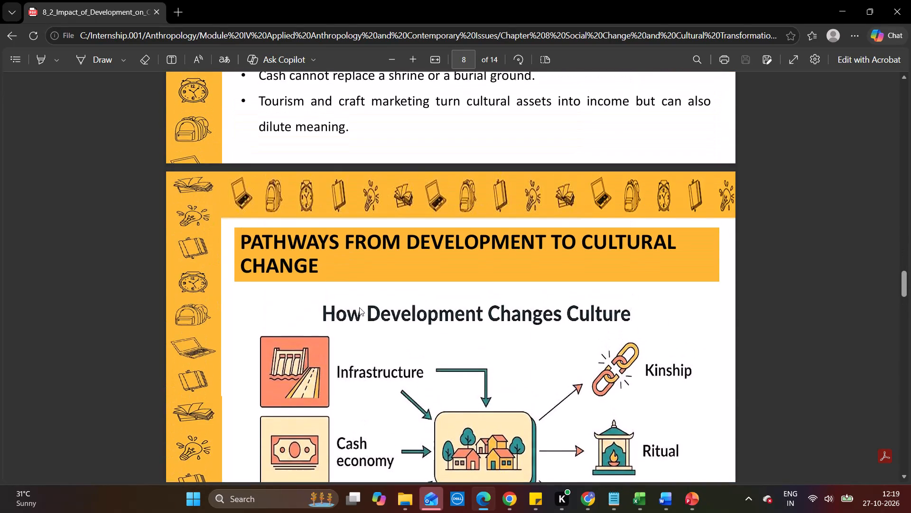
scroll(359, 307, down, 6)
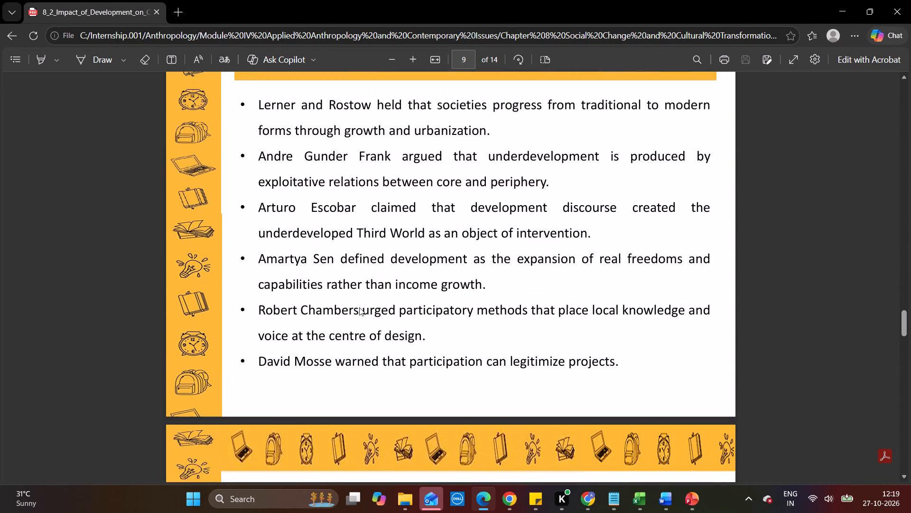
scroll(359, 307, down, 7)
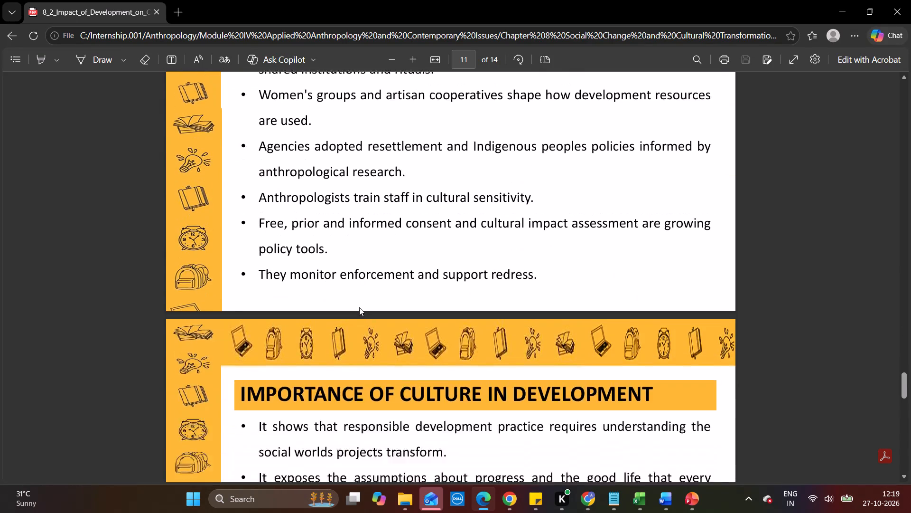
scroll(359, 307, down, 7)
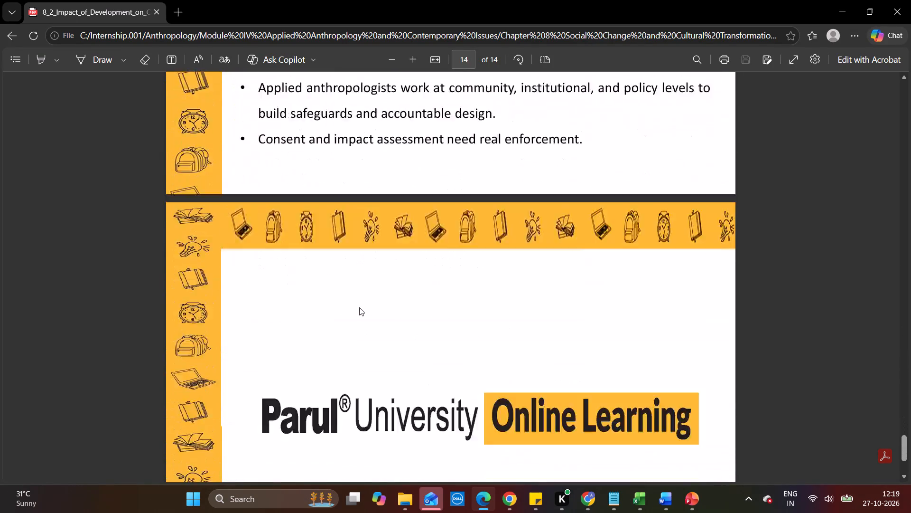
scroll(359, 307, down, 1)
click(908, 0)
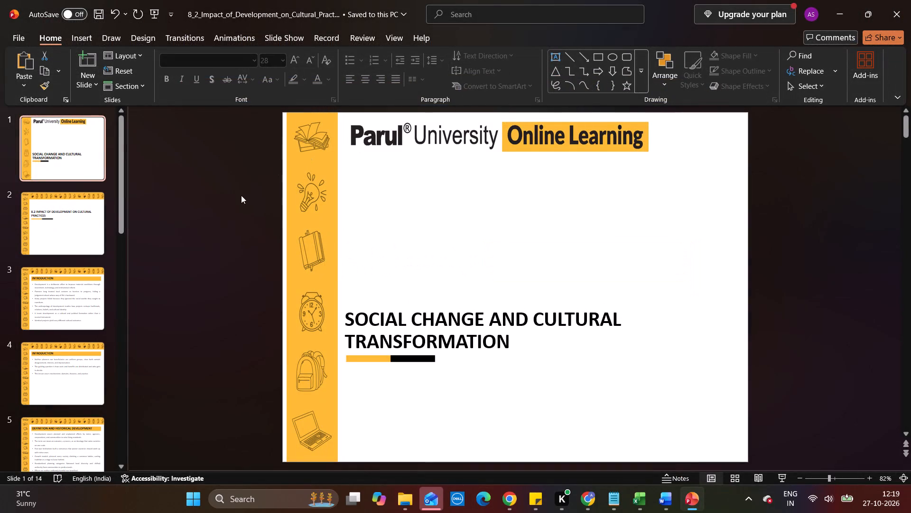
Save the 8_2 presentation again in PowerPoint.
click(241, 195)
key(ctrl+s)
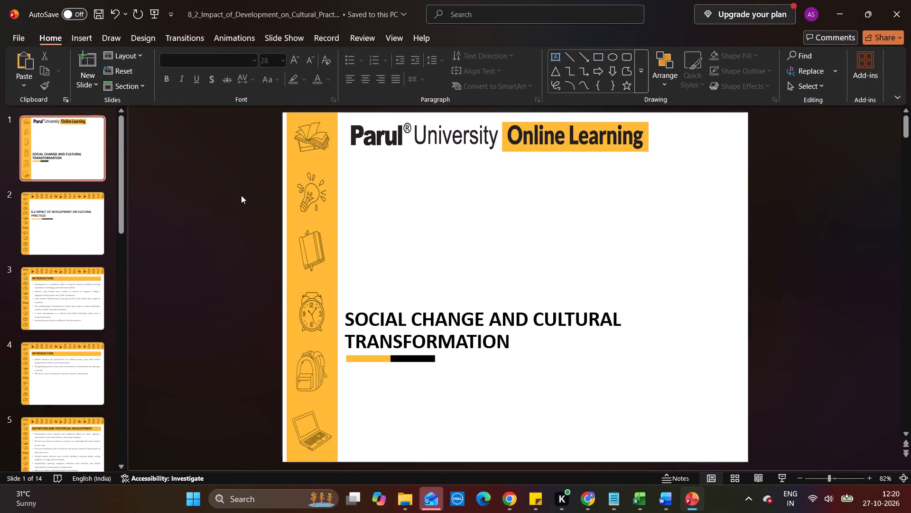
Save the 8_2_Impact_of_Development_on_Cultural_Practices presentation once more and close it.
key(ctrl+s)
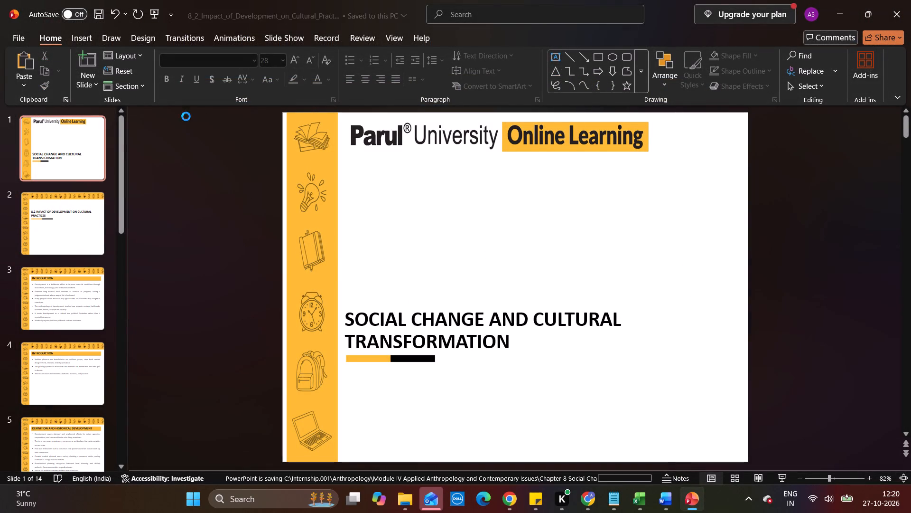
key(ctrl+s)
click(910, 0)
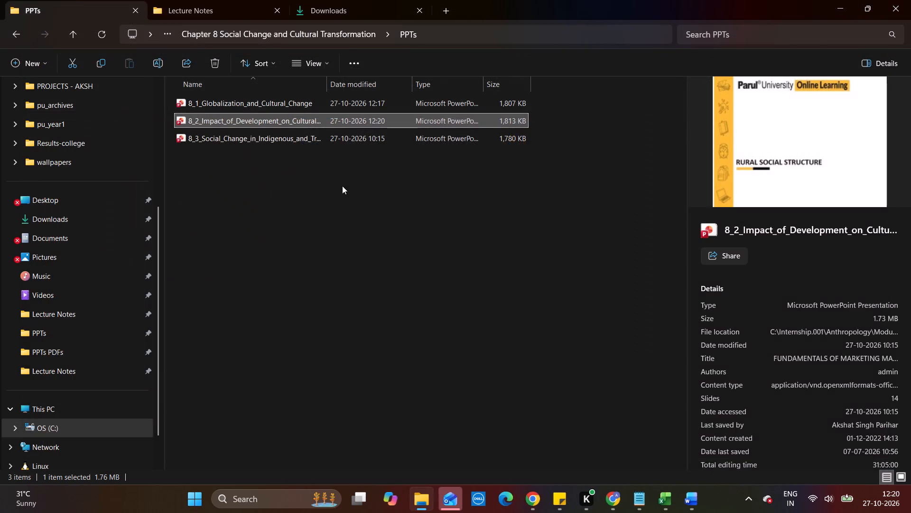
Open the 8_3_Social_Change_in_Indigenous_and_Tribal_Communities presentation from Chapter 8's PPTs folder and enable editing.
double_click(241, 138)
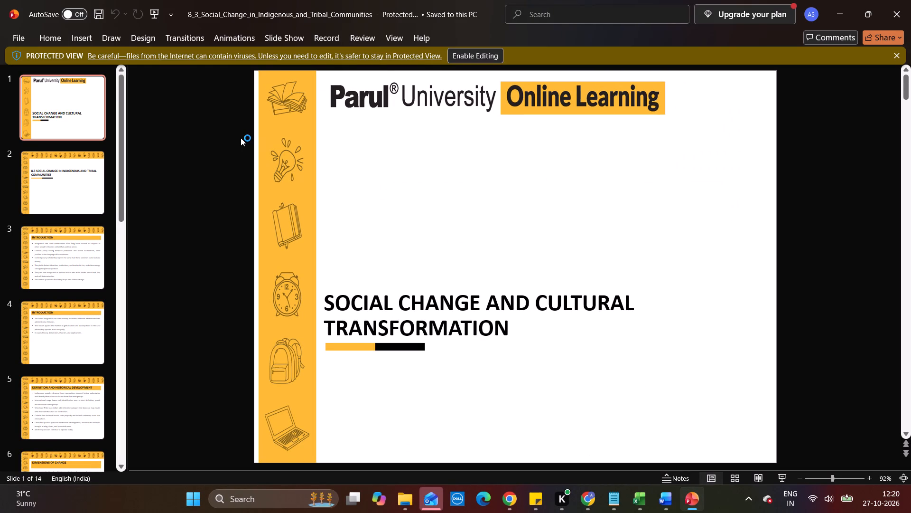
click(474, 53)
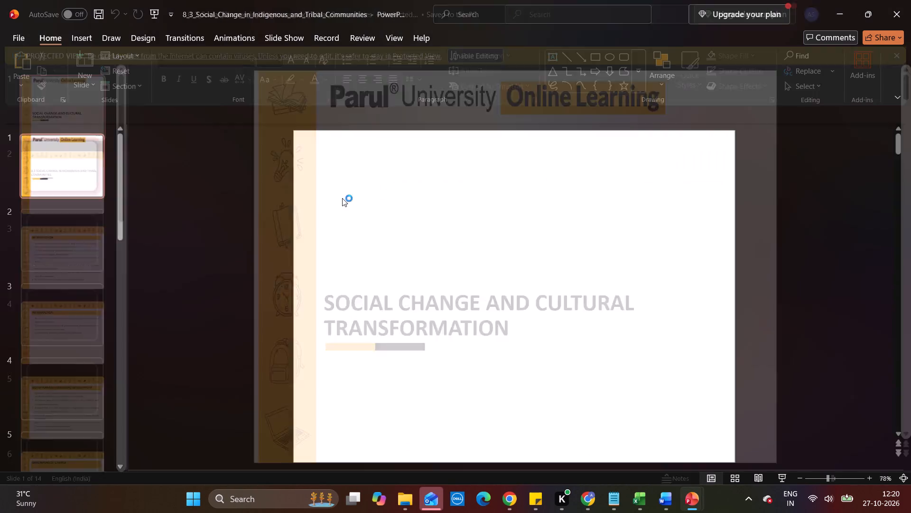
On slide 6, Dimensions of Change, shrink the title box to one line's height and move the bullet text up beneath it.
click(99, 230)
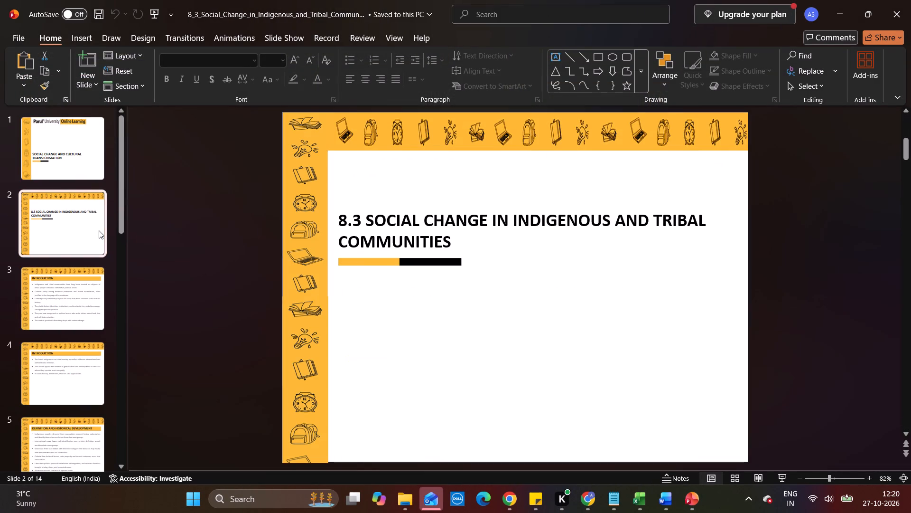
key(Down)
key(Down)
key(Down)
key(Down)
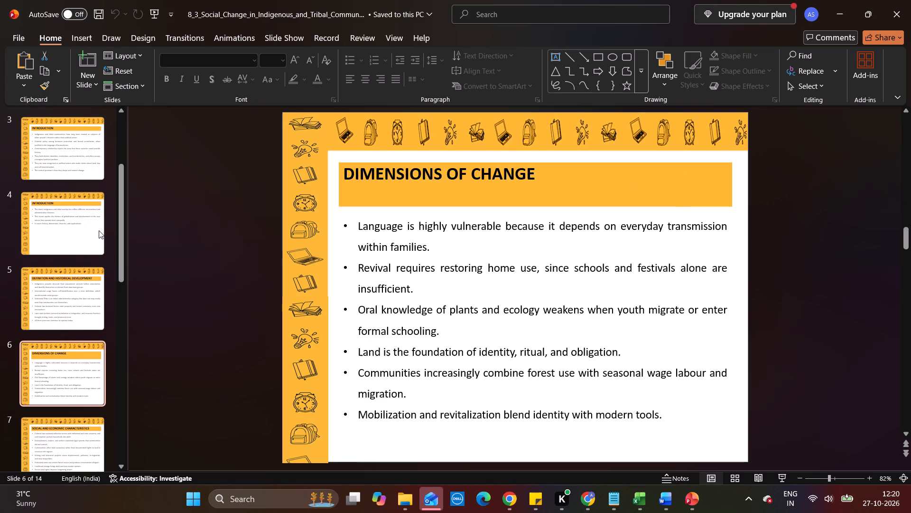
click(463, 183)
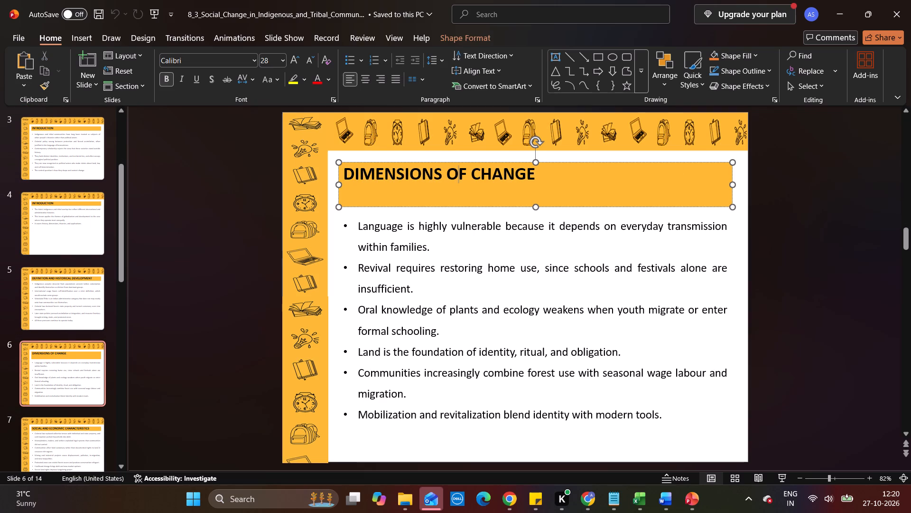
drag(732, 207, 731, 186)
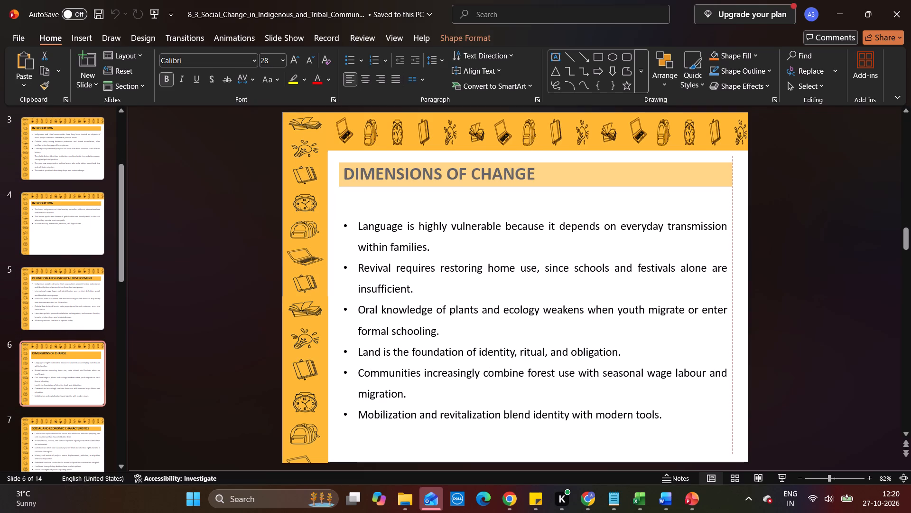
drag(731, 186, 731, 185)
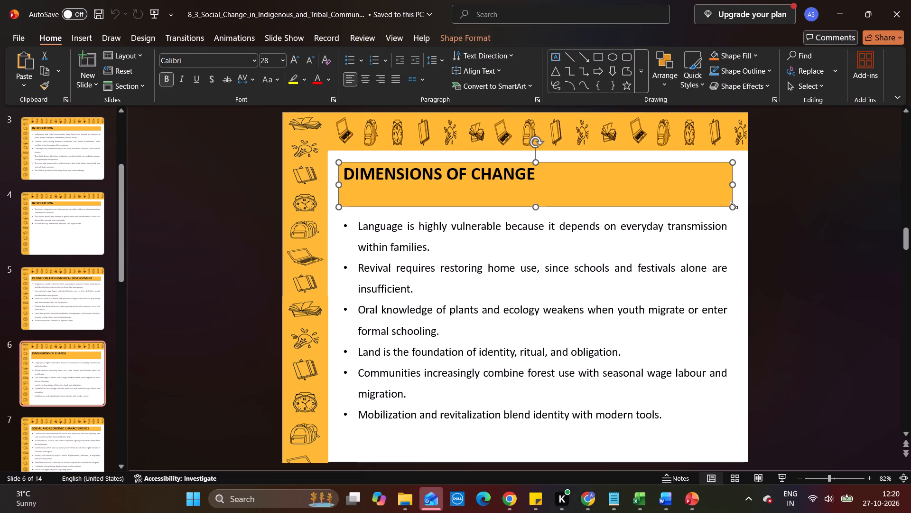
drag(733, 204, 727, 183)
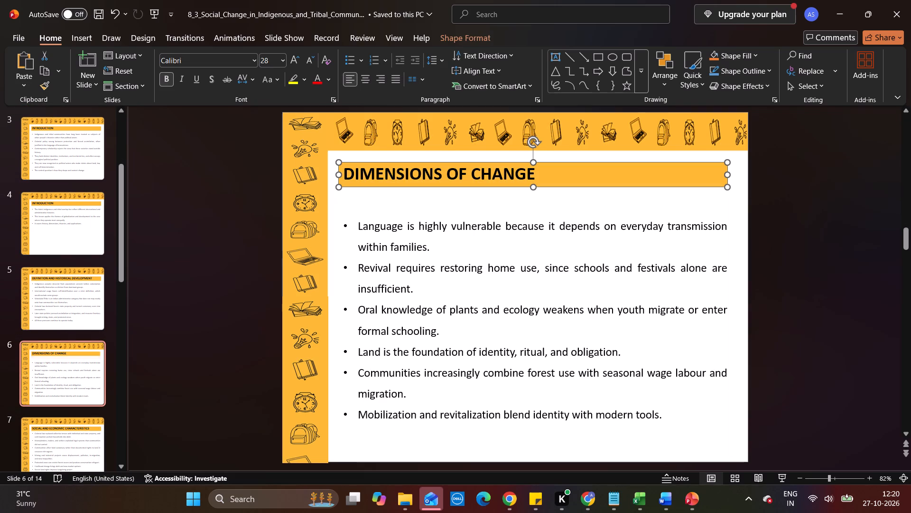
click(648, 237)
drag(605, 213, 603, 189)
click(132, 361)
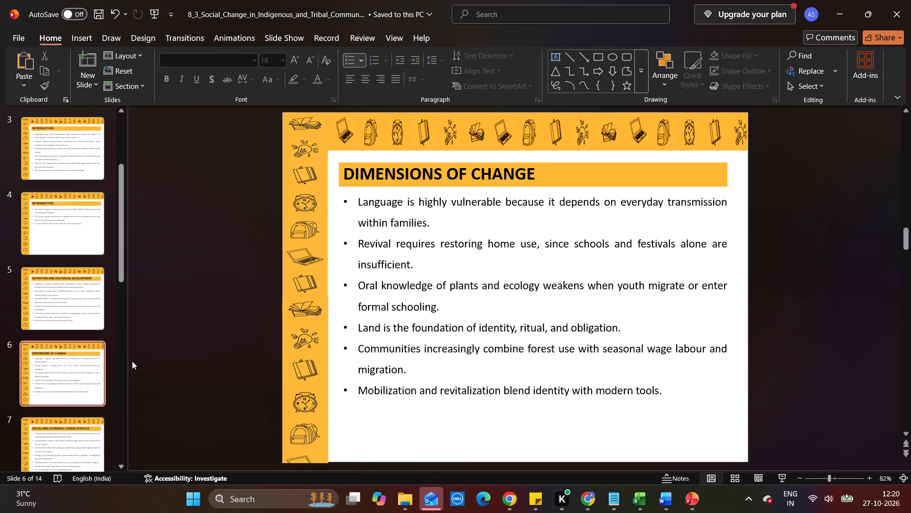
Delete the existing illustration from slide 8, Three Historical Pressures on Indigenous Communities.
click(89, 229)
key(Down)
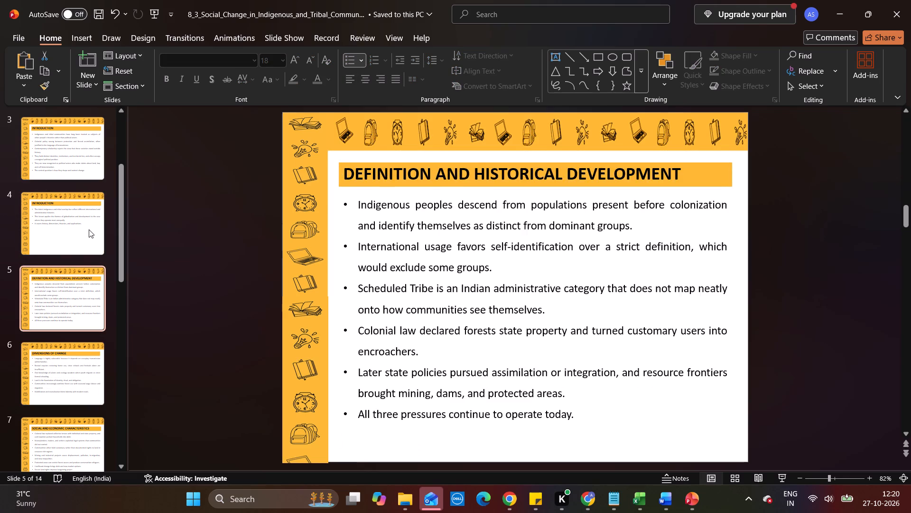
key(Down)
key(Down)
key(Down)
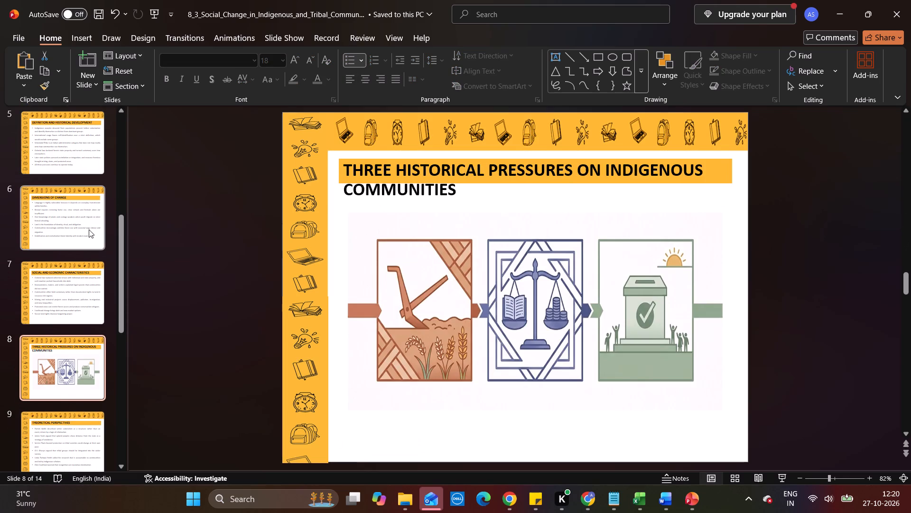
click(371, 322)
key(BackSpace)
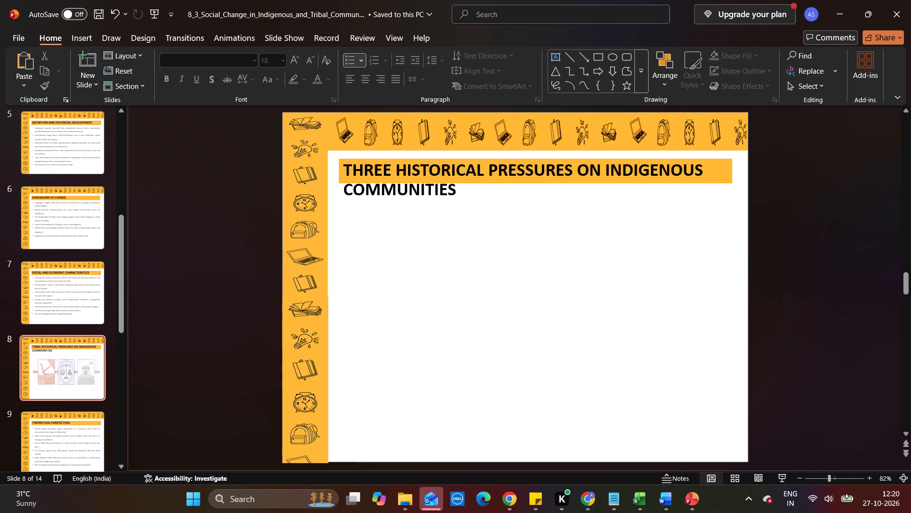
Check the layout of the slides following slide 8 through to the end of the presentation.
key(Down)
key(Down)
key(Down)
key(Down)
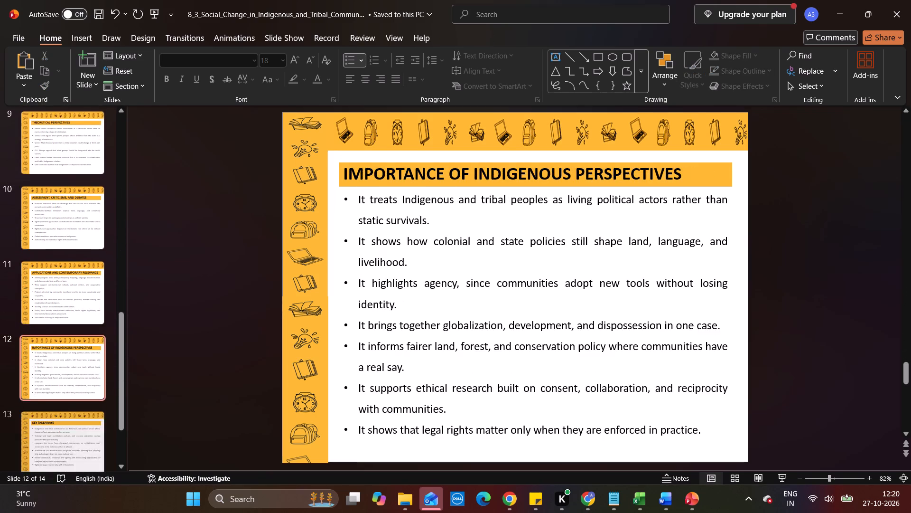
key(Down)
key(Down)
key(Up)
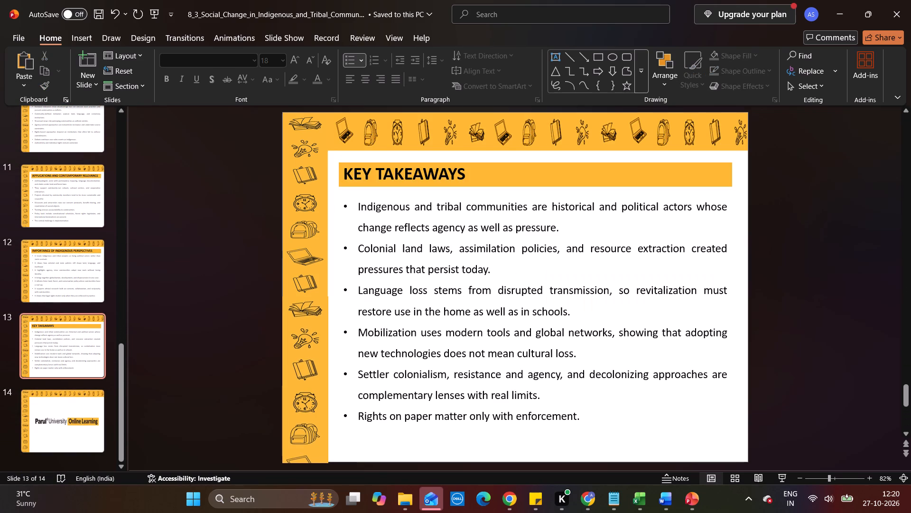
key(Up)
key(Up)
key(Up)
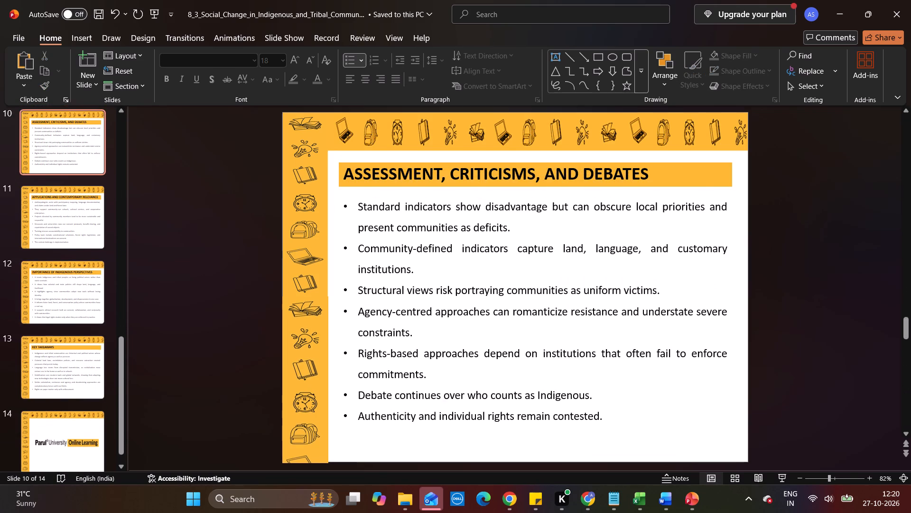
key(Up)
key(Up)
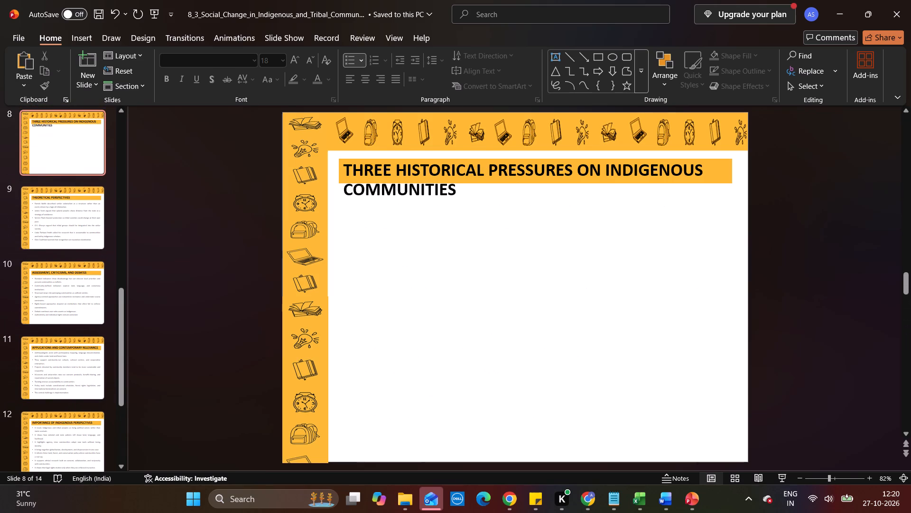
key(Down)
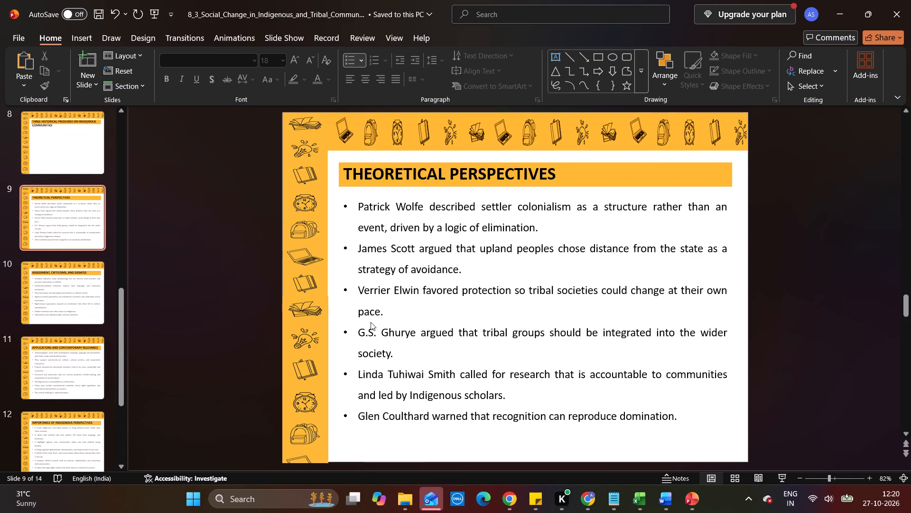
key(Down)
key(Down)
key(Up)
key(Up)
key(Up)
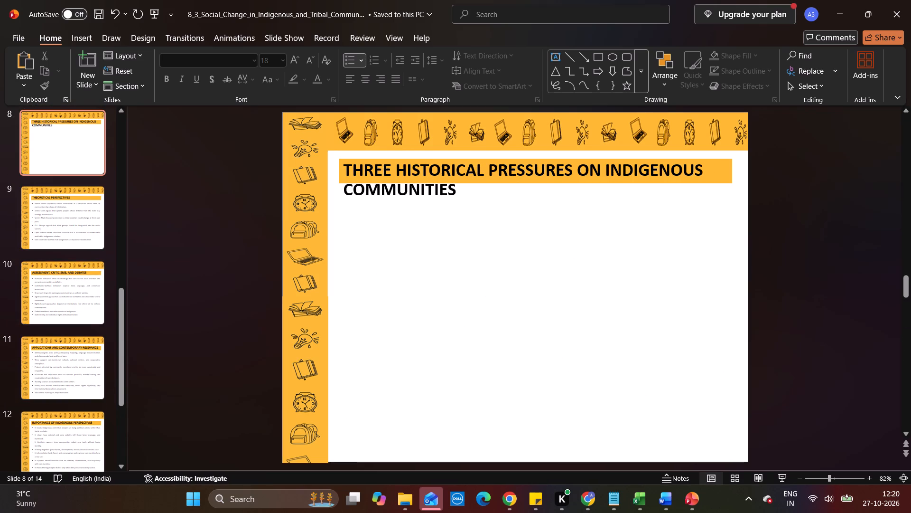
Enlarge slide 8's title box so its orange fill covers both lines of the heading.
click(514, 170)
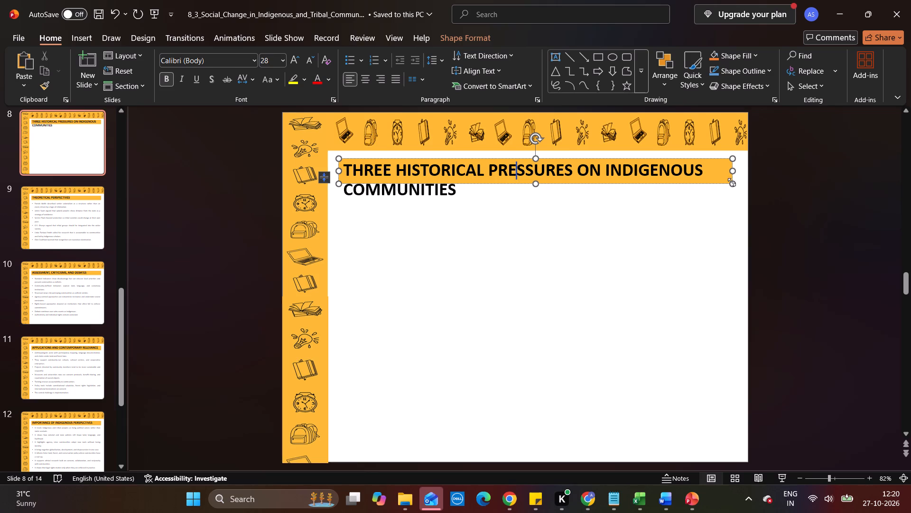
drag(732, 182, 736, 197)
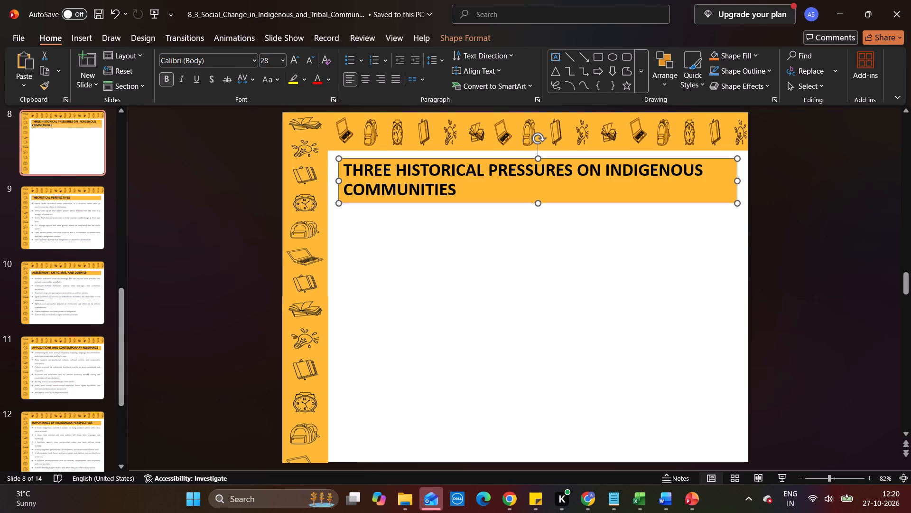
Recheck the layout of slides 4 through 8.
click(82, 212)
key(Up)
key(Up)
key(Up)
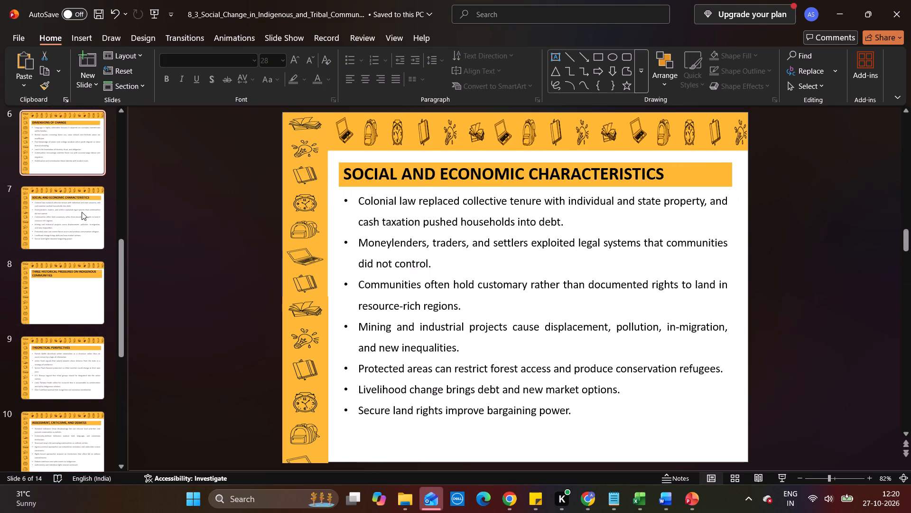
key(Up)
key(Up)
key(Down)
key(Down)
key(Down)
key(Down)
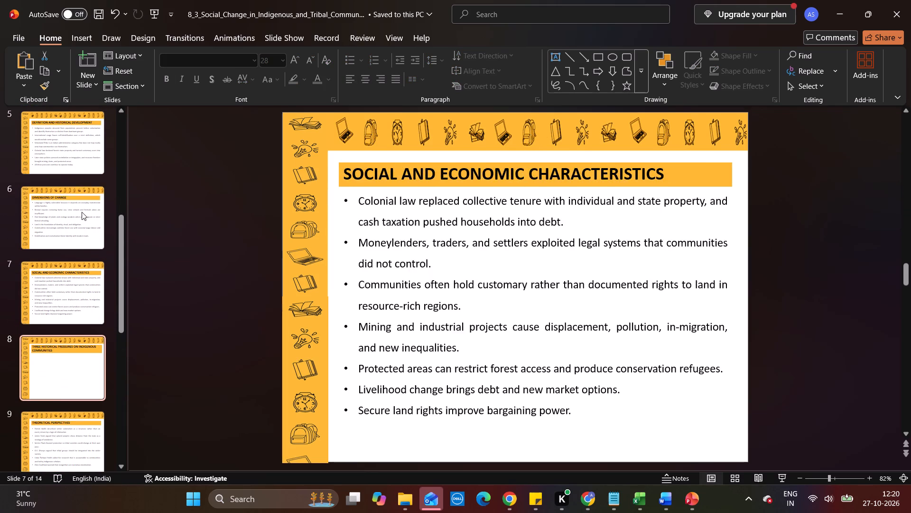
Open the 8_3_Social_Change_in_Indigenous_and_Tribal_Communities document from Chapter 8's Lecture Notes folder in Word.
click(401, 499)
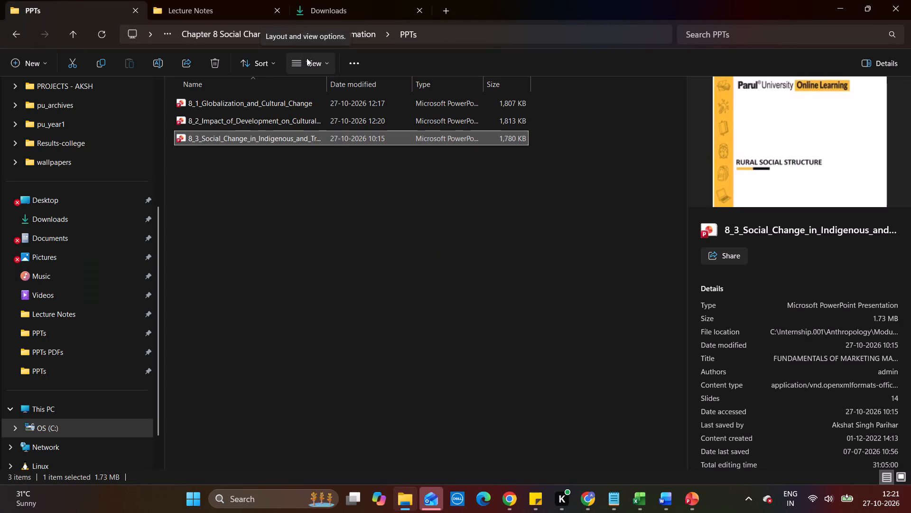
click(258, 8)
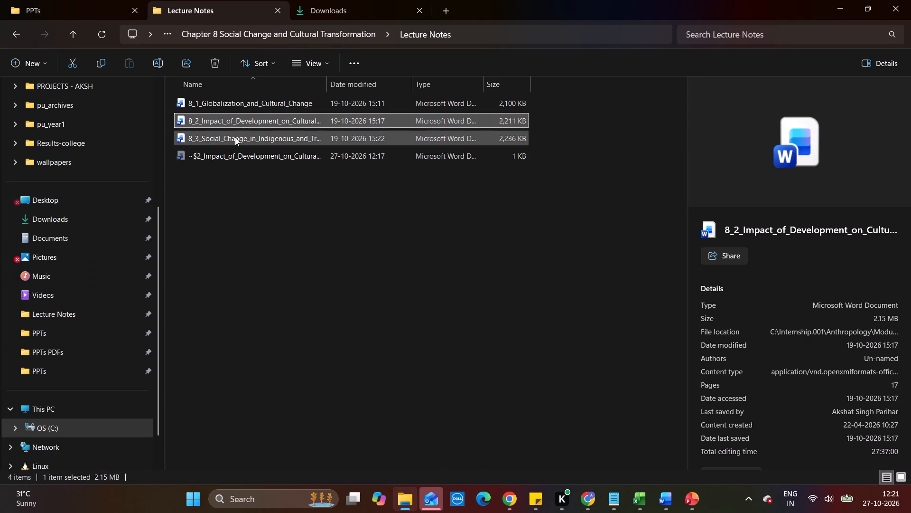
double_click(235, 137)
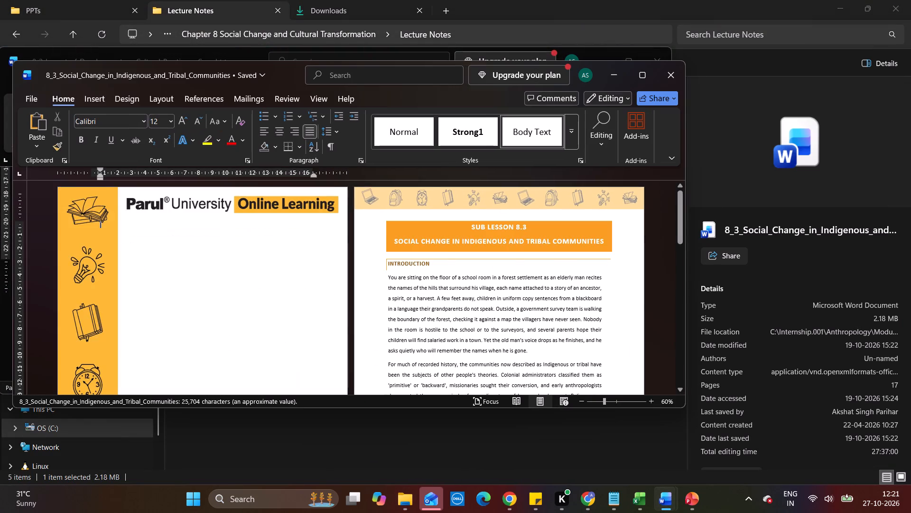
Copy the Fig-2 Pressures on Community Life picture from the 8_3 lecture notes.
scroll(306, 310, down, 6)
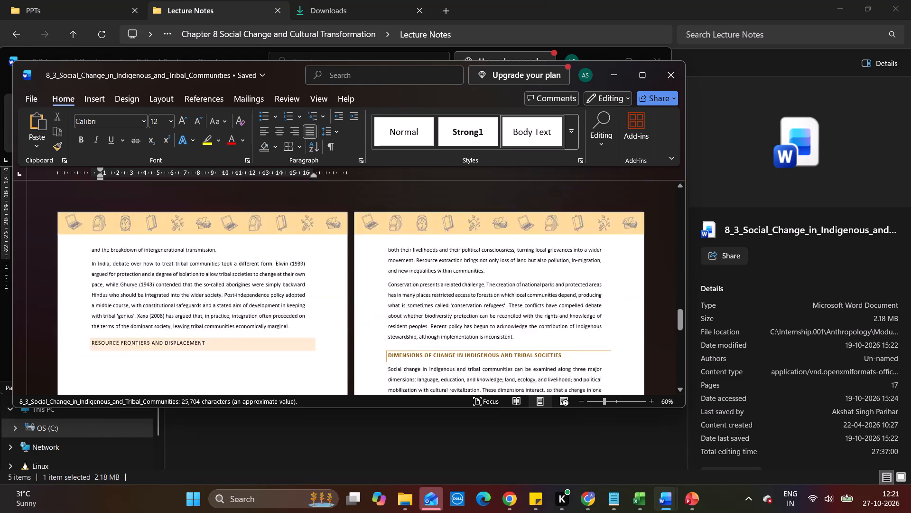
scroll(306, 310, down, 2)
scroll(306, 310, up, 4)
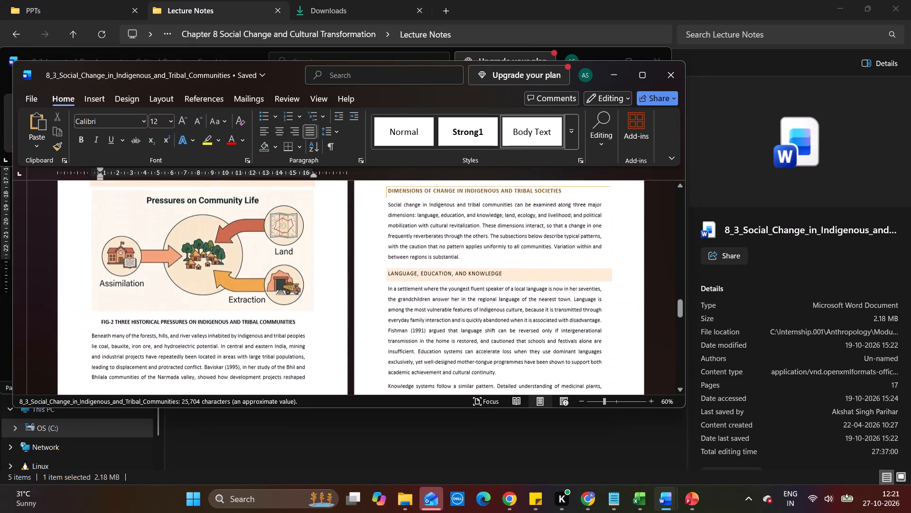
click(252, 289)
key(ctrl+c)
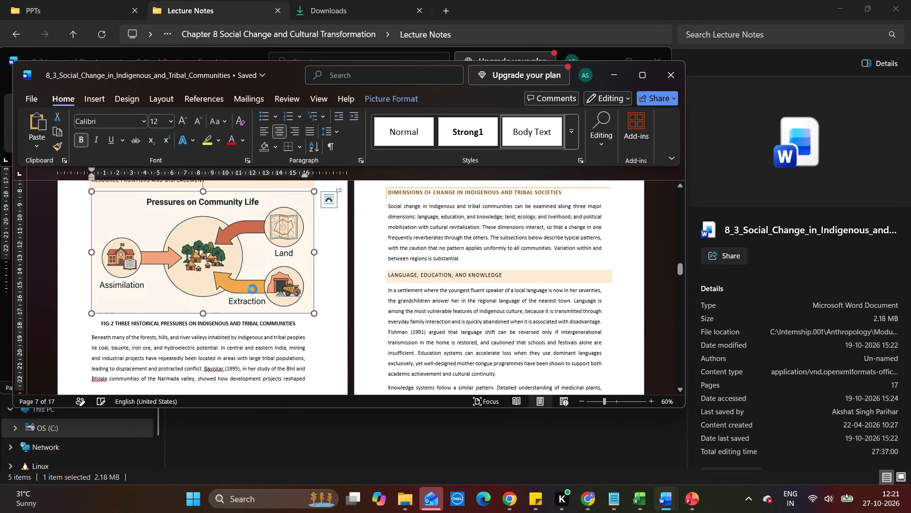
key(ctrl+c)
key(ctrl+c)
key(ctrl+c)
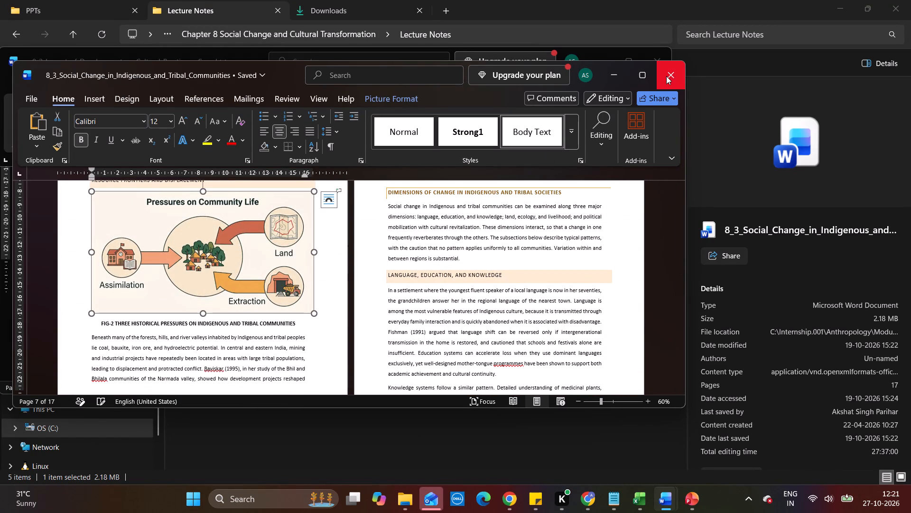
Minimize the 8_3 lecture notes and close the 8_2 lecture notes document.
click(610, 76)
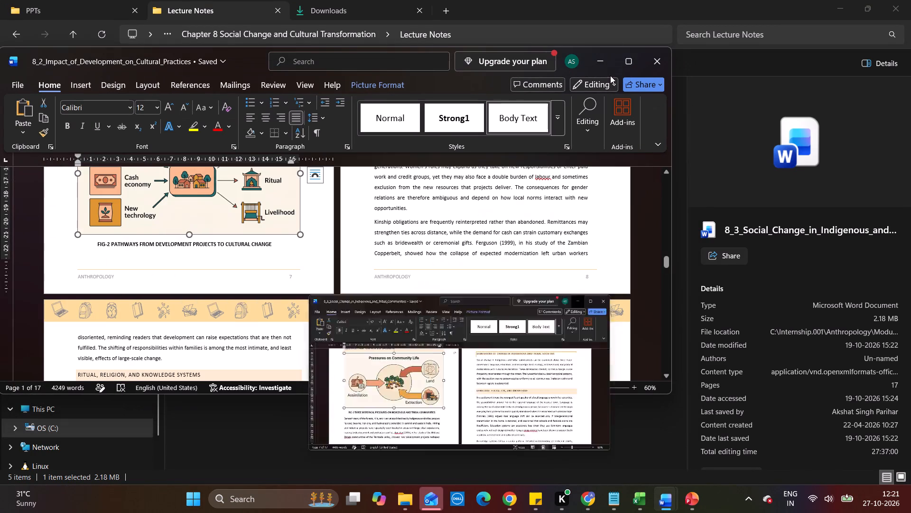
click(643, 60)
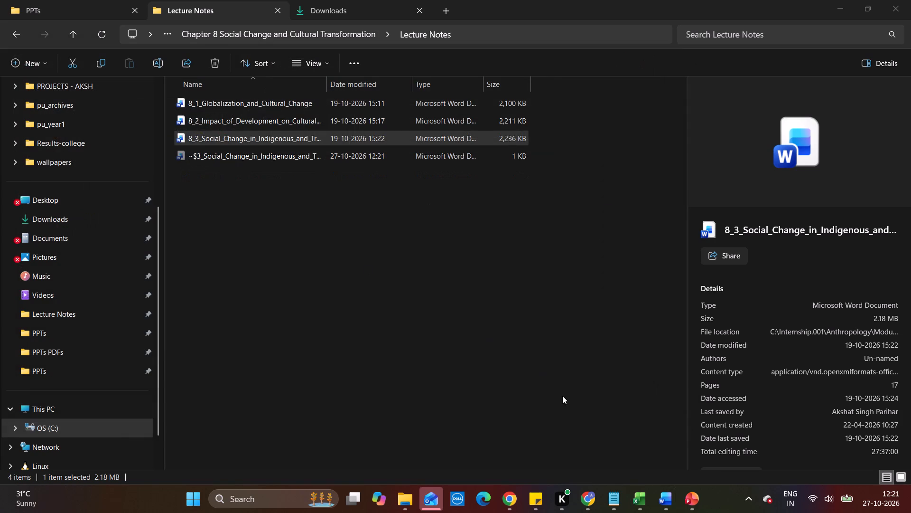
Paste the Pressures on Community Life picture onto slide 8 and stretch it to fill the area below the title, matching the title's width.
click(695, 496)
click(428, 261)
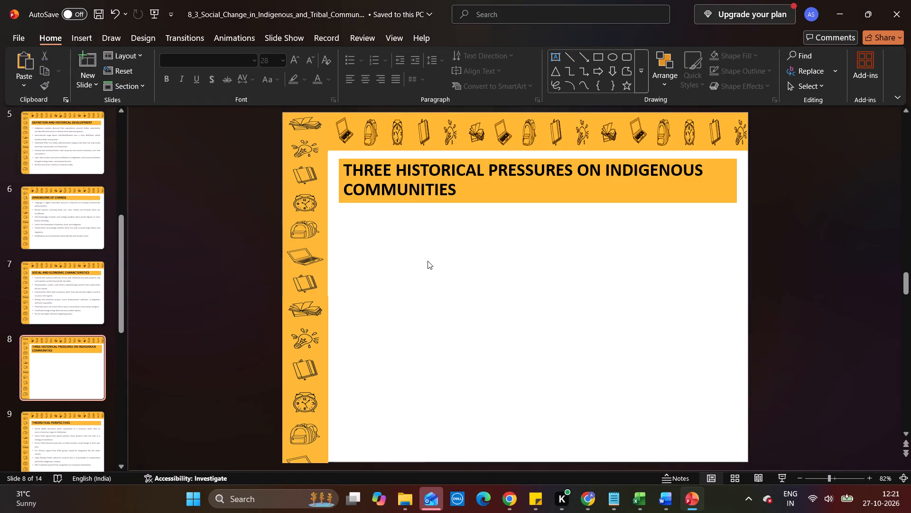
key(ctrl+v)
drag(496, 272, 518, 287)
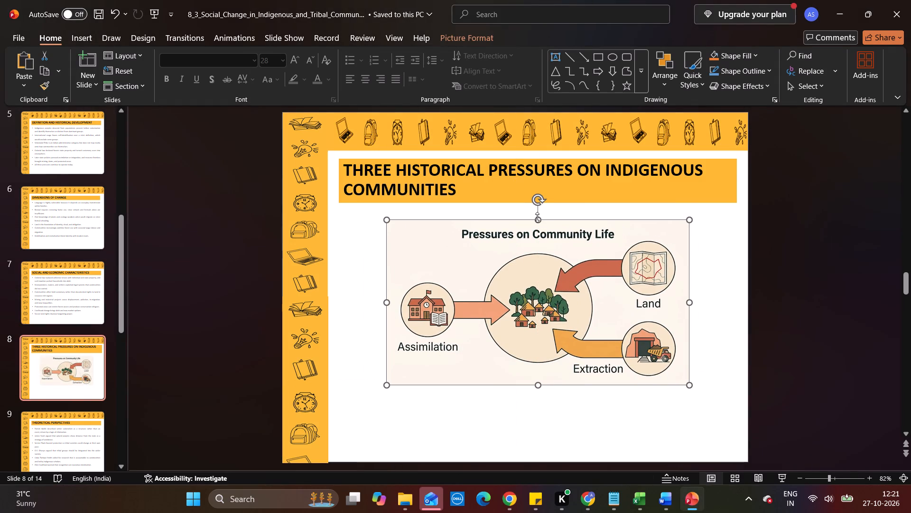
drag(537, 217, 538, 205)
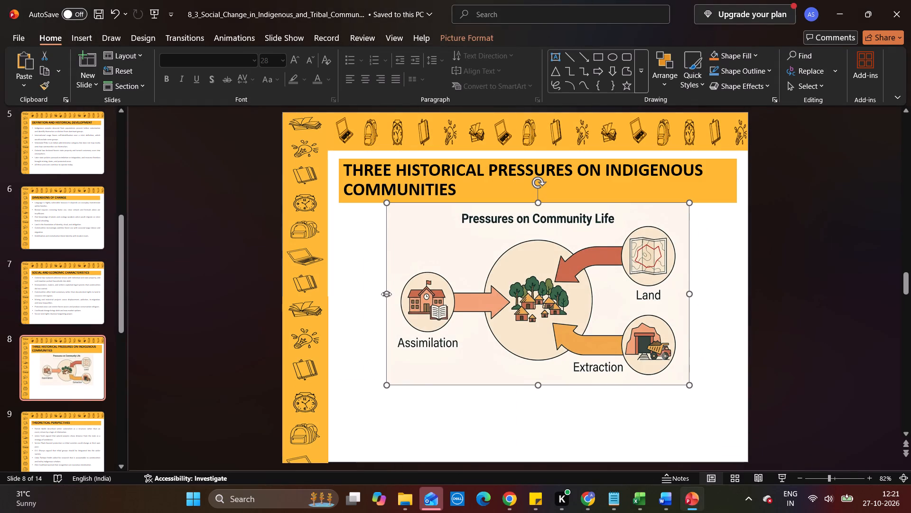
drag(386, 294, 338, 293)
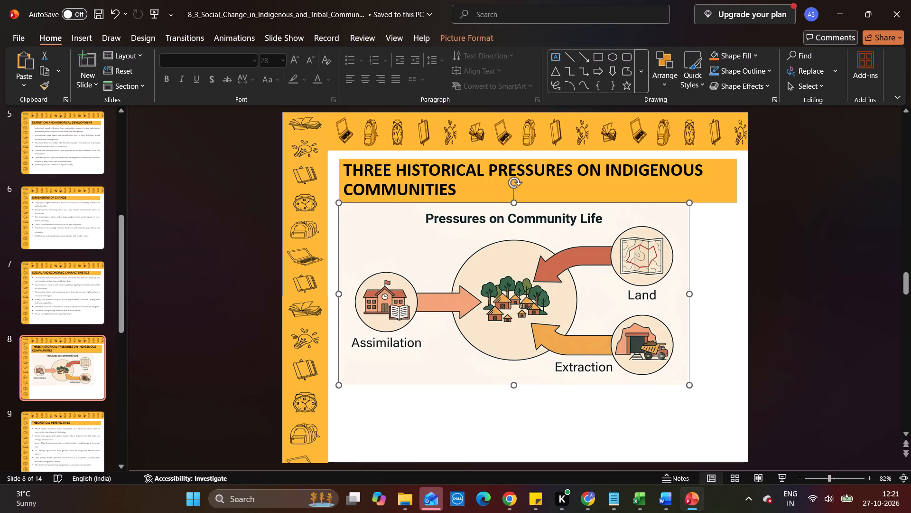
drag(688, 289, 730, 282)
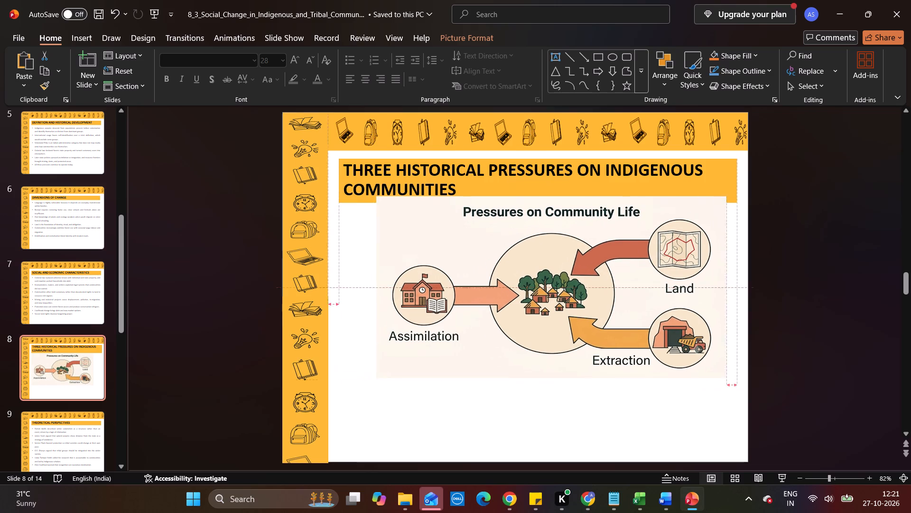
drag(730, 282, 725, 288)
key(ctrl+z)
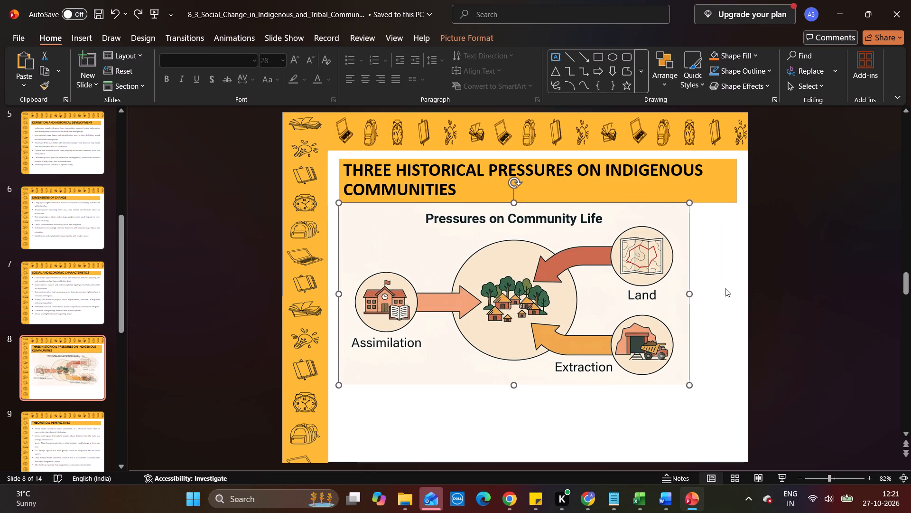
drag(688, 293, 740, 289)
drag(742, 294, 739, 294)
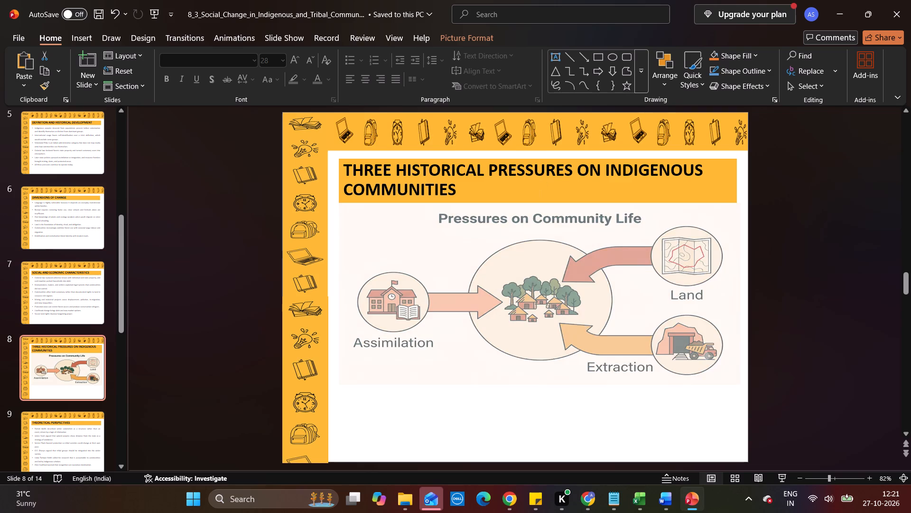
drag(739, 294, 736, 294)
drag(538, 384, 538, 405)
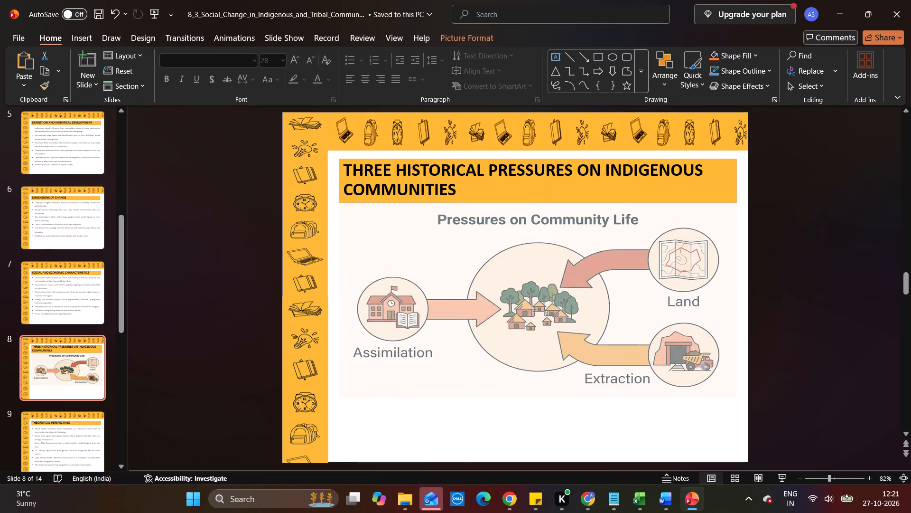
drag(538, 405, 544, 458)
Brighten the Pressures on Community Life picture by one preset level with contrast kept at normal.
double_click(497, 375)
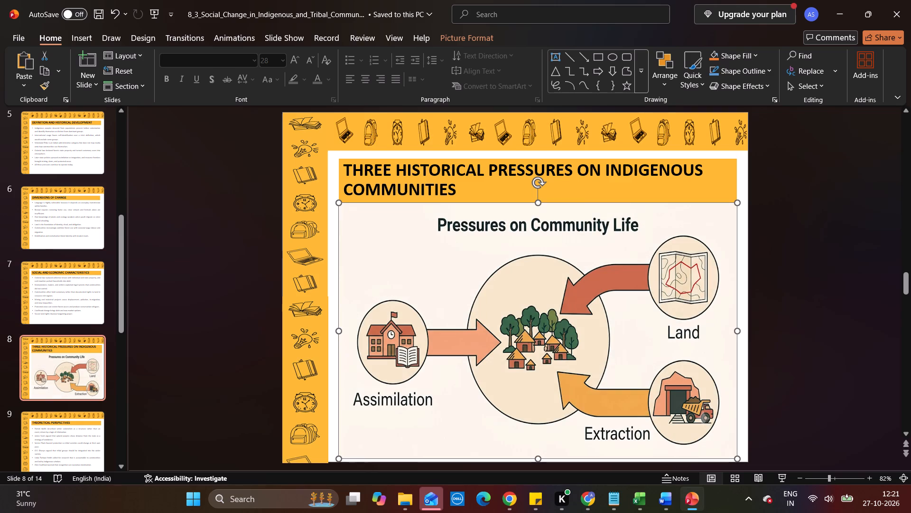
drag(64, 87, 258, 202)
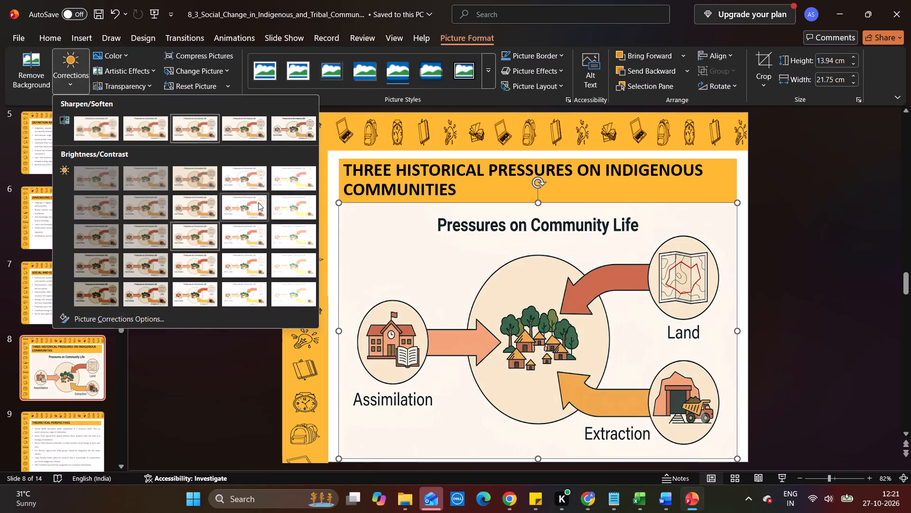
drag(258, 202, 255, 242)
click(255, 242)
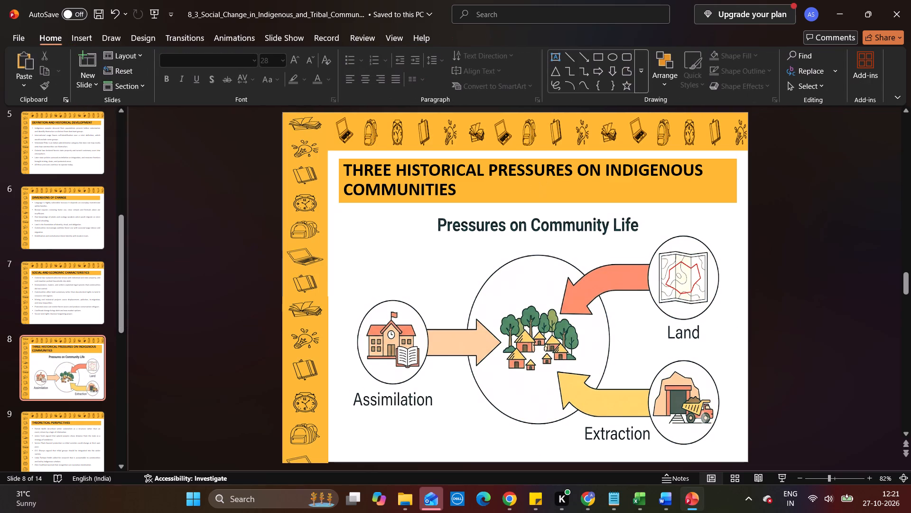
Close the 8_3 lecture notes document in Word and return to the 8_3 presentation in PowerPoint.
click(665, 505)
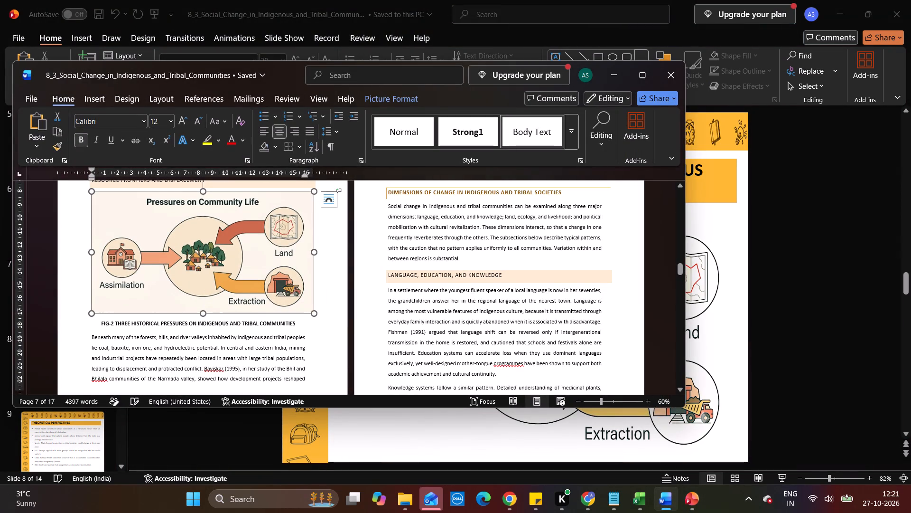
click(664, 81)
click(230, 335)
Review the layout of the 8_3 presentation's slides from slide 2 through the closing slide 14.
key(Up)
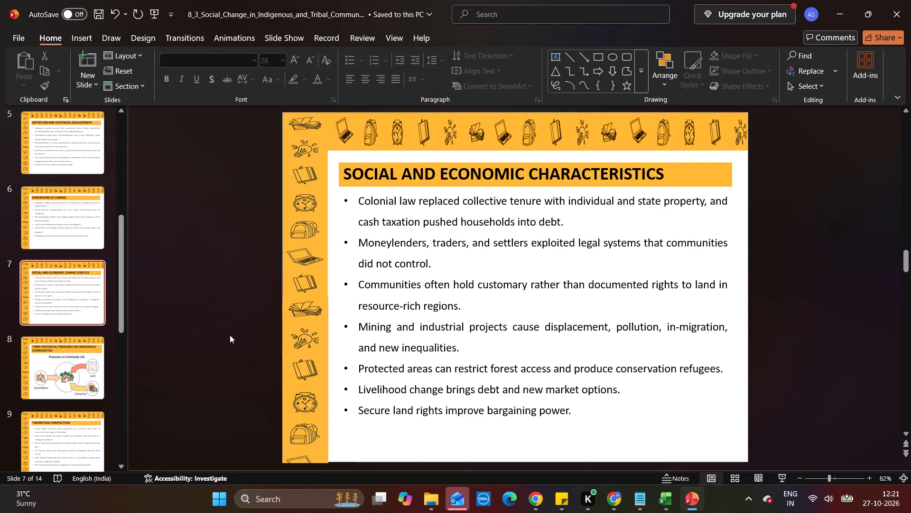
key(Up)
key(Up)
key(Up)
key(Up)
key(Up)
key(Down)
key(Down)
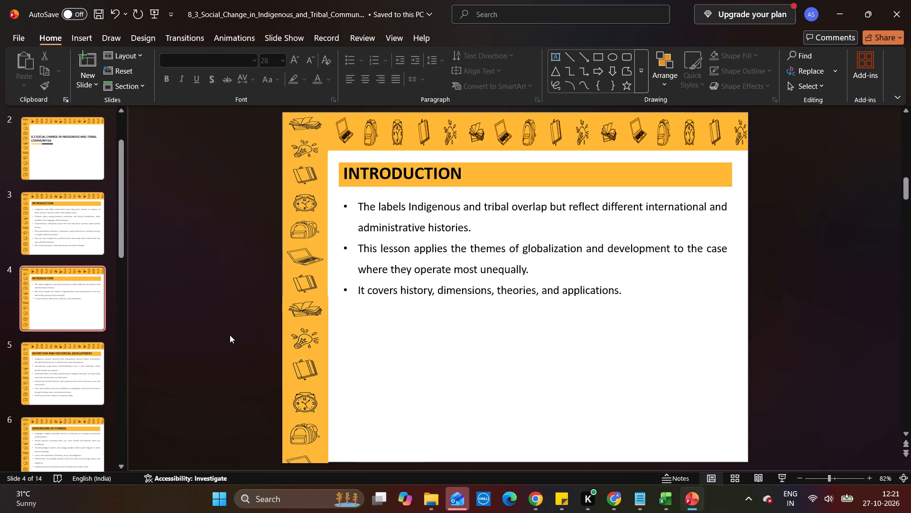
key(Down)
key(Down)
key(Down)
key(Down)
key(Down)
key(Down)
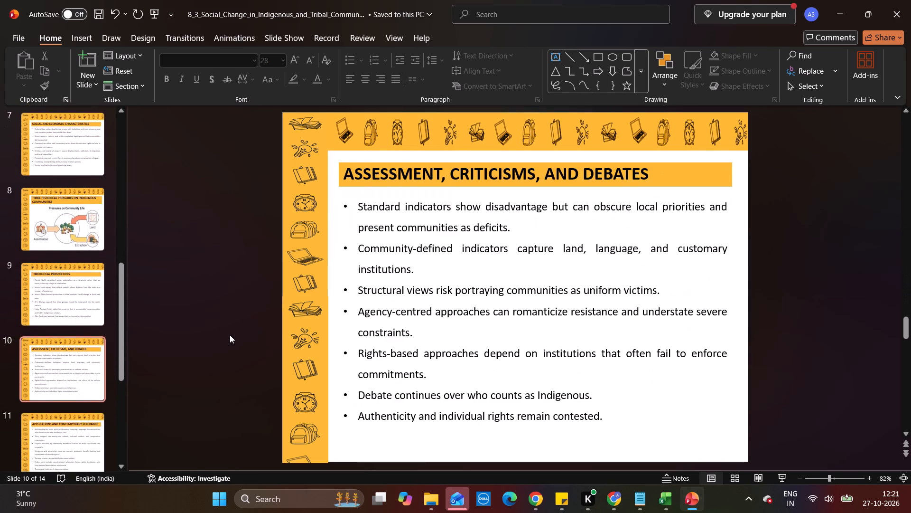
key(Down)
key(Down)
key(Down)
key(Down)
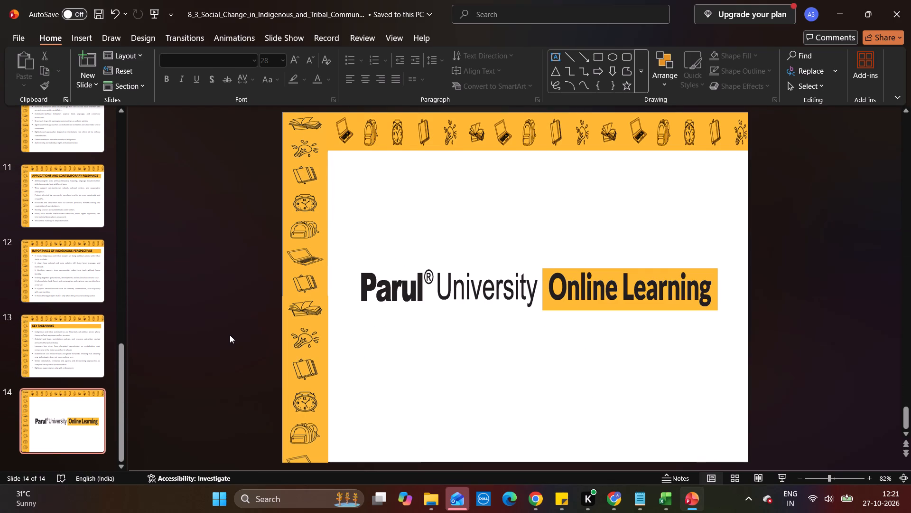
Save the 8_3_Social_Change_in_Indigenous_and_Tribal_Communities presentation.
key(ctrl+s)
key(ctrl+s)
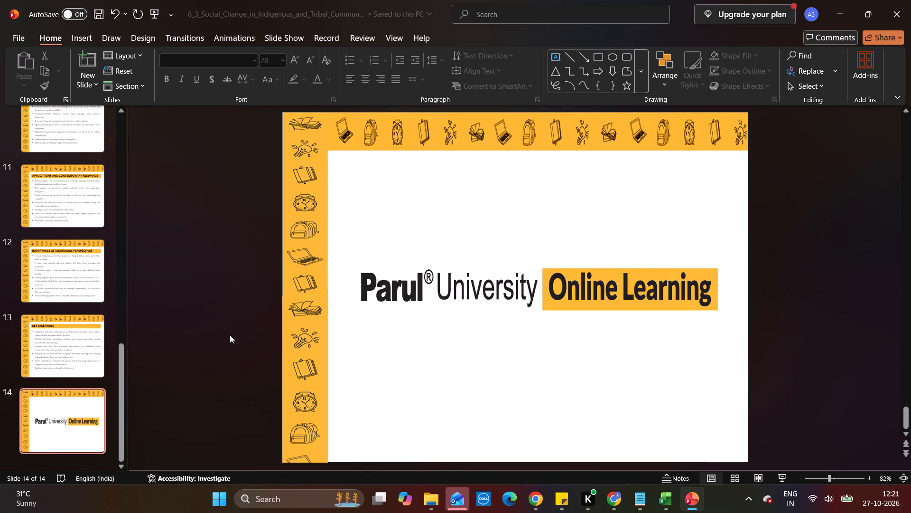
key(ctrl+s)
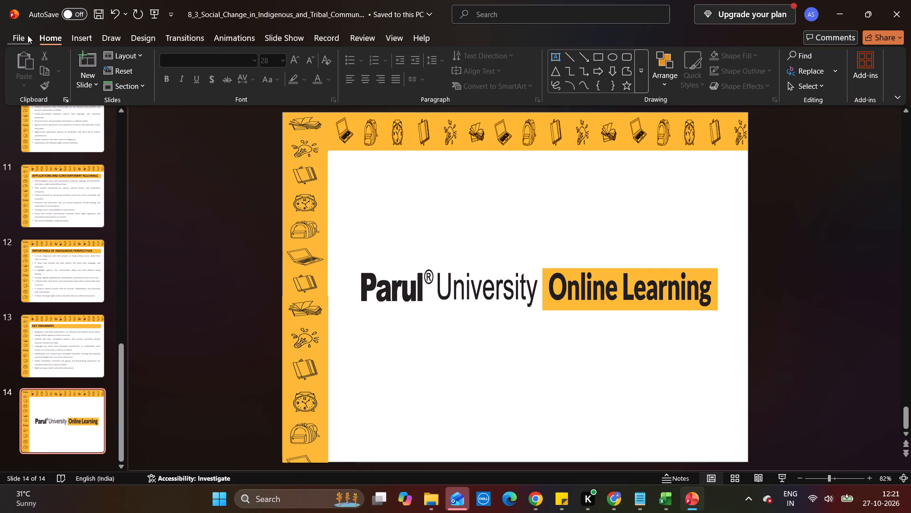
Export the 8_3 presentation as a PDF under the same name into Chapter 8's PPTs PDFs folder.
click(28, 35)
click(64, 225)
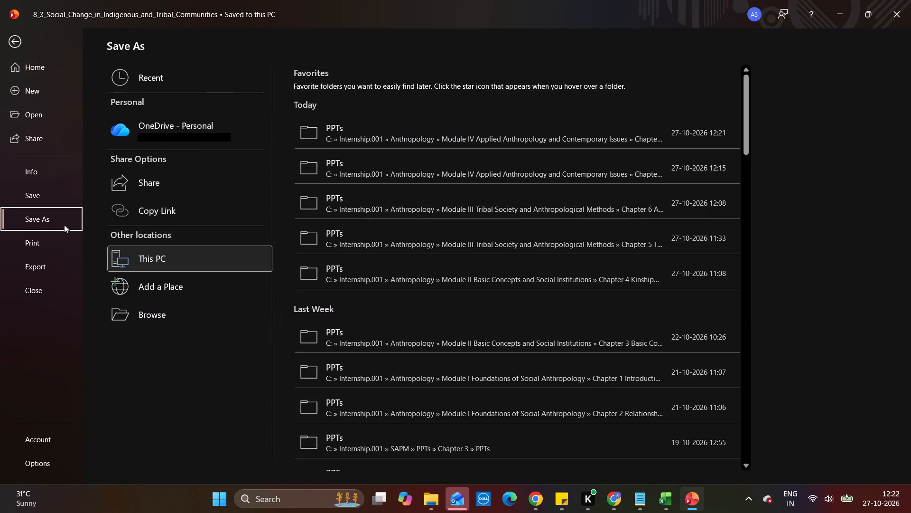
click(162, 315)
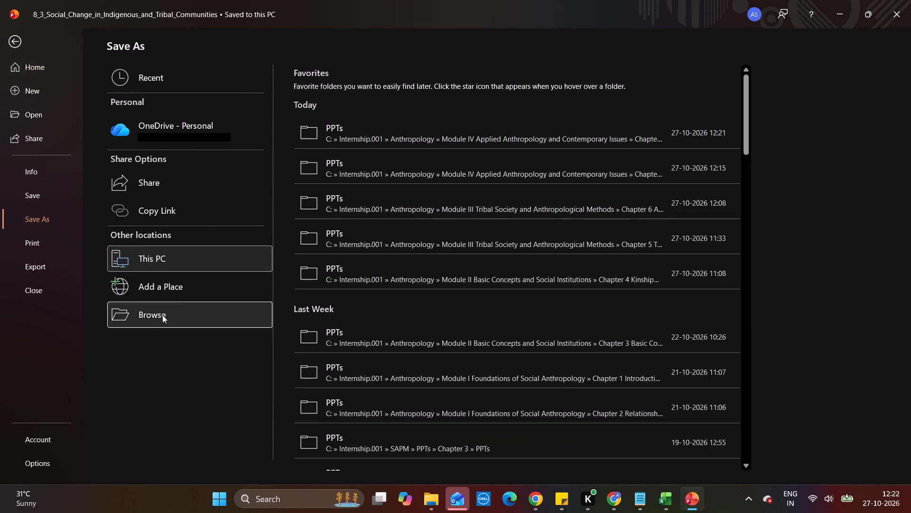
click(233, 37)
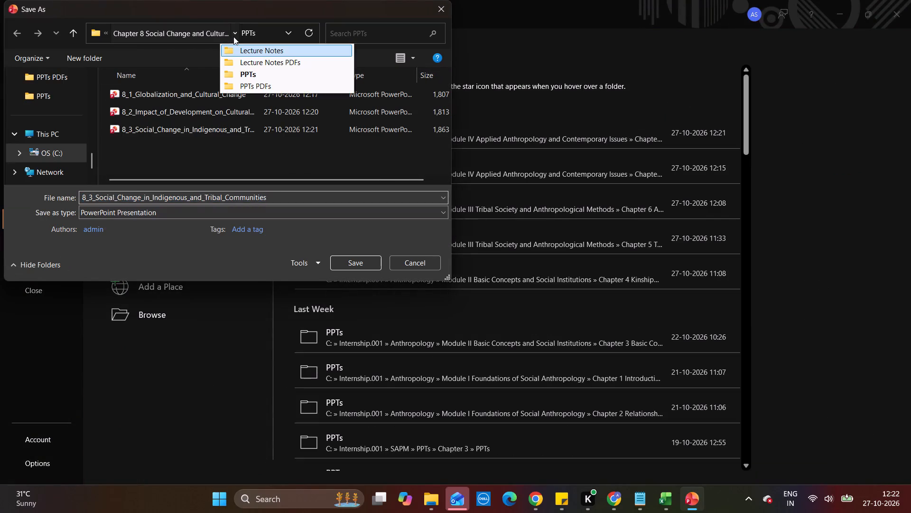
click(246, 85)
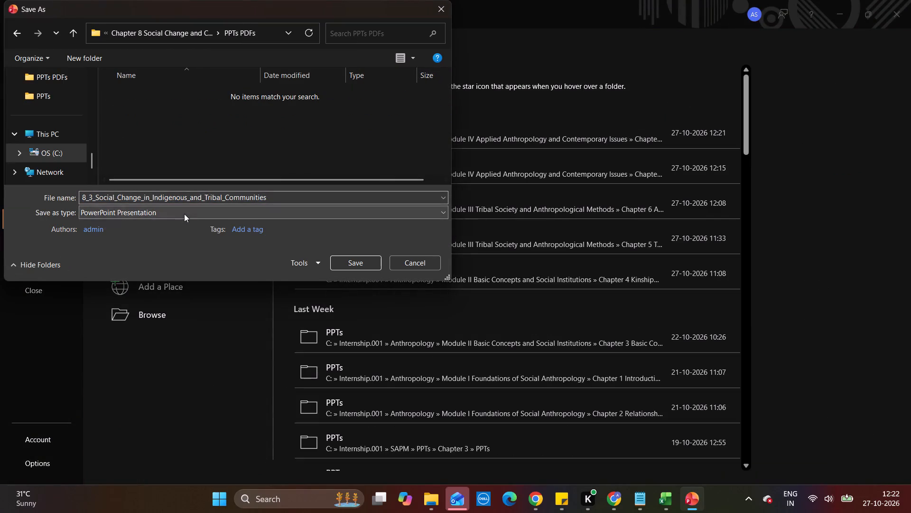
click(184, 214)
click(139, 254)
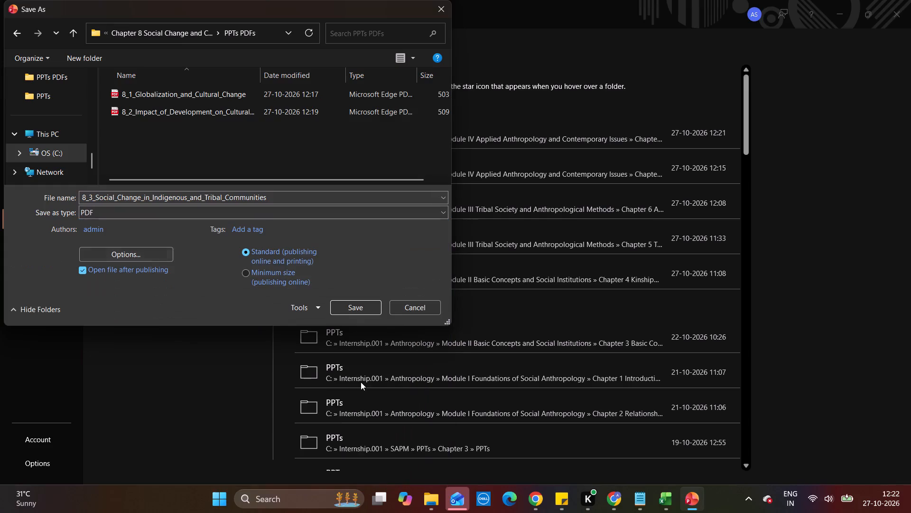
click(349, 311)
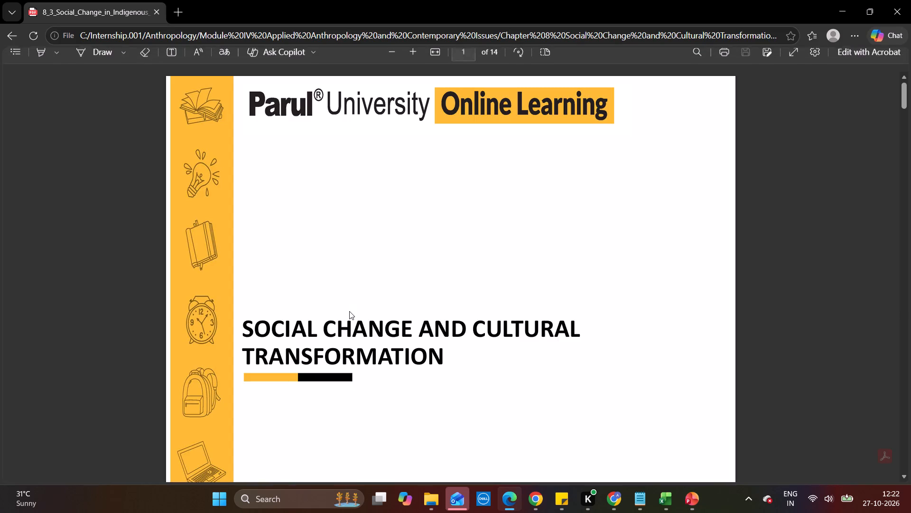
Check all pages of the exported 8_3 PDF, including the figure on page 8, and close it.
scroll(349, 311, down, 11)
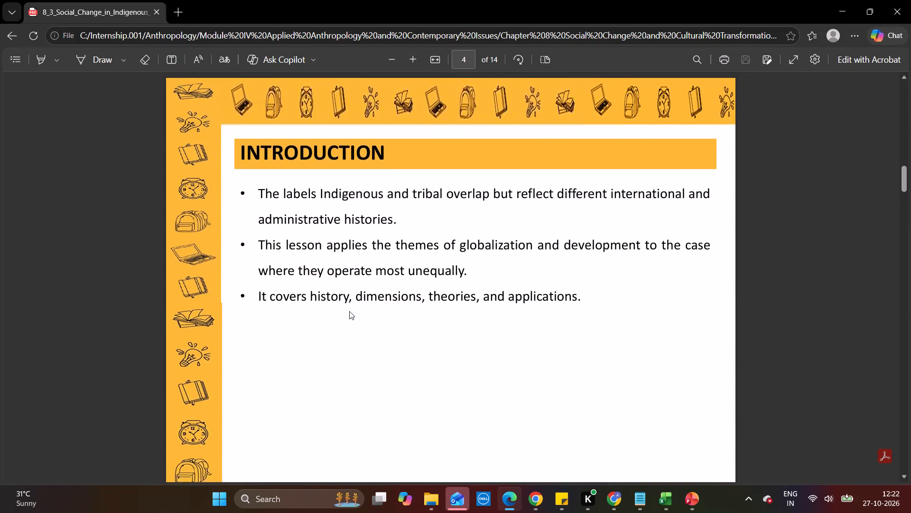
scroll(349, 311, down, 11)
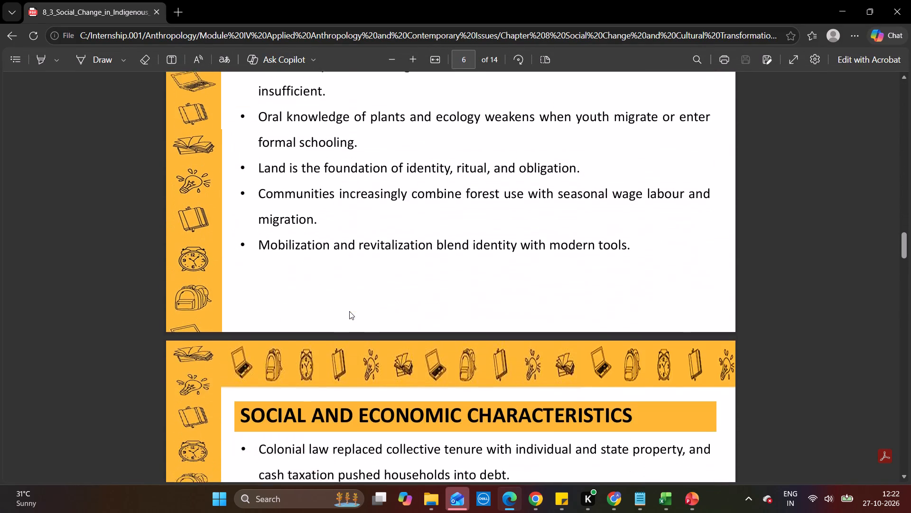
scroll(349, 311, down, 5)
scroll(349, 311, up, 4)
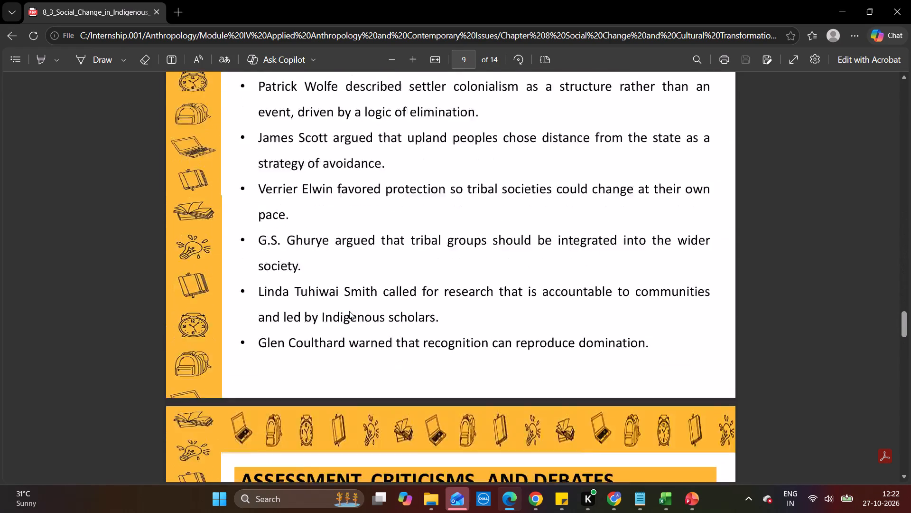
scroll(349, 311, up, 6)
scroll(349, 311, down, 1)
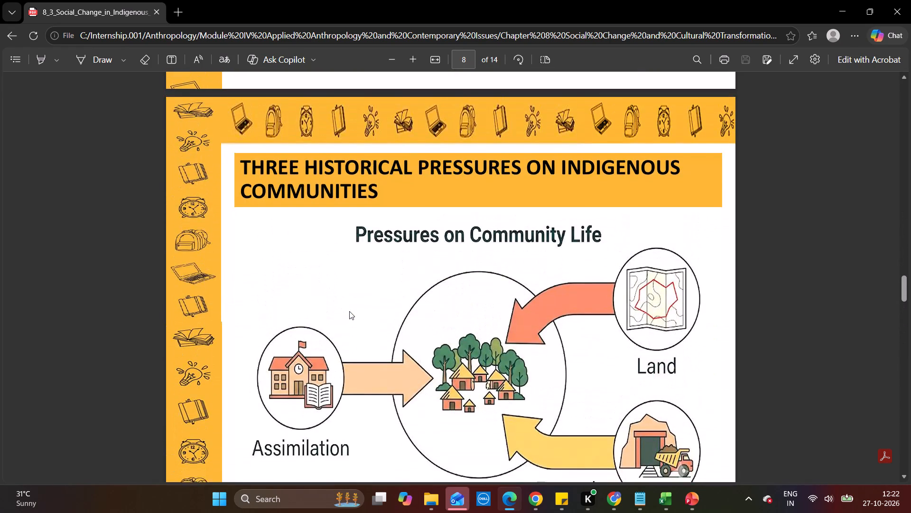
scroll(349, 311, down, 9)
scroll(349, 311, up, 4)
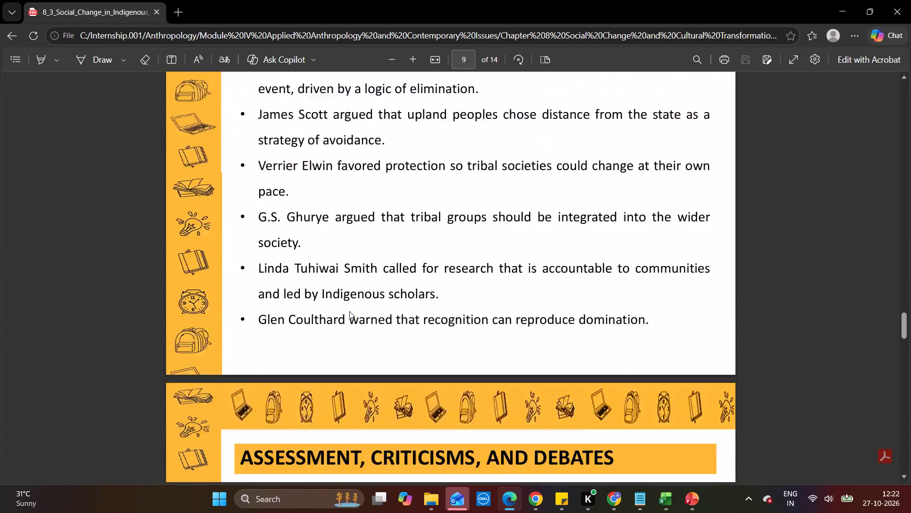
scroll(349, 311, up, 1)
scroll(349, 311, down, 9)
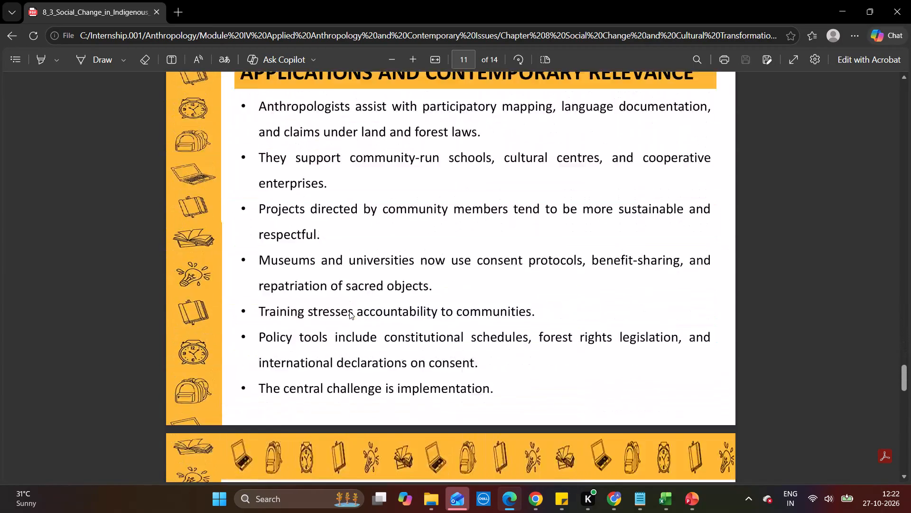
scroll(349, 311, down, 5)
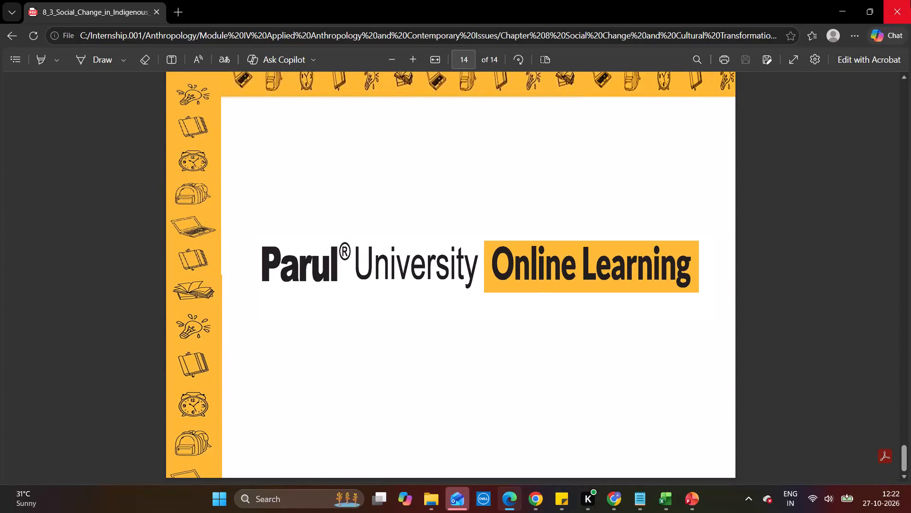
click(910, 0)
Save the 8_3 presentation once more and close it.
click(799, 226)
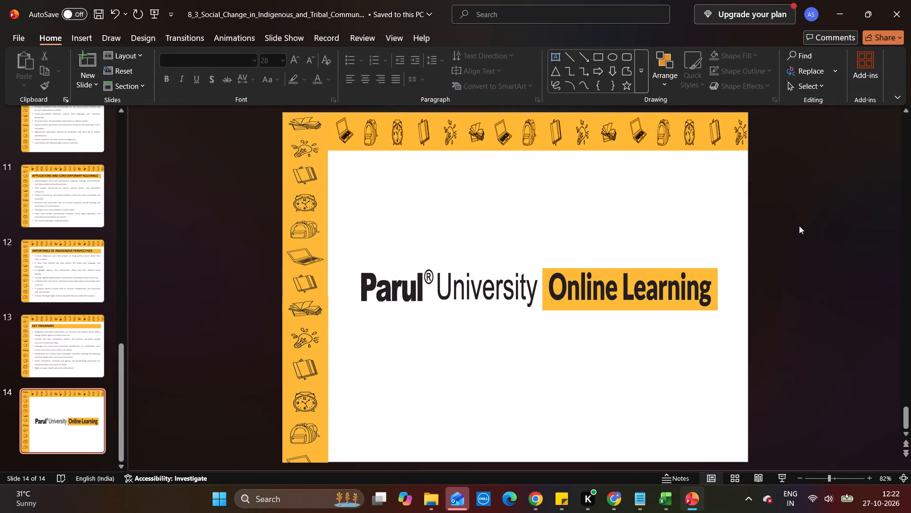
key(ctrl+s)
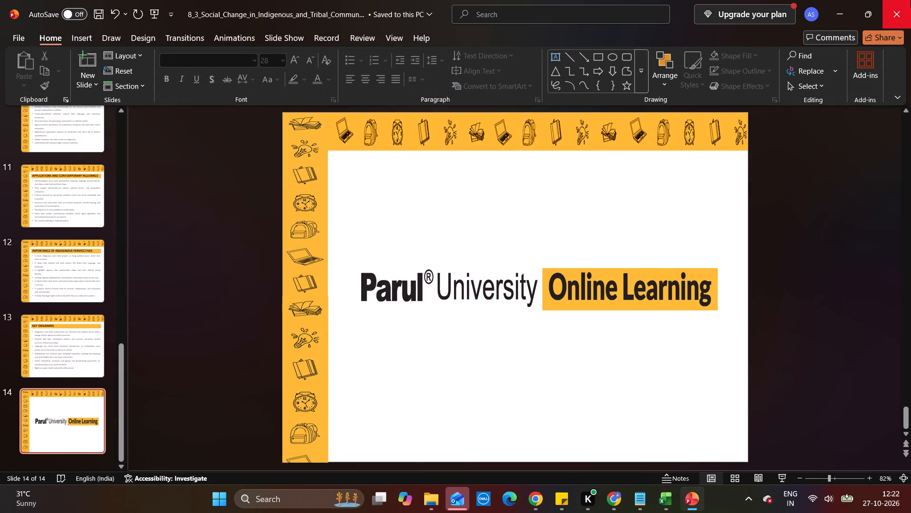
click(910, 0)
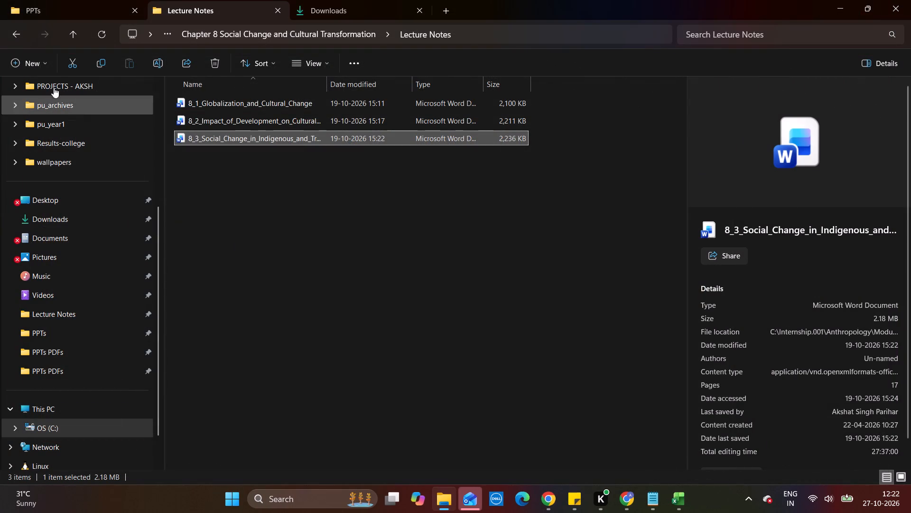
Open the Chapter 9 Anthropology in Contemporary Contexts folder within Module IV in File Explorer.
click(19, 38)
click(19, 38)
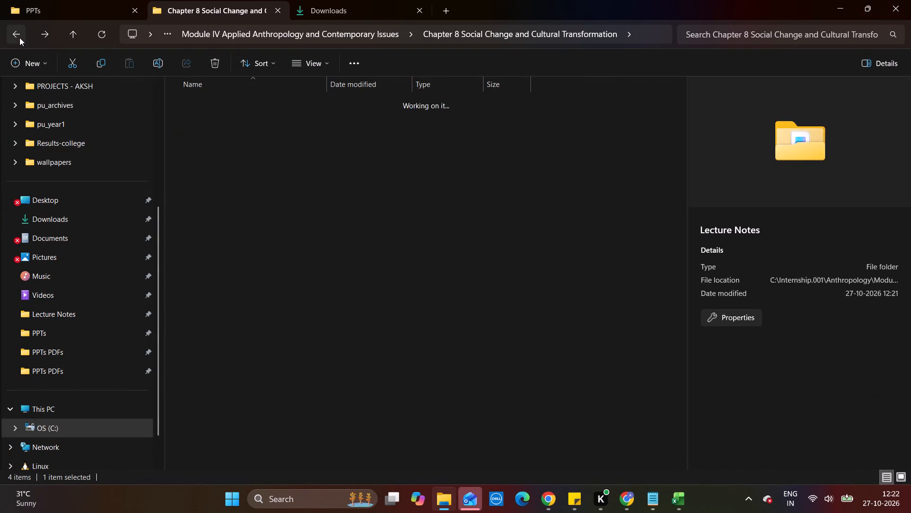
double_click(213, 134)
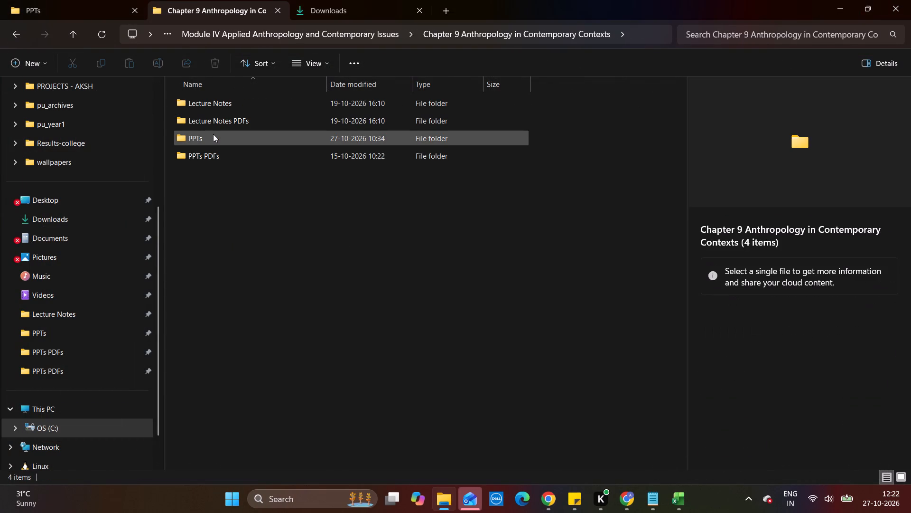
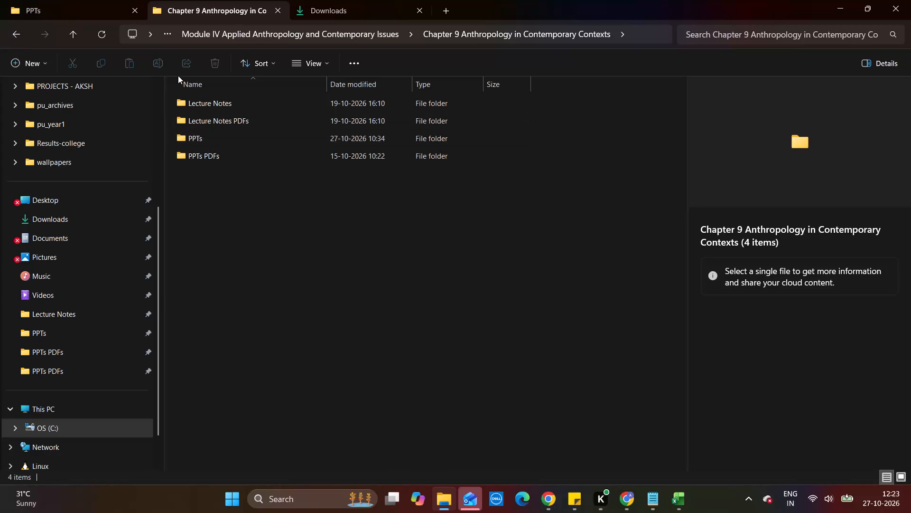
Check the contents of Chapter 8's PPTs PDFs folder, then return to the Chapter 9 folder.
click(406, 29)
click(424, 71)
double_click(232, 157)
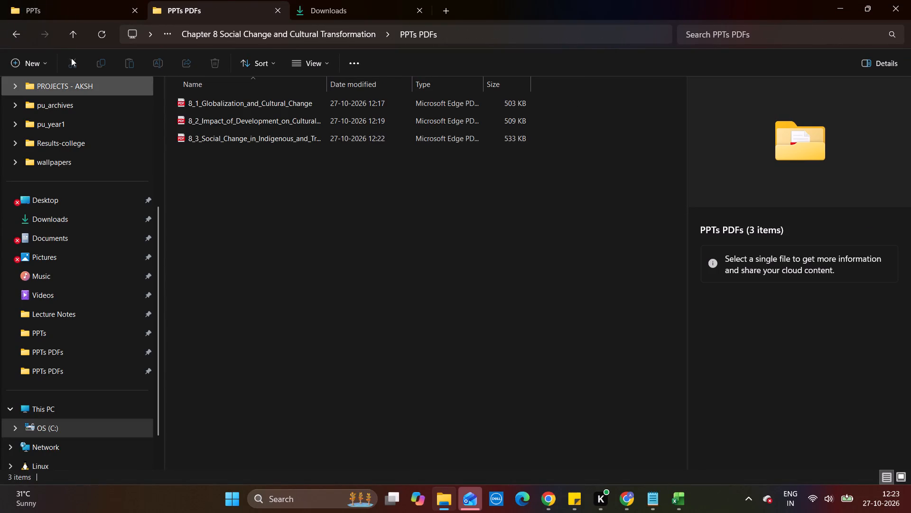
click(8, 28)
click(8, 28)
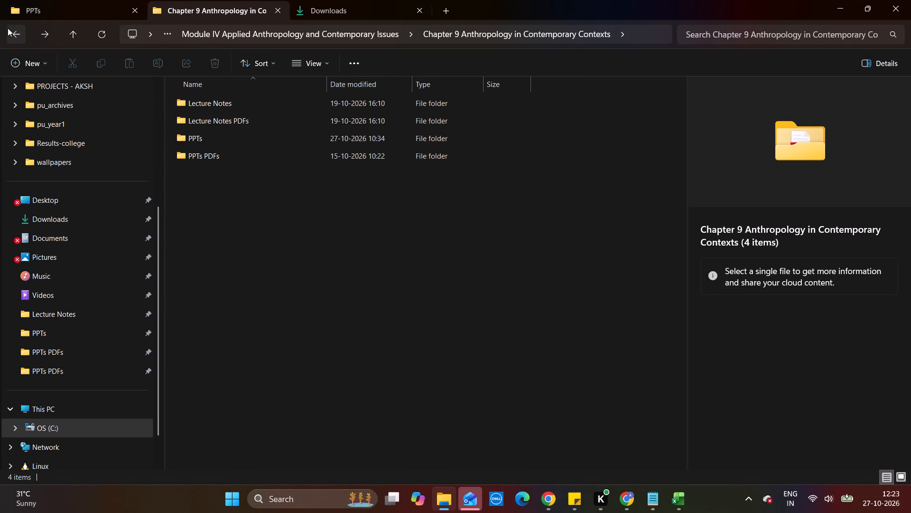
Review the chapter and subtopic list in the Social Anthropology workbook in Excel.
click(674, 508)
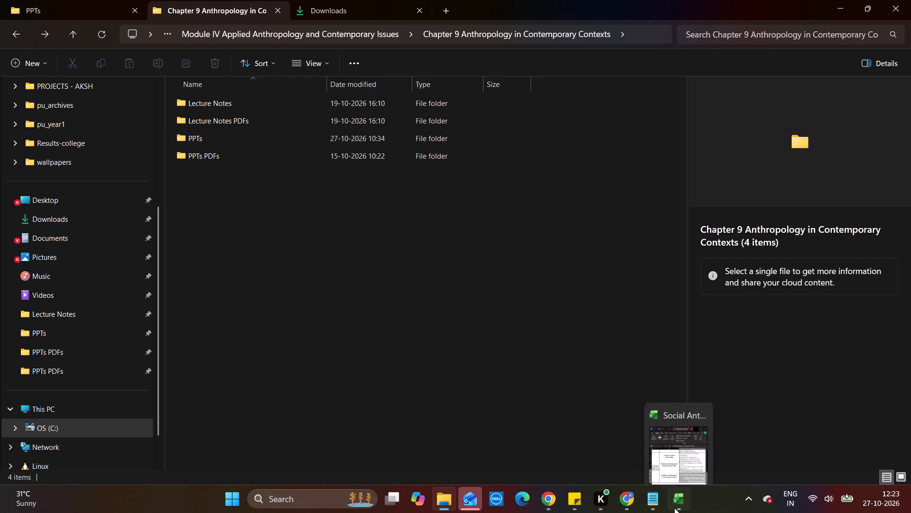
scroll(665, 391, left, 1)
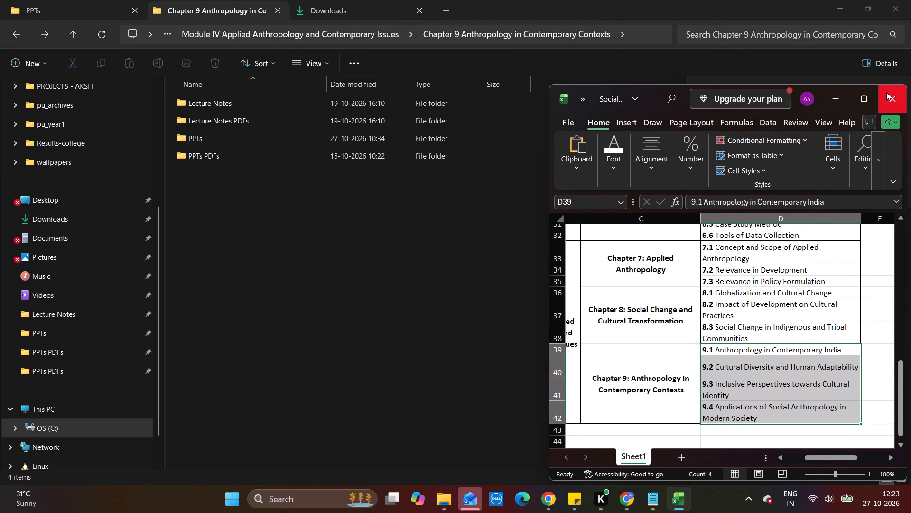
click(844, 98)
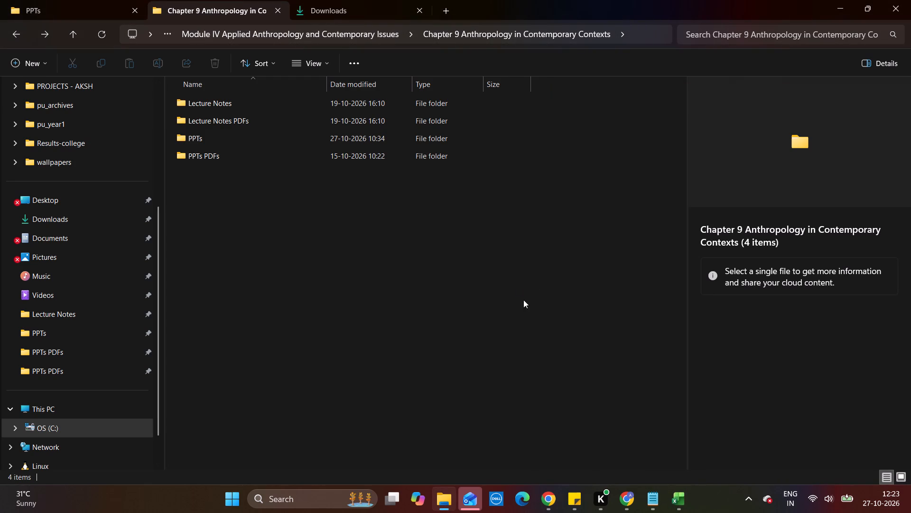
click(622, 503)
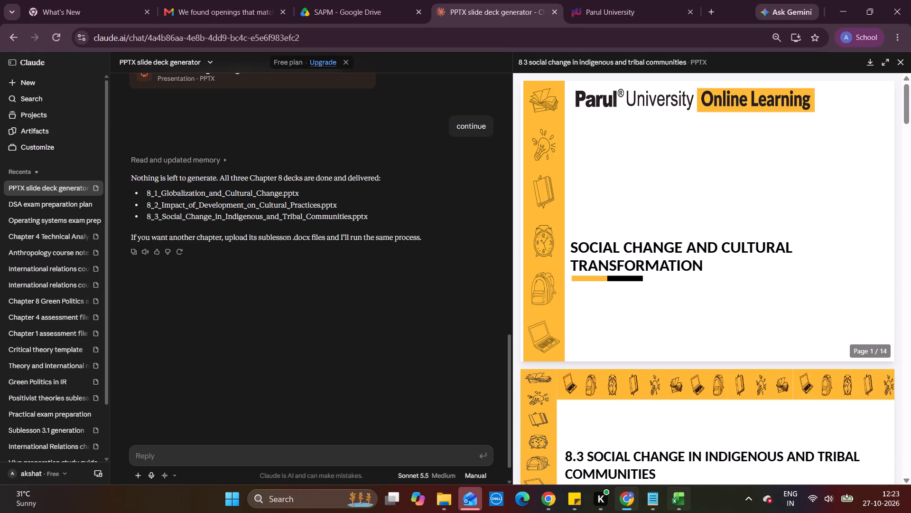
click(655, 509)
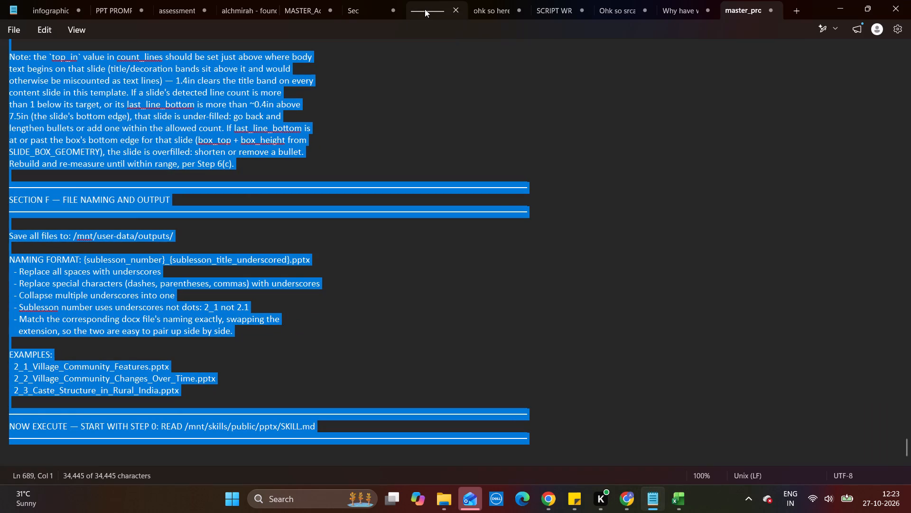
scroll(425, 9, right, 6)
click(172, 13)
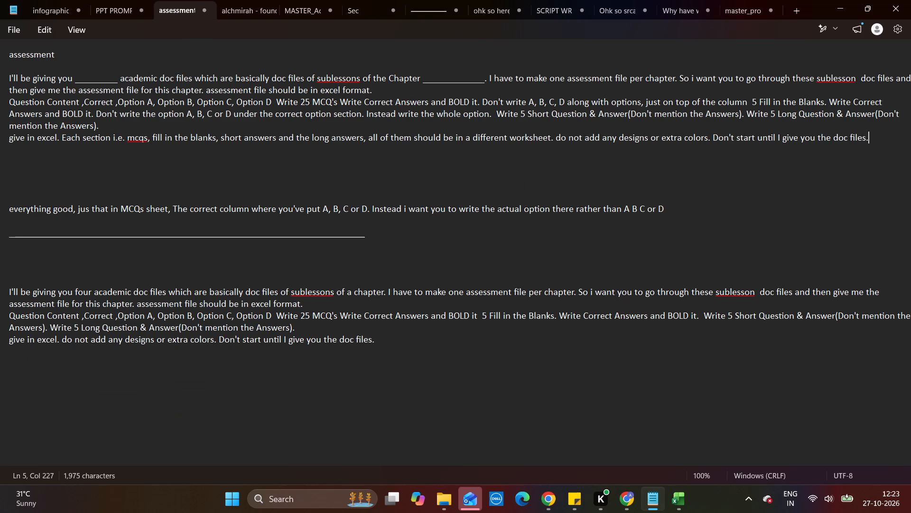
drag(872, 140, 81, 71)
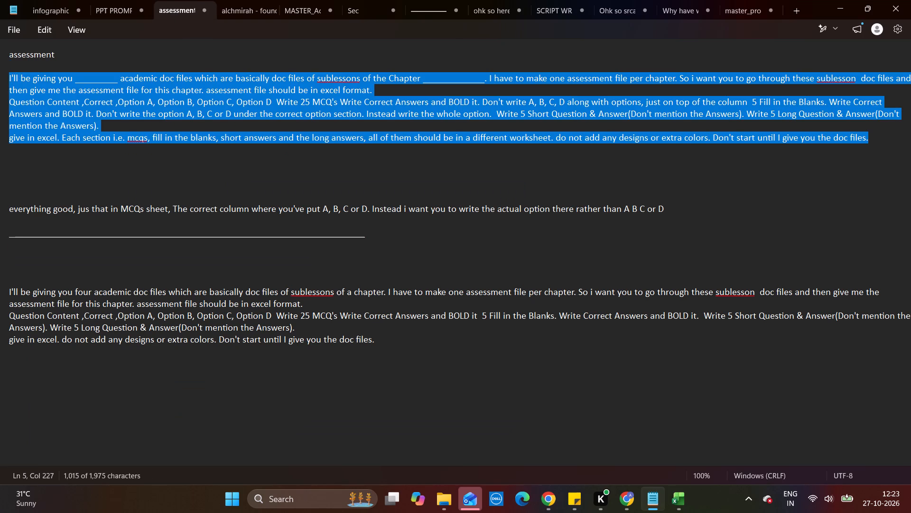
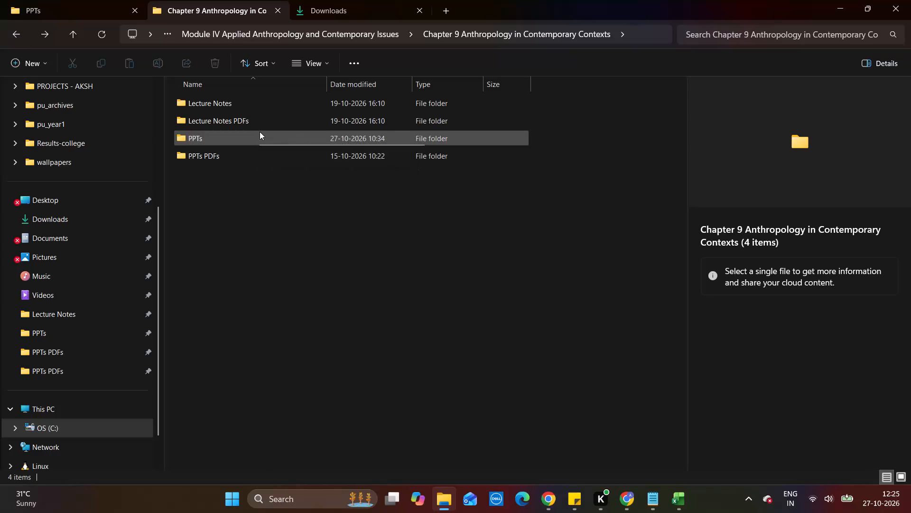
Open the 9_1_Anthropology_in_Contemporary_India presentation from the PPTs folder of Chapter 9 Anthropology in Contemporary Contexts.
double_click(232, 97)
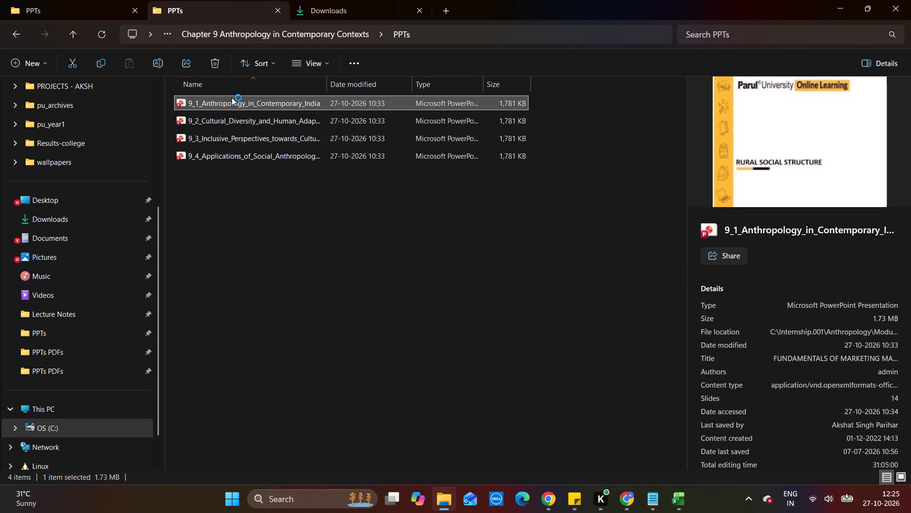
Return to the open PPTs folder of Chapter 8 Social Change and Cultural Transformation.
click(71, 9)
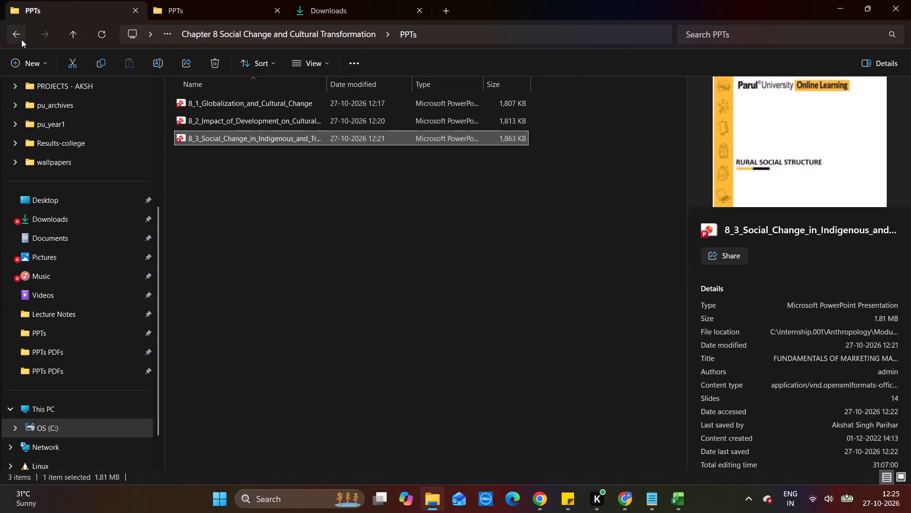
In File Explorer, go to Module IV's Chapter 9 Anthropology in Contemporary Contexts and open 9_1_Anthropology_in_Contemporary_India from its PPTs folder.
click(18, 38)
click(18, 38)
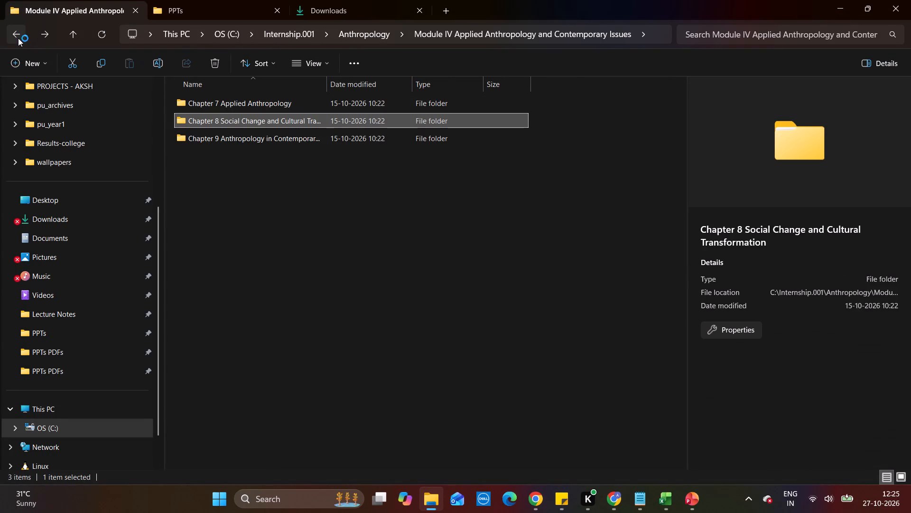
double_click(225, 145)
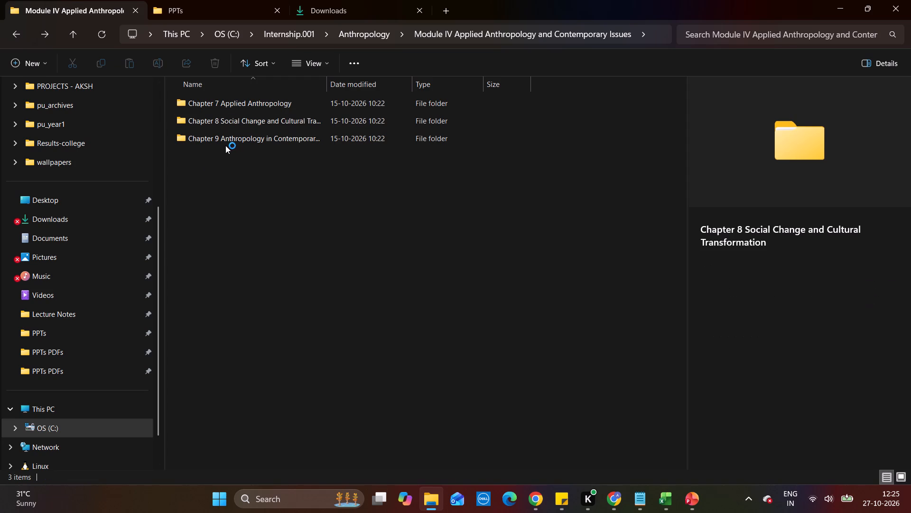
double_click(225, 143)
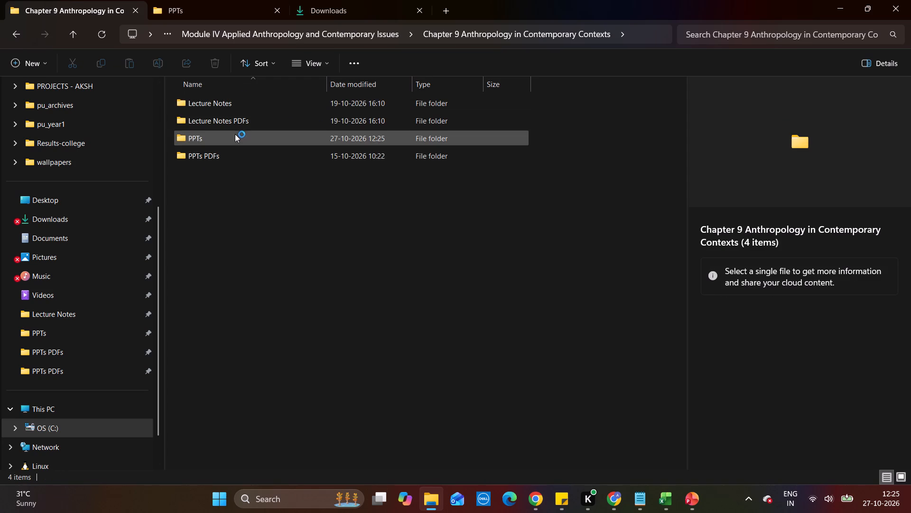
double_click(235, 135)
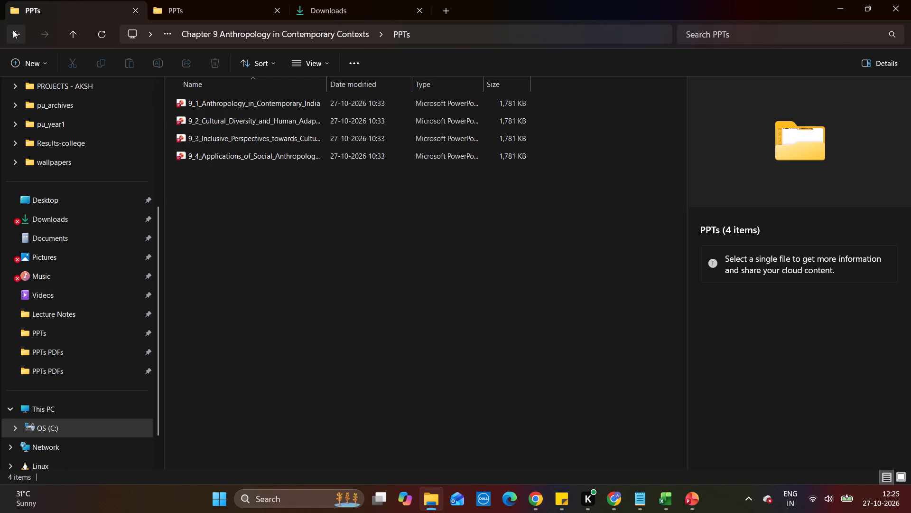
Open 9_1_Anthropology_in_Contemporary_India from Chapter 9's Lecture Notes and copy the FIG-2 picture of the three phases of Indian anthropology.
click(13, 30)
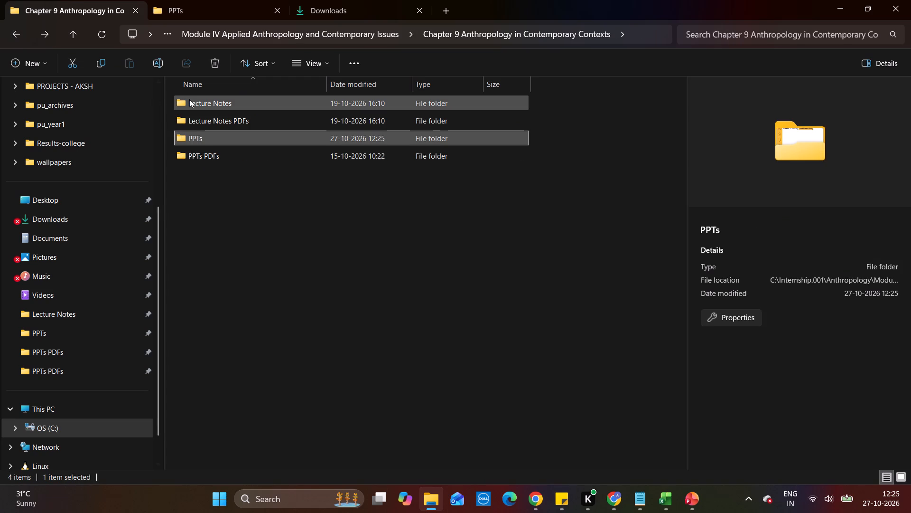
double_click(189, 99)
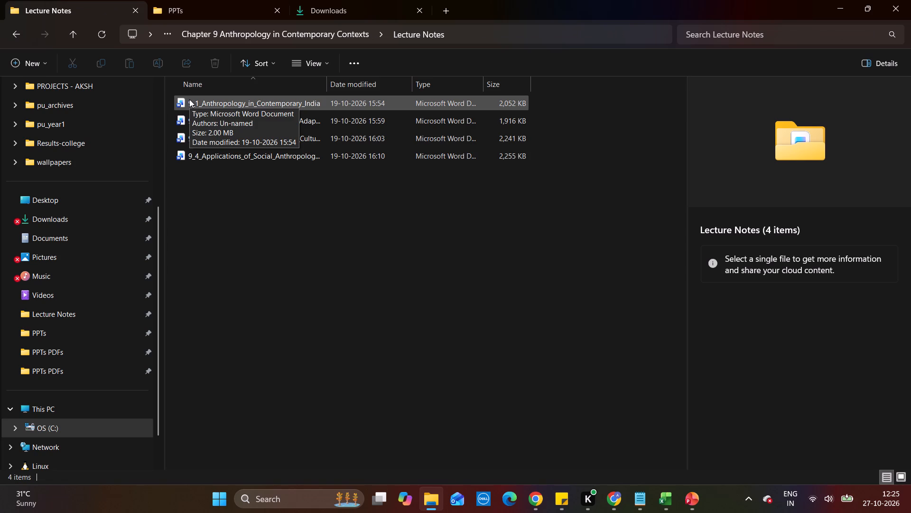
double_click(189, 99)
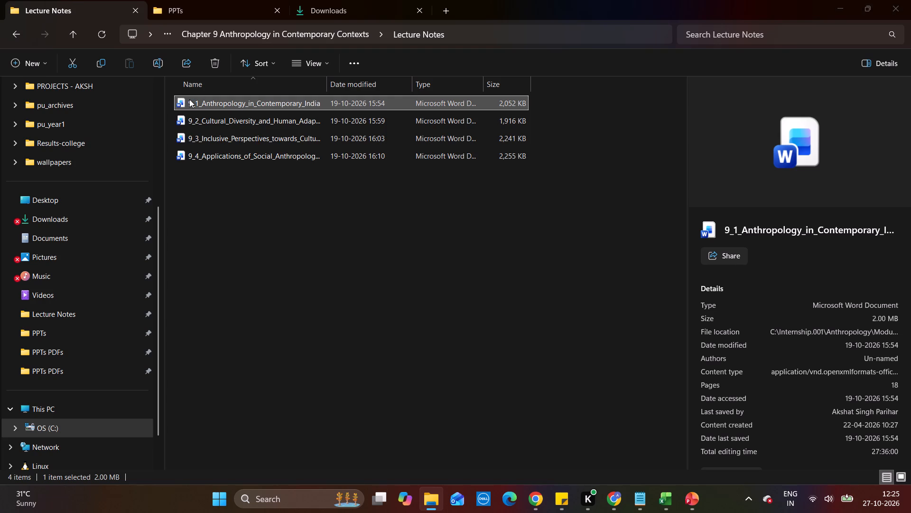
scroll(255, 323, down, 2)
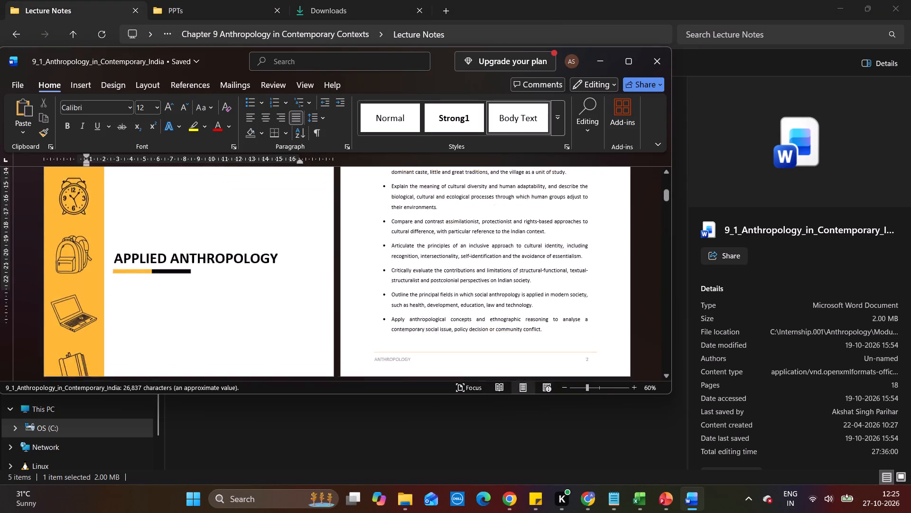
scroll(255, 323, down, 7)
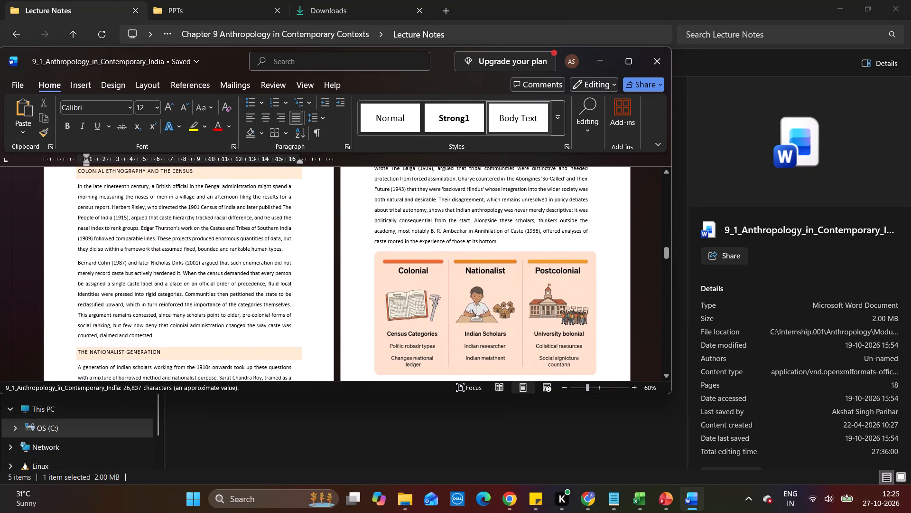
click(482, 341)
scroll(482, 341, down, 1)
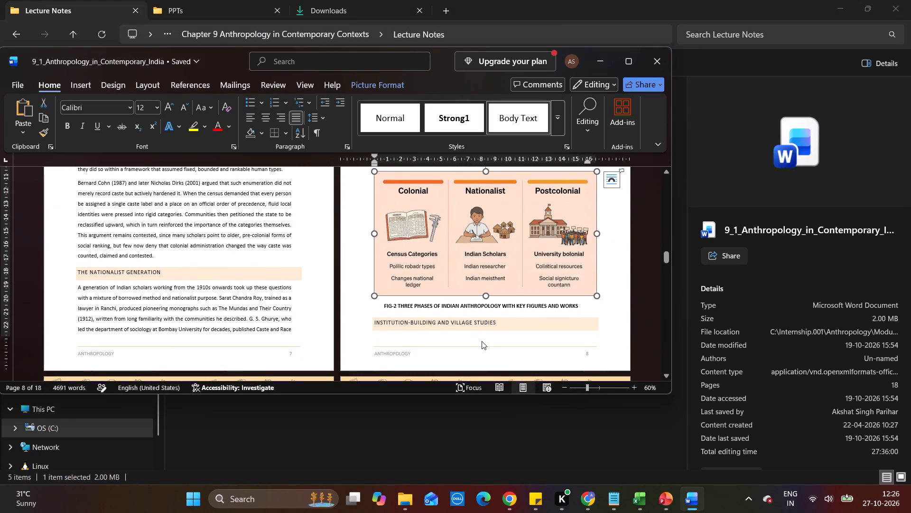
key(ctrl+c)
key(ctrl+c)
key(ctrl+c)
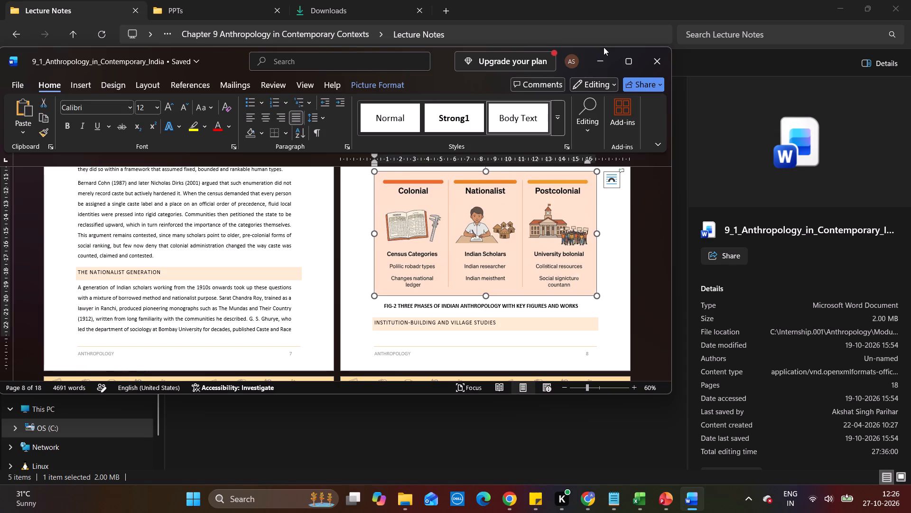
click(604, 47)
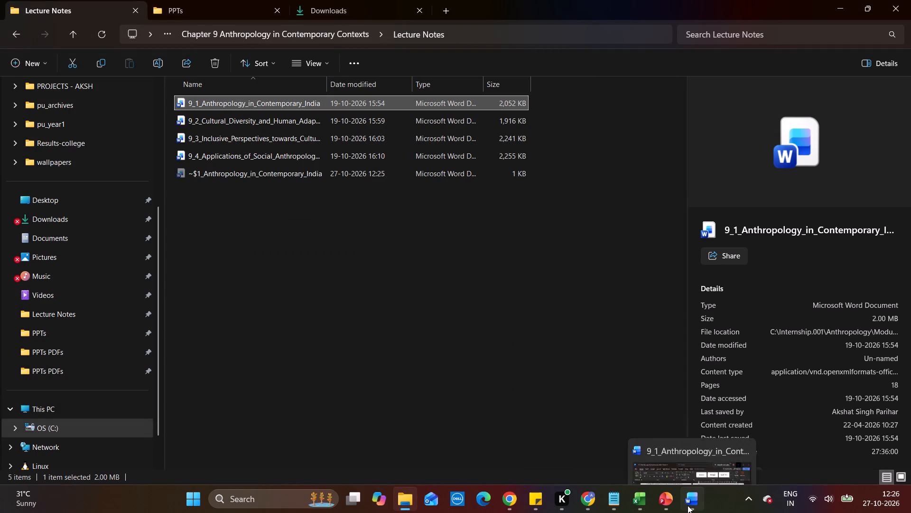
Switch to the 9_1_Anthropology_in_Contemporary_India presentation in PowerPoint and enable editing.
click(660, 508)
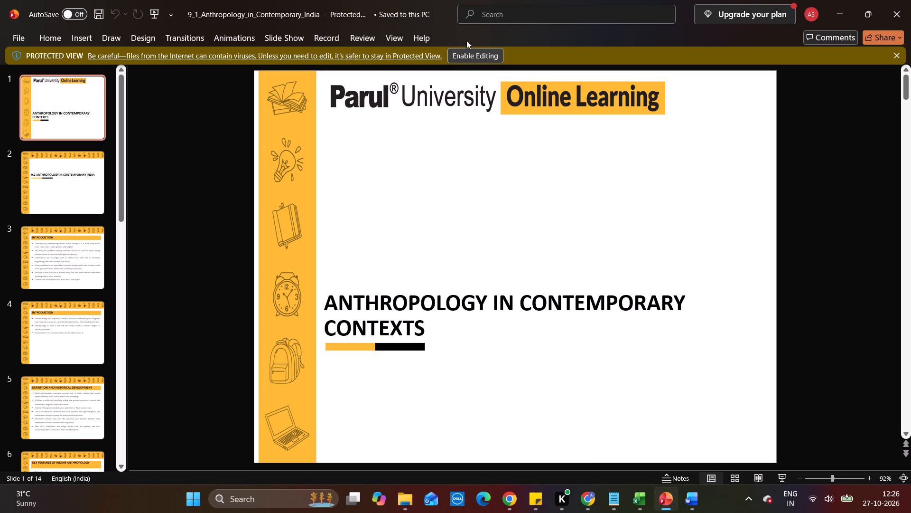
click(467, 50)
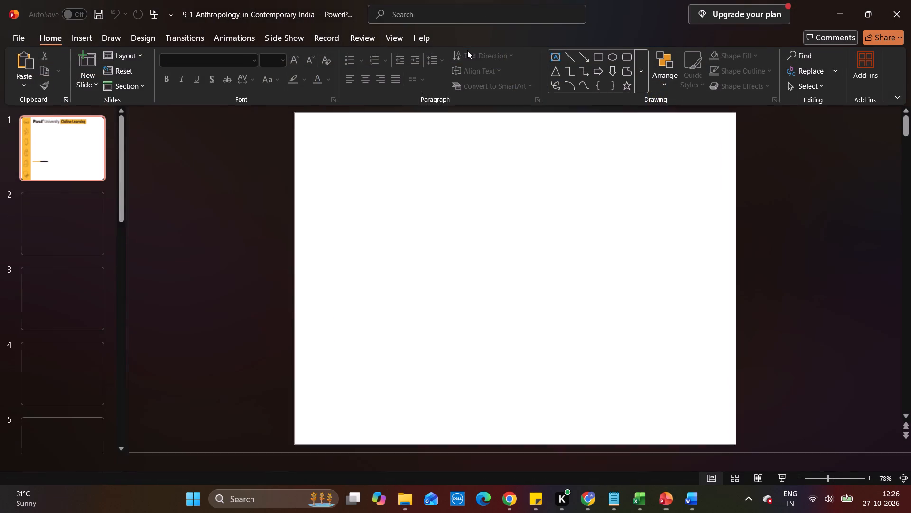
On slide 6, Key Features of Indian Anthropology, shrink the title box to one line and move the bullet text up directly beneath it.
click(54, 225)
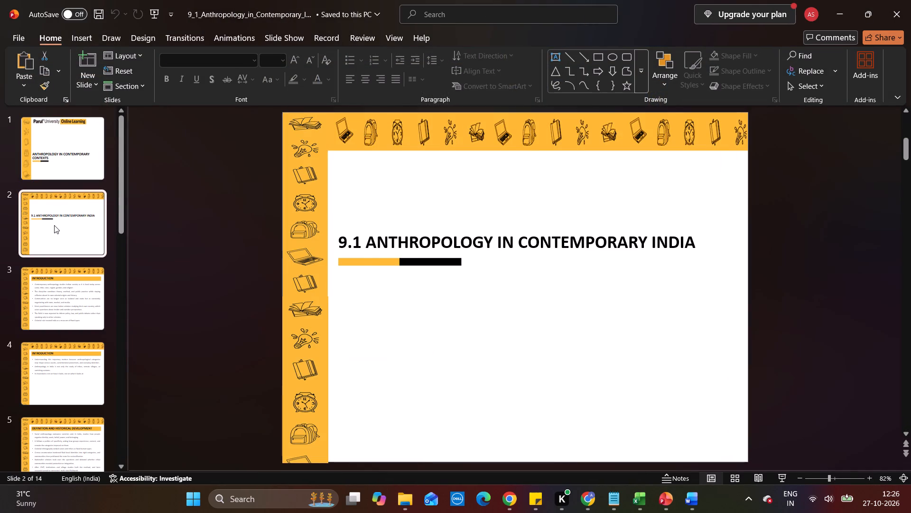
key(Down)
key(Down)
key(Down)
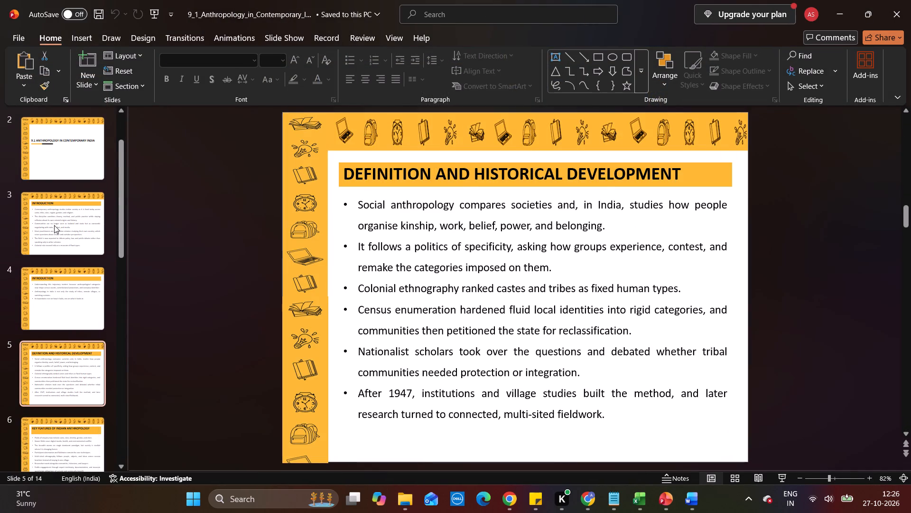
key(Down)
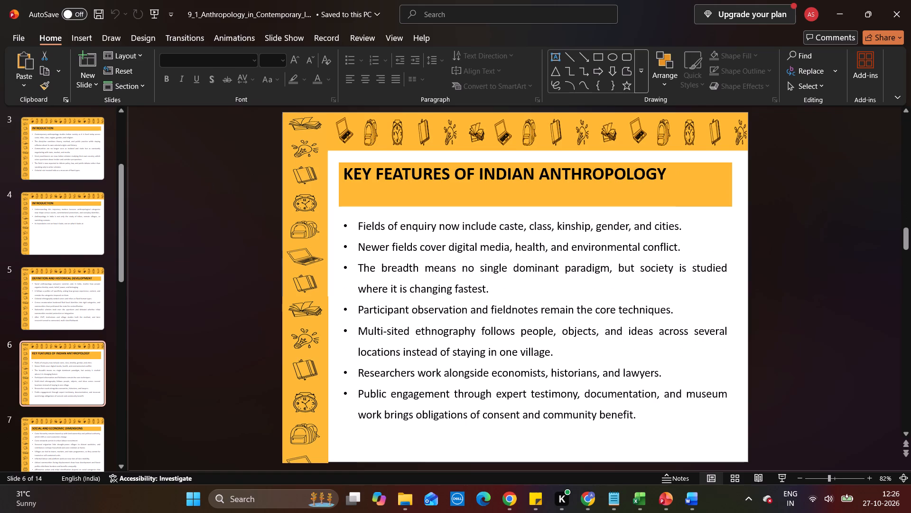
click(435, 203)
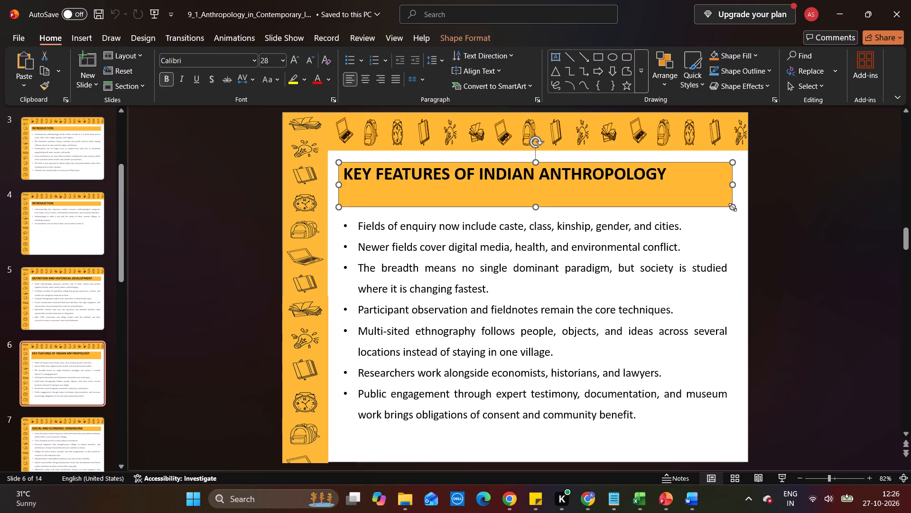
drag(732, 206, 733, 185)
drag(733, 206, 731, 186)
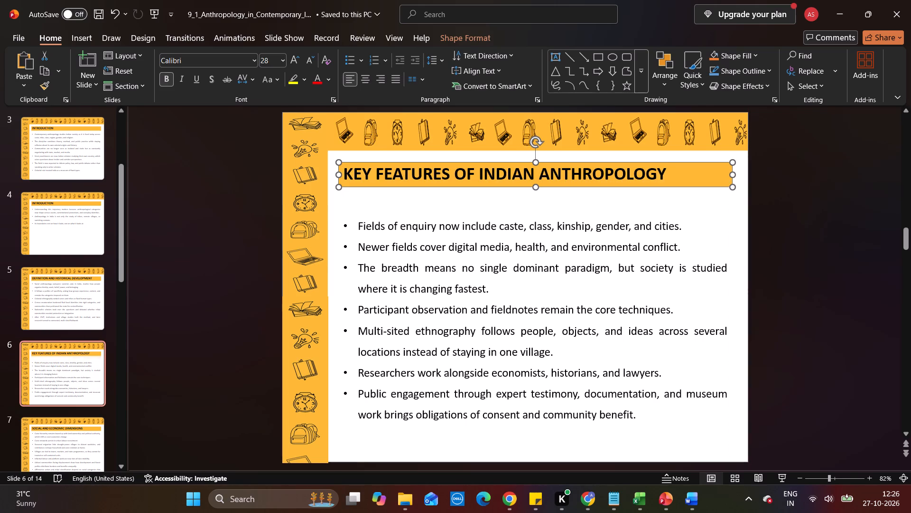
click(629, 247)
drag(602, 209, 601, 187)
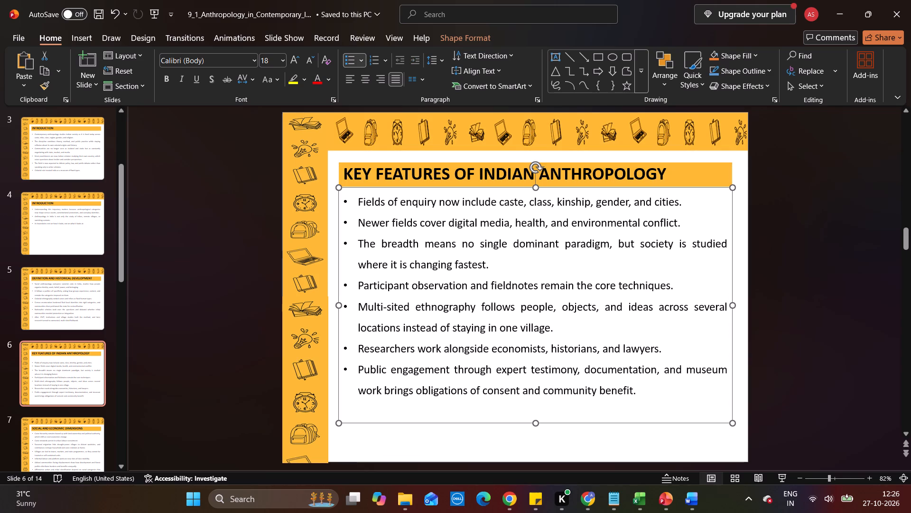
On slide 8, Three Phases of Indian Anthropology, replace the existing picture with the figure copied from the lecture notes.
click(217, 311)
key(Down)
key(Down)
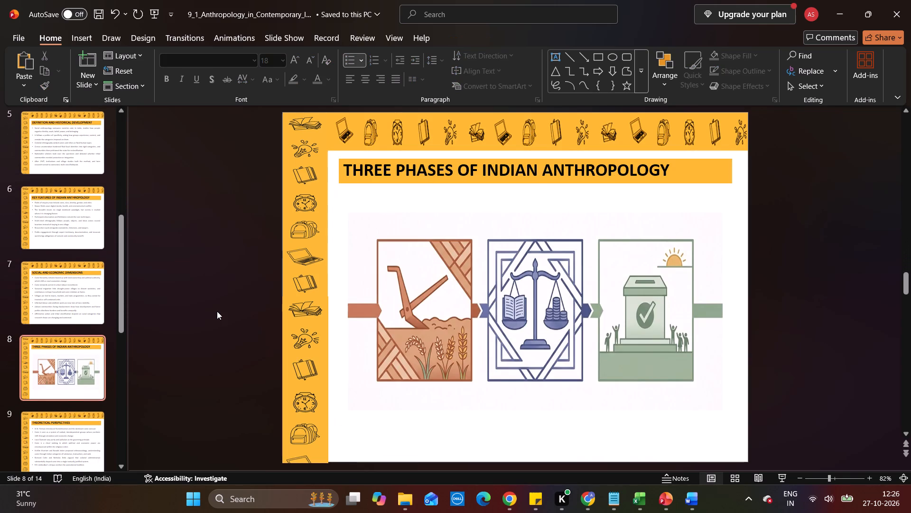
click(533, 301)
key(BackSpace)
key(ctrl+v)
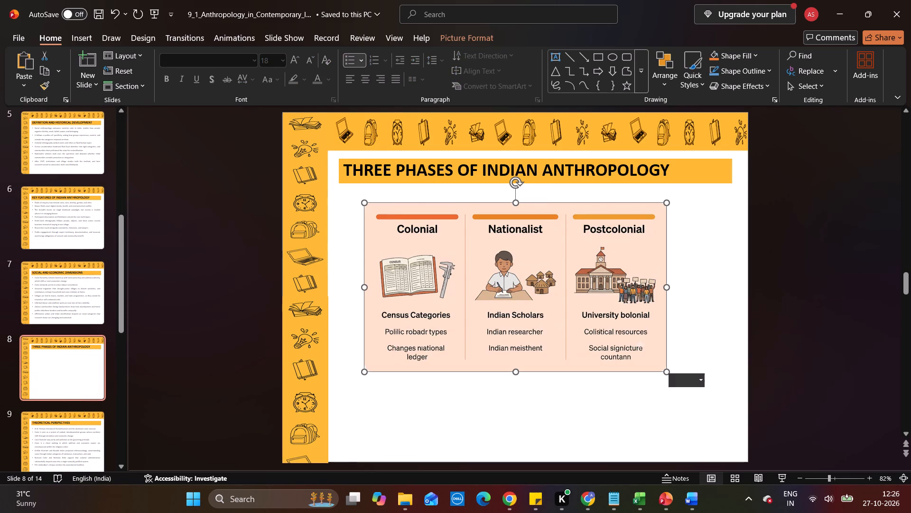
Position the pasted figure below the title and stretch it to the title bar's width, about 21.5 cm wide by 13.9 cm high.
drag(493, 285, 519, 308)
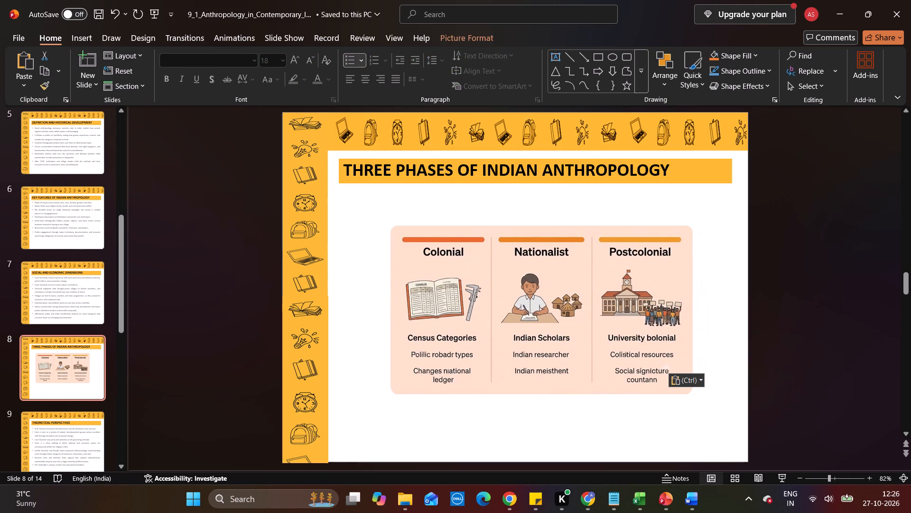
drag(519, 308, 511, 315)
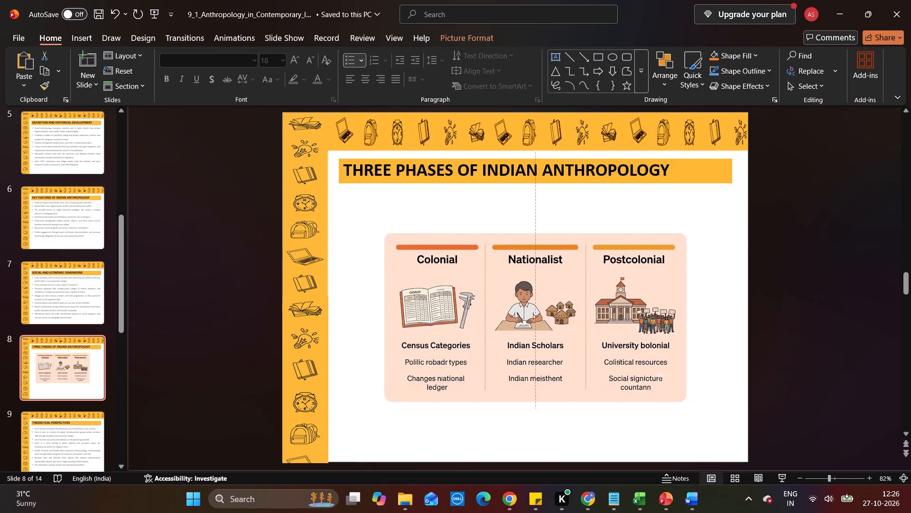
drag(534, 234, 535, 198)
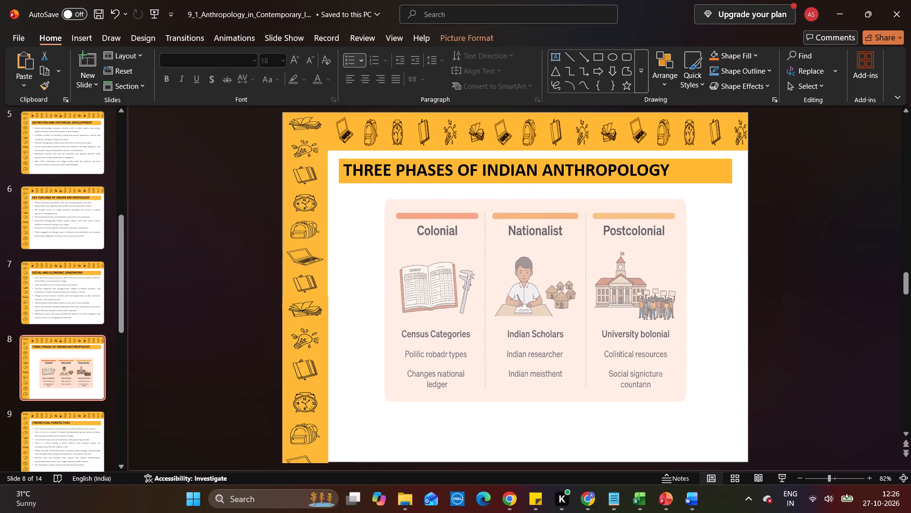
drag(535, 198, 533, 191)
drag(387, 295, 337, 294)
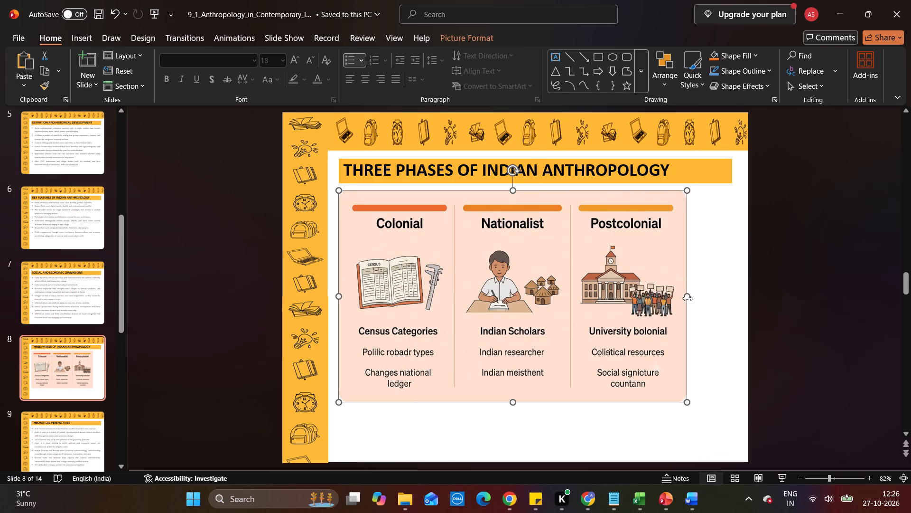
drag(688, 298, 738, 301)
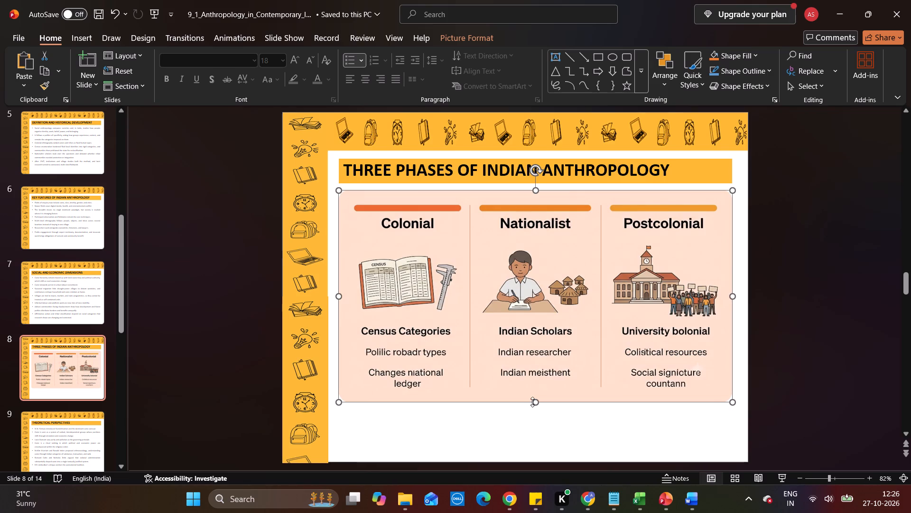
drag(534, 402, 539, 440)
Apply a brightness correction one level brighter, at the same contrast, to the figure on slide 8.
double_click(519, 357)
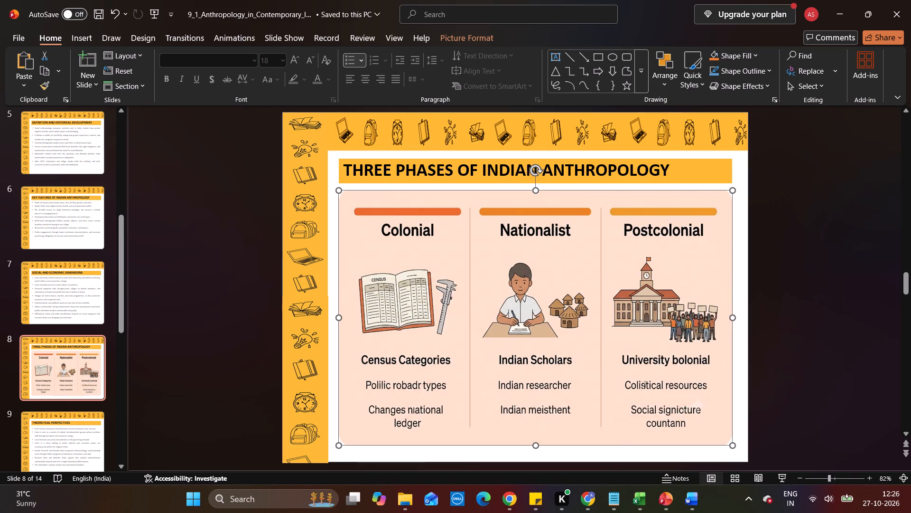
drag(85, 83, 236, 233)
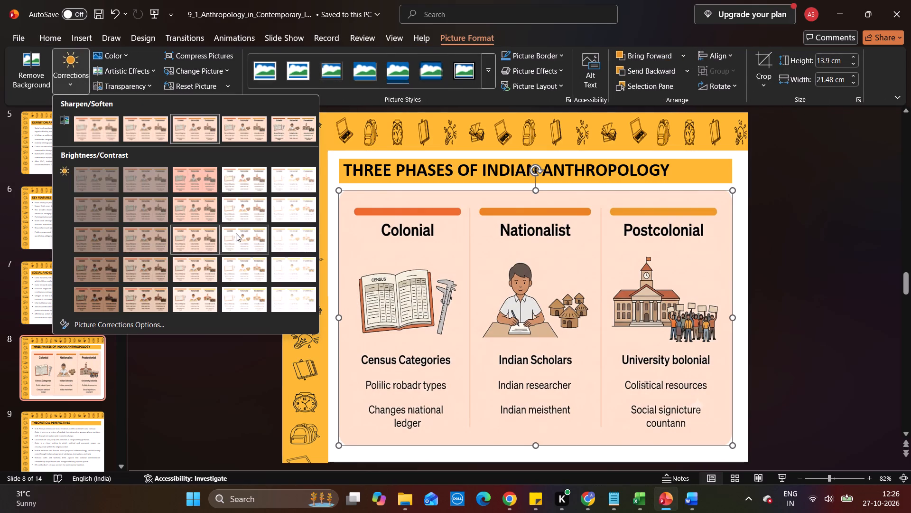
drag(236, 233, 235, 237)
click(235, 237)
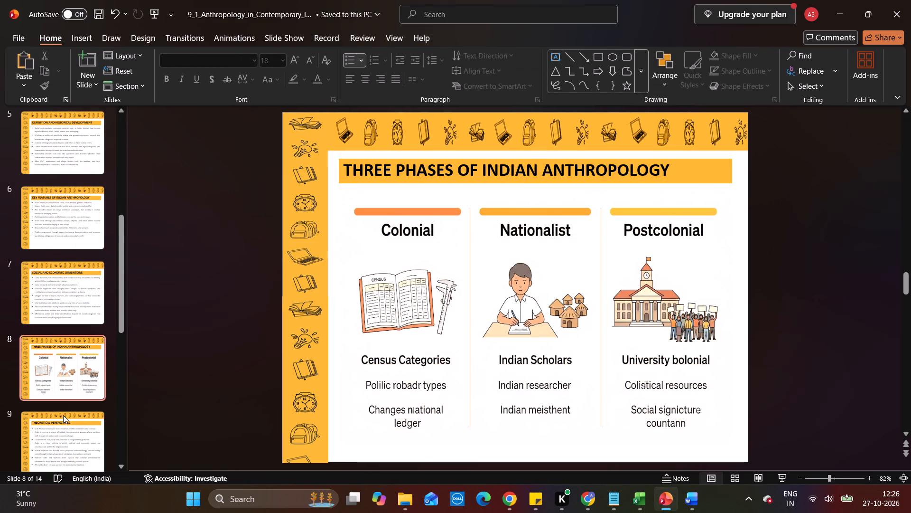
On slide 13, Key Takeaways, move the bullet text up slightly closer to the title and save the presentation.
click(63, 424)
key(Down)
key(Down)
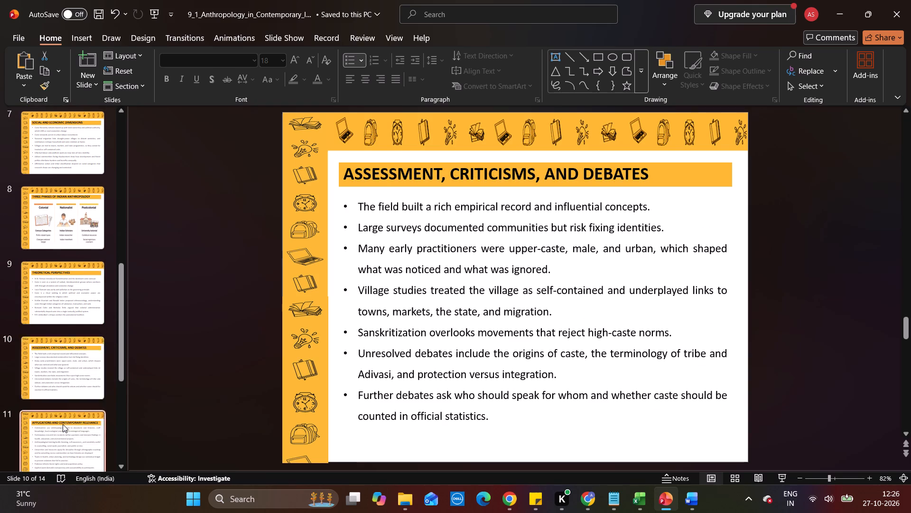
key(Down)
key(Down)
key(Down)
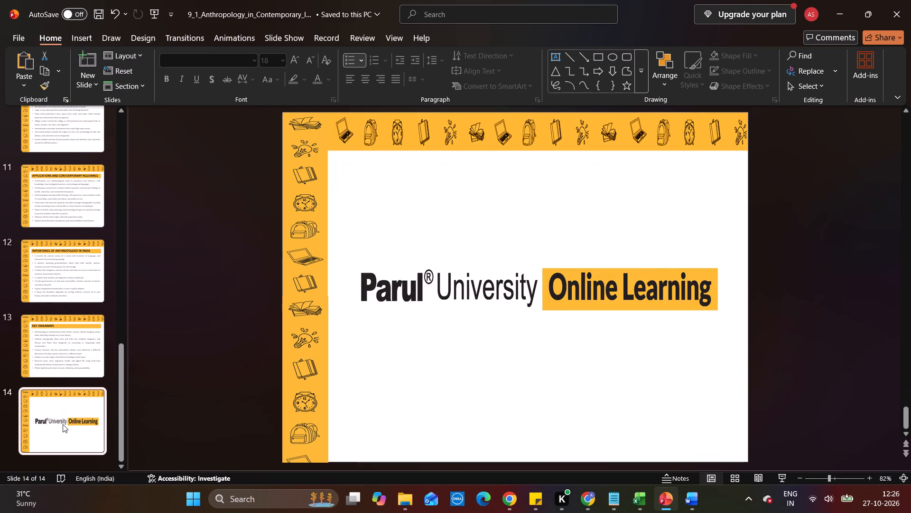
key(Up)
click(448, 394)
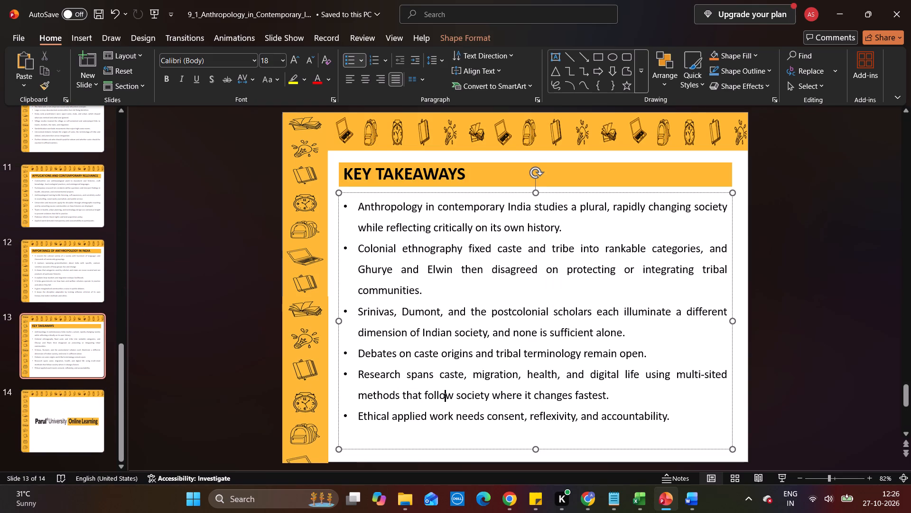
click(467, 190)
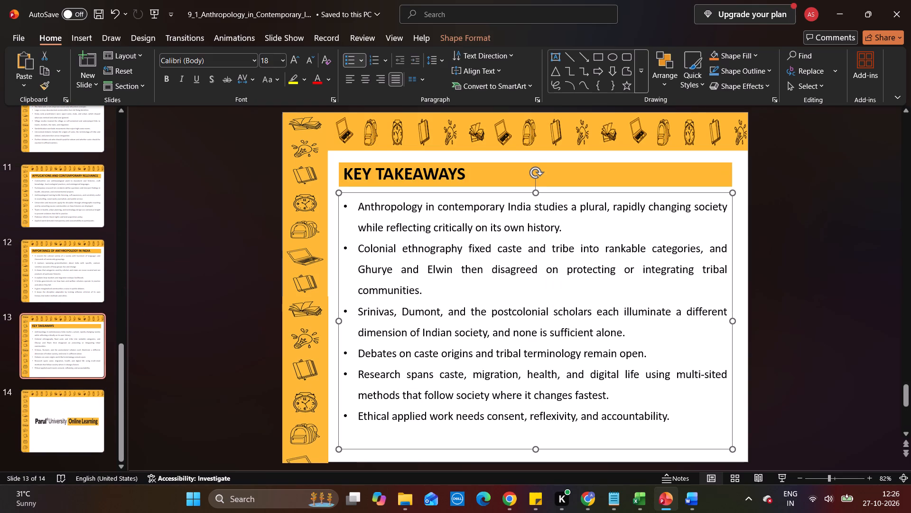
click(202, 282)
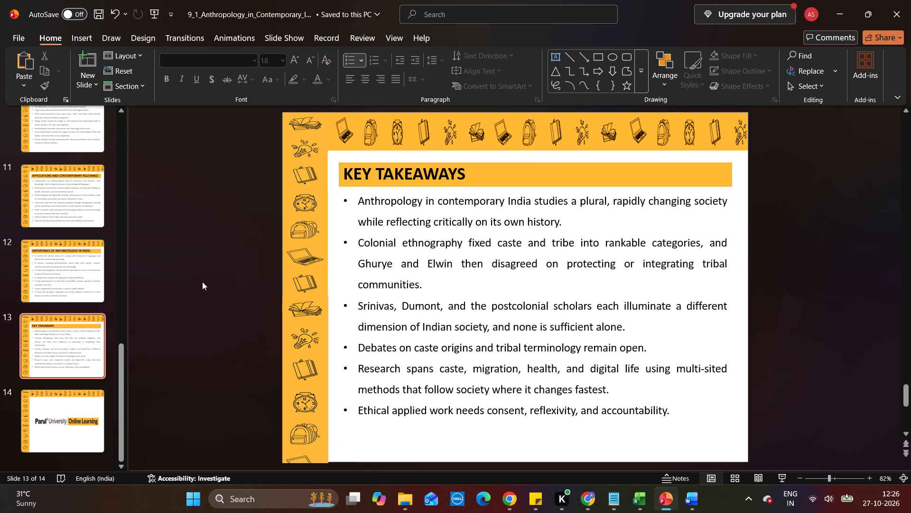
key(ctrl+s)
key(ctrl+s)
key(ctrl+s)
key(ctrl+s)
Review every slide of the 9.1 presentation in order, from the opening slide to the closing logo slide, checking layout.
scroll(98, 204, up, 6)
click(65, 164)
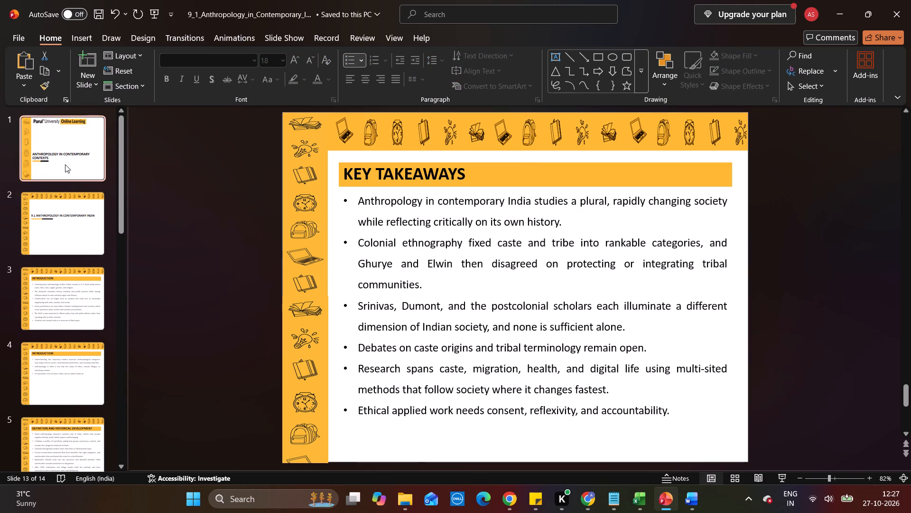
key(Down)
key(Down)
key(Down)
key(Down)
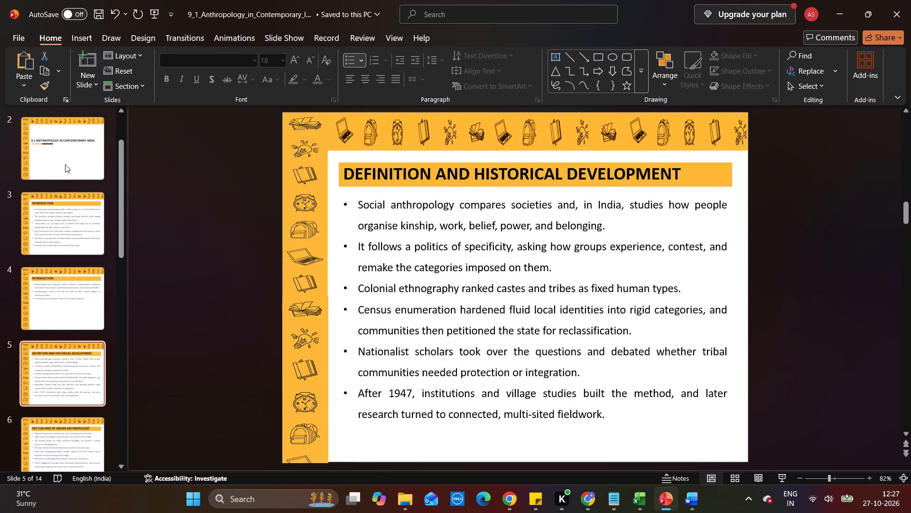
key(Down)
key(Down)
key(Down)
key(Down)
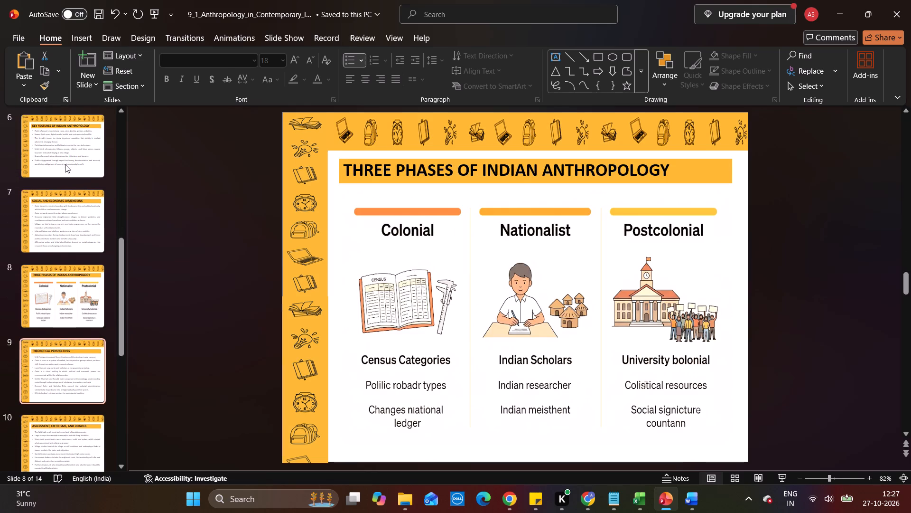
key(Down)
key(Down)
key(Down)
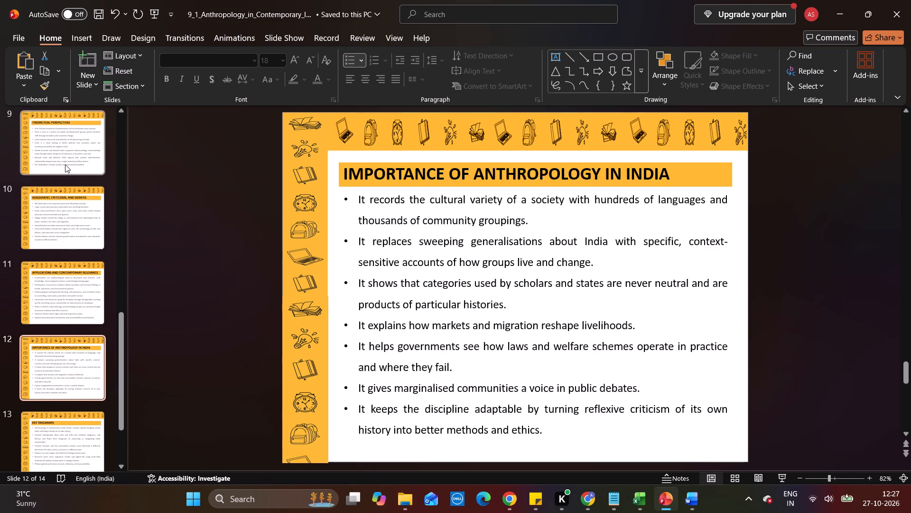
key(Down)
key(Down)
key(Down)
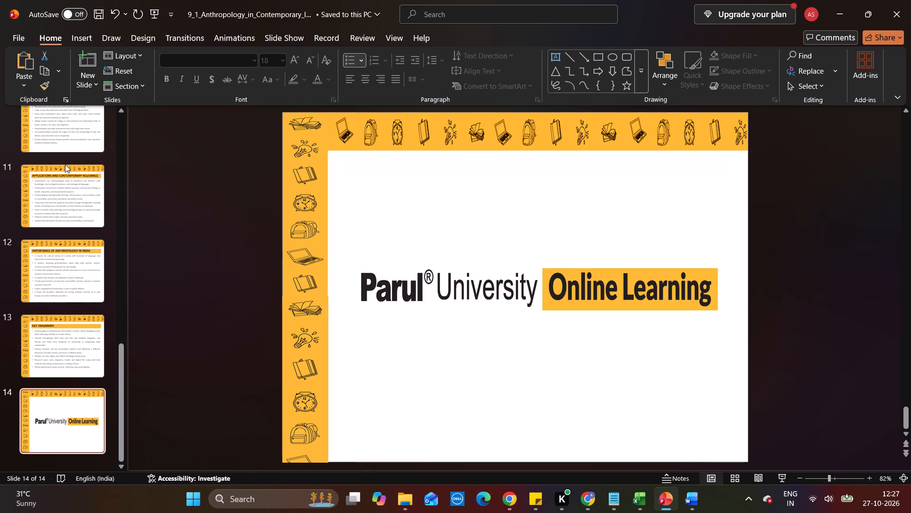
Save the presentation and export a PDF copy named 9_1_Anthropology_in_Contemporary_India to the Chapter 9 PPTs folder, using standard quality.
key(ctrl+s)
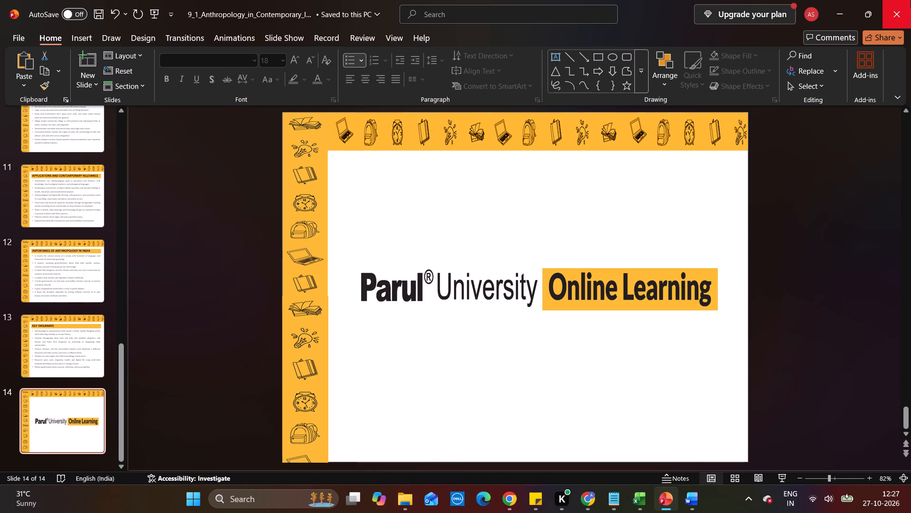
click(16, 40)
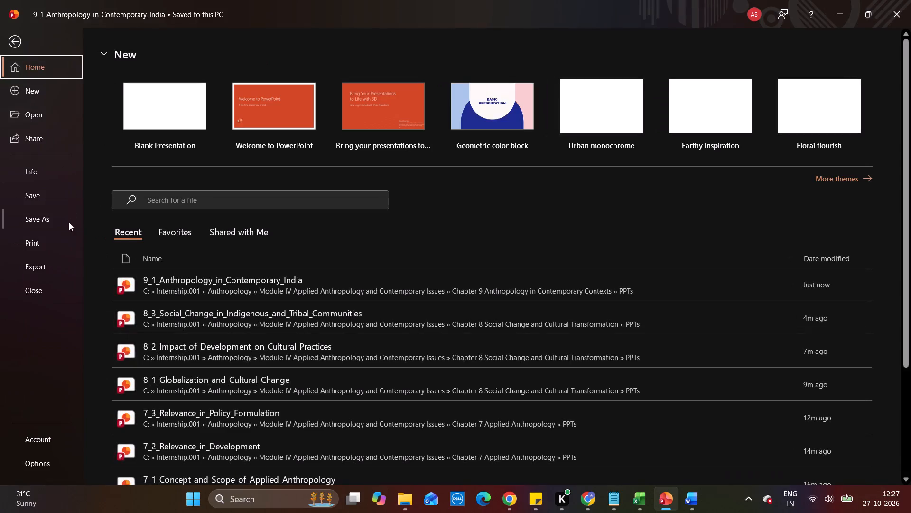
click(65, 220)
click(146, 307)
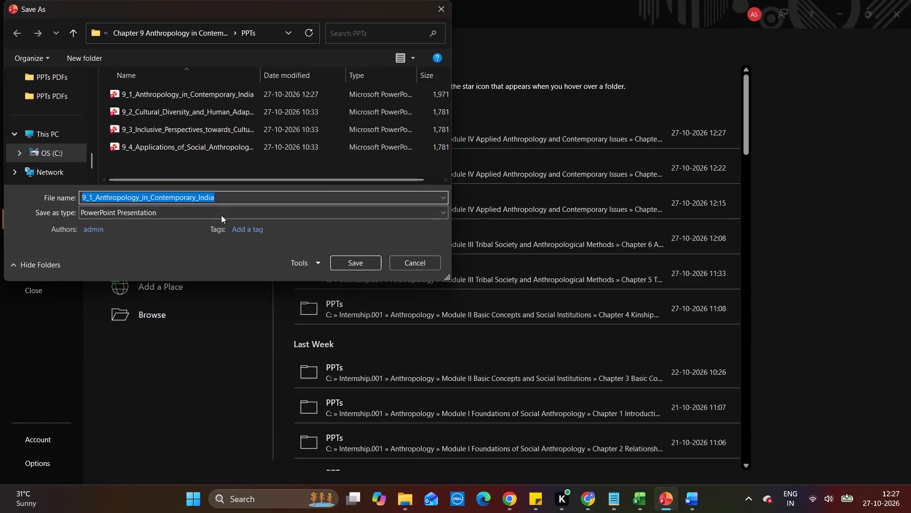
click(222, 214)
click(148, 256)
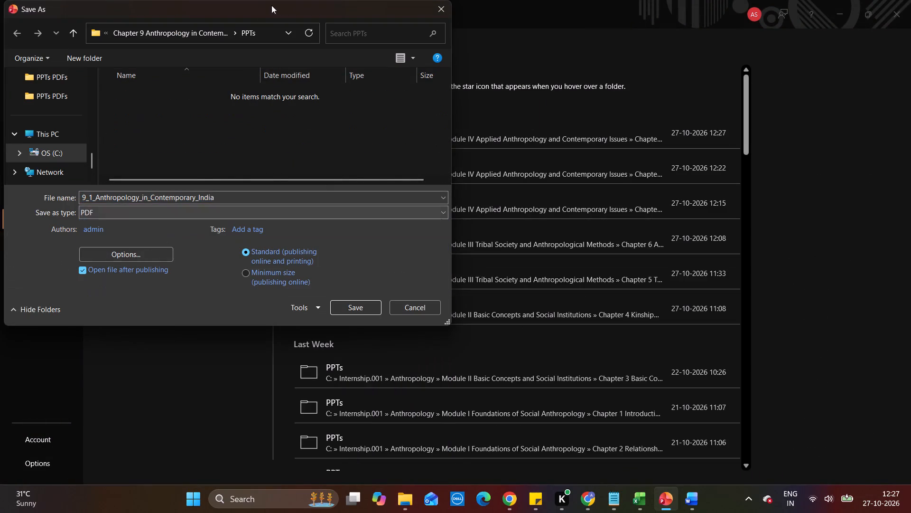
drag(233, 26, 244, 89)
click(244, 89)
click(344, 308)
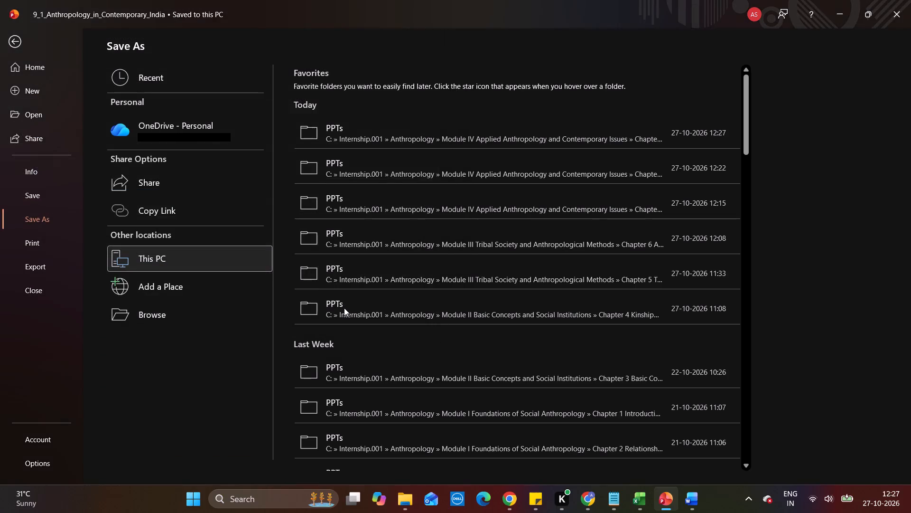
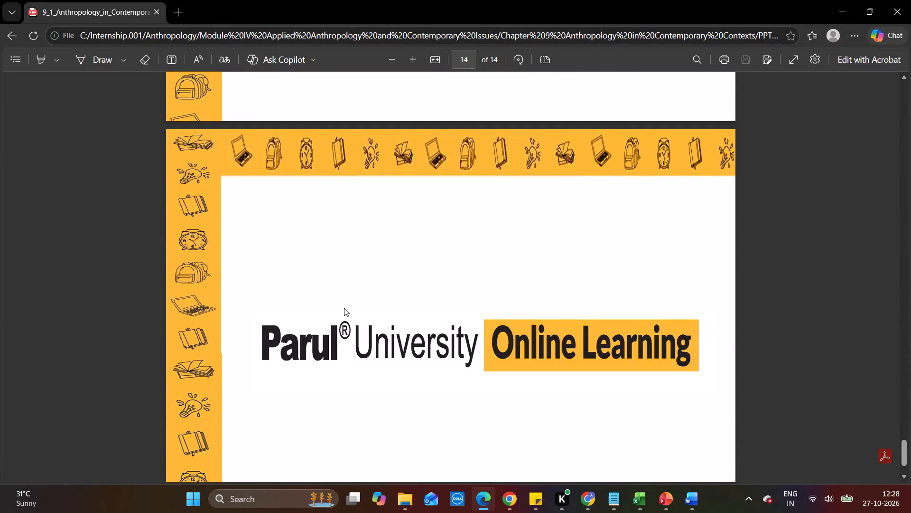
Close the exported PDF, save the 9.1 presentation once more and close it.
click(910, 0)
click(154, 252)
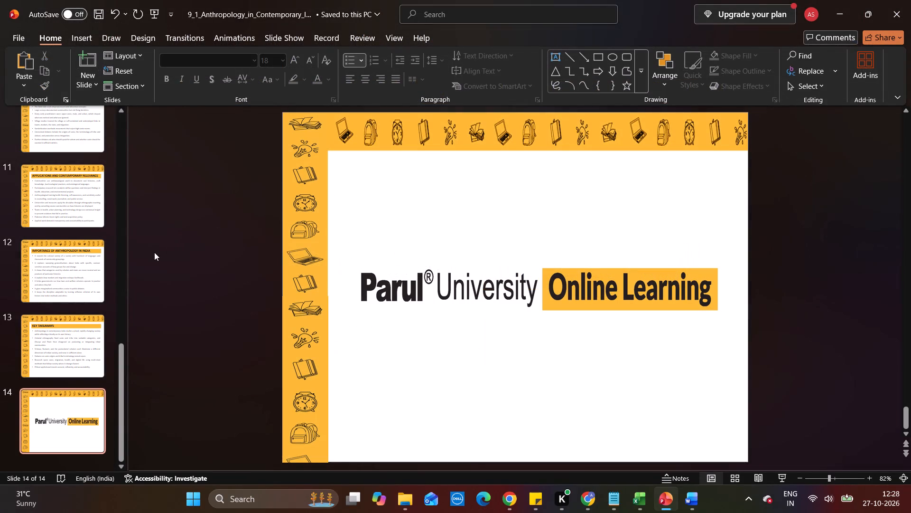
key(ctrl+s)
click(910, 0)
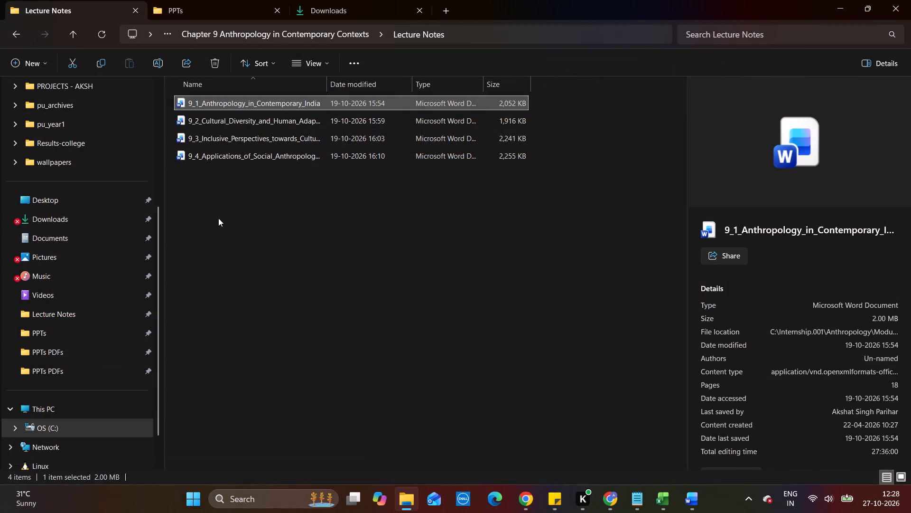
Open the 9_2_Cultural_Diversity_and_Human_Adaptability lecture notes, copy the FIG-2 timeline picture, and close the 9.1 notes document.
double_click(228, 124)
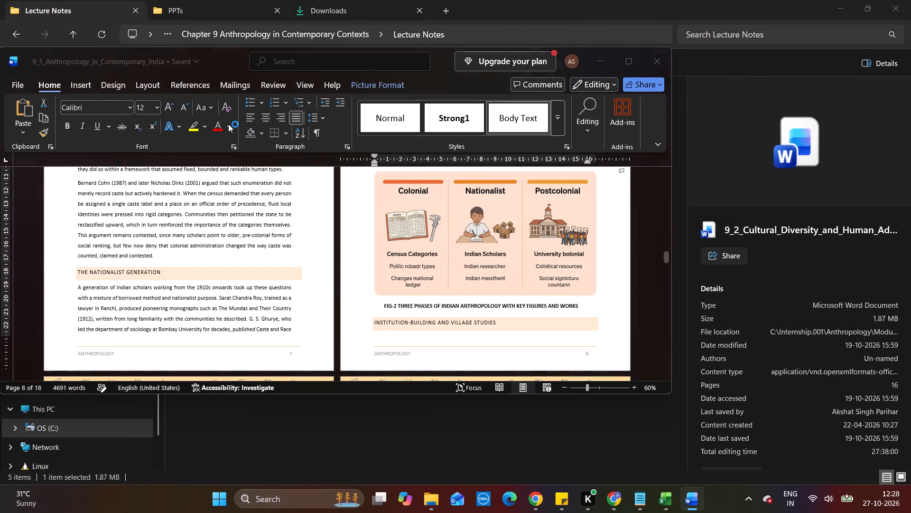
scroll(309, 345, down, 3)
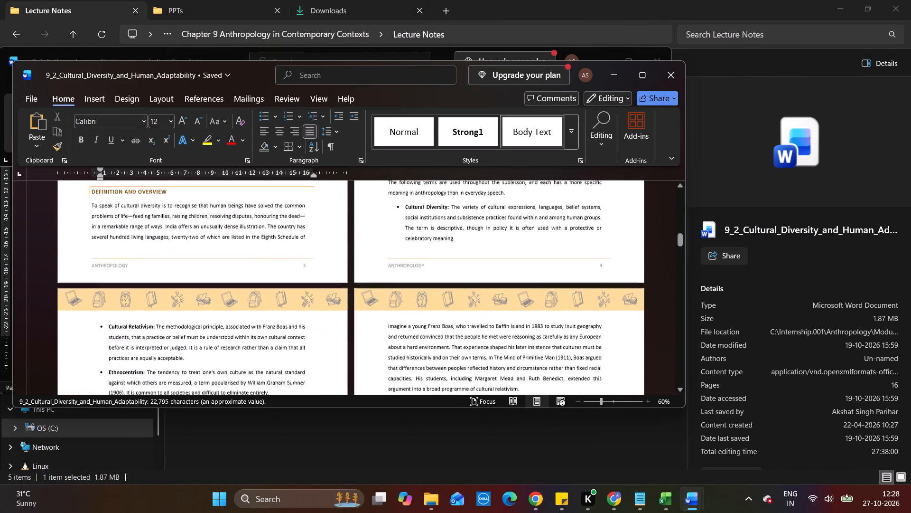
scroll(309, 345, down, 6)
scroll(309, 345, up, 2)
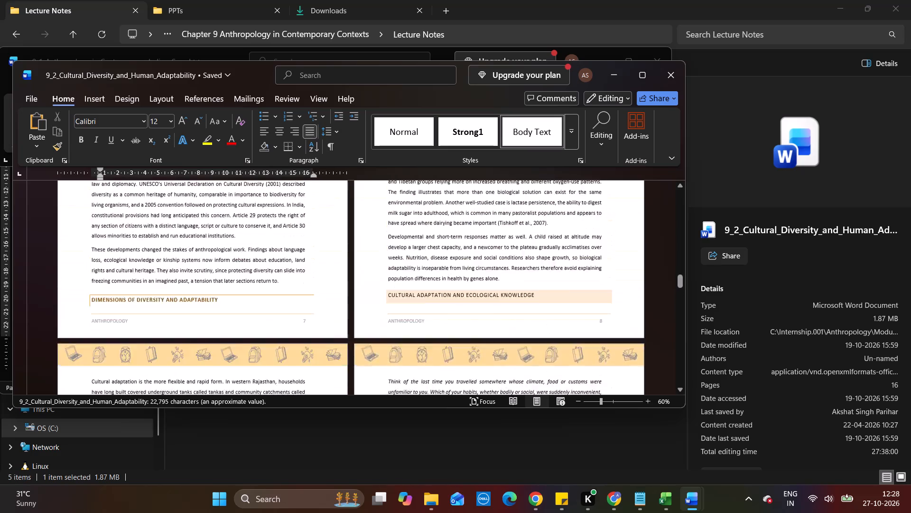
scroll(309, 345, up, 2)
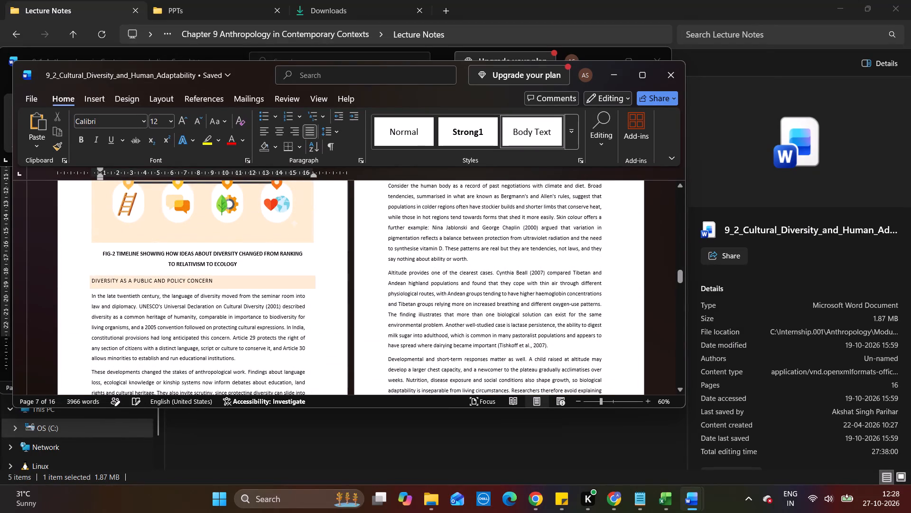
click(185, 205)
key(ctrl+c)
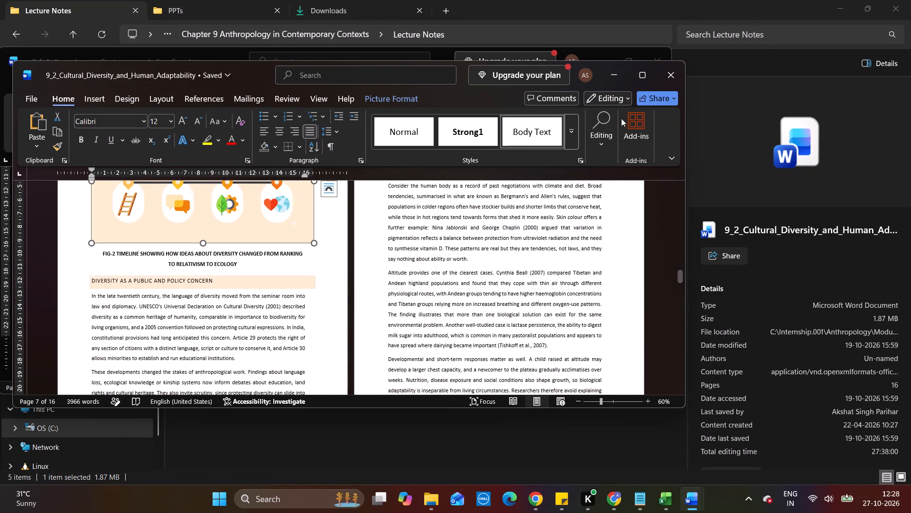
click(608, 69)
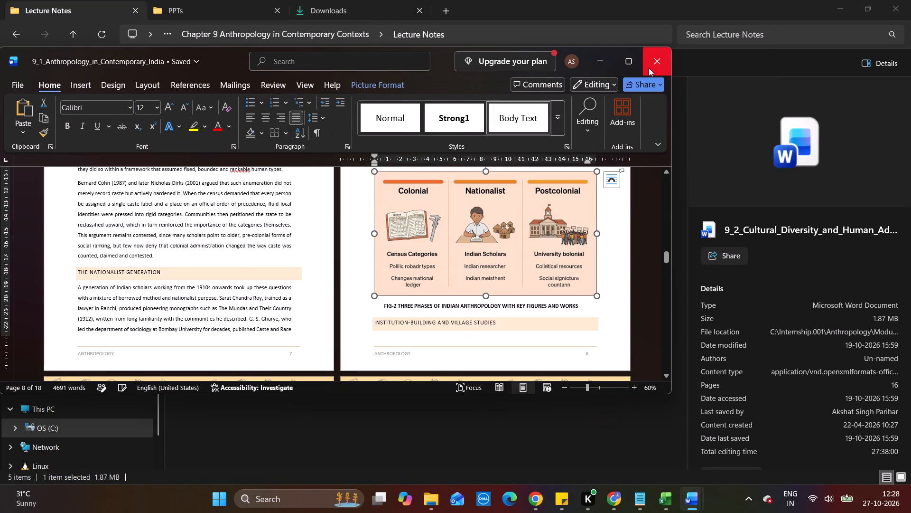
click(649, 68)
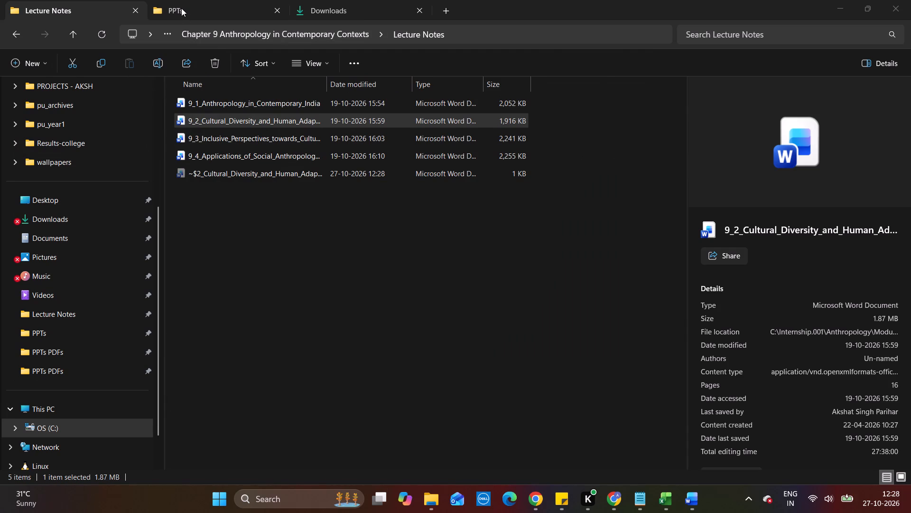
Open the 9_2 Cultural Diversity and Human Adaptability presentation from the Chapter 9 PPTs folder.
click(181, 8)
double_click(218, 123)
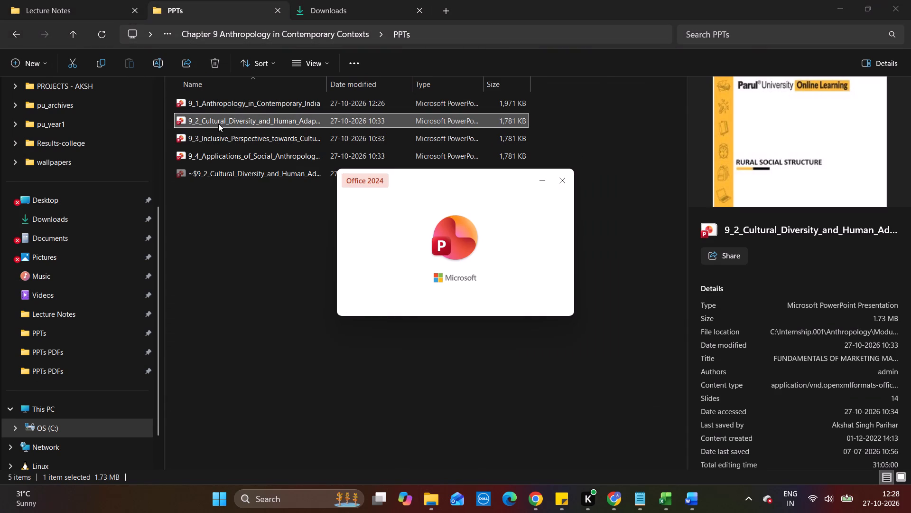
click(475, 53)
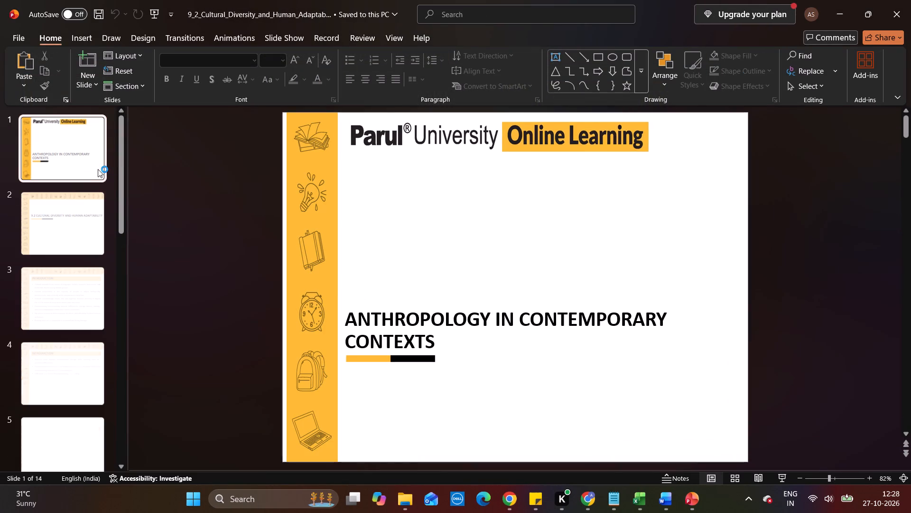
On slide 6, Key Dimensions of Adaptability, shrink the title box to one line and move the bullet text up beneath it.
key(Down)
key(Down)
key(Down)
key(Down)
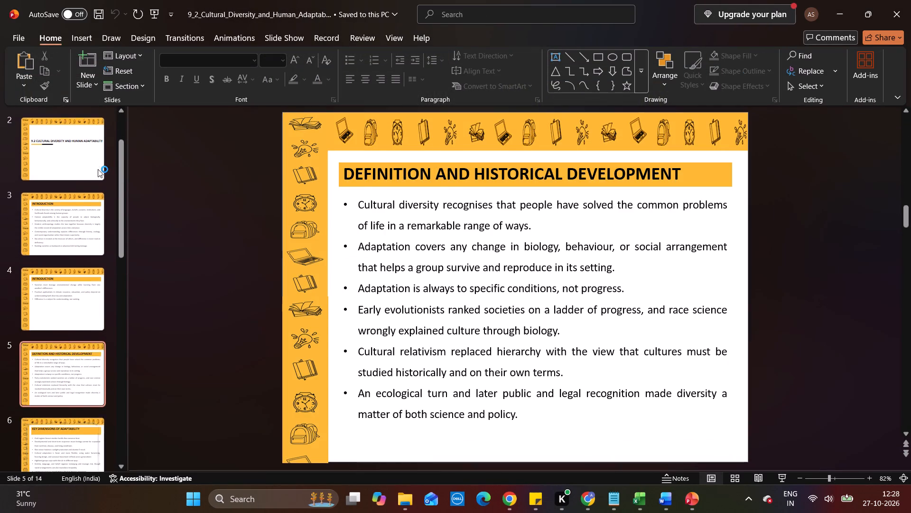
key(Down)
click(404, 192)
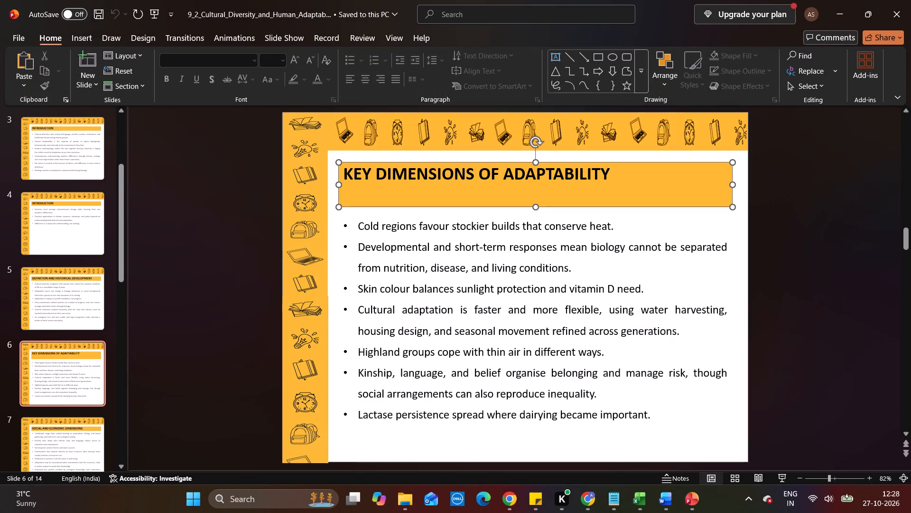
drag(733, 209, 731, 184)
click(617, 265)
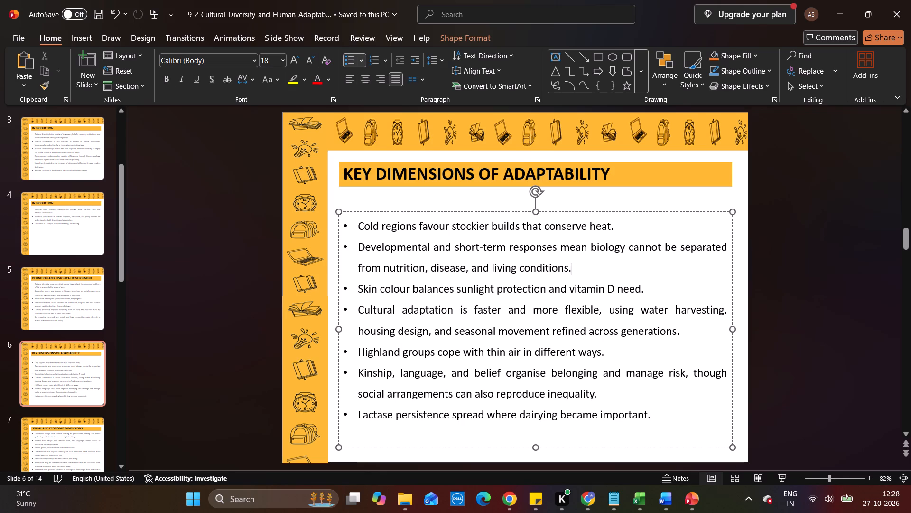
drag(571, 212, 573, 190)
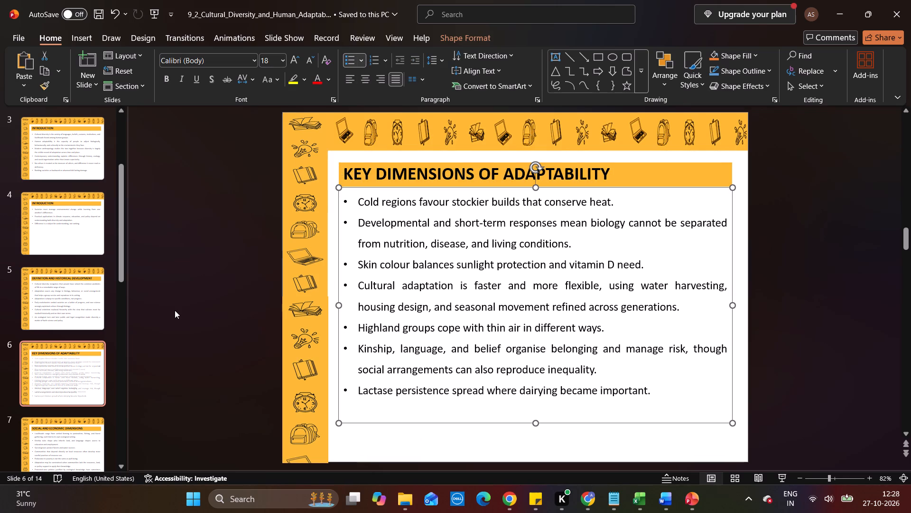
click(175, 310)
On slide 8, replace the old figure with the copied timeline picture and place it centrally below the title.
key(Down)
key(Down)
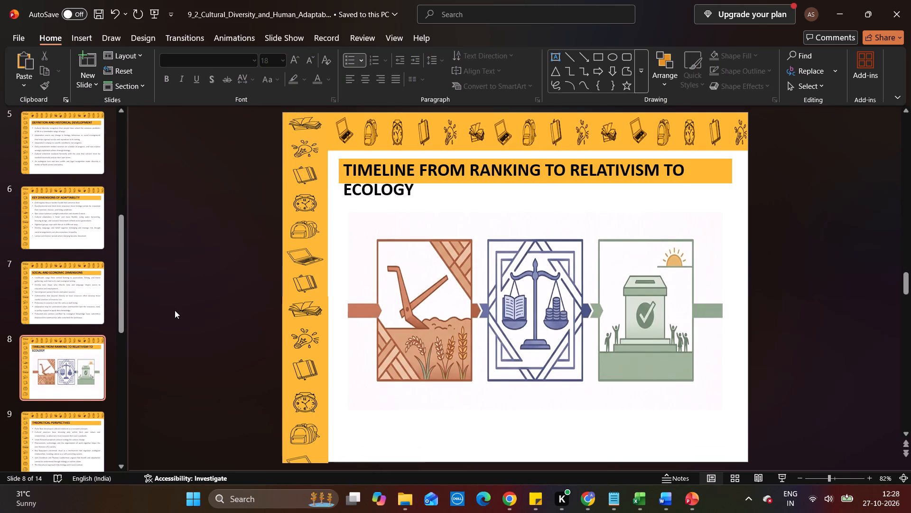
click(483, 306)
key(BackSpace)
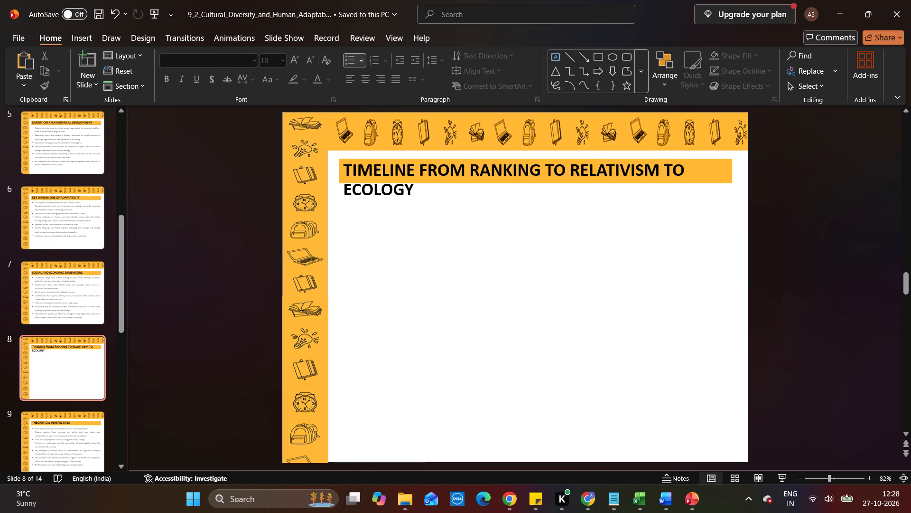
key(ctrl+v)
drag(419, 291, 464, 325)
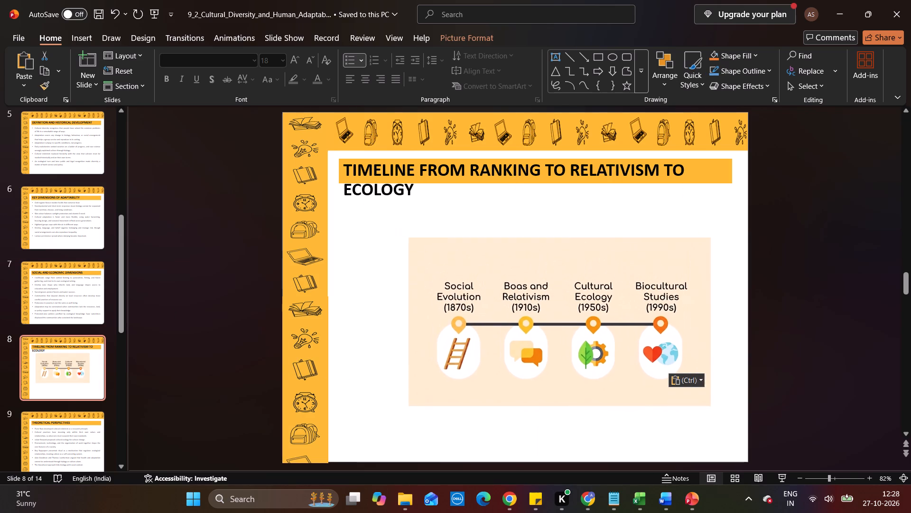
drag(464, 325, 445, 323)
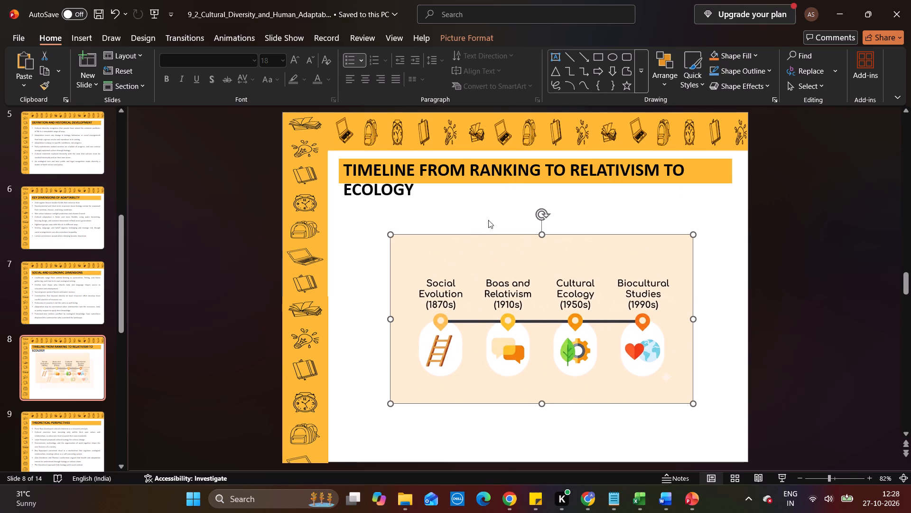
Extend the slide 8 title box downward so its fill covers both lines of the title.
click(479, 184)
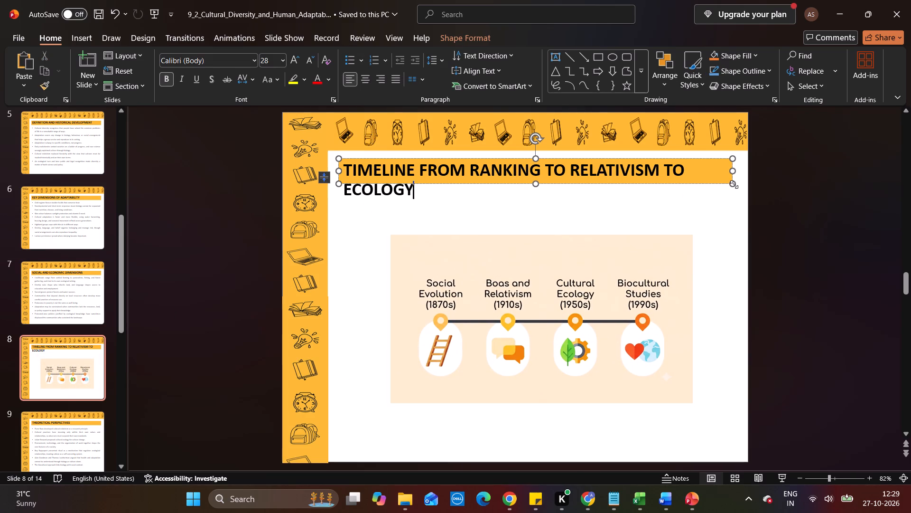
drag(734, 184, 735, 197)
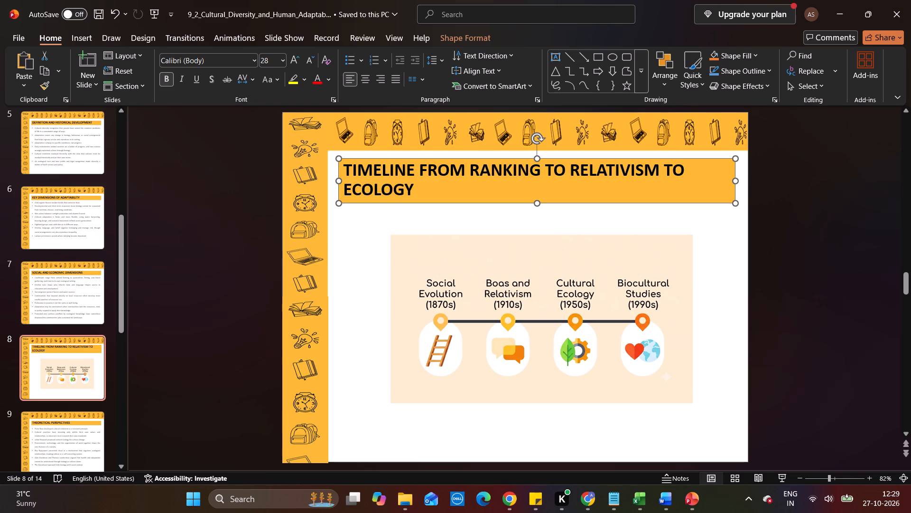
Stretch the timeline picture to about 12.7 cm high and 21.65 cm wide, flush below the title and matching its width.
click(548, 296)
drag(541, 235, 541, 211)
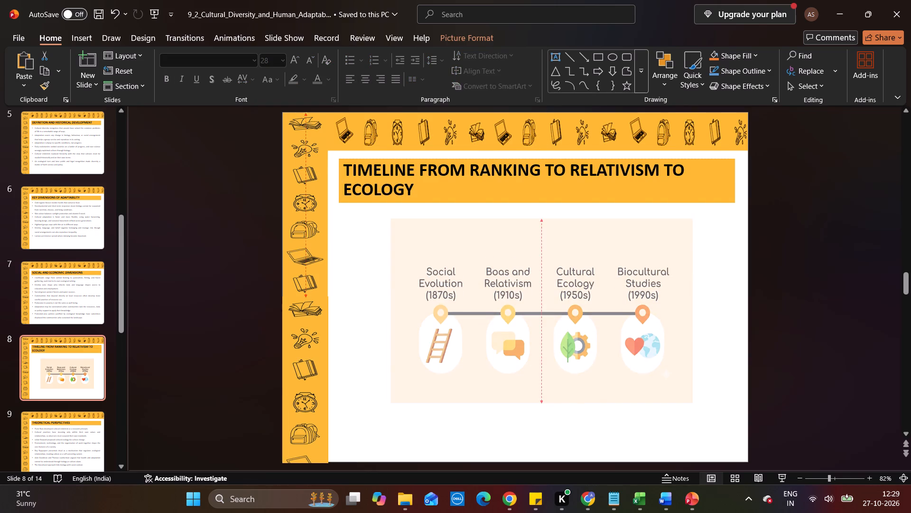
drag(541, 211, 540, 204)
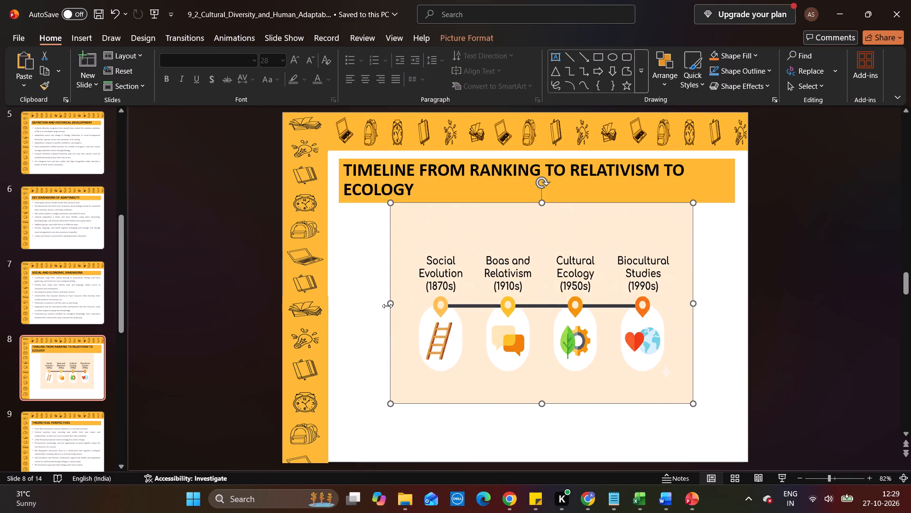
drag(387, 306, 338, 310)
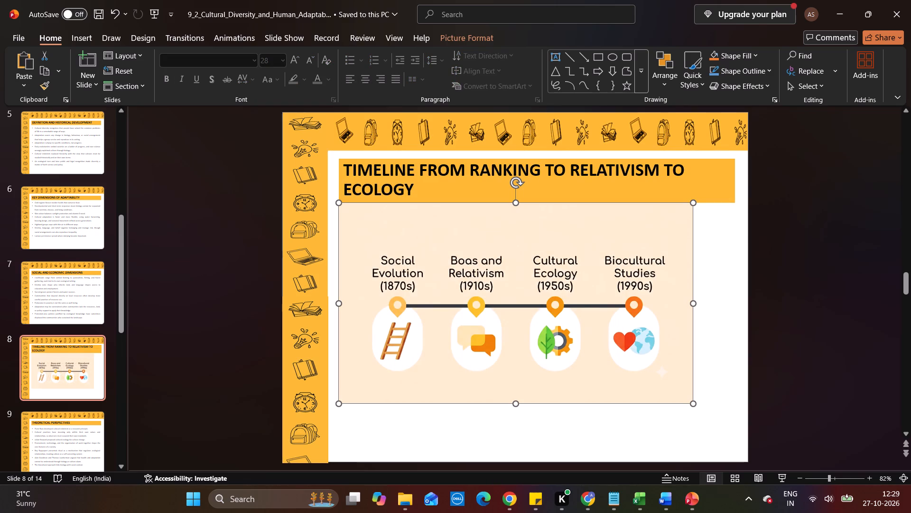
drag(692, 305, 736, 303)
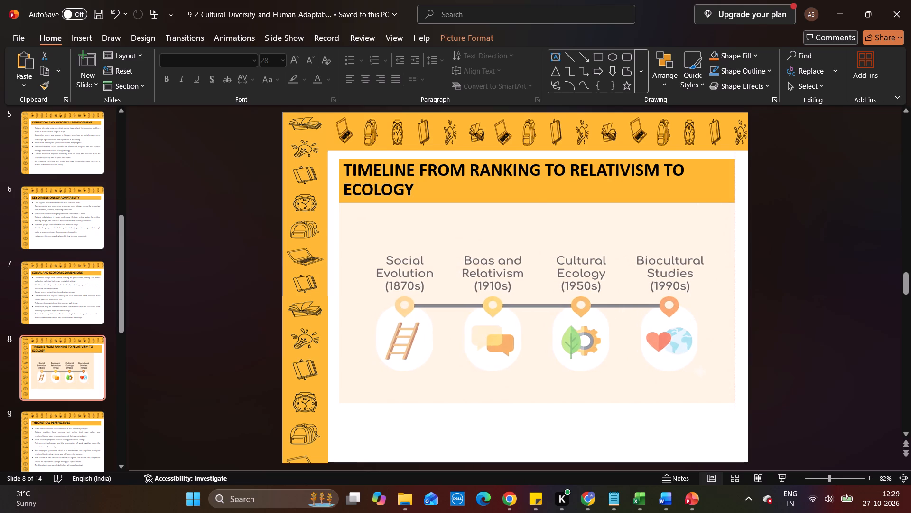
drag(736, 303, 736, 303)
drag(538, 402, 539, 436)
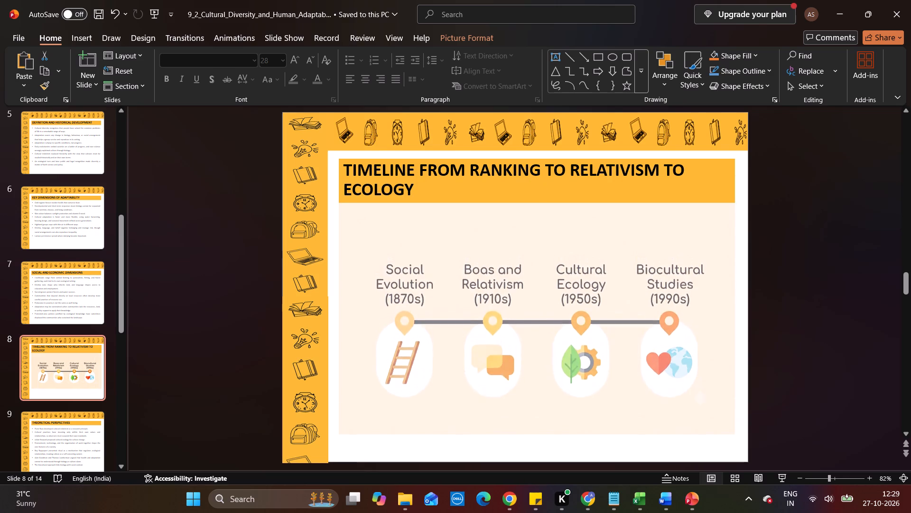
drag(539, 436, 539, 434)
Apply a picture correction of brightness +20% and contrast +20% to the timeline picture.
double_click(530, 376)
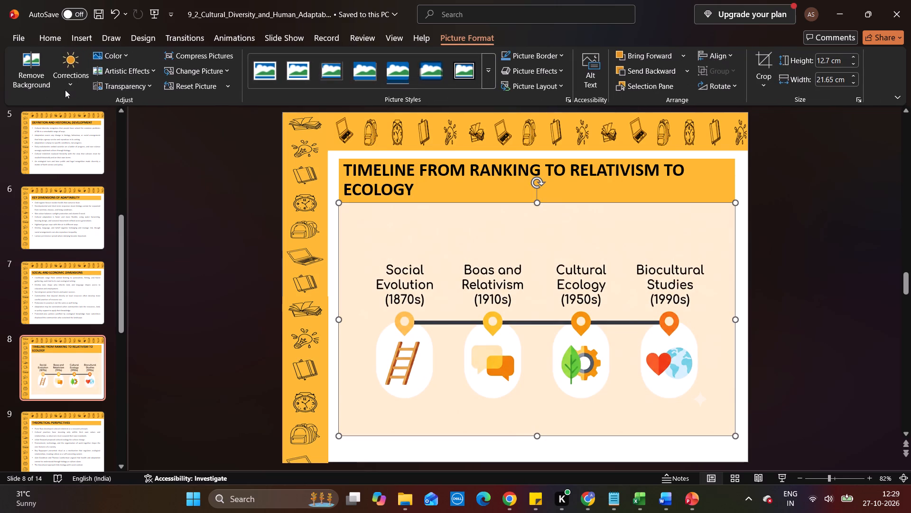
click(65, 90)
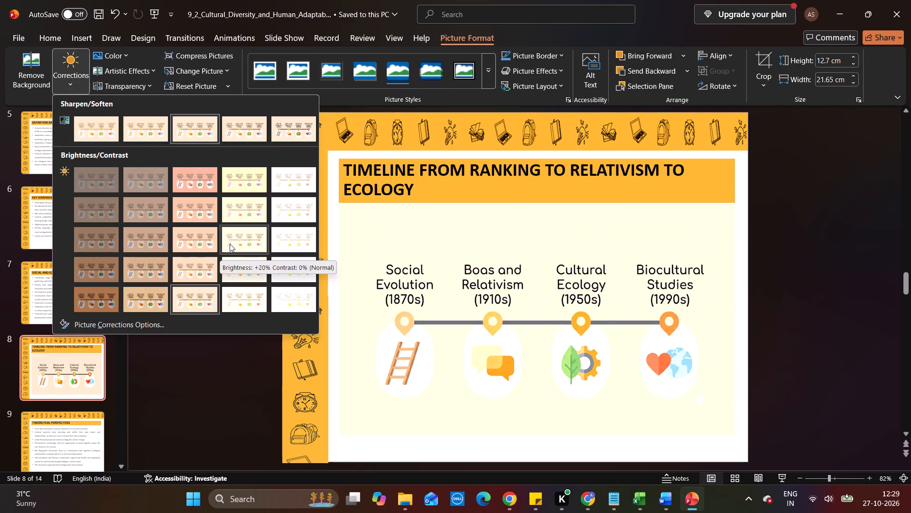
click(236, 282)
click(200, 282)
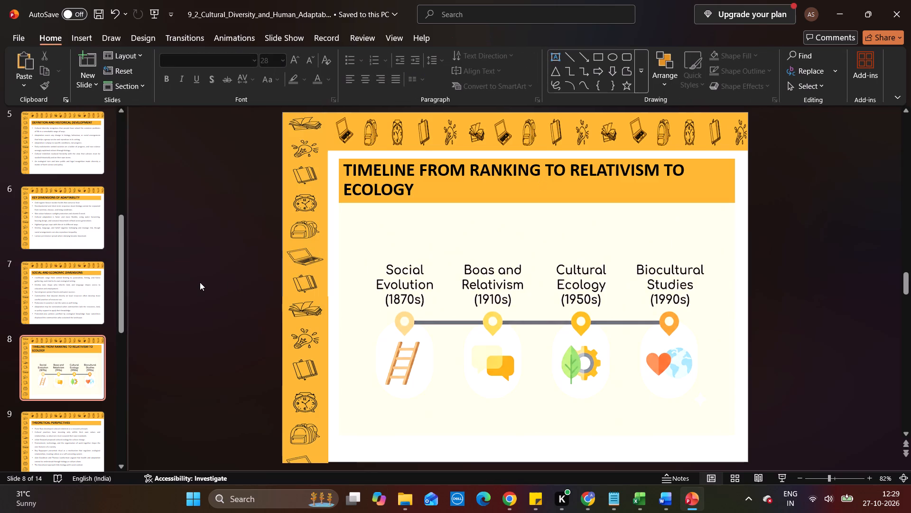
Set the timeline picture's correction to brightness +20% with contrast 0%, and save the presentation.
double_click(377, 304)
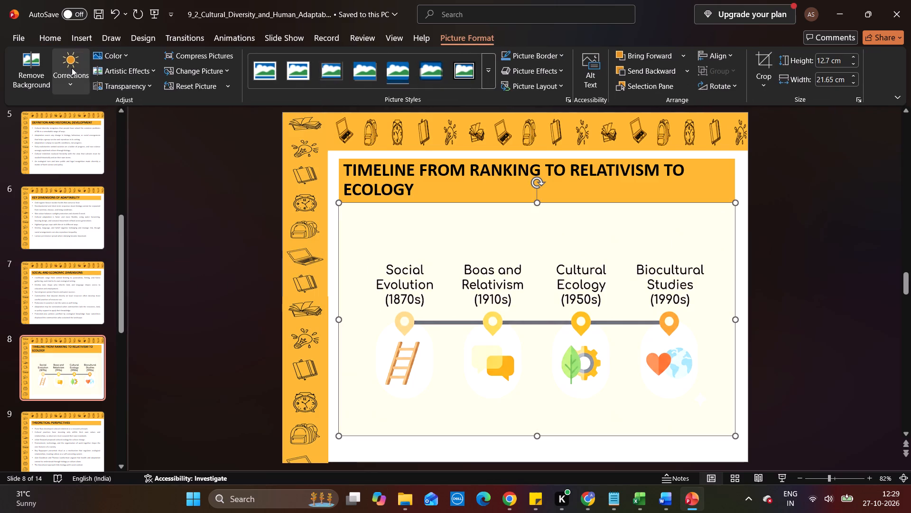
click(69, 69)
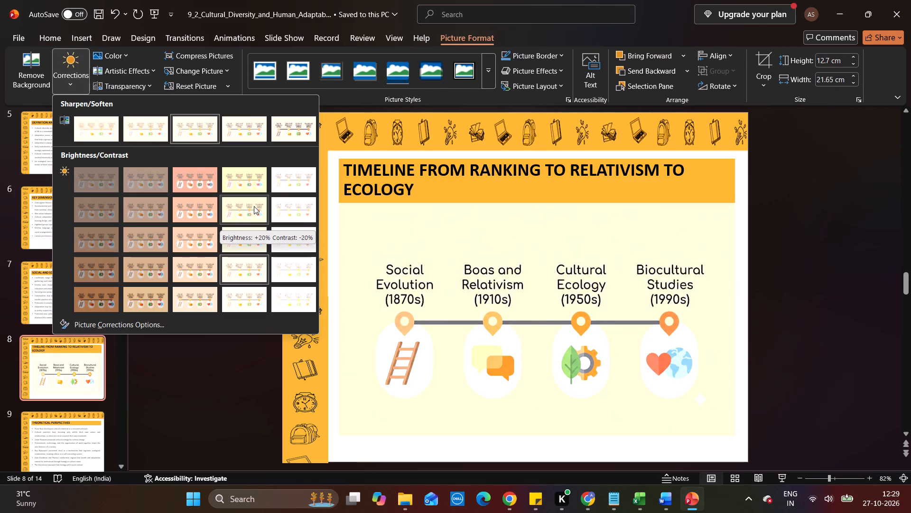
click(259, 234)
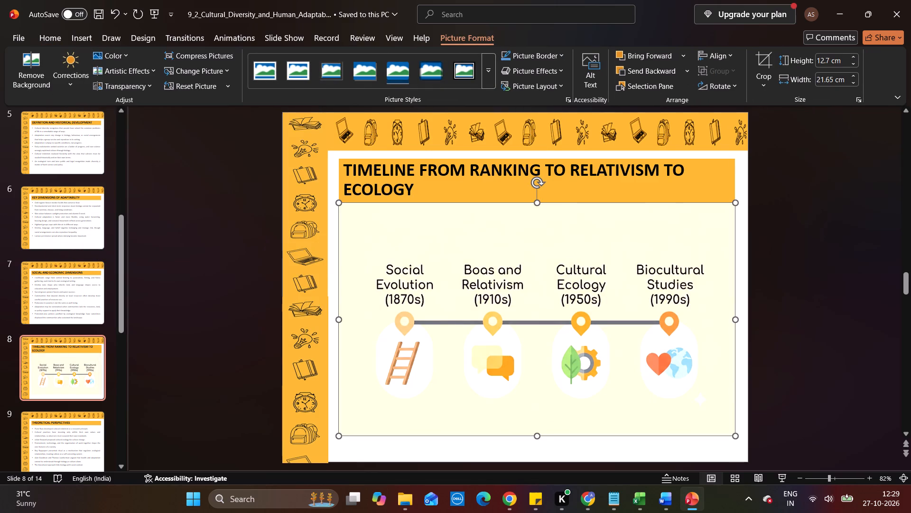
click(293, 275)
key(ctrl+s)
key(ctrl+s)
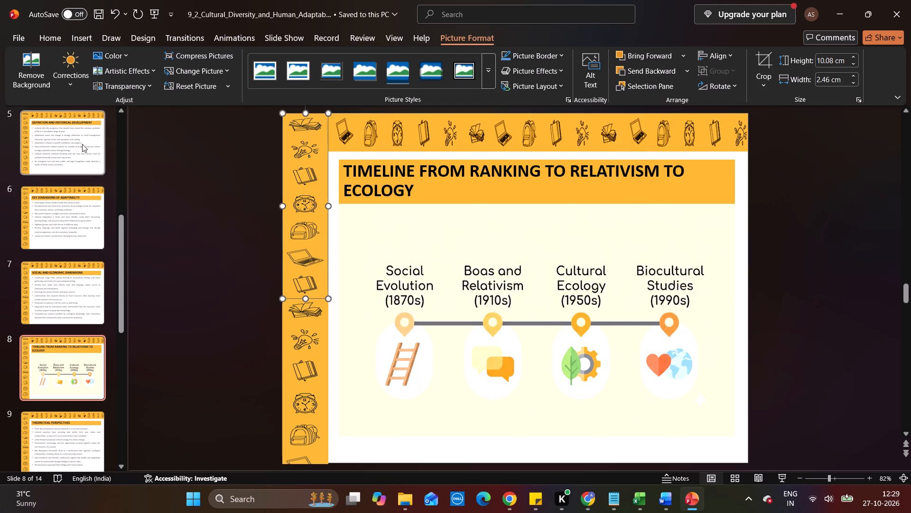
Review the 9.2 presentation's slides from slide 3 through the closing slide 14.
click(82, 144)
key(Up)
key(Up)
key(Down)
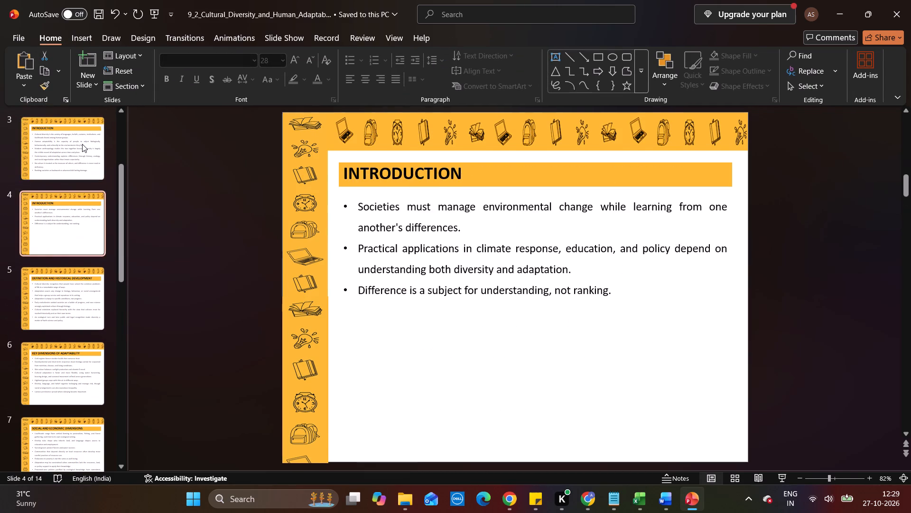
key(Down)
key(Down)
key(Down)
key(Down)
key(Down)
key(Down)
key(Down)
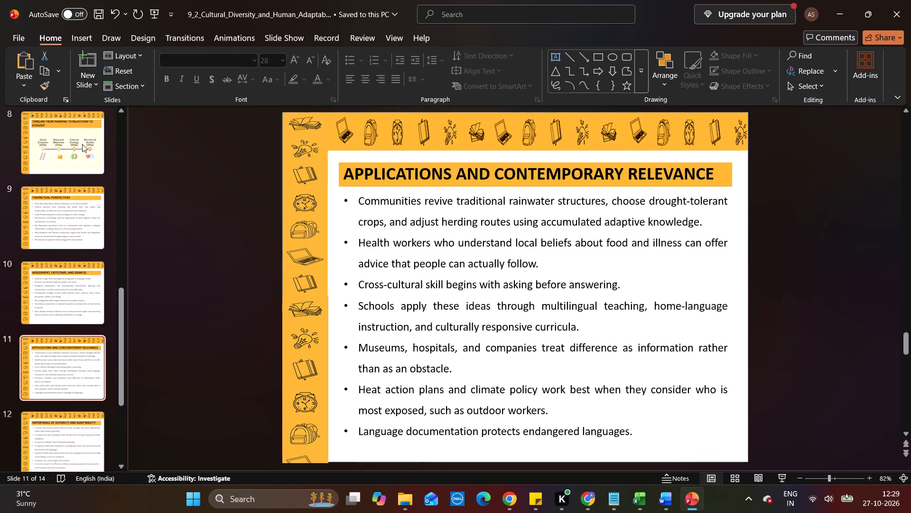
key(Down)
key(Down)
key(Down)
key(Down)
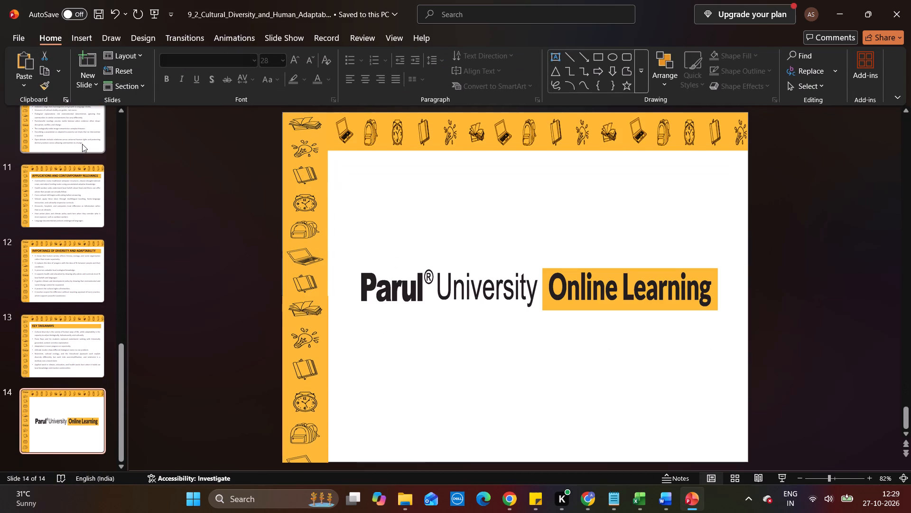
Save the presentation and export it as a PDF named 9_2_Cultural_Diversity_and_Human_Adaptability in Chapter 9's PPTs PDFs folder.
key(ctrl+s)
key(ctrl+s)
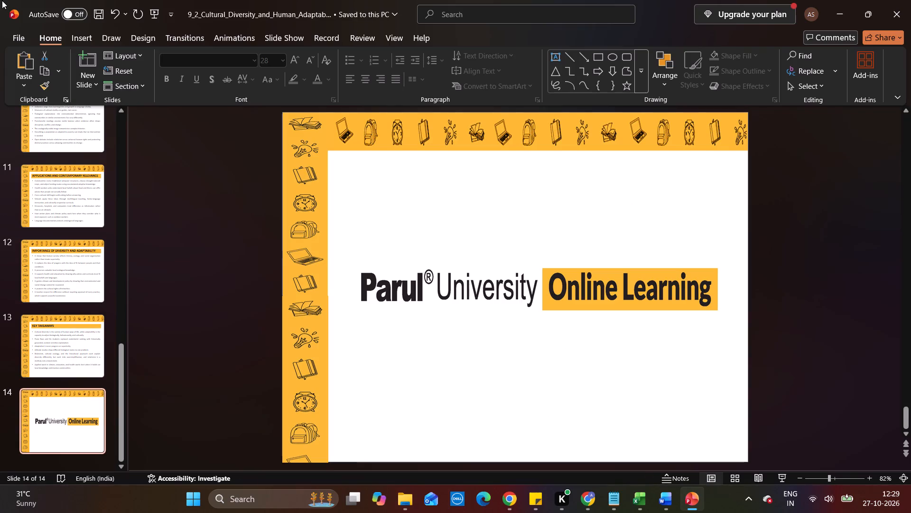
click(8, 35)
click(42, 220)
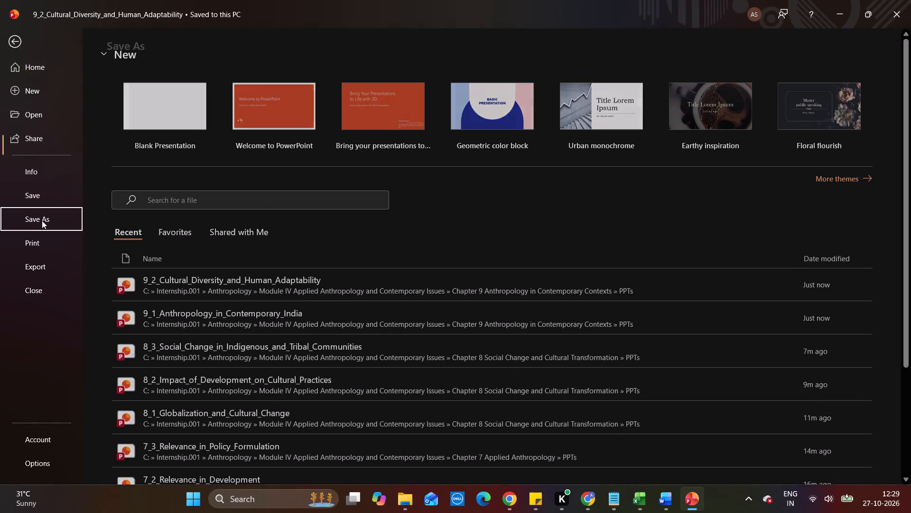
click(146, 306)
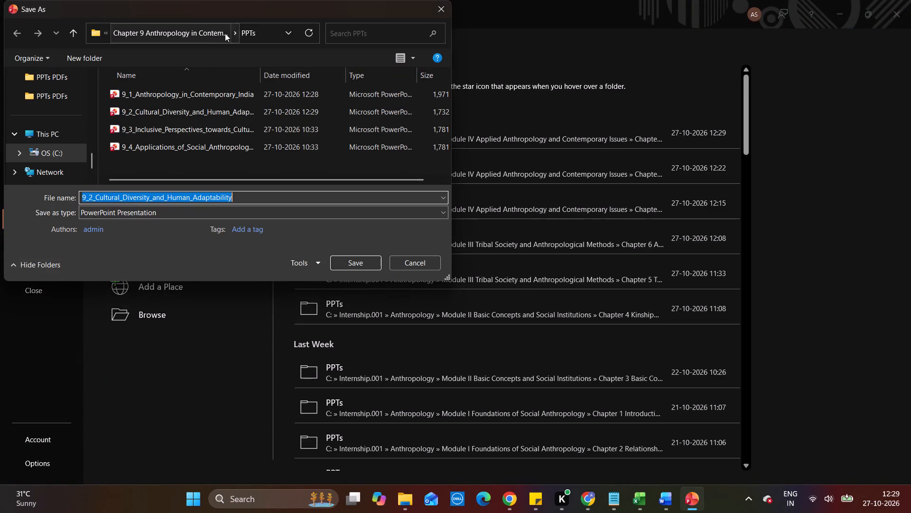
drag(234, 33, 248, 83)
click(248, 83)
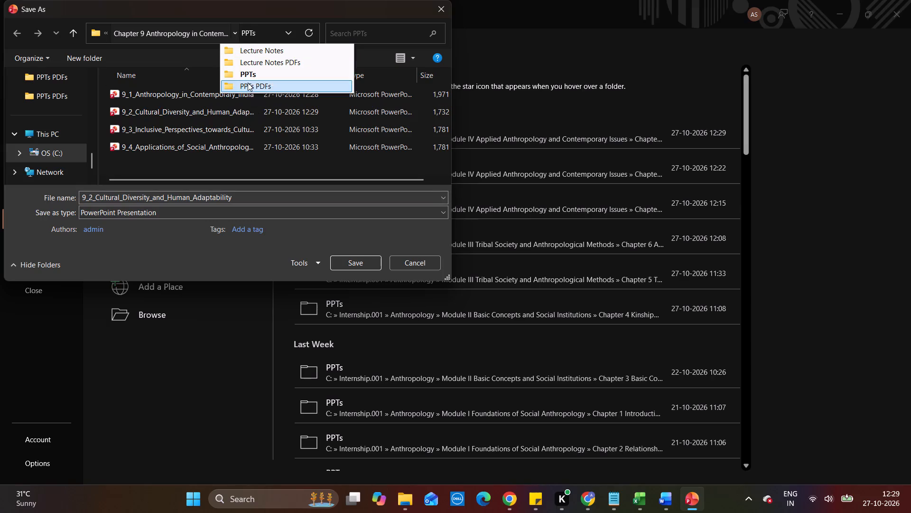
click(111, 215)
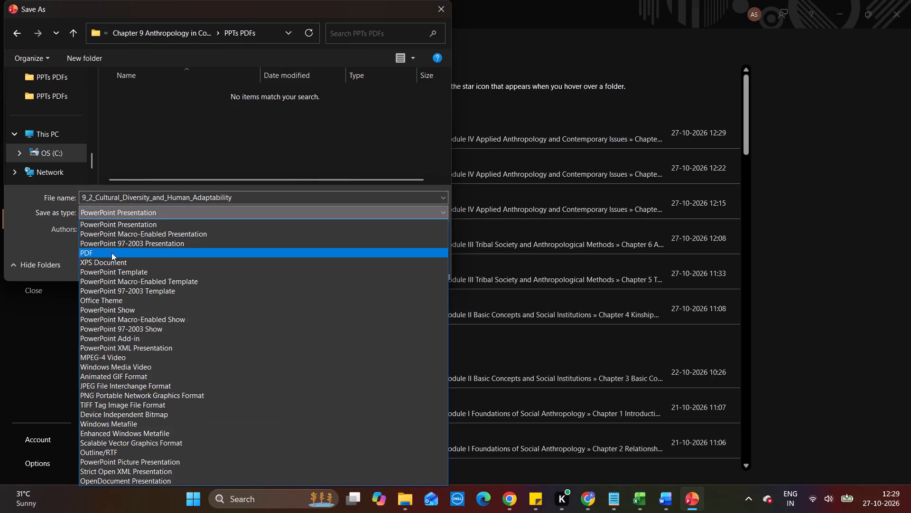
click(112, 249)
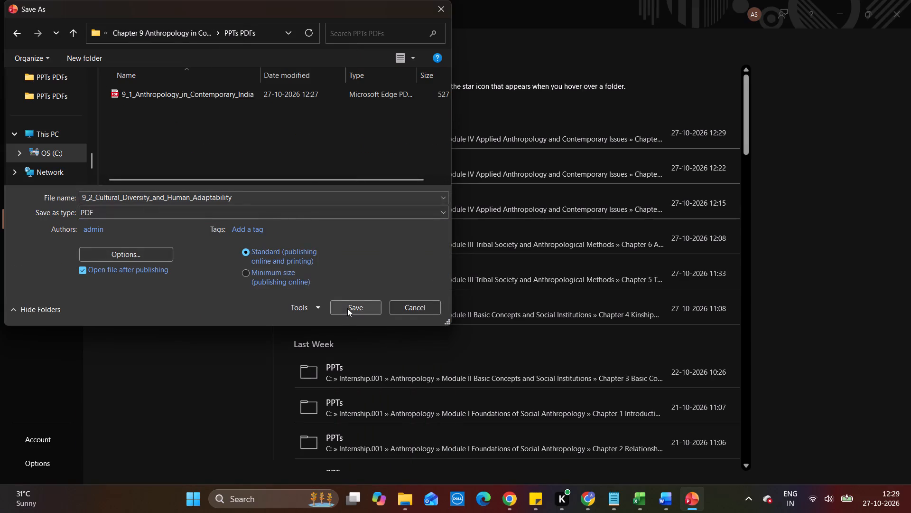
click(347, 308)
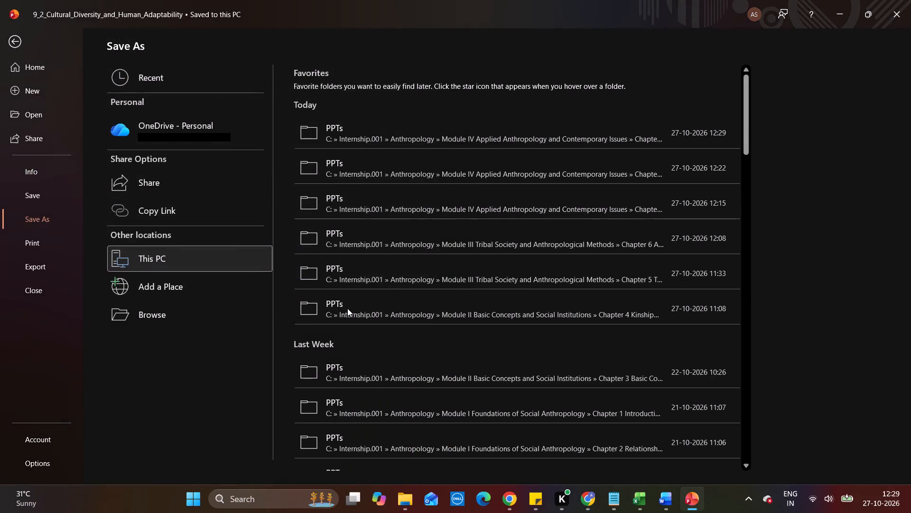
Skim through the pages of the exported 9.2 PDF to check them, and close it.
scroll(347, 308, down, 2)
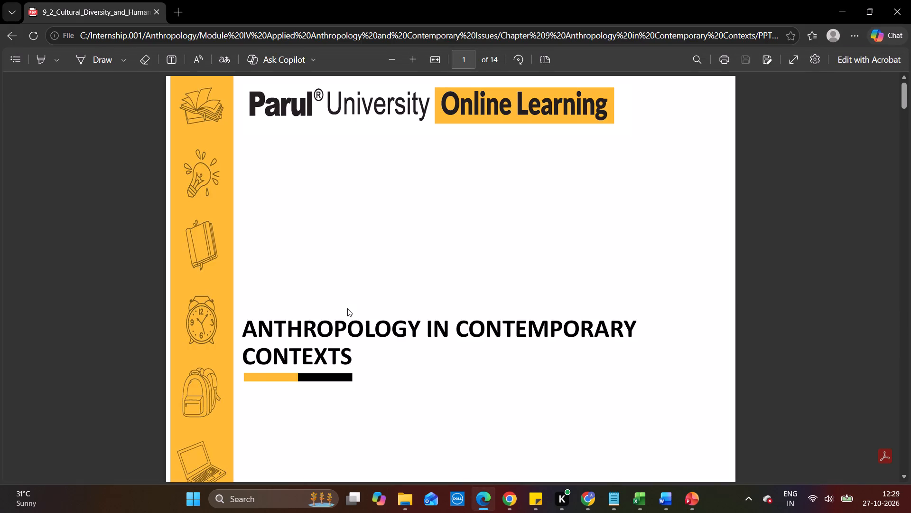
scroll(347, 308, down, 10)
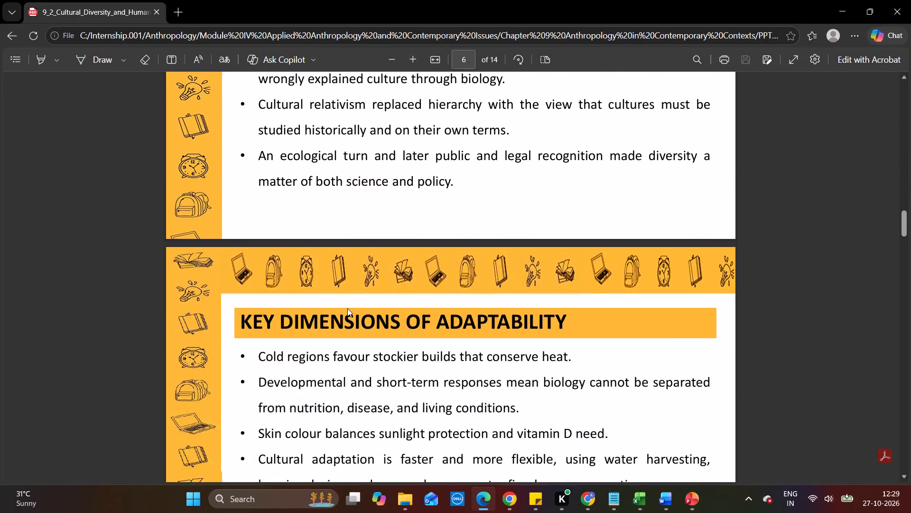
scroll(347, 308, down, 10)
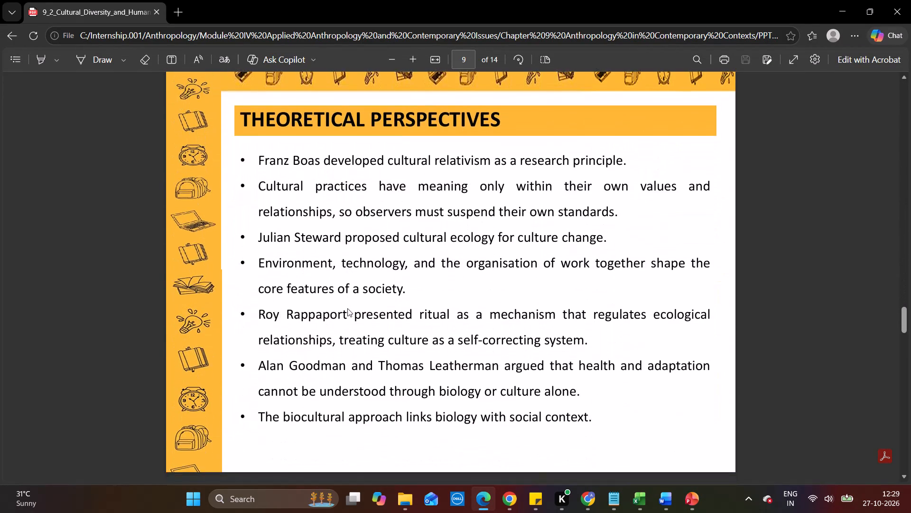
scroll(347, 308, down, 5)
click(910, 0)
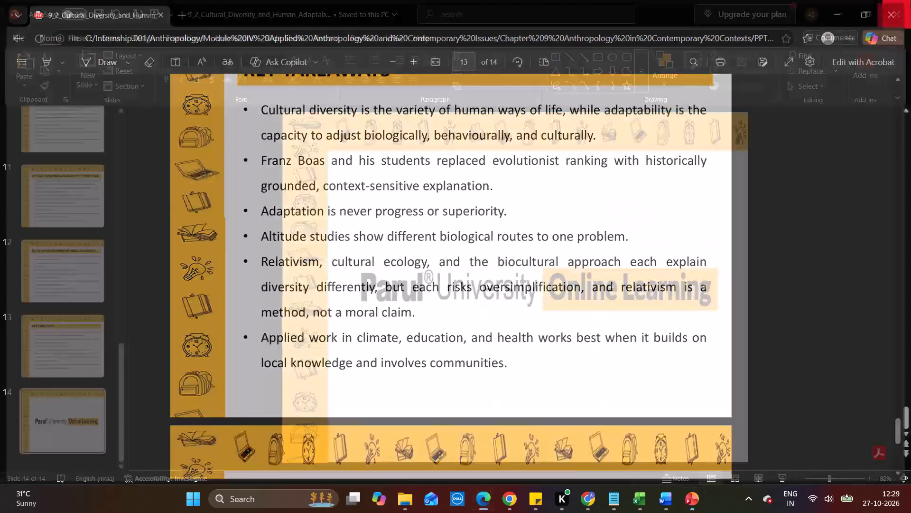
Save the 9.2 presentation and close it.
click(239, 312)
key(ctrl+s)
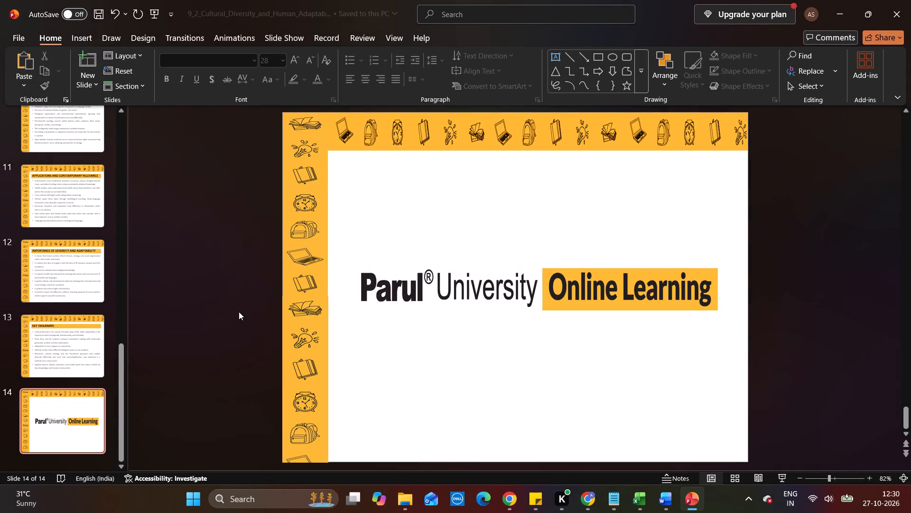
click(910, 0)
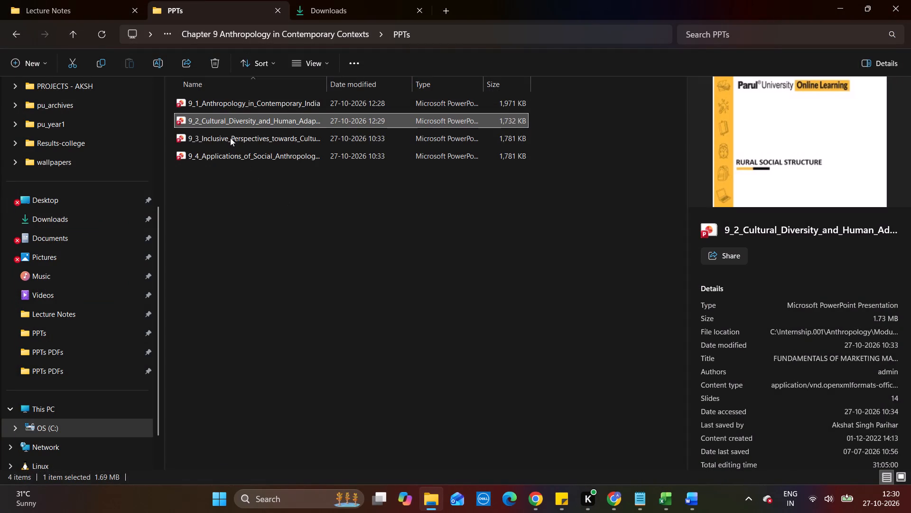
Open the 9_3_Inclusive_Perspectives_towards_Cultural_Identity presentation from Chapter 9's PPTs folder and enable editing.
double_click(227, 133)
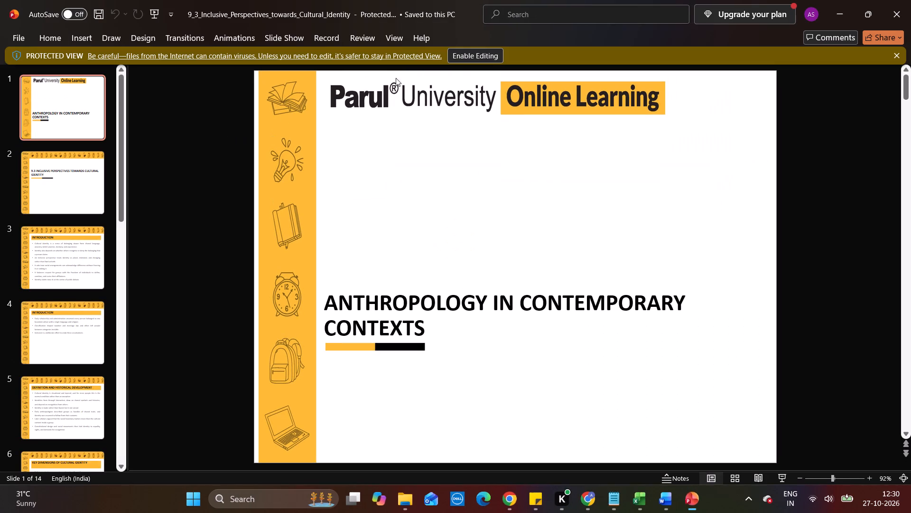
click(485, 59)
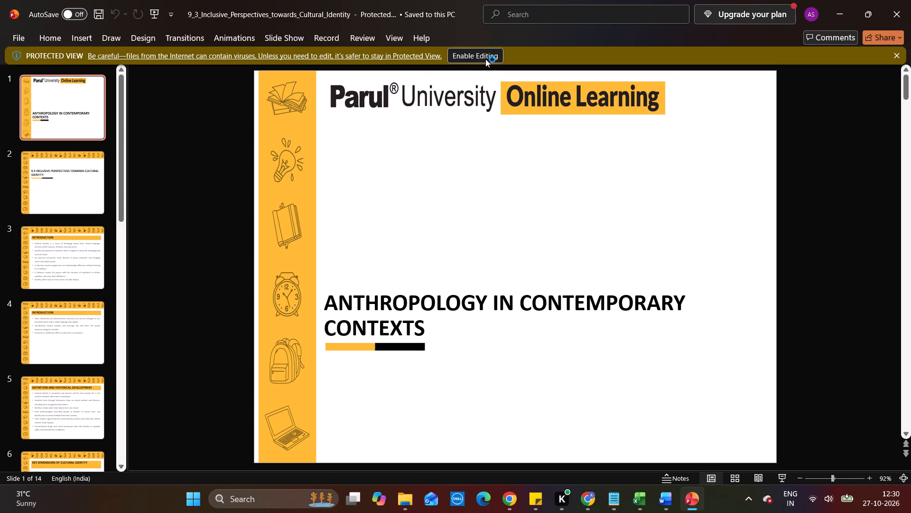
click(486, 56)
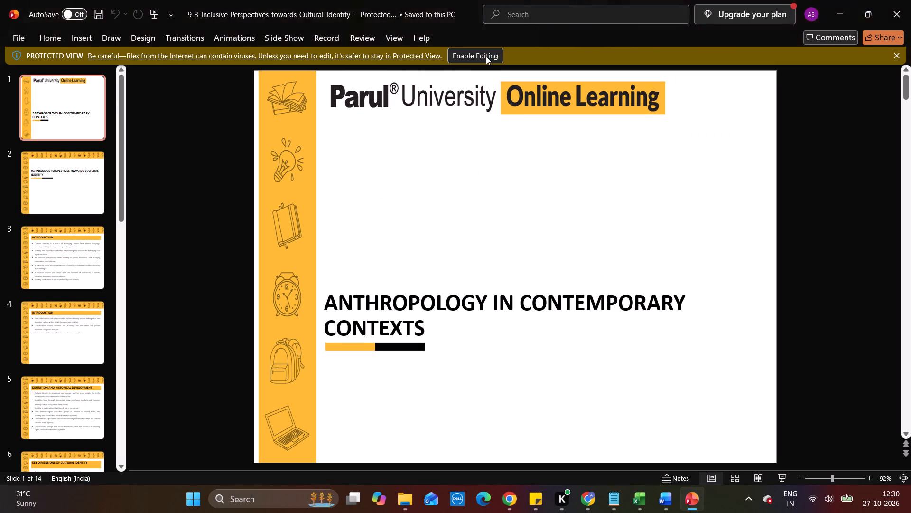
On slide 6, shrink the "Key Dimensions of Cultural Identity" title box to one line's height, keeping its full width.
click(73, 226)
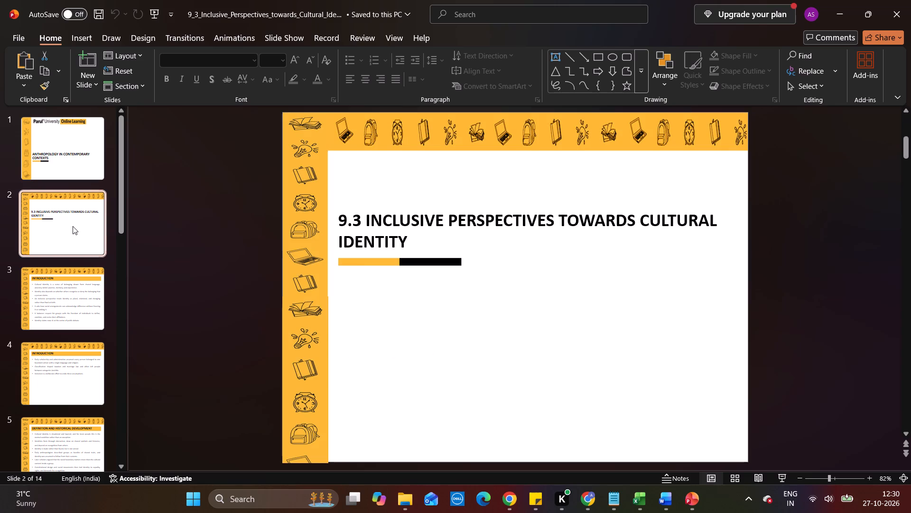
key(Down)
key(Down)
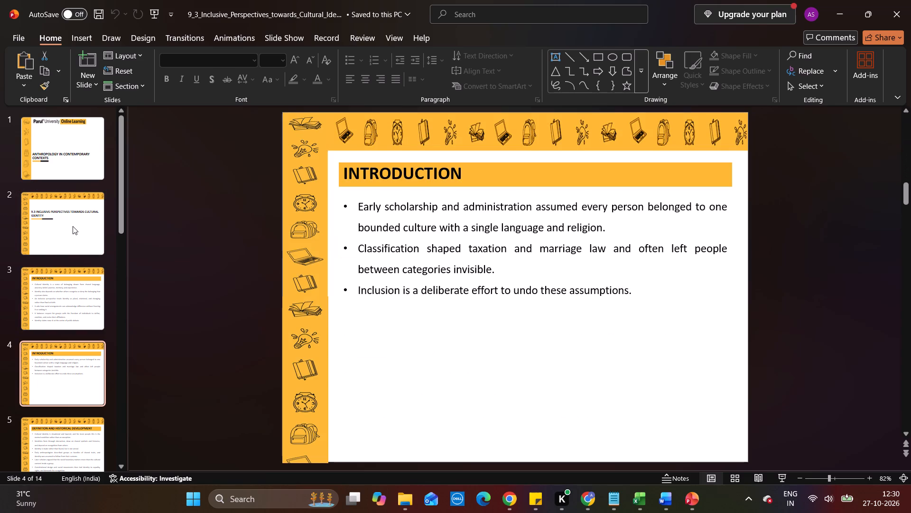
key(Down)
key(Down)
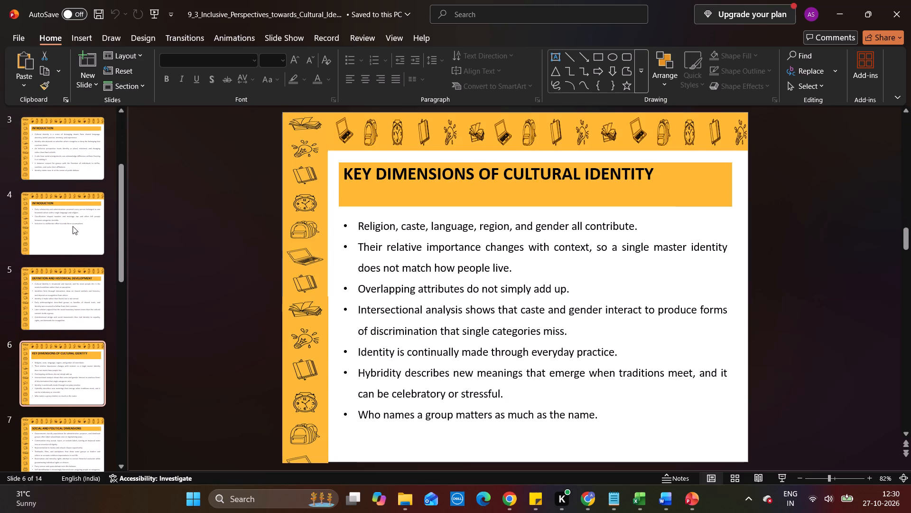
click(408, 198)
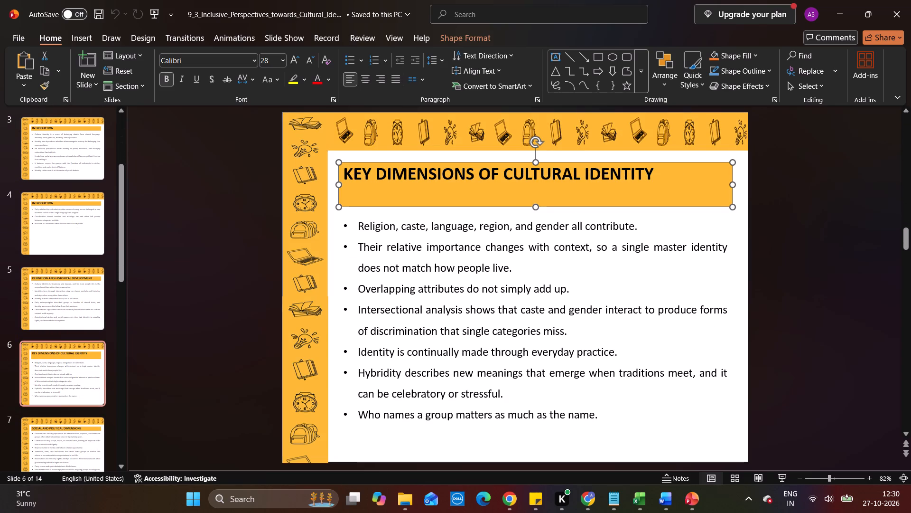
drag(732, 208, 734, 181)
drag(732, 208, 706, 183)
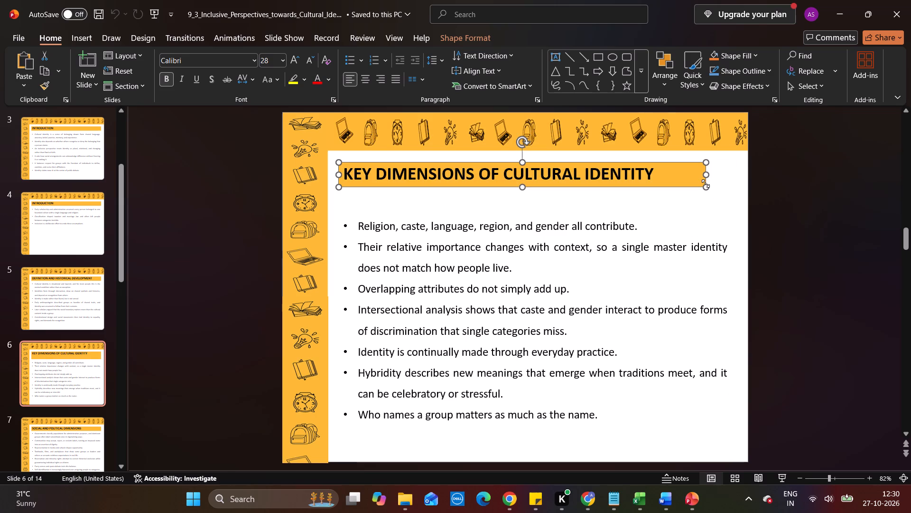
drag(707, 176, 723, 176)
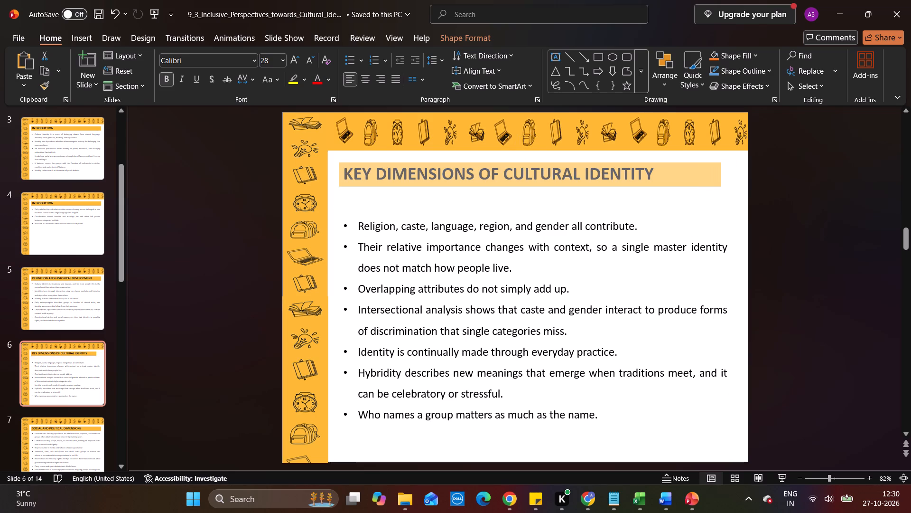
drag(723, 176, 727, 177)
drag(727, 177, 731, 177)
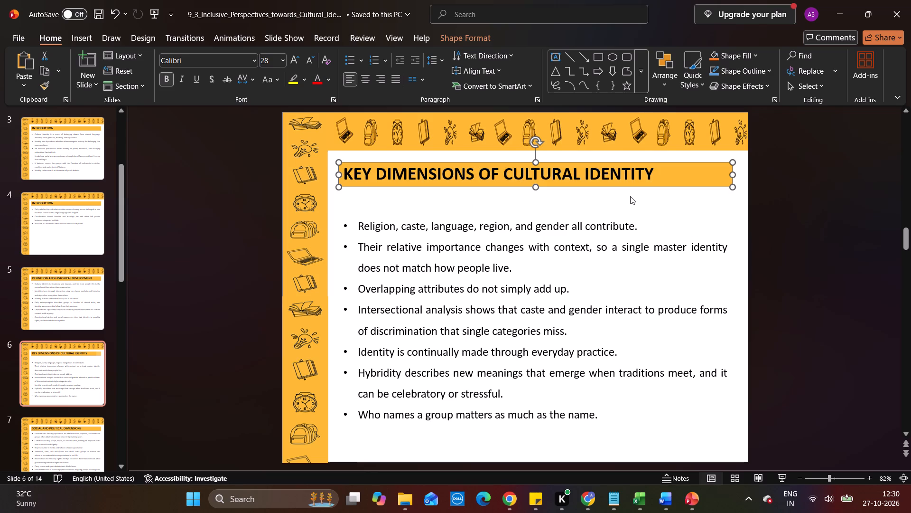
Move slide 6's bulleted text box up so it sits just below the title box.
click(628, 197)
click(534, 256)
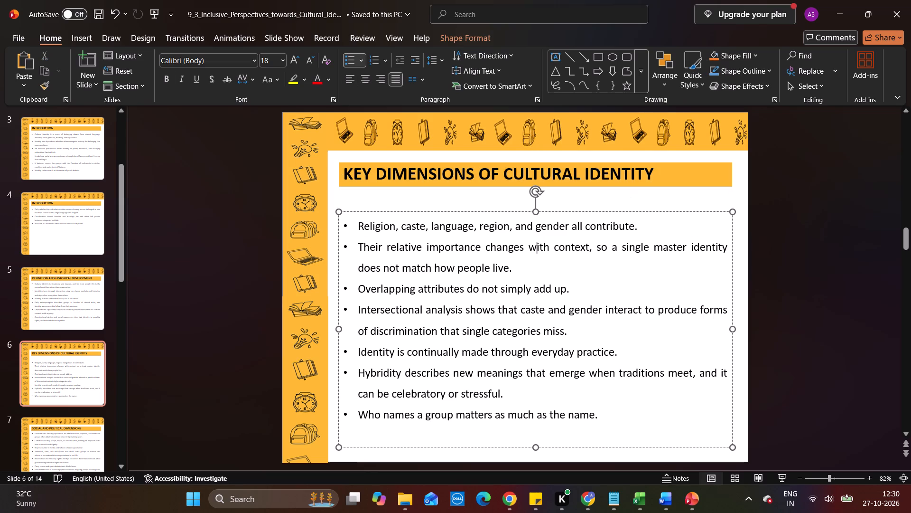
drag(513, 213, 517, 199)
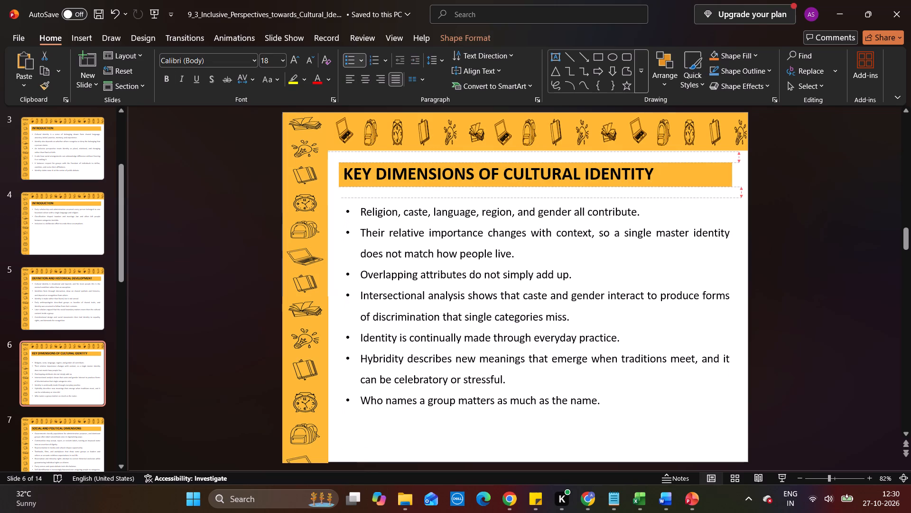
drag(517, 199, 517, 192)
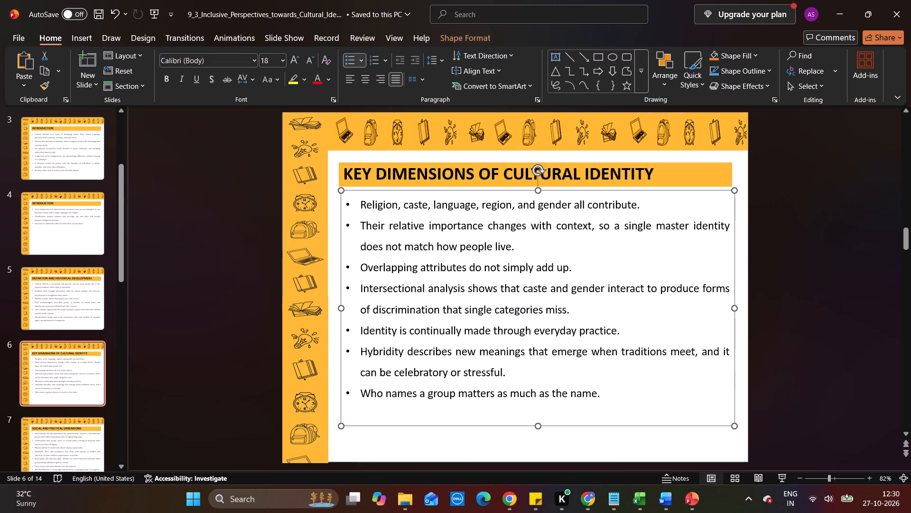
click(260, 241)
Delete the three-panel timeline picture from slide 8, "Timeline from Fixed Categories to Inclusion".
click(75, 227)
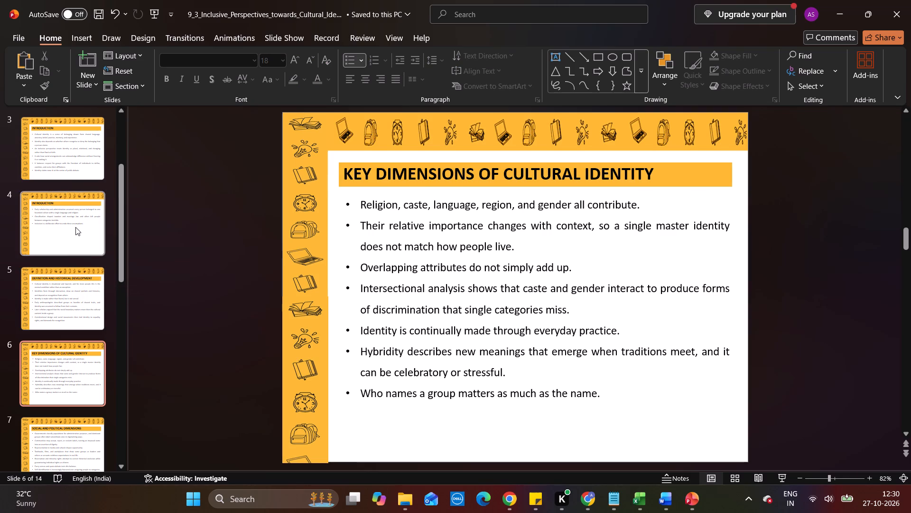
key(Down)
key(Down)
key(Down)
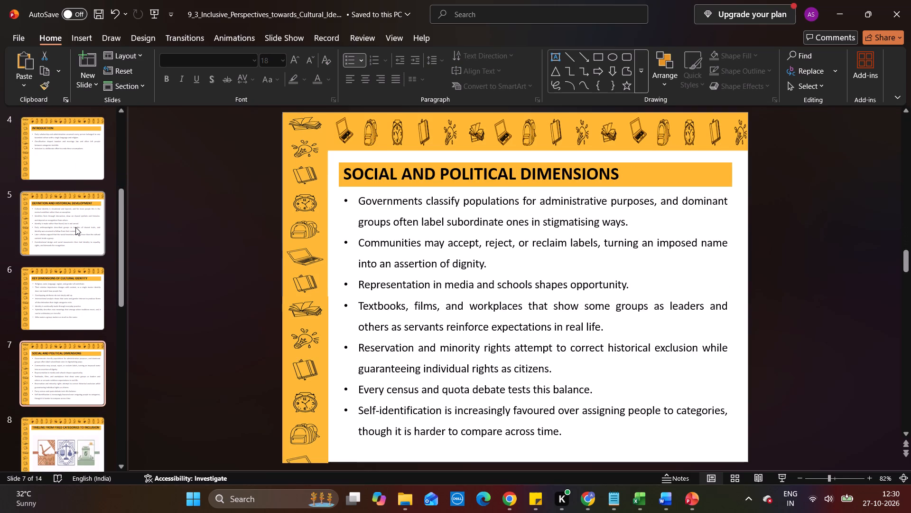
key(Down)
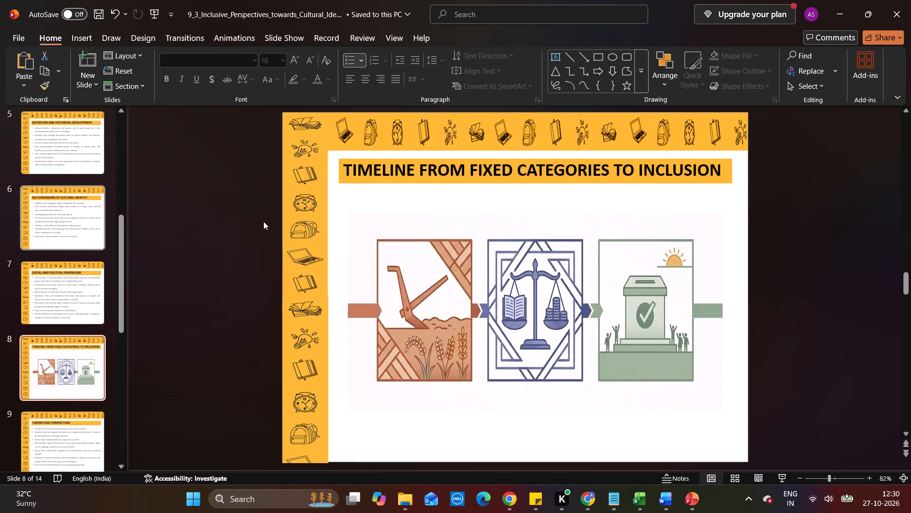
click(425, 227)
key(BackSpace)
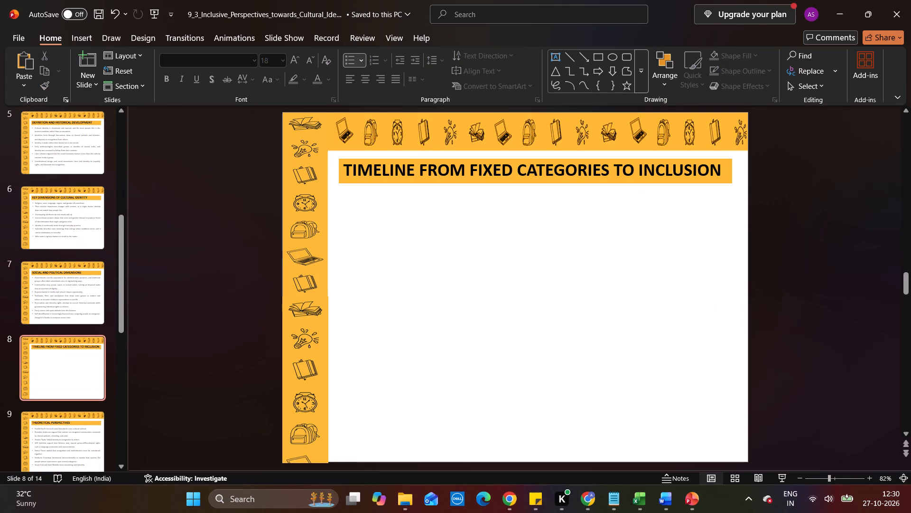
Look through slides 9 to 14 for layout problems, and return to slide 8.
key(Down)
key(Down)
key(Down)
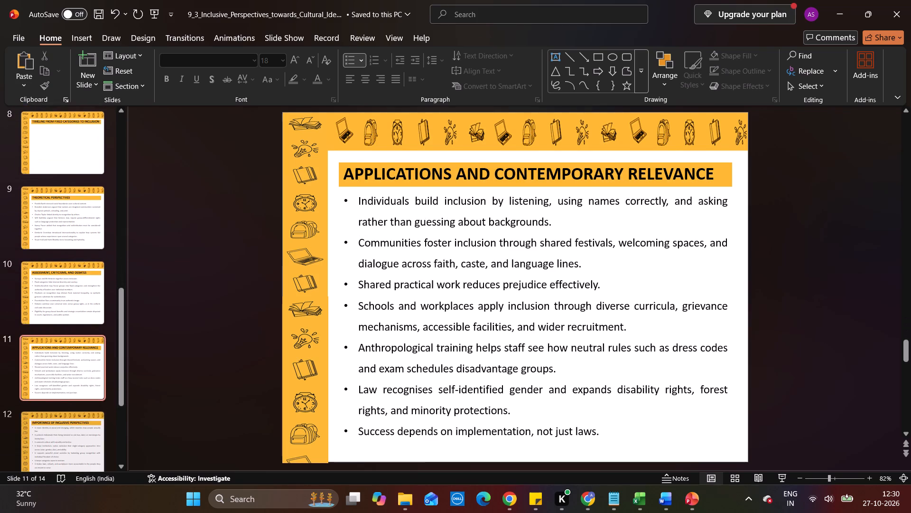
key(Down)
key(Down)
key(Down)
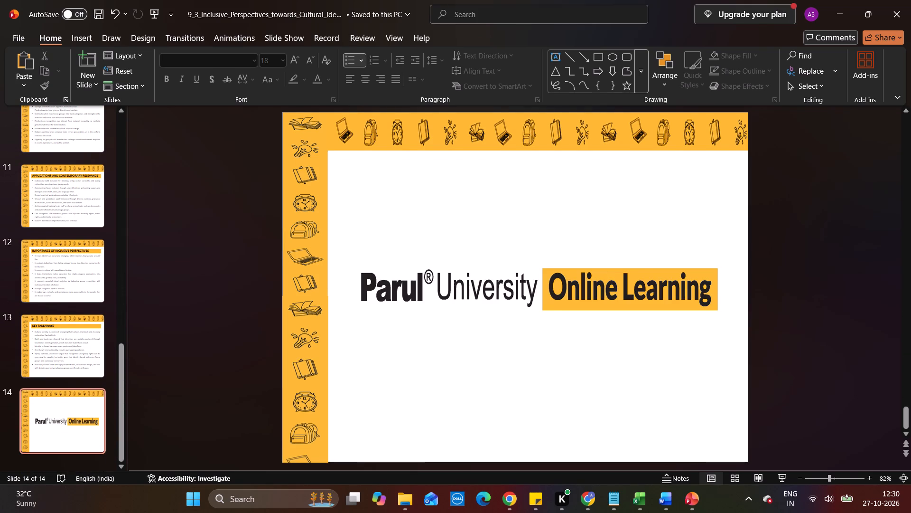
key(Up)
key(Up)
key(Up)
key(Up)
key(Up)
key(Up)
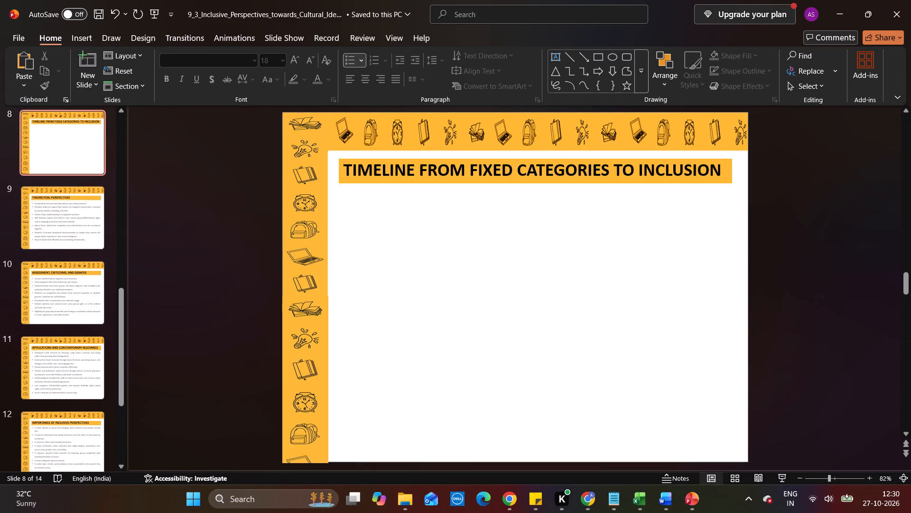
Open the 9_3_Inclusive_Perspectives_towards_Cultural_Identity document from Chapter 9's Lecture Notes folder and copy its Fig-2 timeline picture.
click(409, 503)
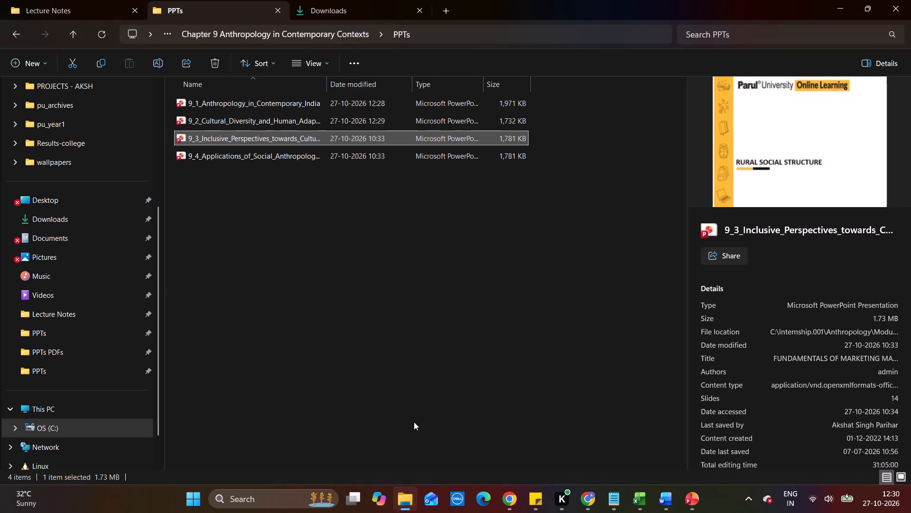
click(109, 12)
double_click(266, 143)
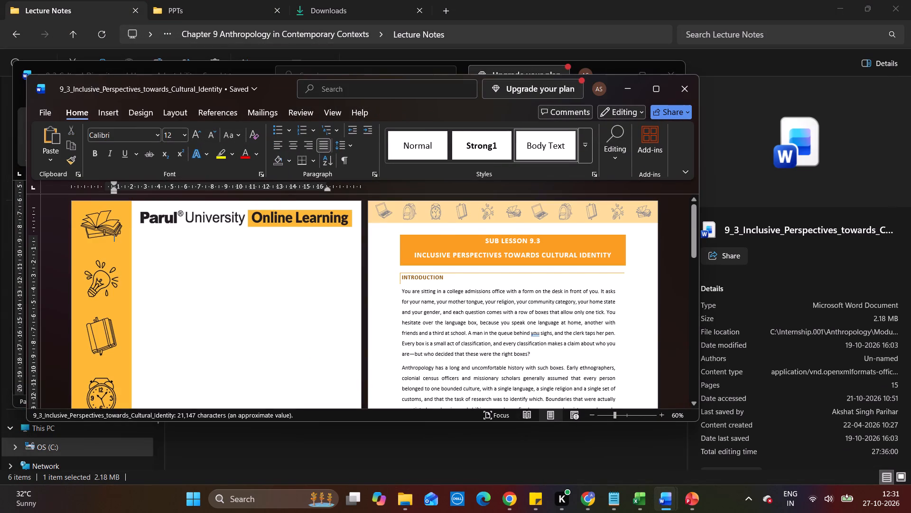
scroll(273, 298, down, 7)
scroll(273, 298, up, 1)
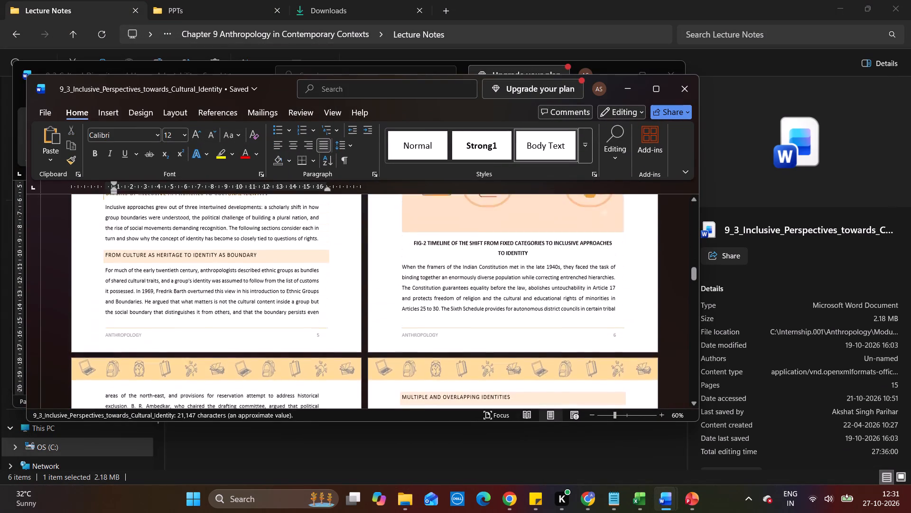
scroll(273, 298, up, 1)
click(547, 317)
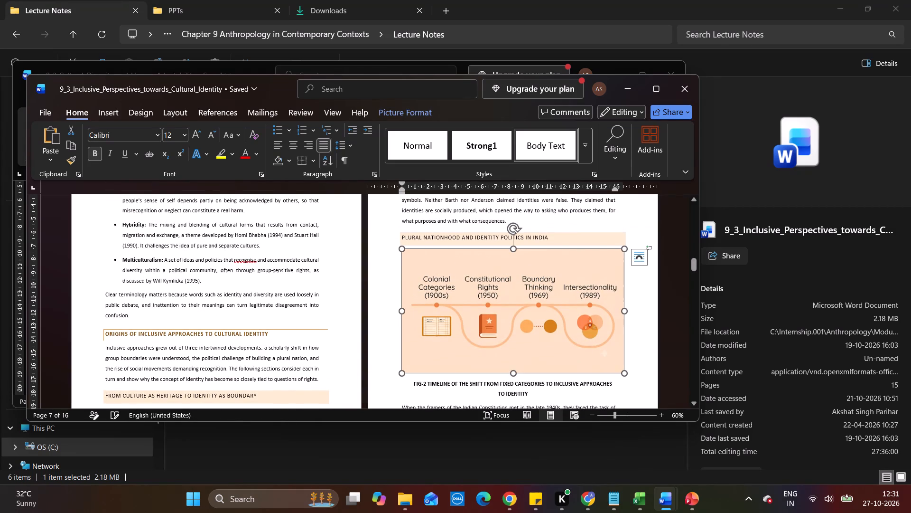
key(ctrl+c)
key(ctrl+c)
key(ctrl+c)
Minimise the 9.3 lecture notes and close the 9_2_Cultural_Diversity_and_Human_Adaptability document.
click(619, 88)
click(661, 80)
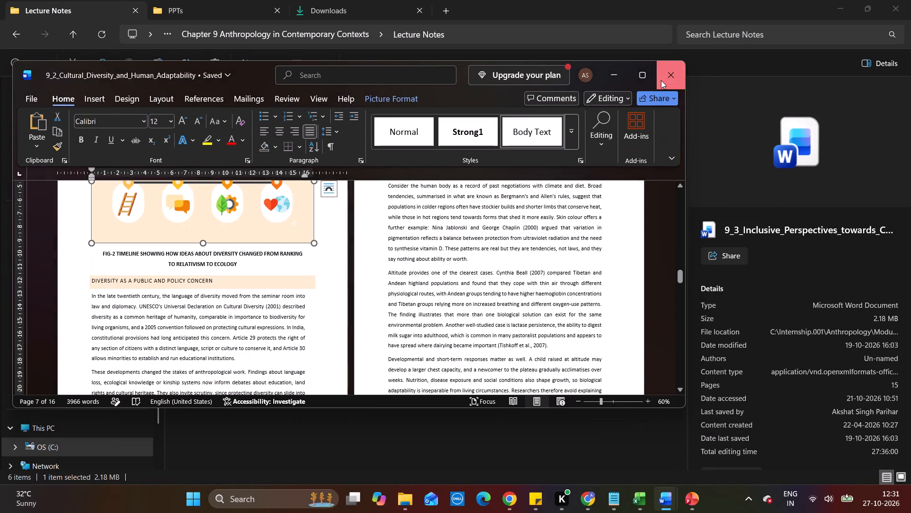
Back in PowerPoint, paste the copied timeline picture onto slide 8 and centre it horizontally under the title box.
drag(687, 510, 539, 389)
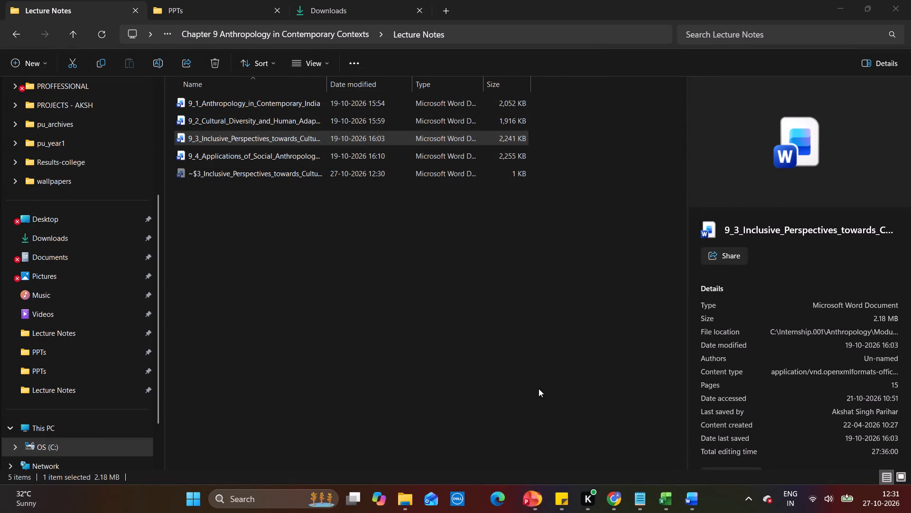
drag(539, 389, 699, 479)
click(698, 512)
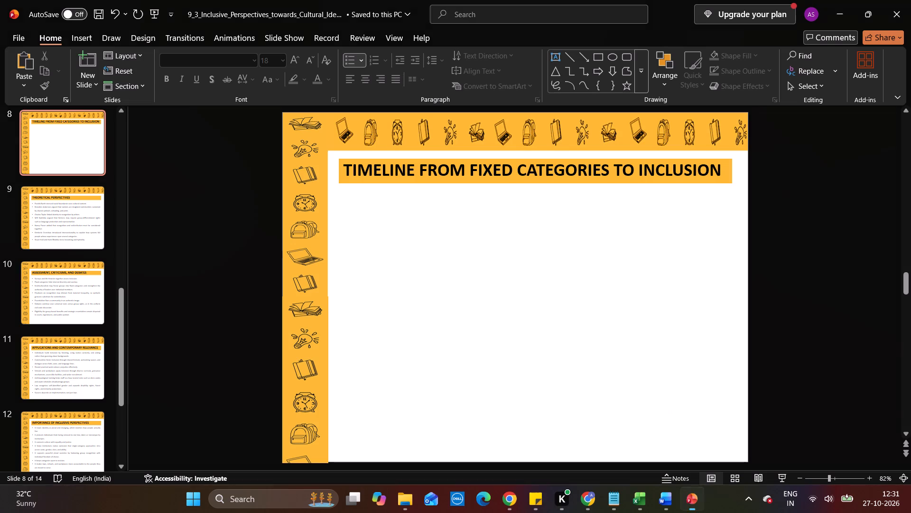
drag(698, 512, 447, 357)
click(447, 357)
key(ctrl+v)
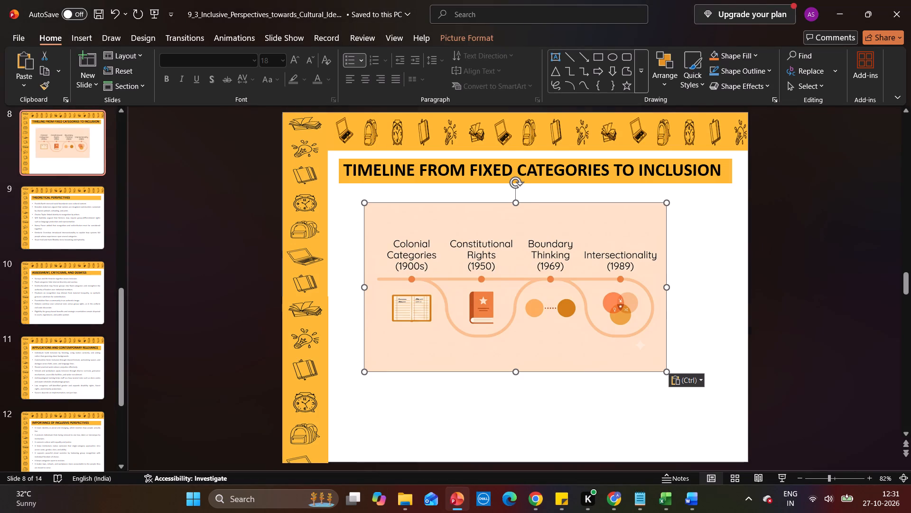
drag(442, 313, 469, 344)
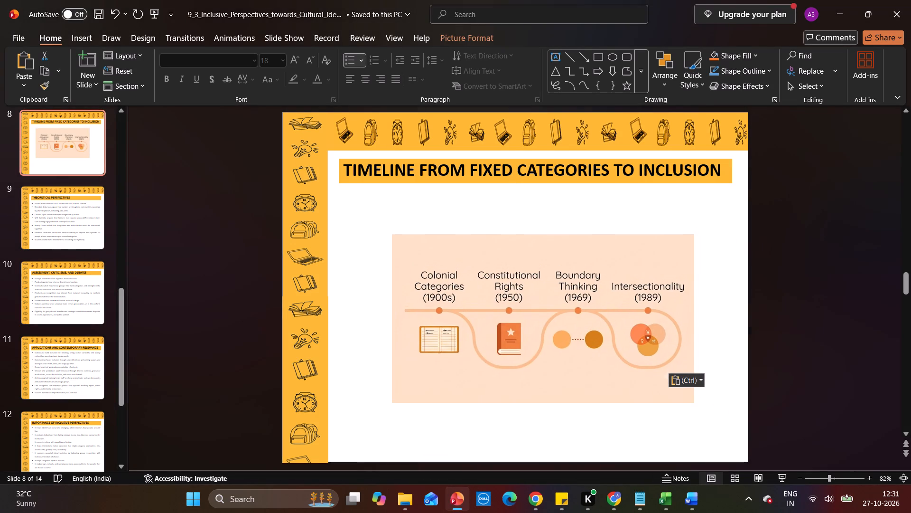
drag(469, 344, 463, 344)
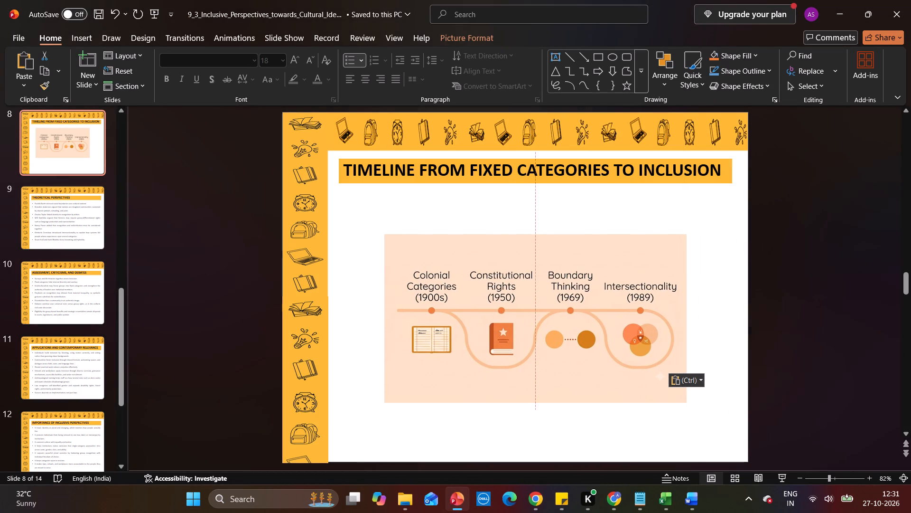
drag(463, 344, 464, 344)
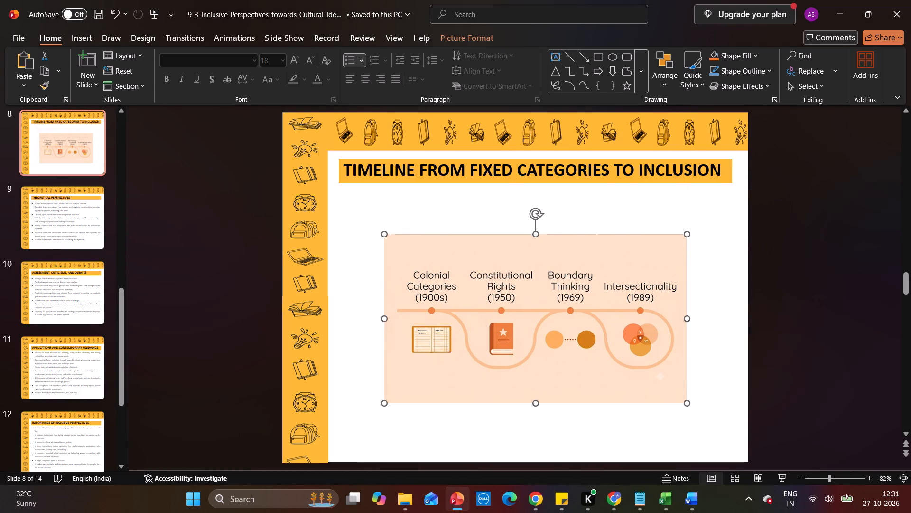
Stretch slide 8's timeline picture to the title box's width and the space below it, about 21.5 cm wide by 13.5 cm high.
drag(533, 233, 538, 170)
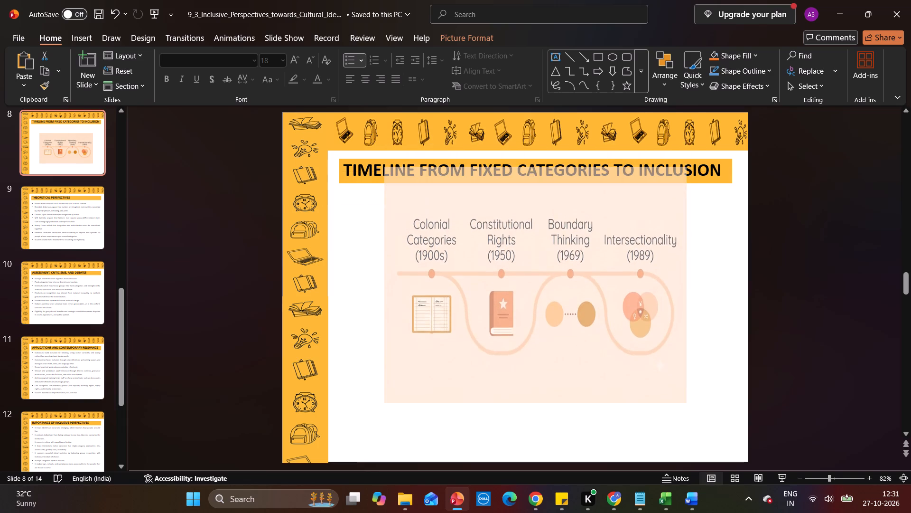
drag(538, 170, 536, 190)
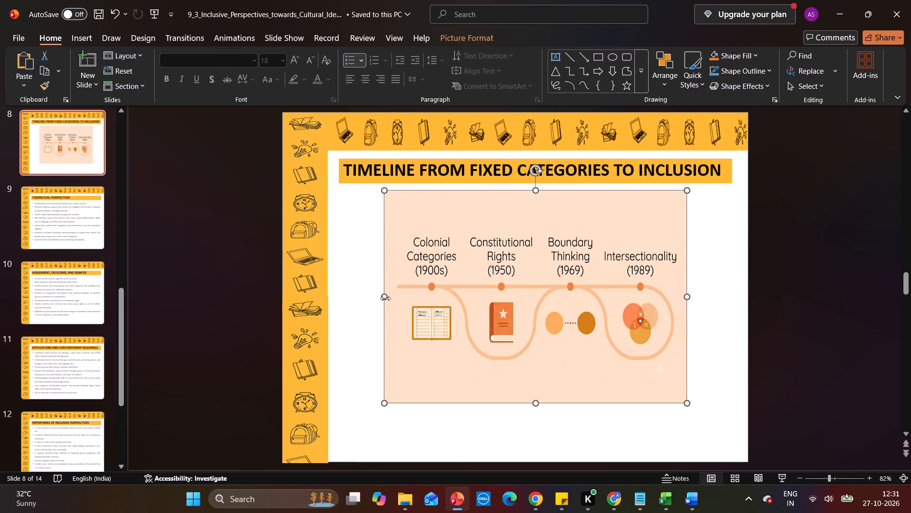
drag(385, 298, 338, 301)
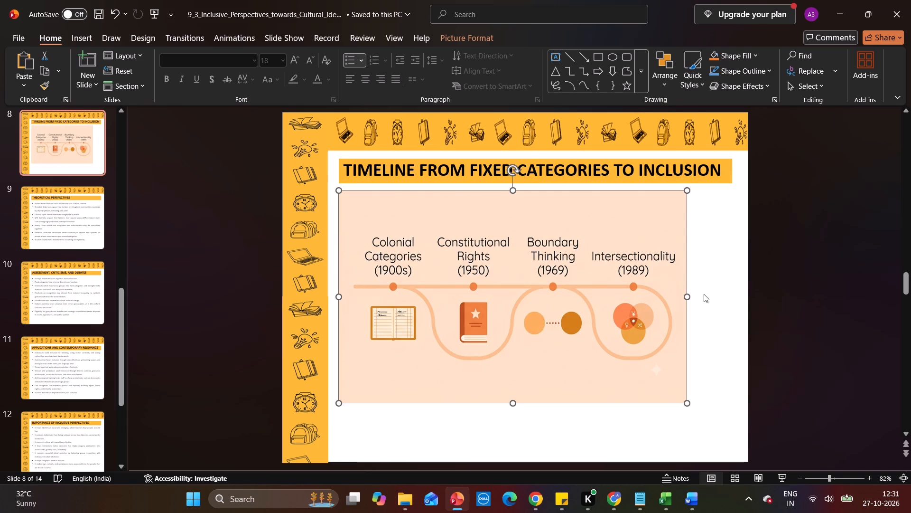
drag(689, 295, 732, 296)
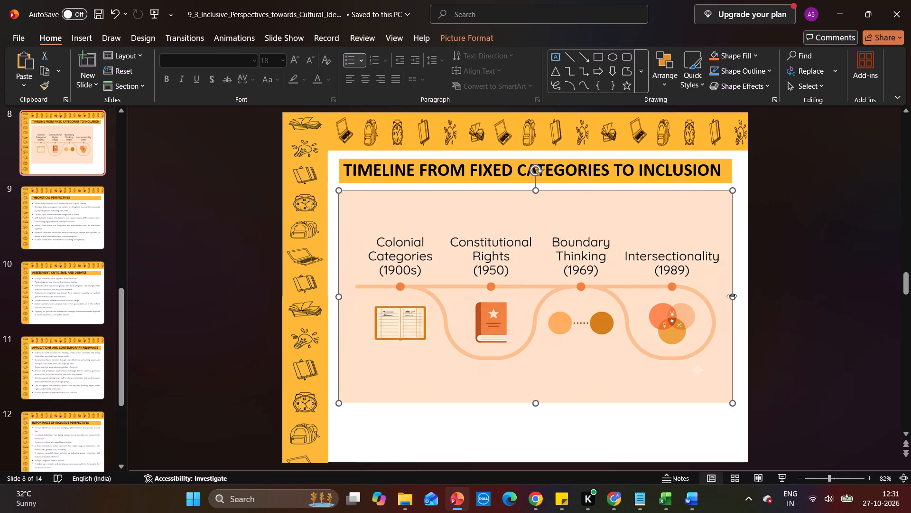
drag(532, 404, 538, 438)
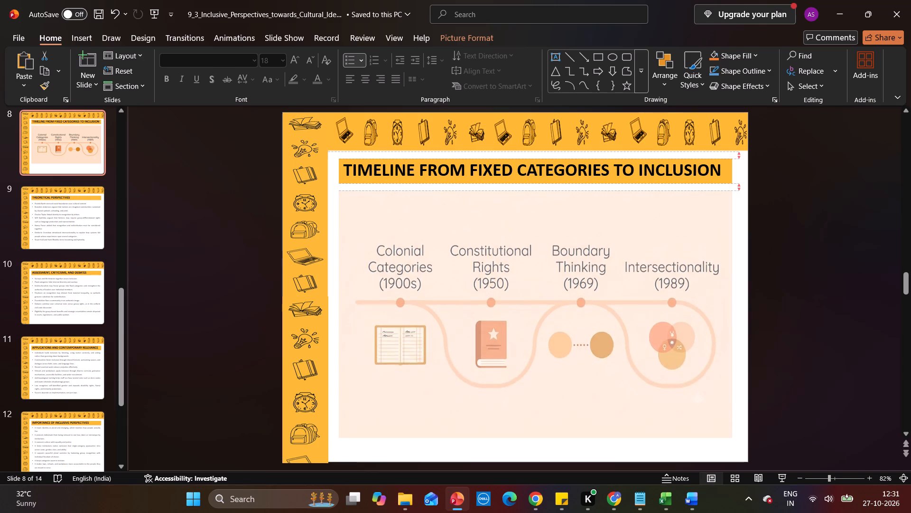
drag(538, 438, 538, 437)
Apply a brighter Brightness/Contrast correction preset to the timeline picture, turning its peach background white.
double_click(514, 337)
click(73, 82)
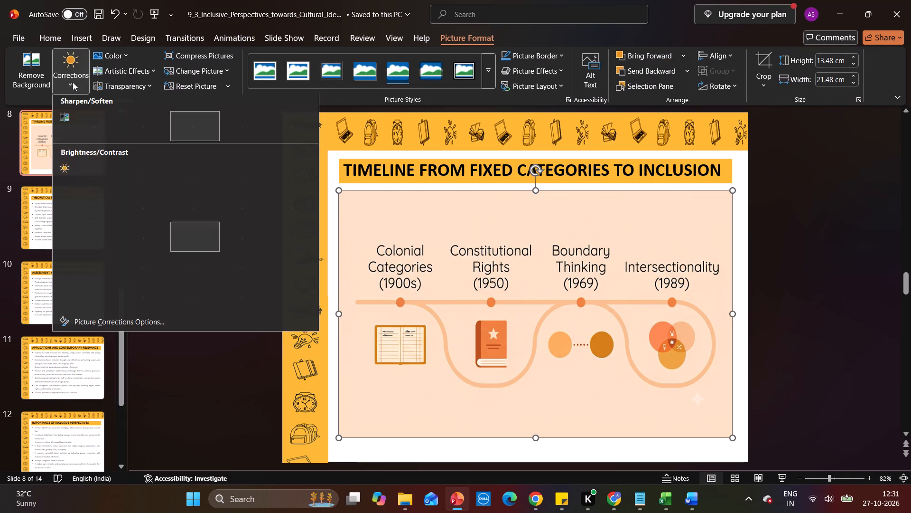
click(247, 242)
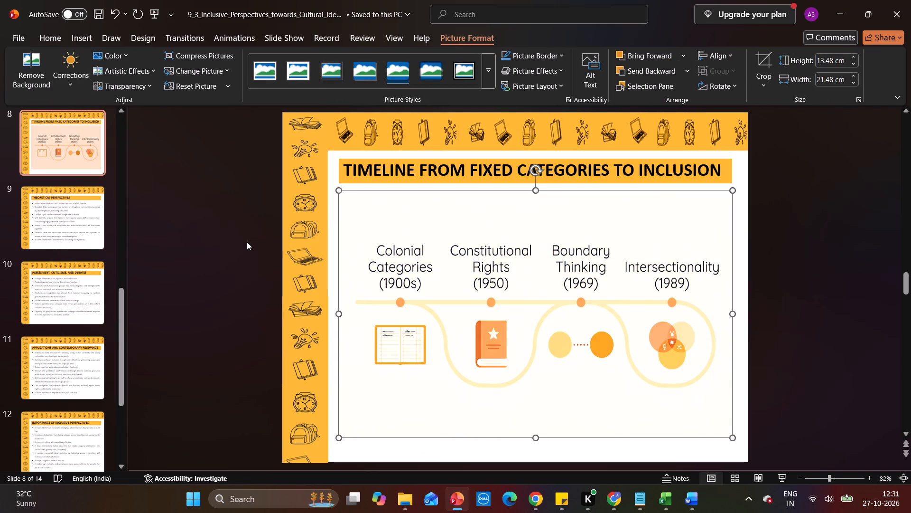
On slide 13, "Key Takeaways", move the bulleted text box up slightly, closer to the title box.
click(83, 318)
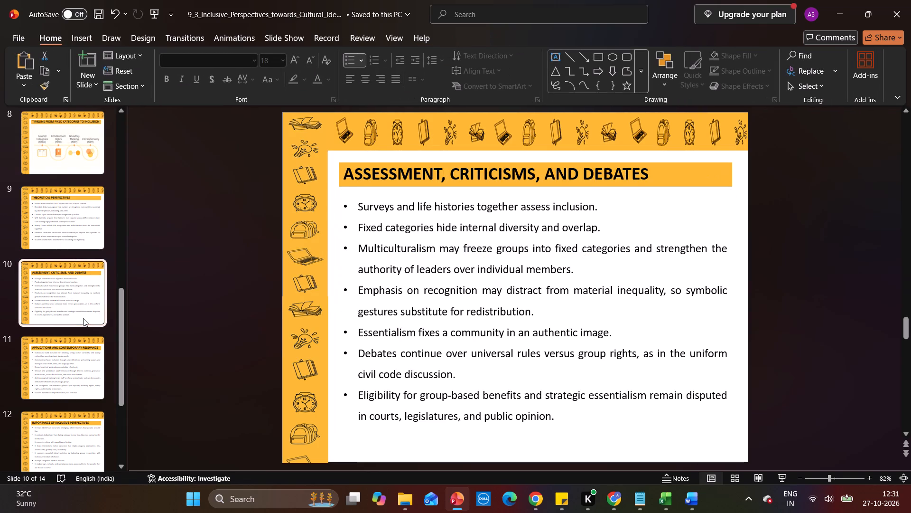
key(Down)
key(Down)
key(Down)
key(Down)
key(Up)
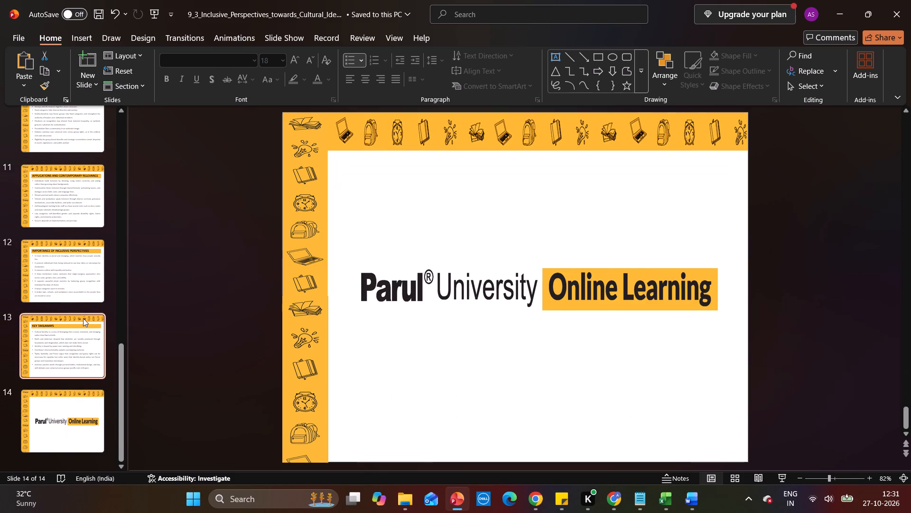
click(383, 288)
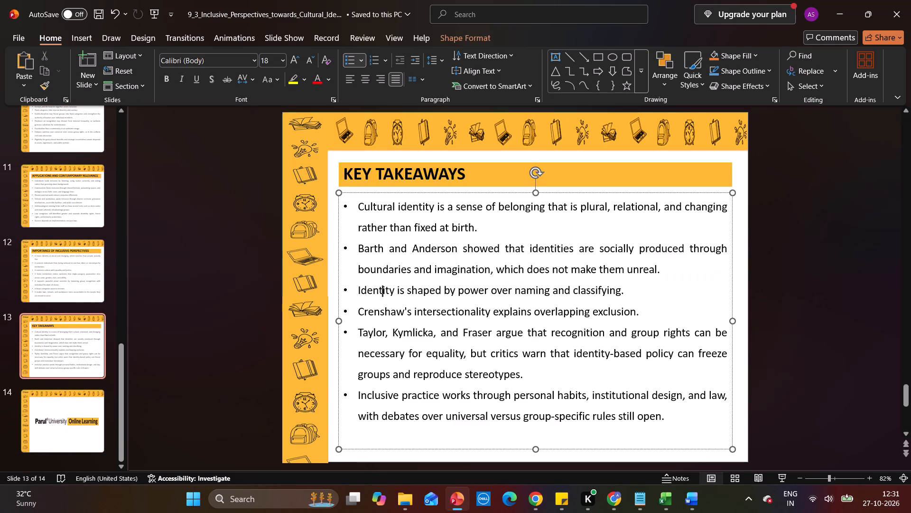
drag(439, 192, 439, 188)
click(212, 239)
Review the slides from slide 12 back to the opening slide, checking the titles, text and timeline picture.
key(Up)
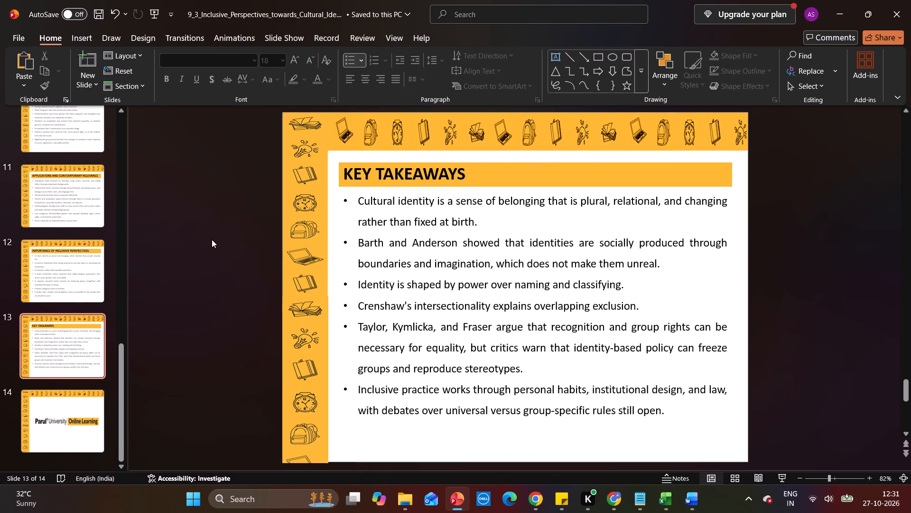
key(Up)
key(Up)
key(Up)
key(Up)
key(Up)
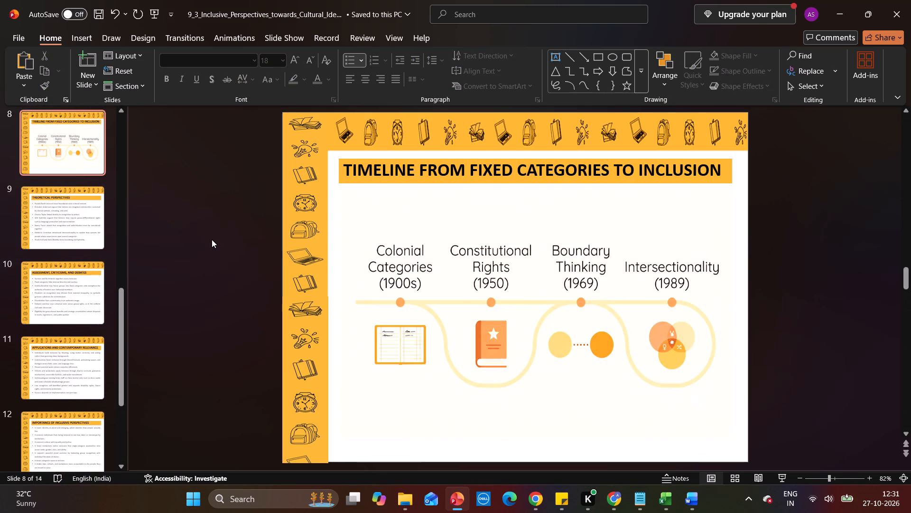
key(Down)
key(Down)
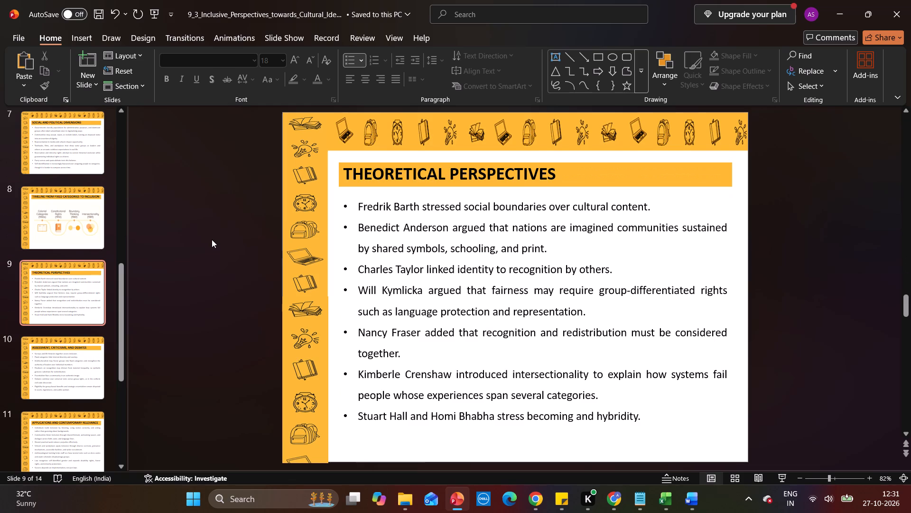
key(Up)
key(Up)
key(Up)
key(Up)
key(Up)
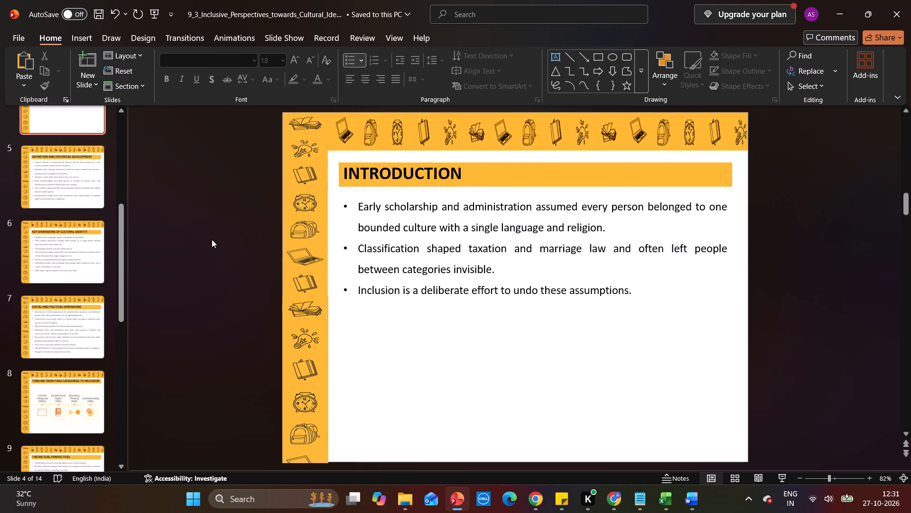
key(Up)
key(Up)
key(Up)
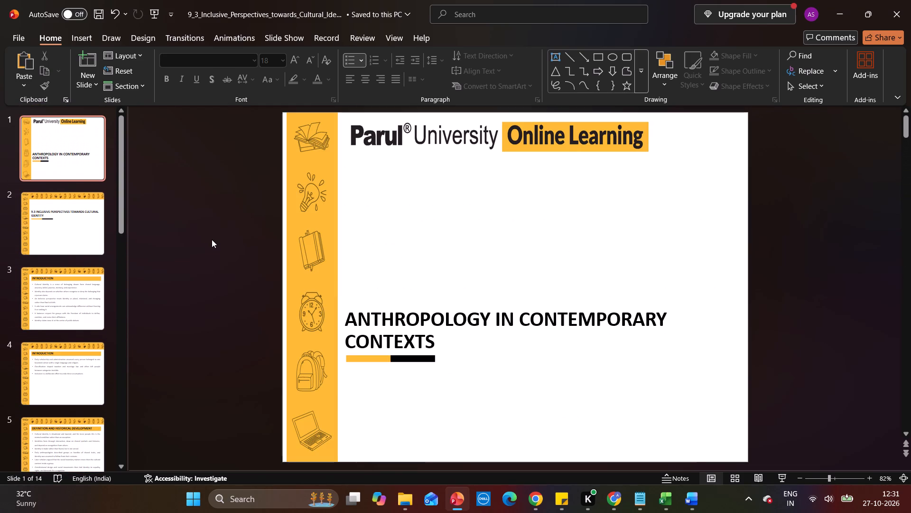
Save the 9.3 presentation.
key(ctrl+s)
key(ctrl+s)
key(ctrl+s)
key(ctrl+s)
Export the 9.3 presentation as a PDF into Chapter 9's PPTs PDFs folder, keeping the name 9_3_Inclusive_Perspectives_towards_Cultural_Identity.
click(16, 33)
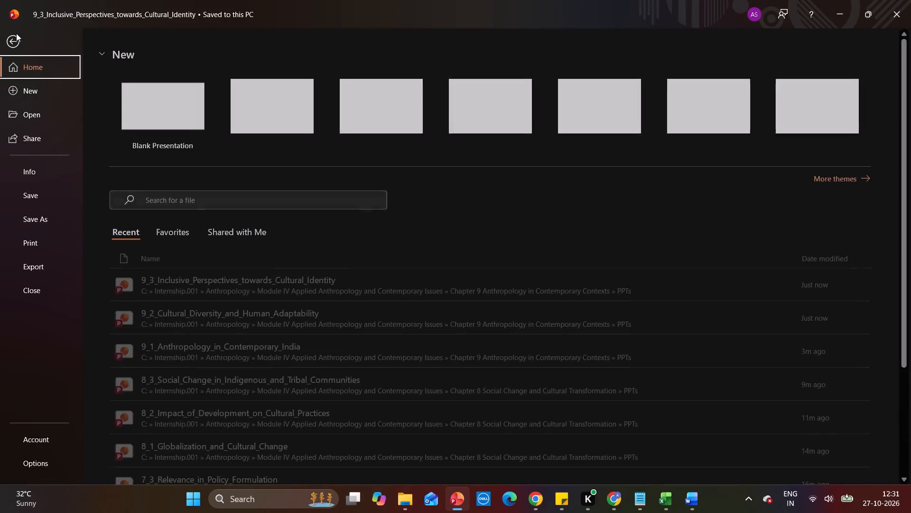
click(44, 217)
click(185, 320)
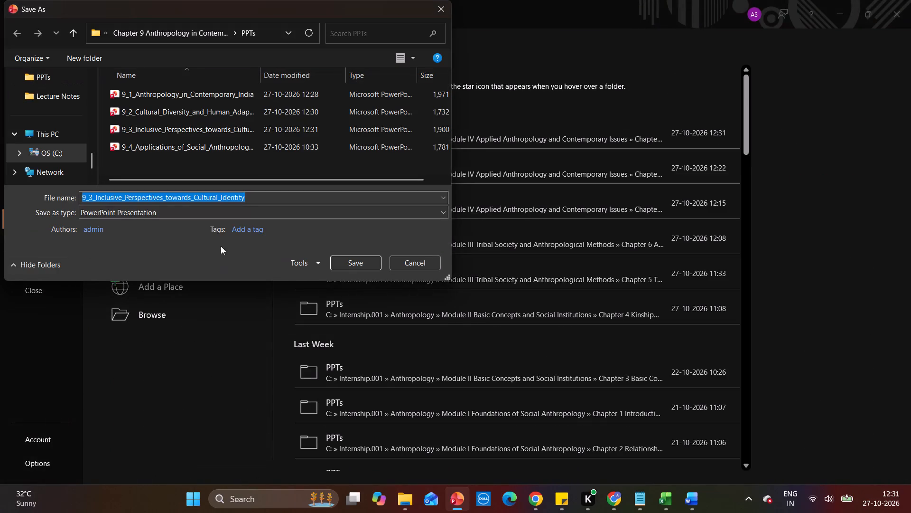
click(162, 217)
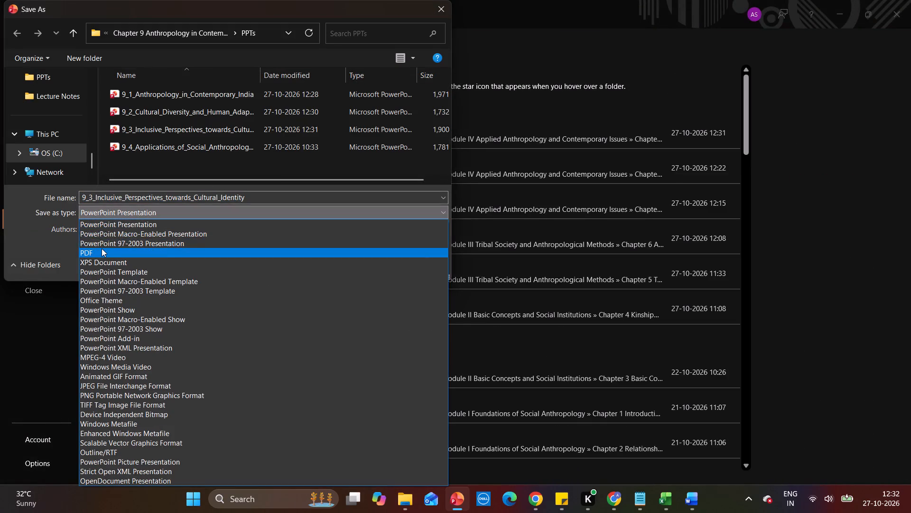
click(102, 248)
drag(235, 34, 232, 102)
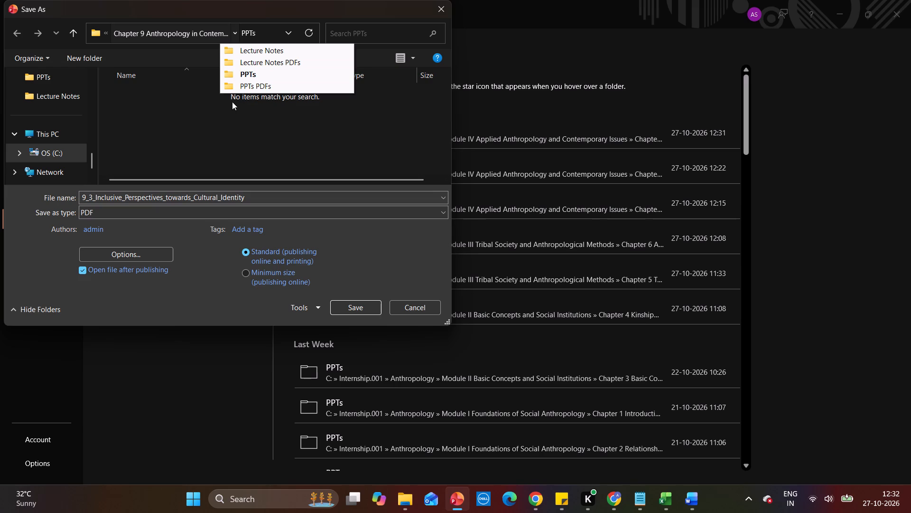
drag(232, 102, 235, 87)
click(235, 87)
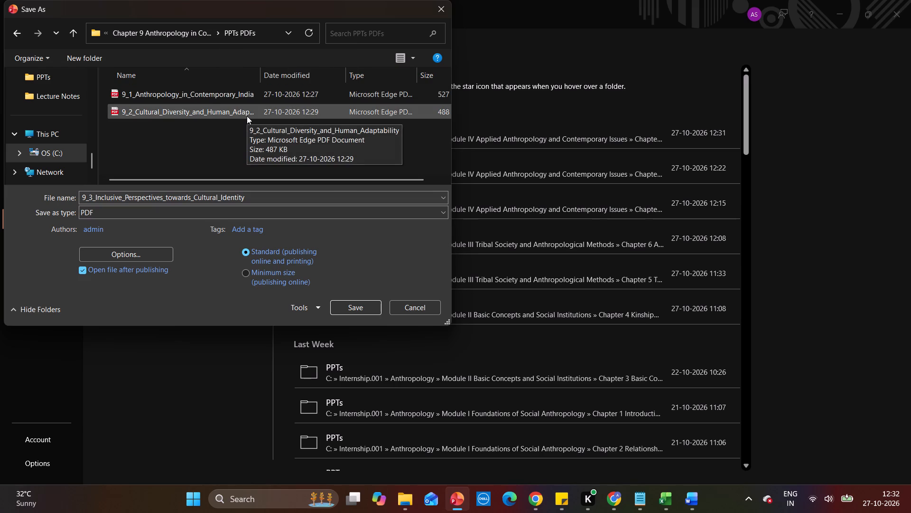
click(217, 32)
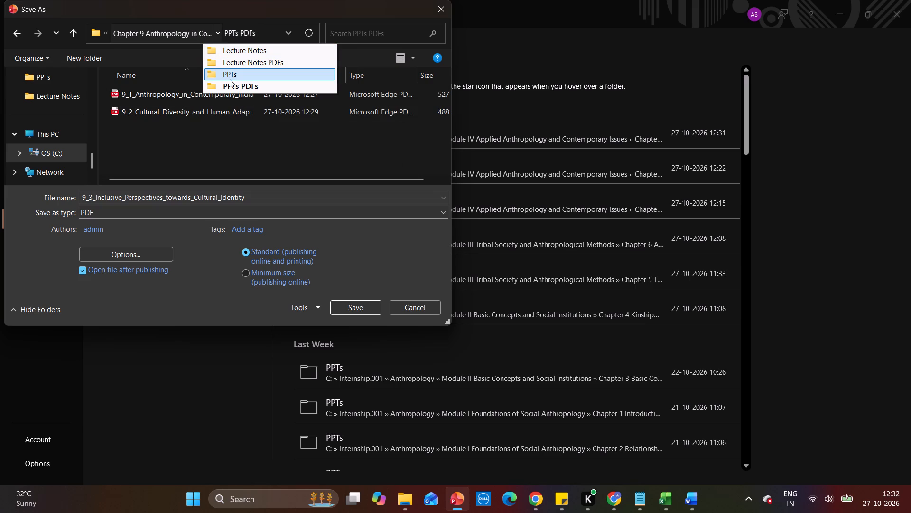
click(230, 86)
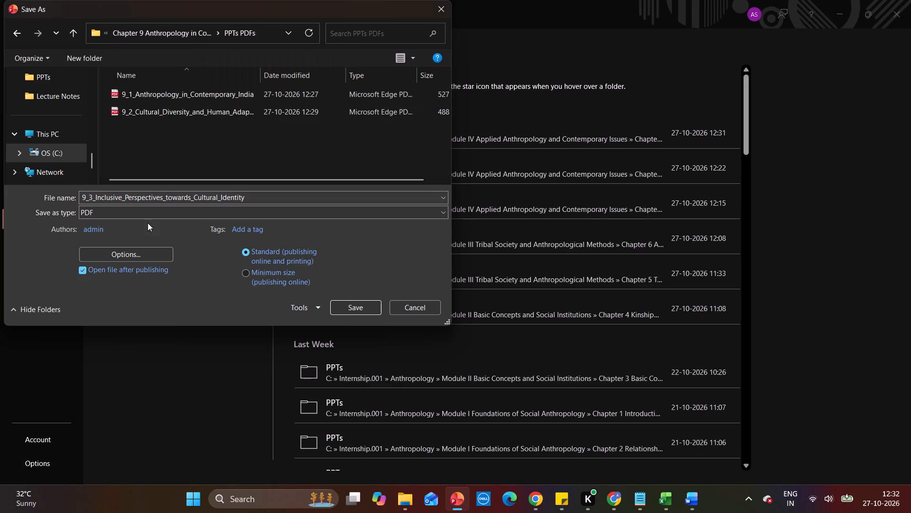
click(354, 309)
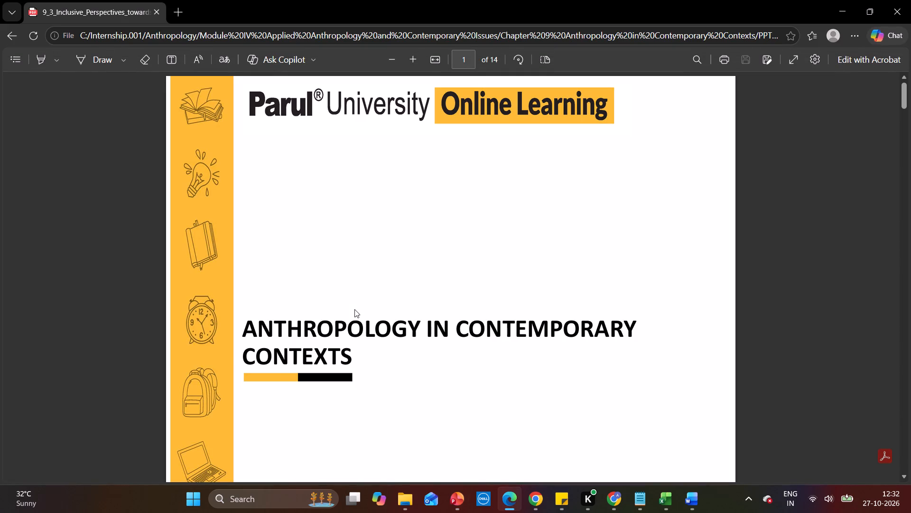
Review the exported 9.3 PDF from the opening page through to the last page, and close it.
scroll(354, 309, down, 7)
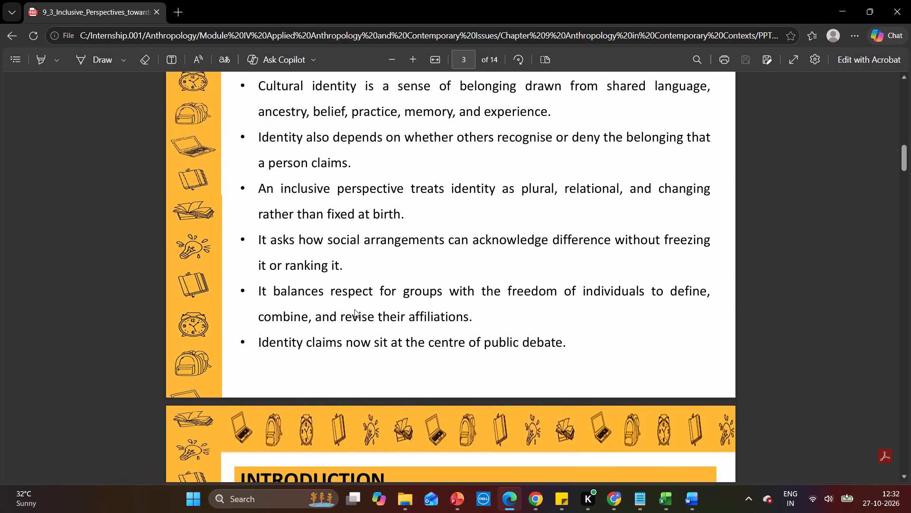
scroll(354, 309, up, 8)
scroll(354, 309, down, 2)
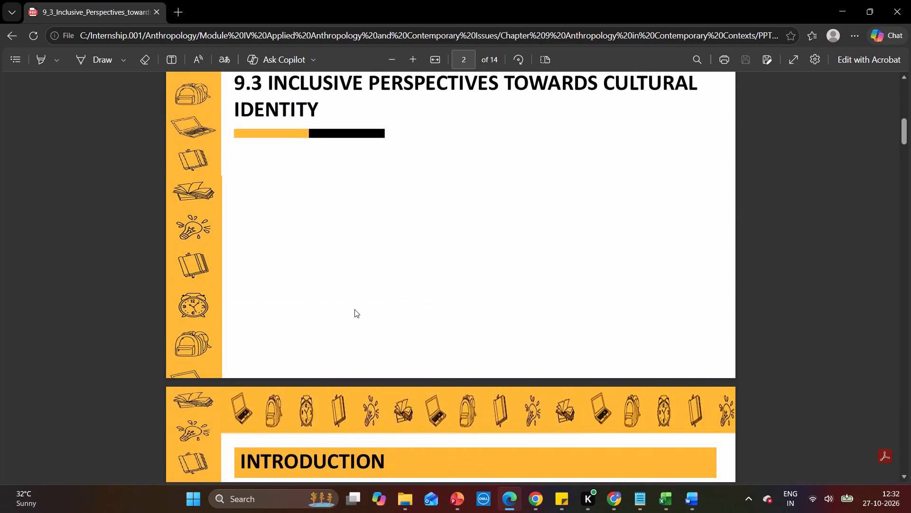
scroll(354, 309, down, 8)
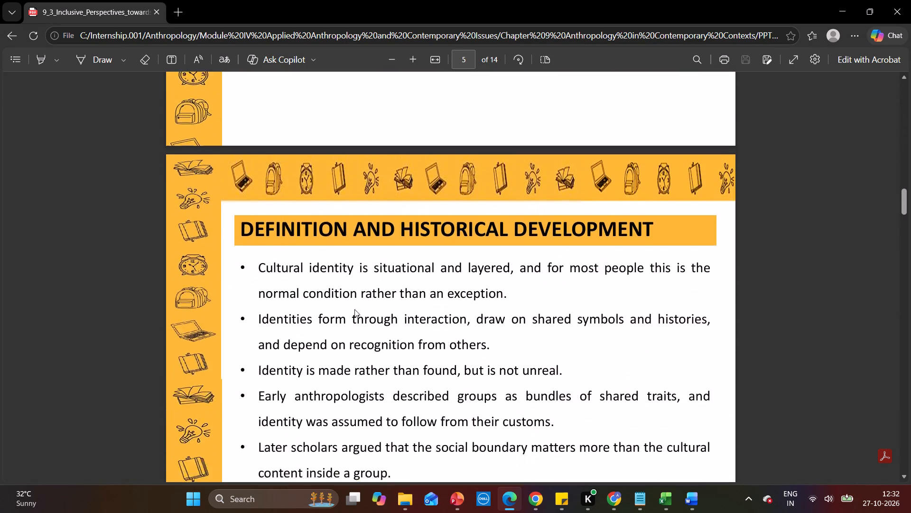
scroll(354, 309, down, 8)
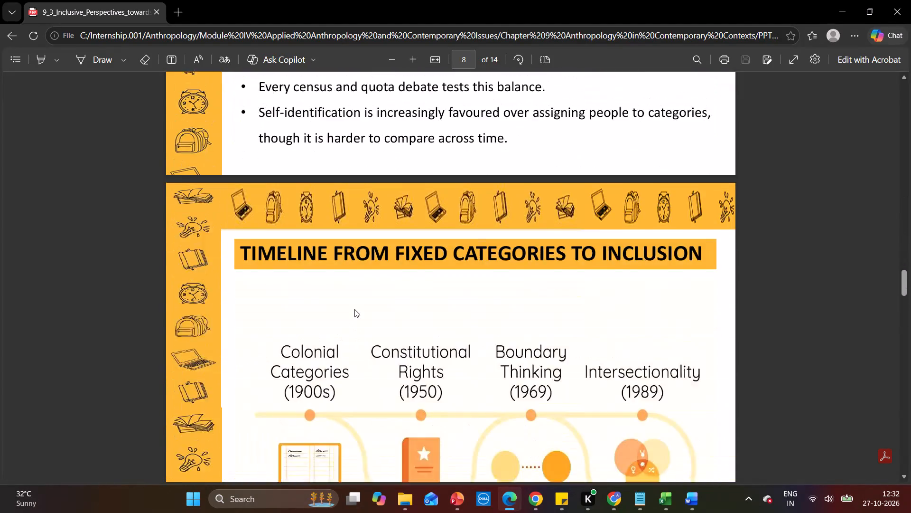
scroll(354, 309, down, 8)
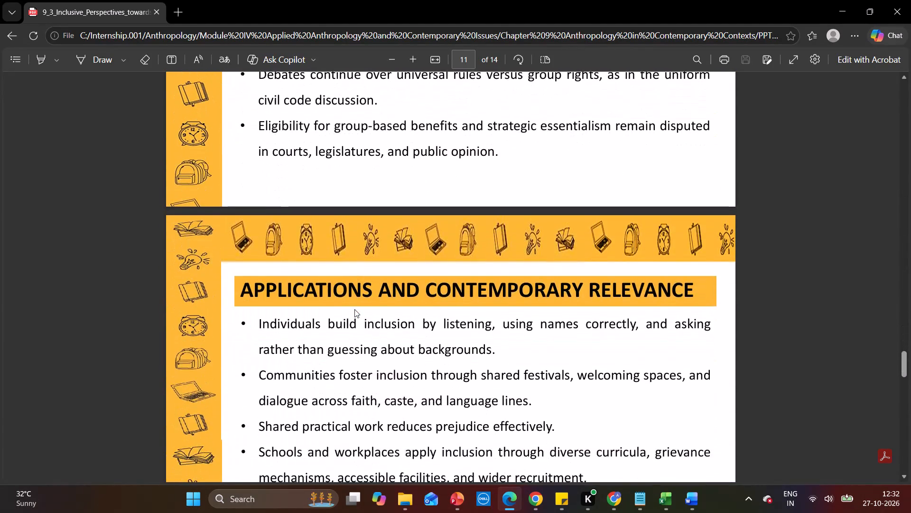
scroll(354, 309, down, 5)
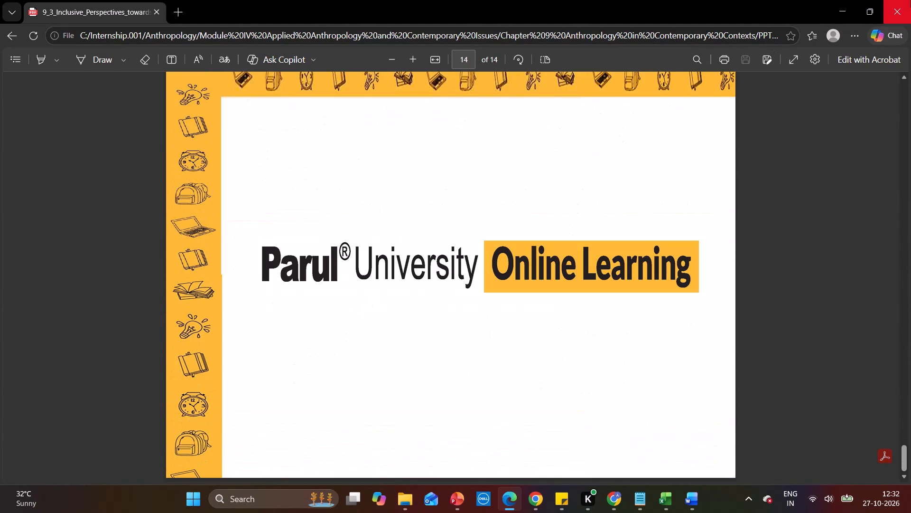
click(910, 0)
Save the 9.3 presentation and close it.
click(262, 218)
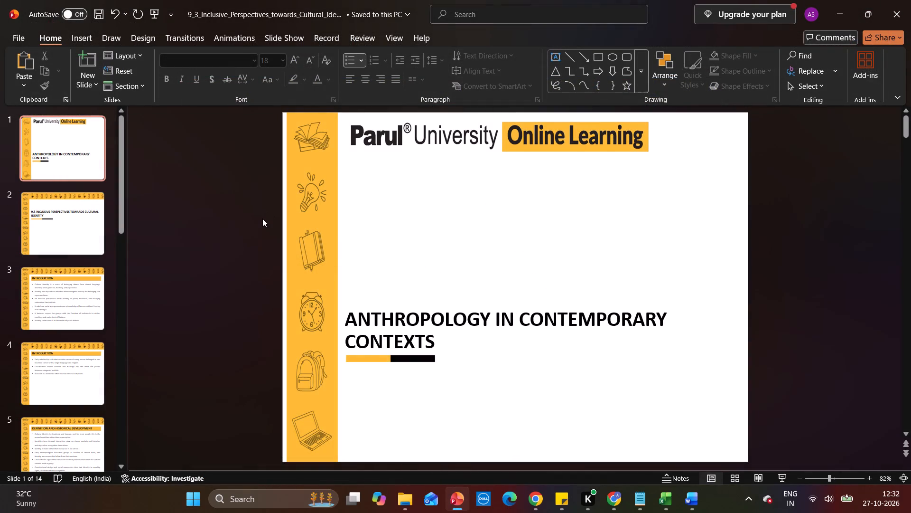
key(ctrl+s)
click(910, 0)
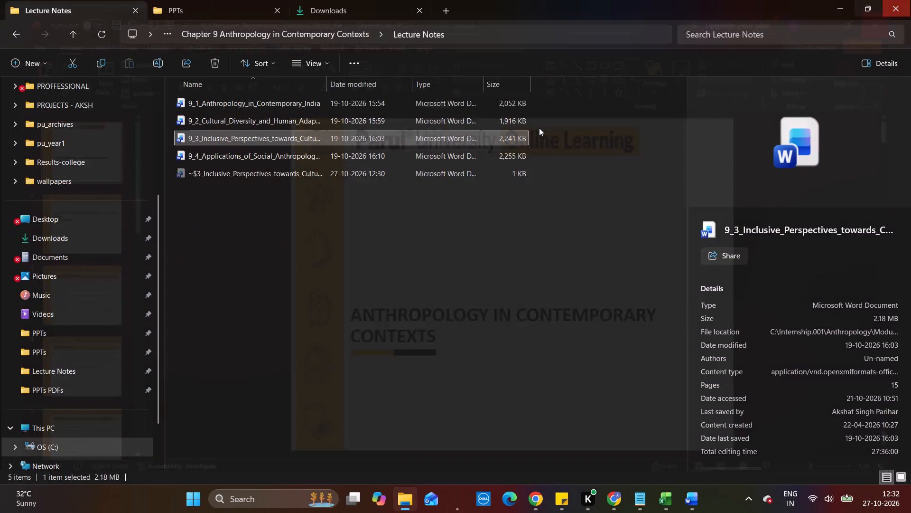
Open the 9_4_Applications_of_Social_Anthropology_in_Modern_Society lecture notes and copy the Fig-2 timeline picture of applied anthropology.
double_click(274, 158)
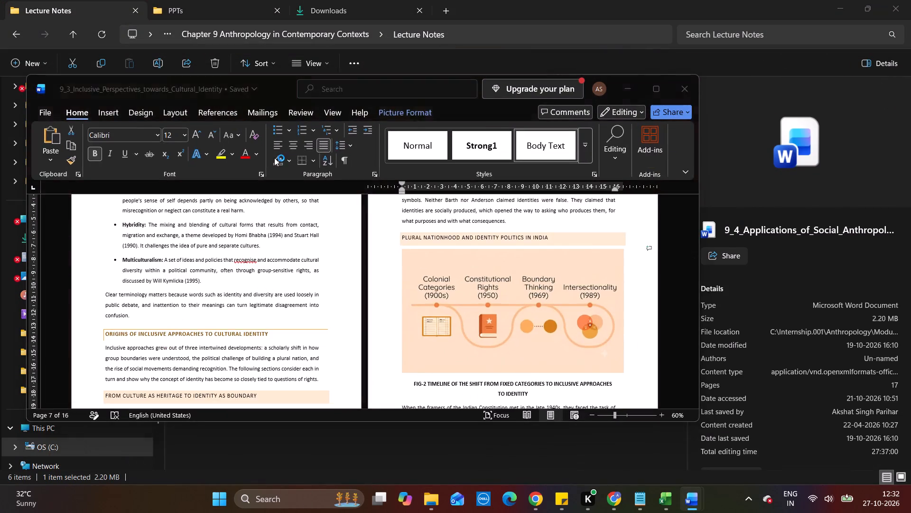
scroll(418, 314, down, 8)
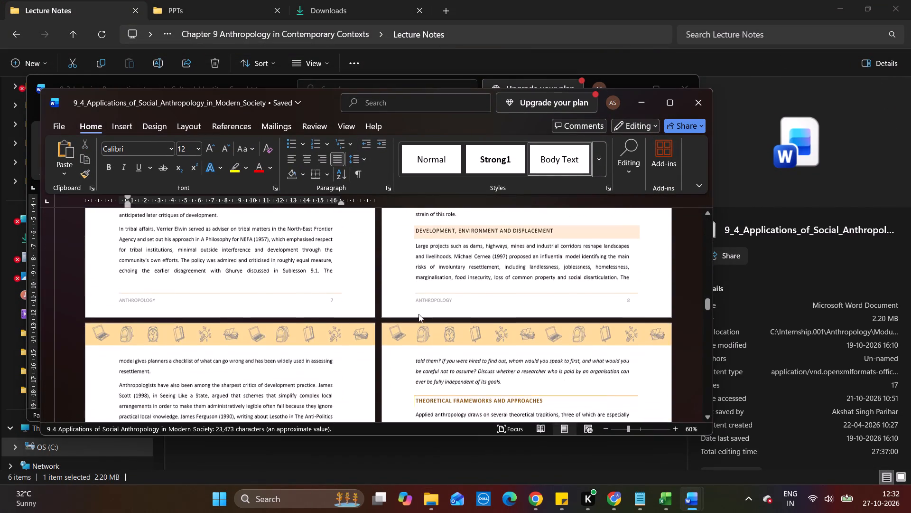
scroll(418, 314, up, 2)
click(288, 250)
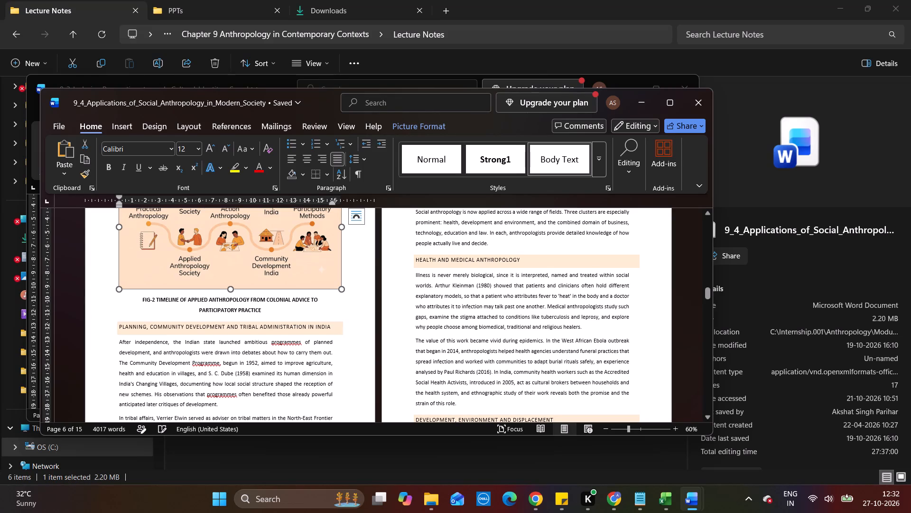
key(ctrl+c)
key(ctrl+c)
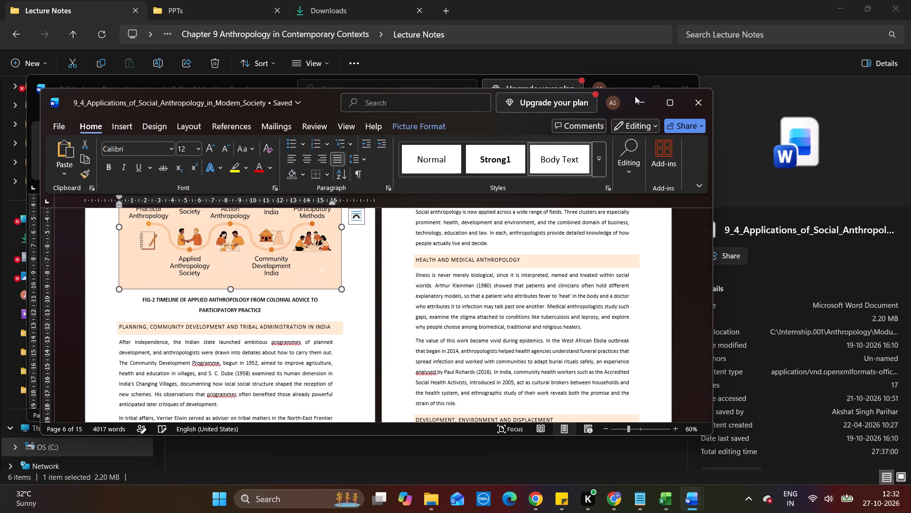
Minimize the 9.4 lecture notes and close the 9.3 lecture notes document.
click(635, 96)
click(689, 89)
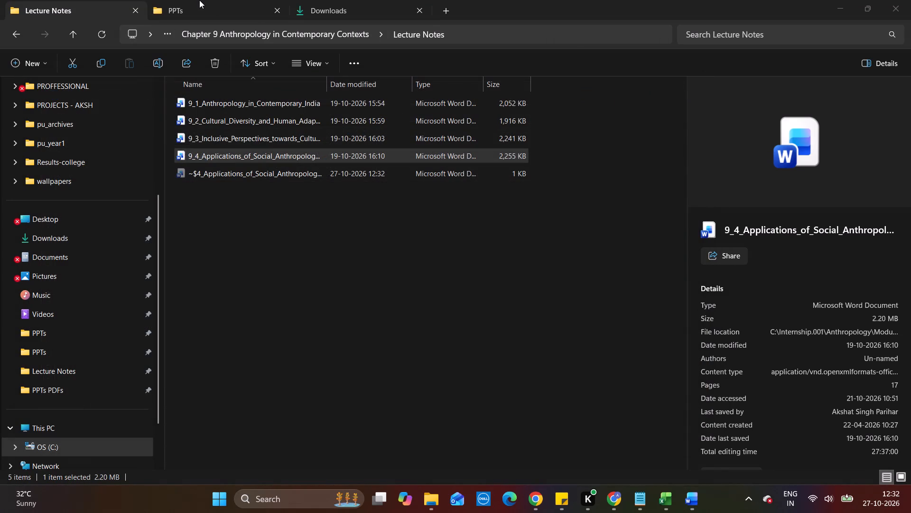
Open the 9_4_Applications_of_Social_Anthropology_in_Modern_Society presentation from Chapter 9's PPTs folder and enable editing.
click(201, 5)
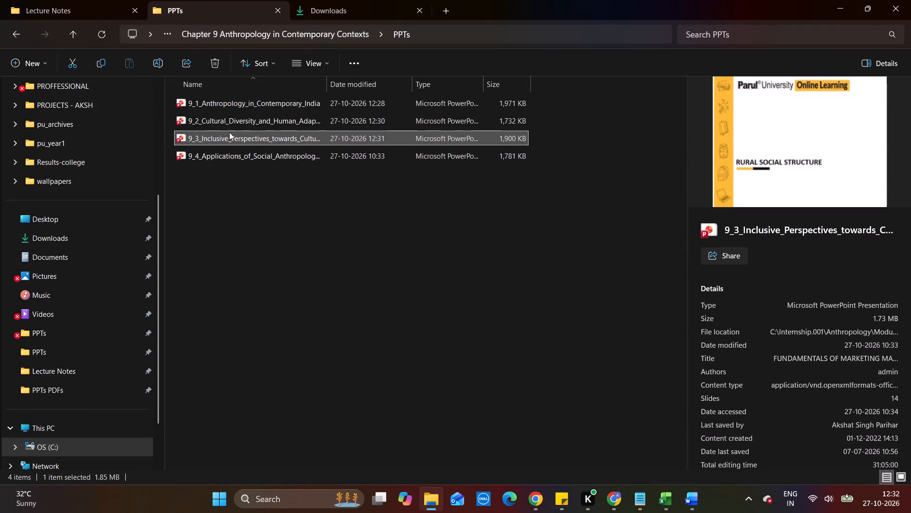
double_click(230, 152)
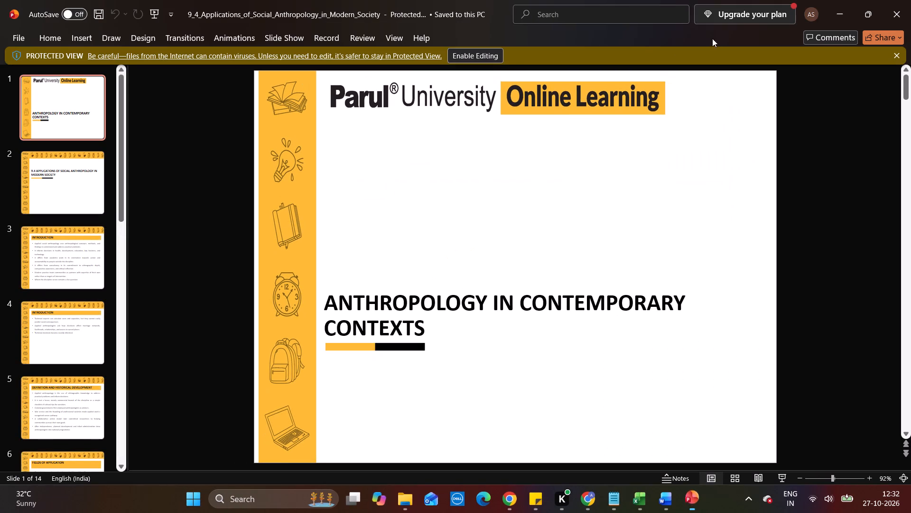
click(489, 57)
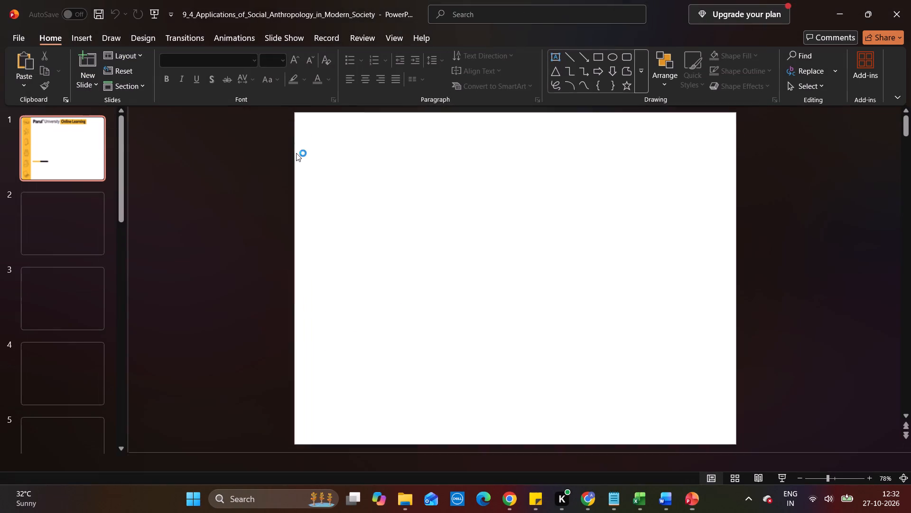
On slide 6, "Fields of Application", reduce the title box's height to fit its single line of text.
click(76, 221)
key(Down)
key(Down)
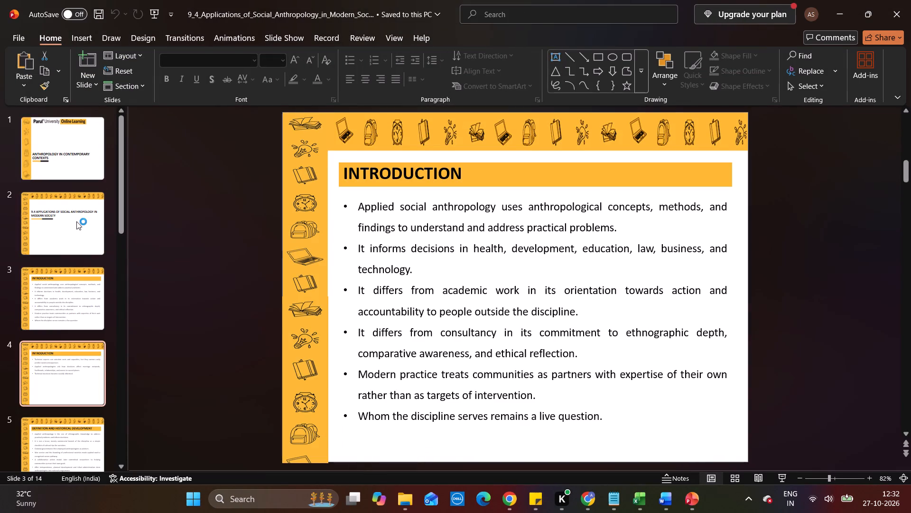
key(Down)
key(Down)
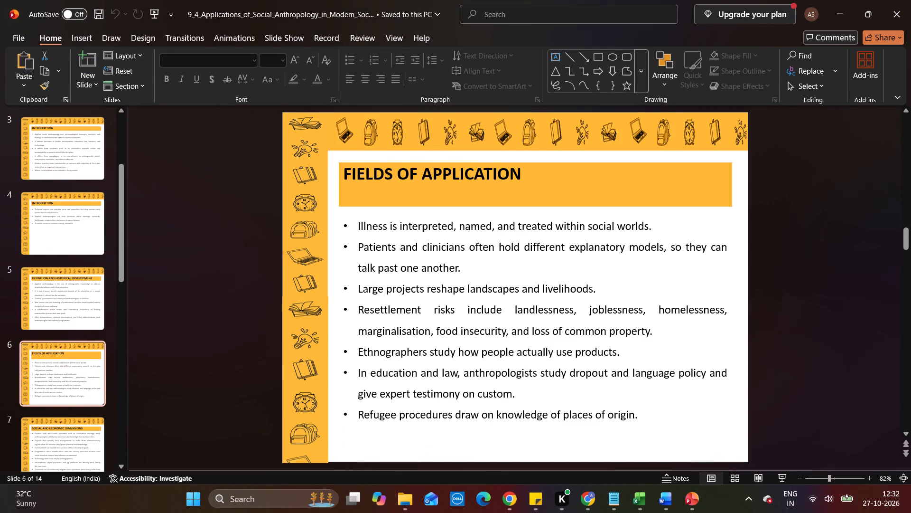
click(459, 190)
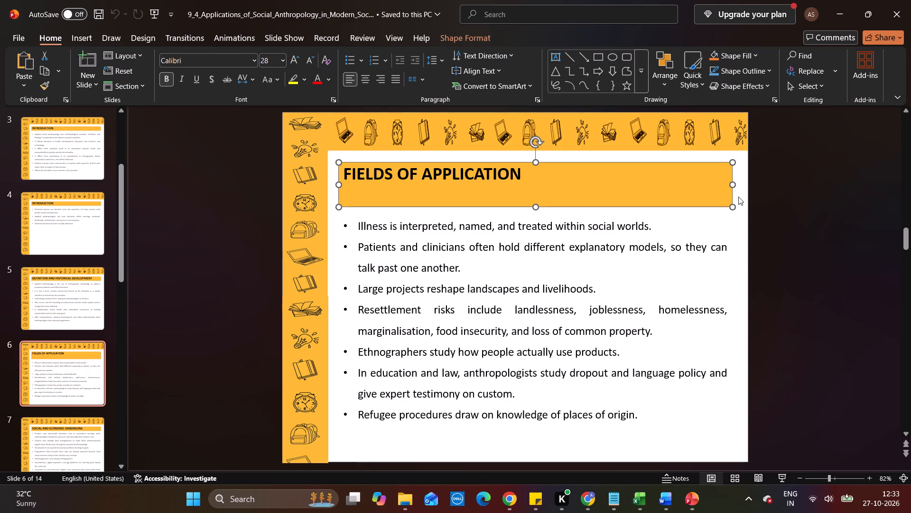
drag(734, 207, 733, 184)
drag(732, 208, 727, 202)
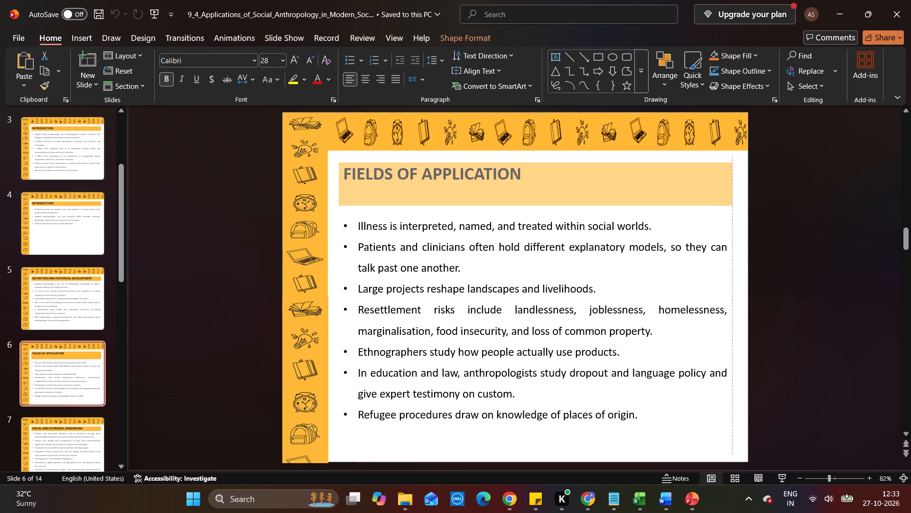
drag(727, 202, 702, 183)
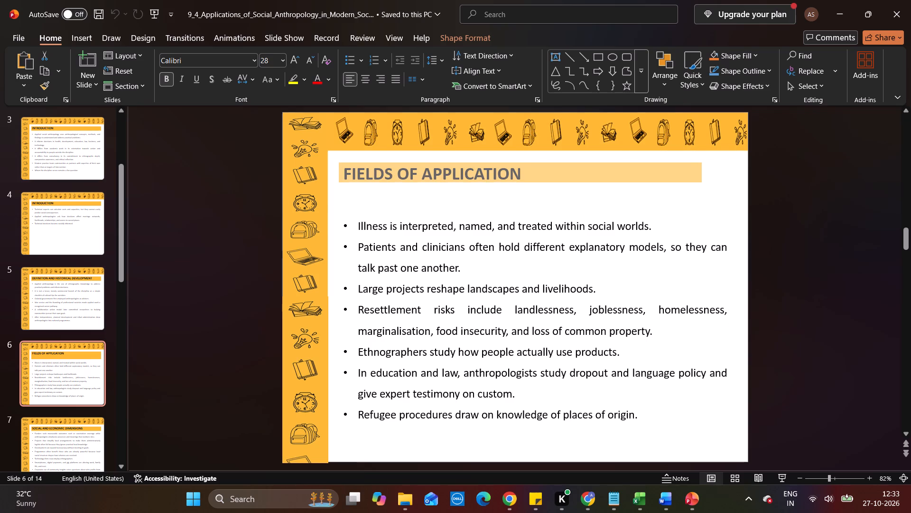
drag(702, 183, 702, 184)
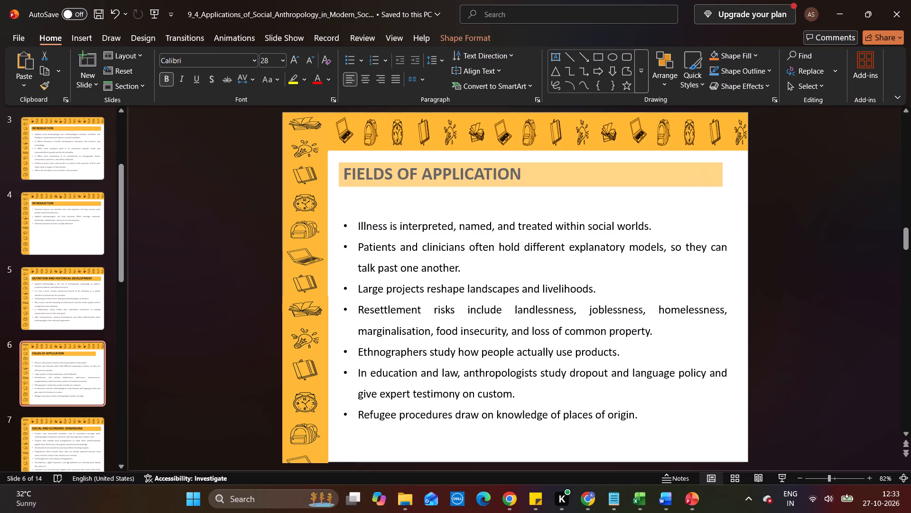
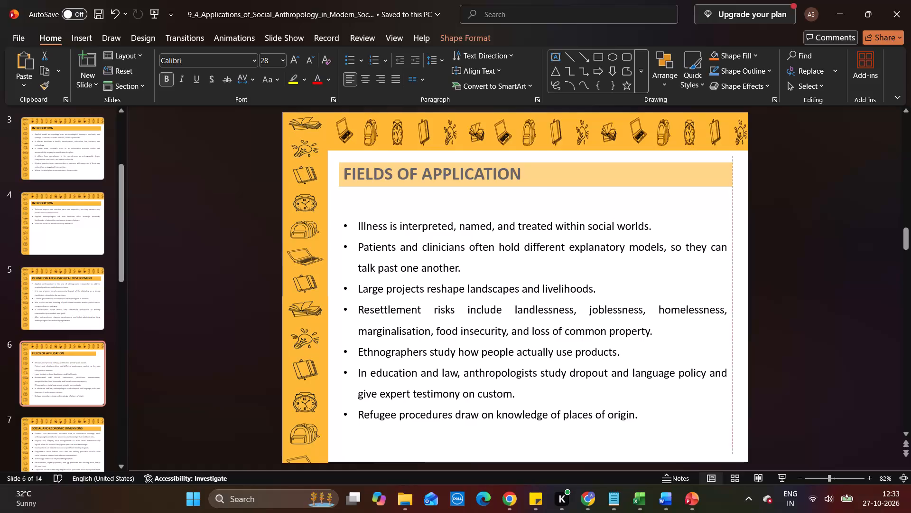
On slide 6, "Fields of Application", move the bullet text box up to sit directly beneath the title bar.
click(642, 237)
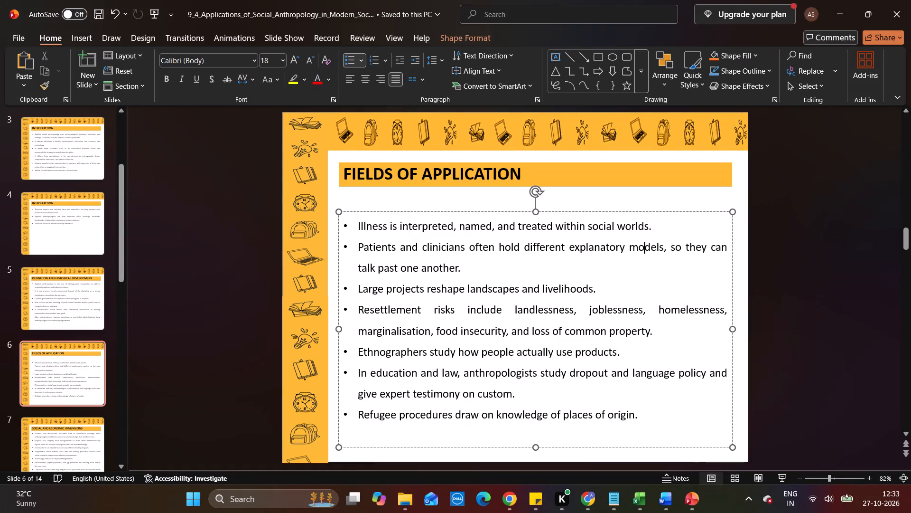
drag(614, 212, 611, 190)
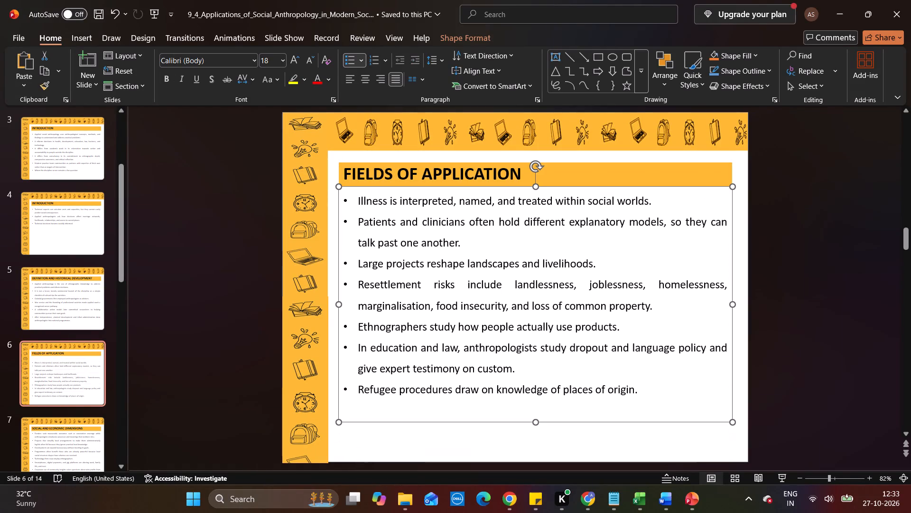
click(204, 301)
On slide 8, replace the existing picture with the copied applied anthropology timeline picture and centre it below the title.
key(Down)
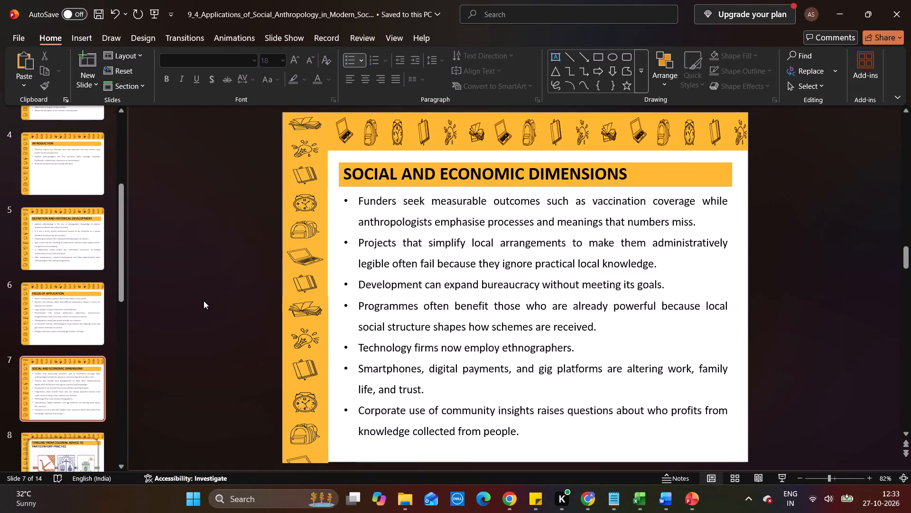
key(Down)
click(552, 349)
key(BackSpace)
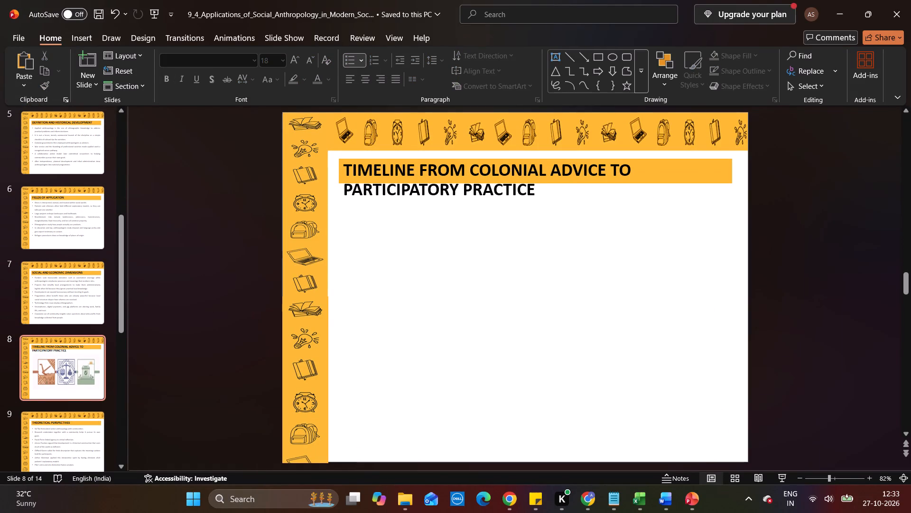
key(ctrl+v)
drag(511, 322, 529, 352)
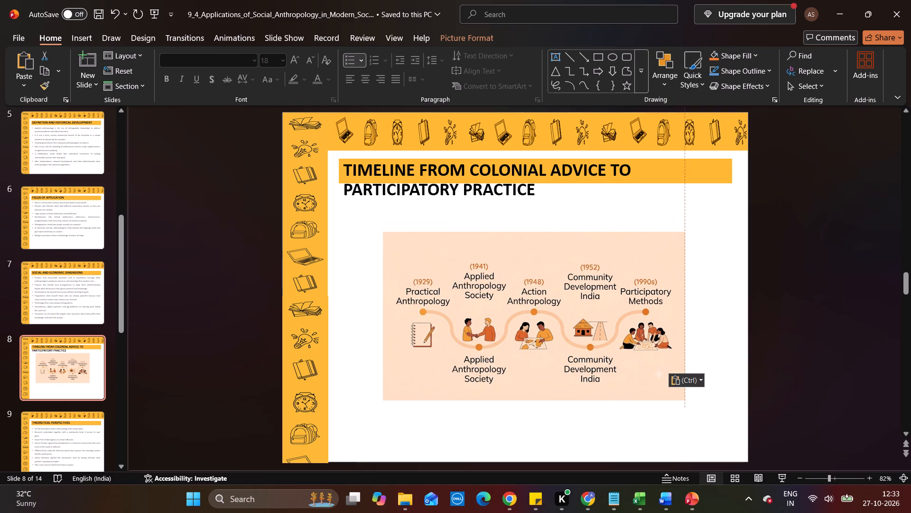
drag(529, 352, 529, 352)
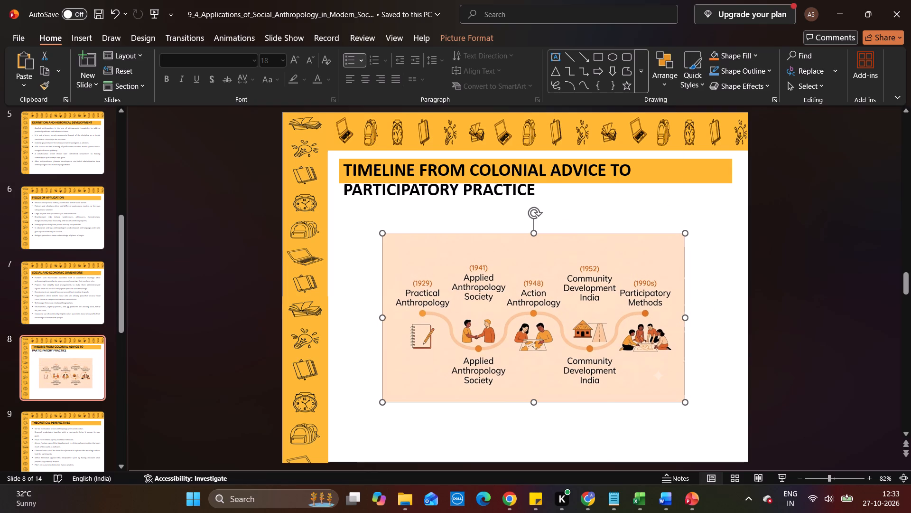
Enlarge slide 8's title box so its orange fill covers both lines of the title.
click(551, 181)
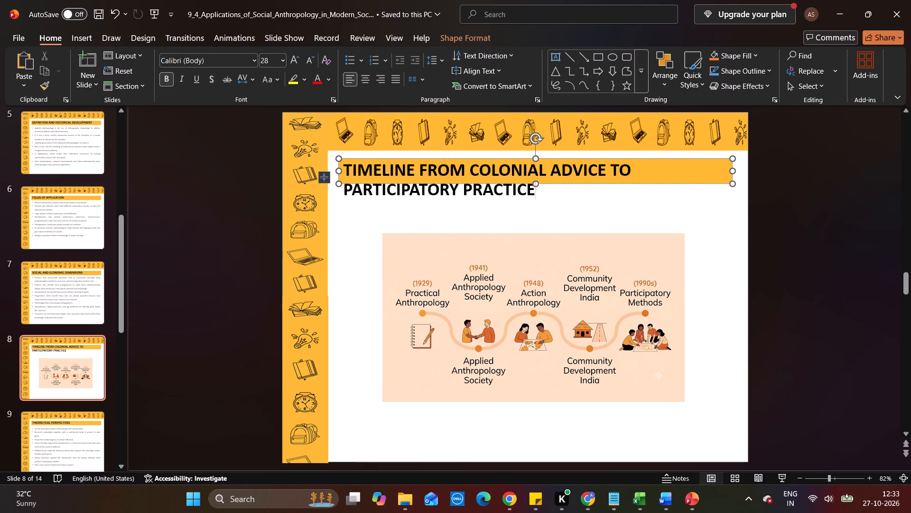
drag(733, 183, 729, 198)
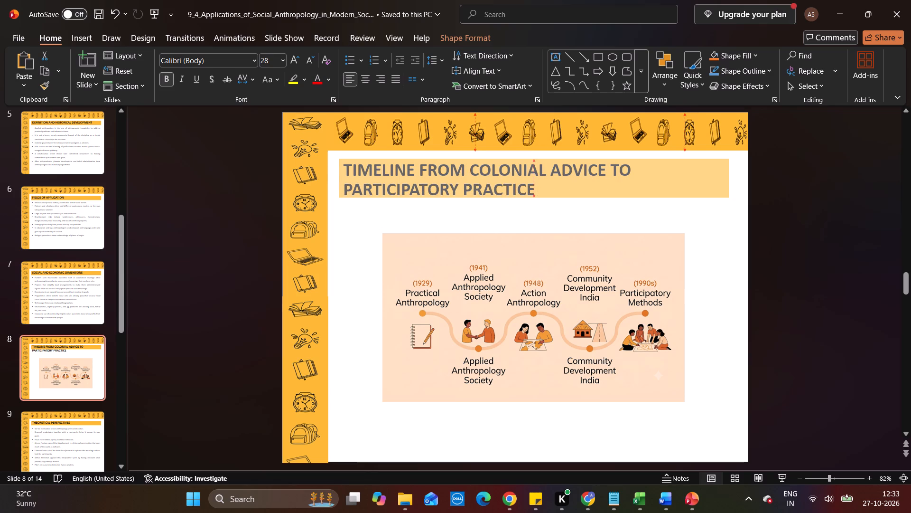
drag(729, 198, 729, 195)
Stretch the timeline picture on slide 8 to the title box's width and over the empty space below, about 12.84 by 21.31 cm.
click(524, 292)
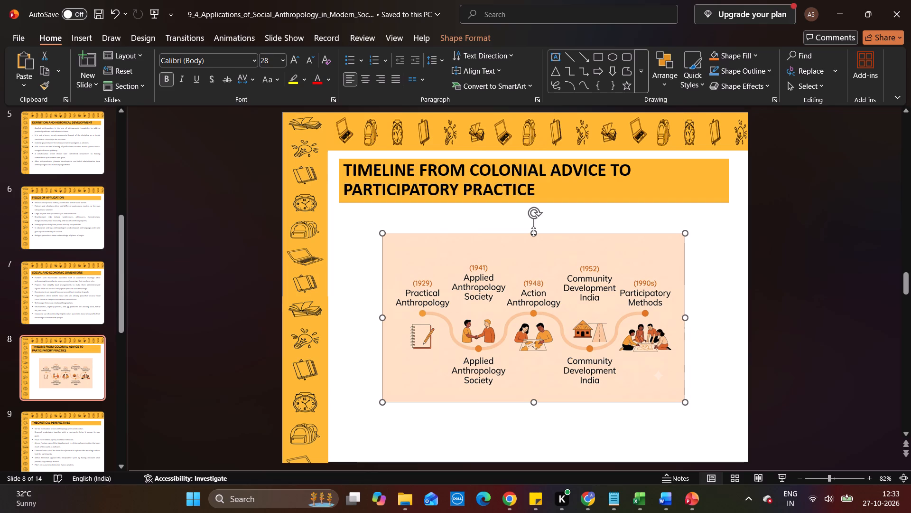
drag(534, 234, 532, 211)
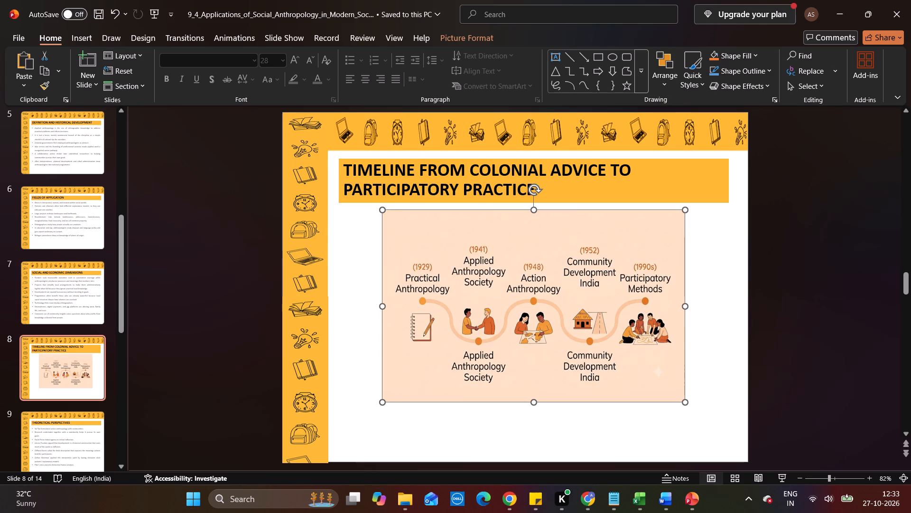
drag(381, 305, 340, 311)
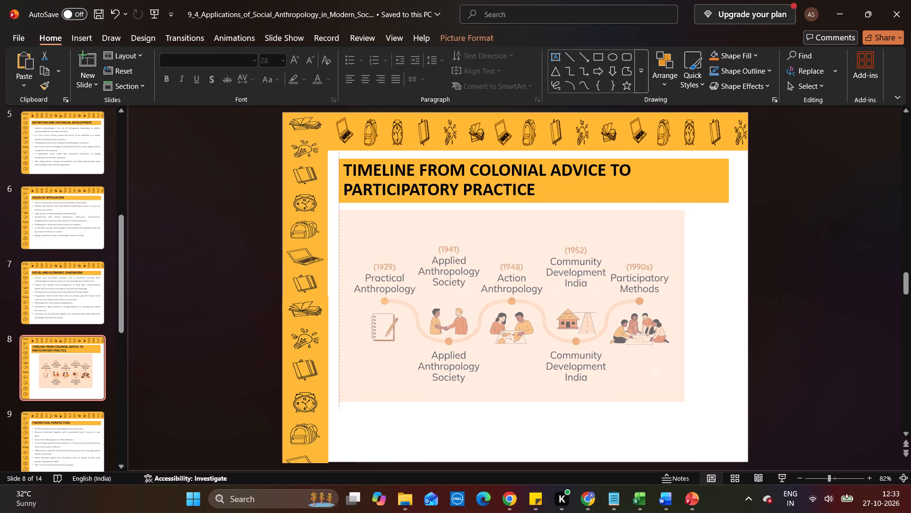
drag(340, 311, 340, 311)
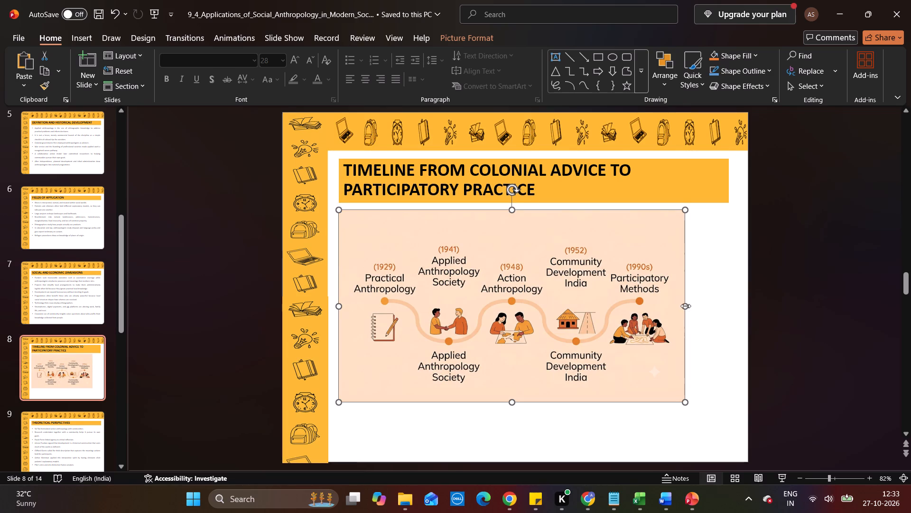
drag(686, 306, 728, 303)
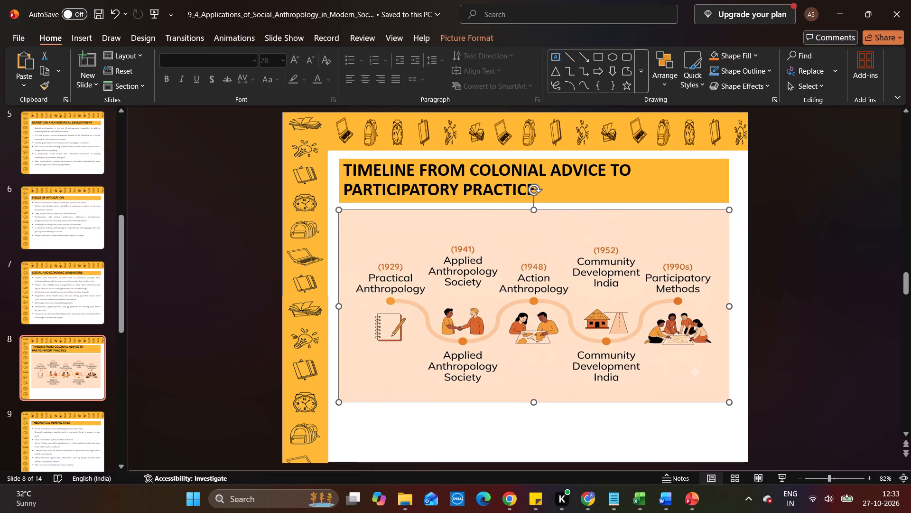
drag(535, 402, 538, 440)
Brighten the timeline picture by one preset step at the same contrast so its peach background turns white.
double_click(531, 332)
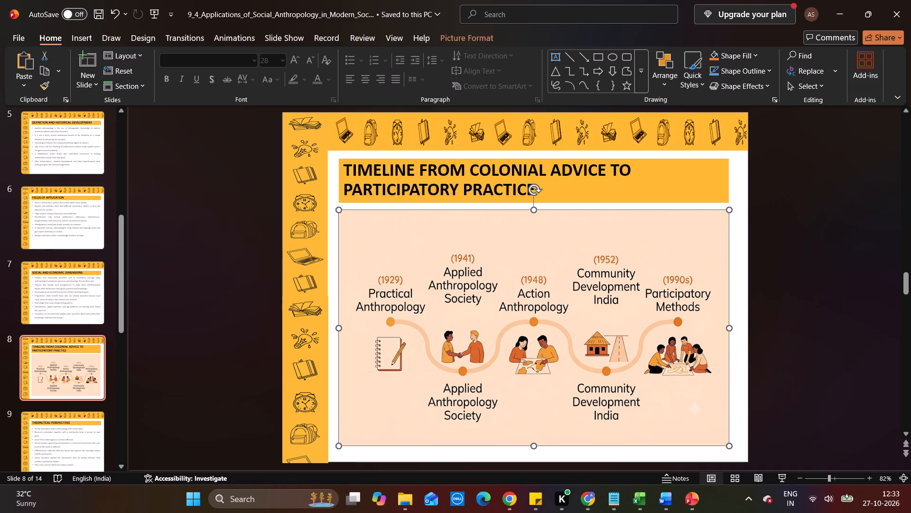
click(70, 86)
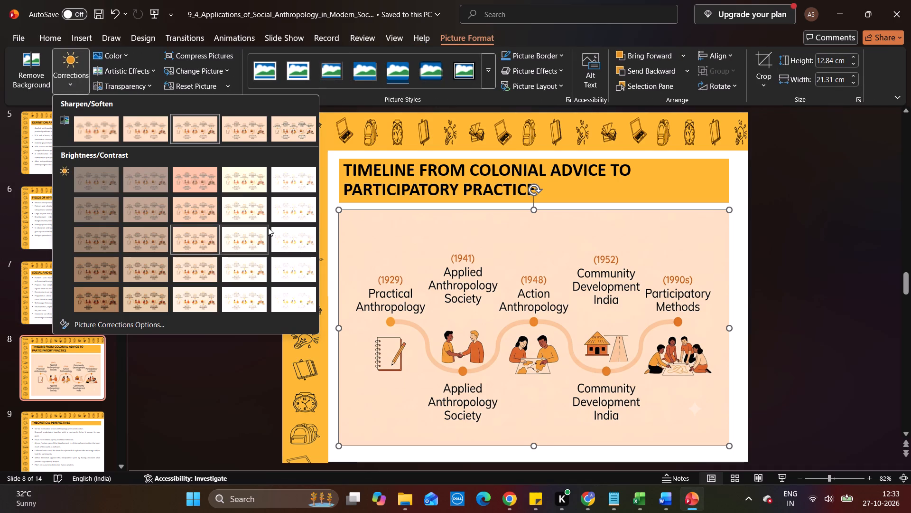
click(260, 240)
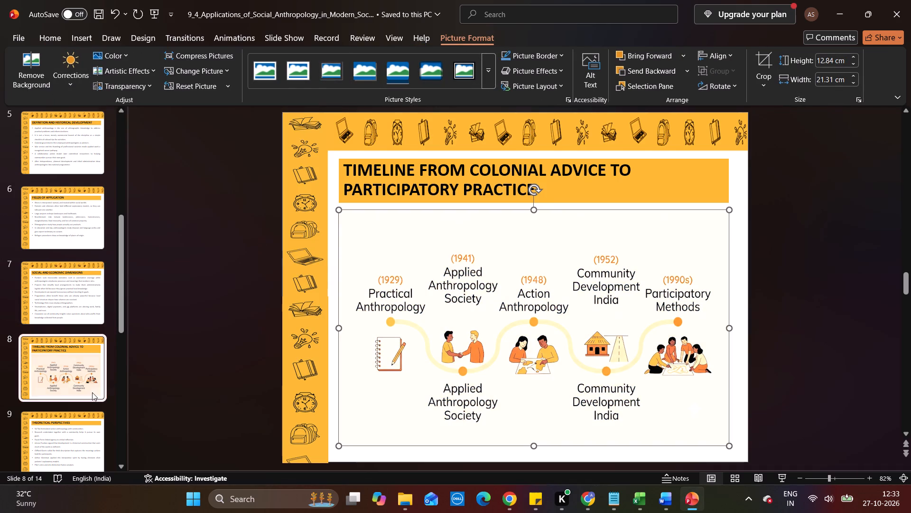
Check slides 10 to 12, and on slide 13, "Key Takeaways", move the bullet text box up against the title bar.
scroll(92, 392, down, 3)
click(90, 304)
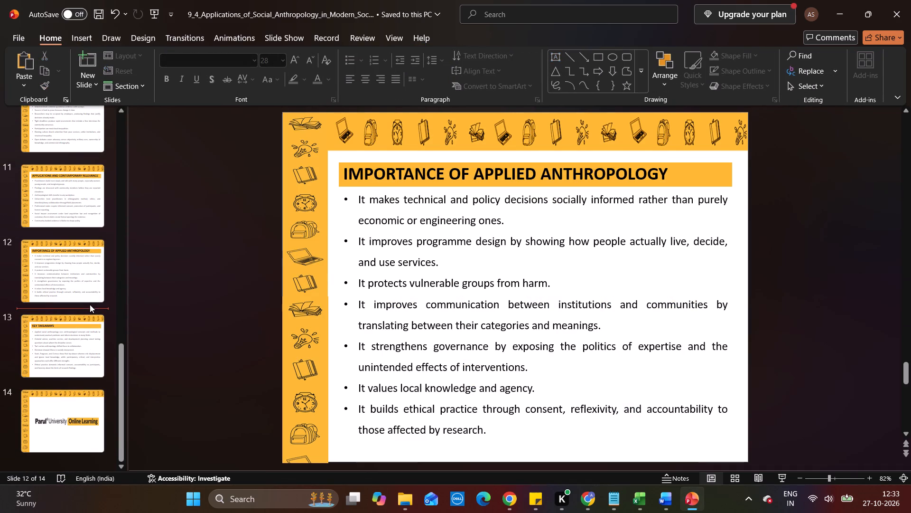
click(83, 332)
key(Up)
key(Up)
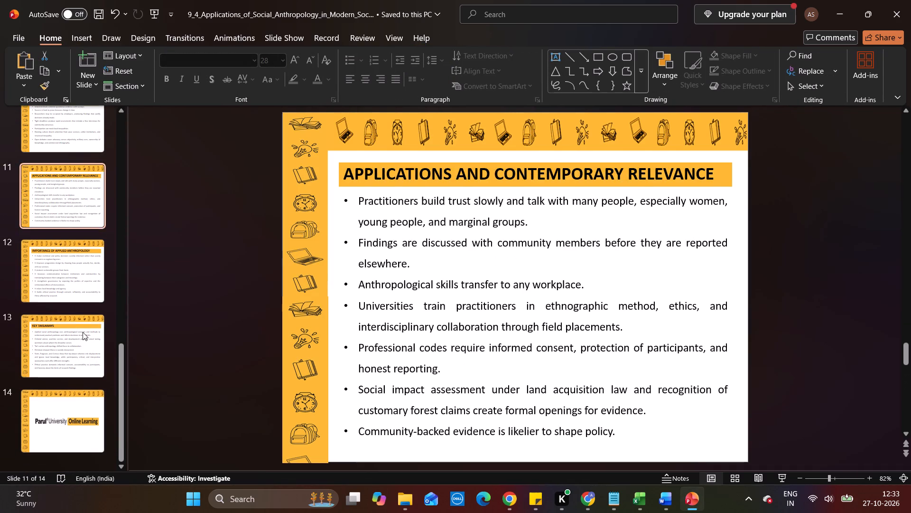
key(Up)
key(Down)
key(Down)
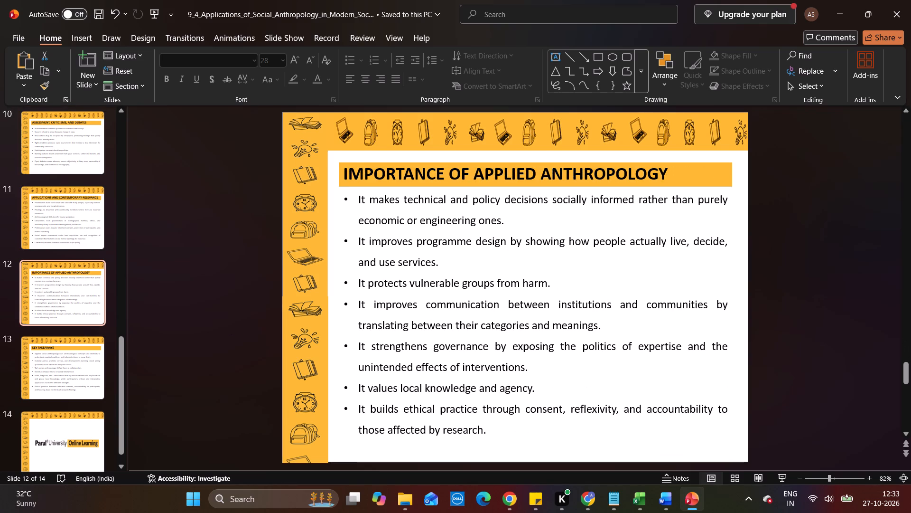
key(Down)
click(670, 290)
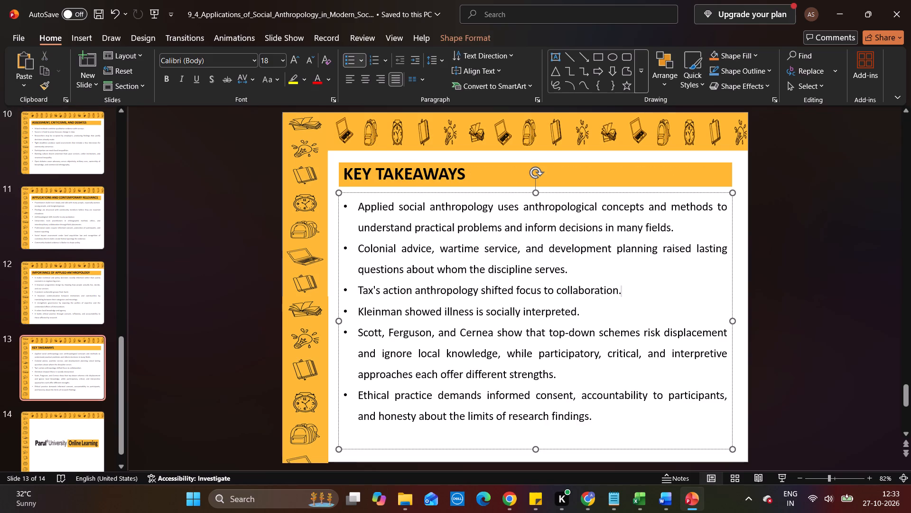
click(601, 193)
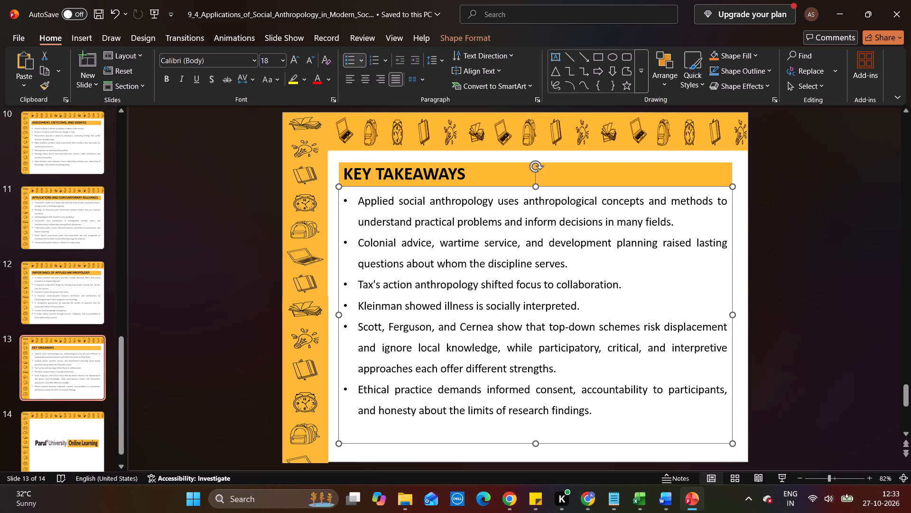
click(250, 321)
On slide 10, "Assessment, Criticisms, and Debates", move the bullet text box up against the title bar.
click(94, 302)
key(Up)
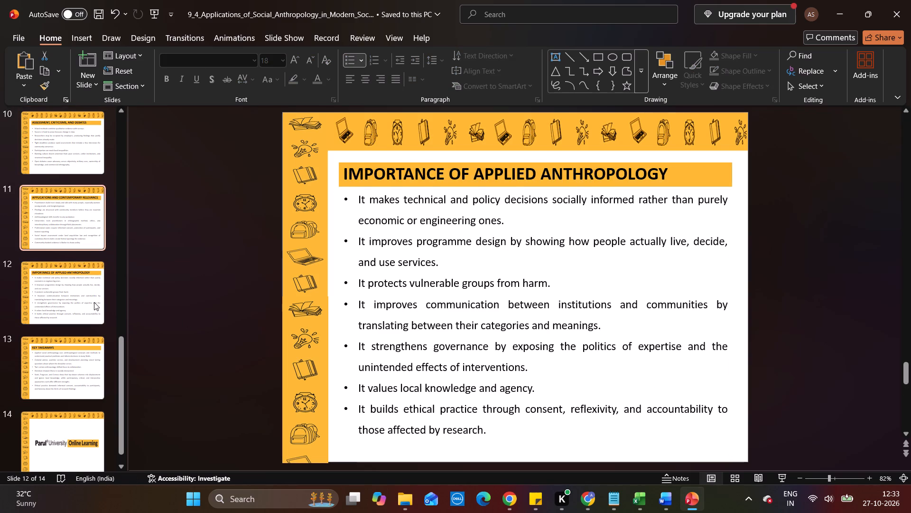
key(Up)
click(513, 369)
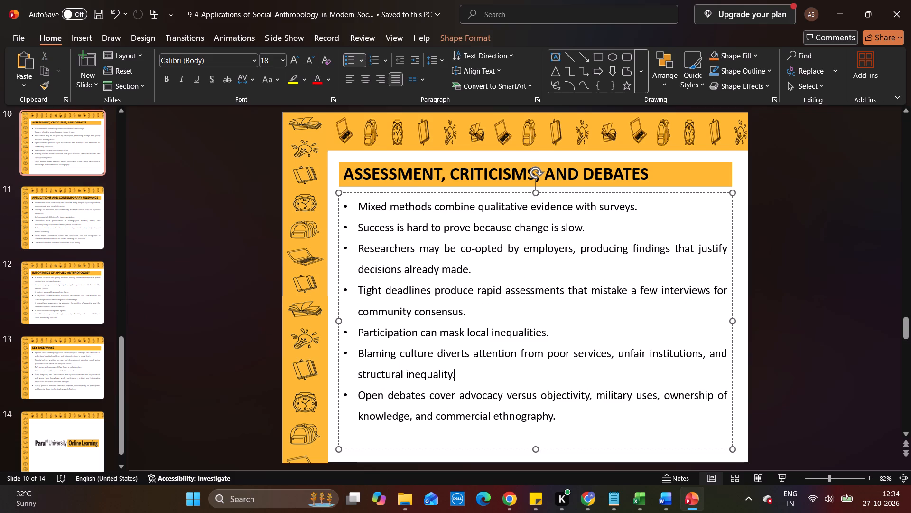
click(501, 192)
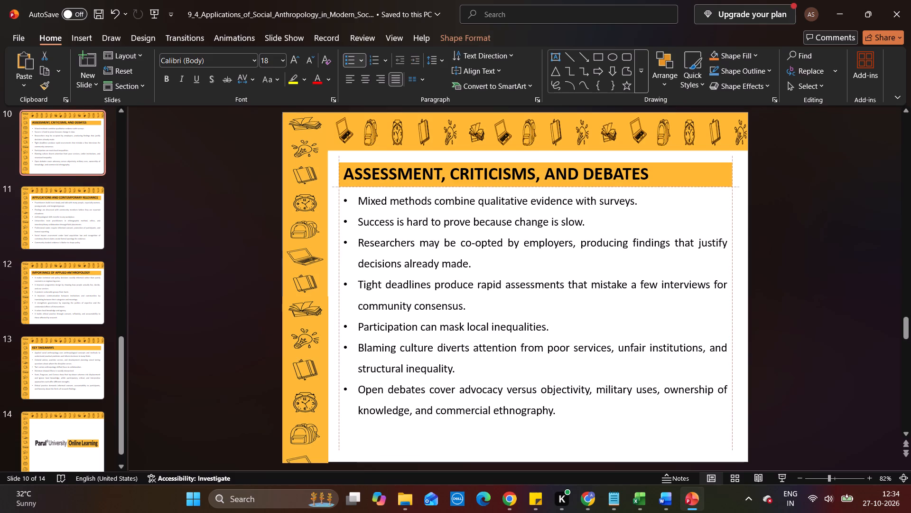
click(223, 289)
On slide 9, "Theoretical Perspectives", move the bullet text box up against the title bar.
scroll(72, 176, up, 2)
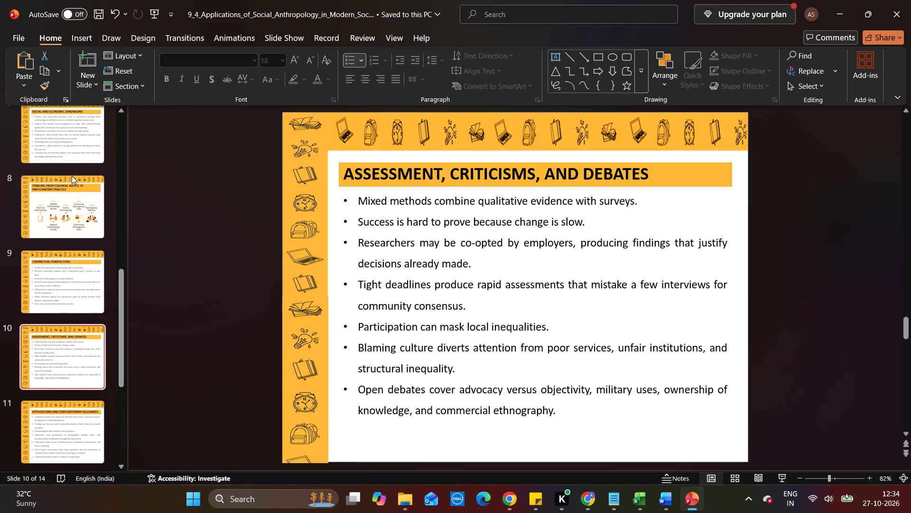
click(76, 281)
click(77, 239)
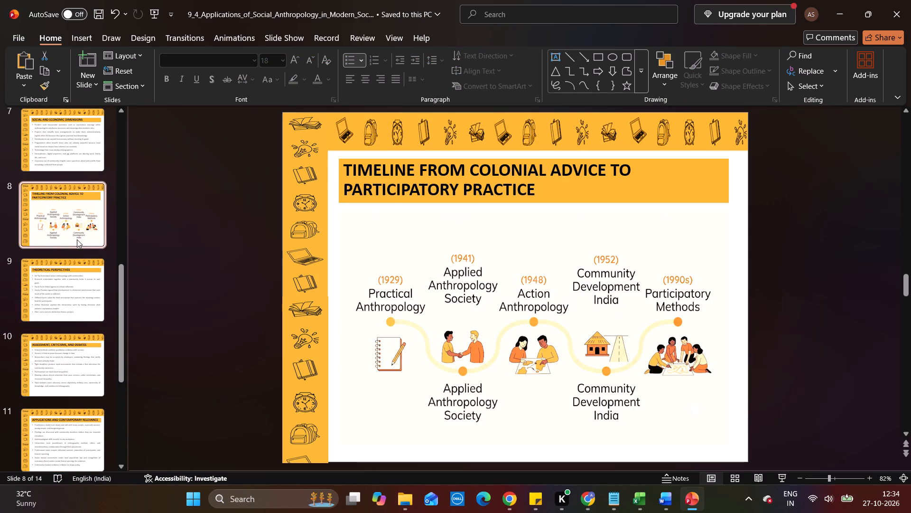
click(73, 295)
click(496, 249)
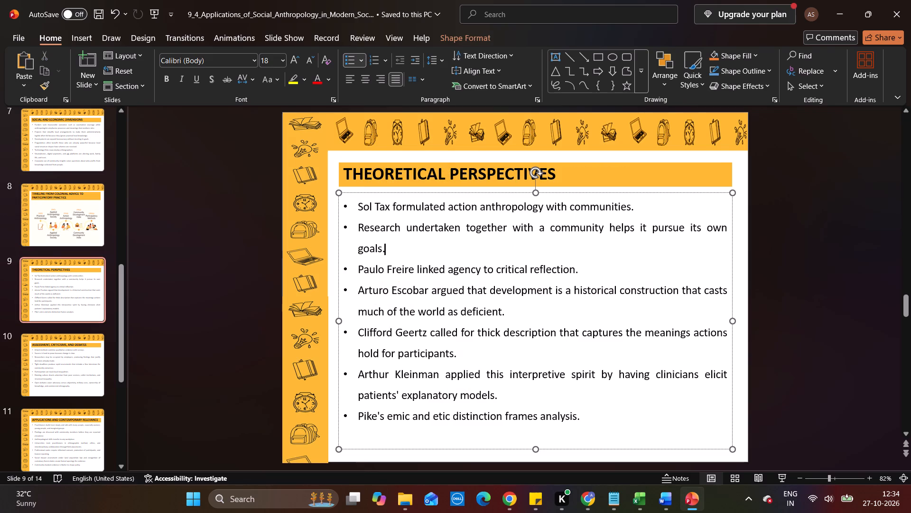
click(474, 193)
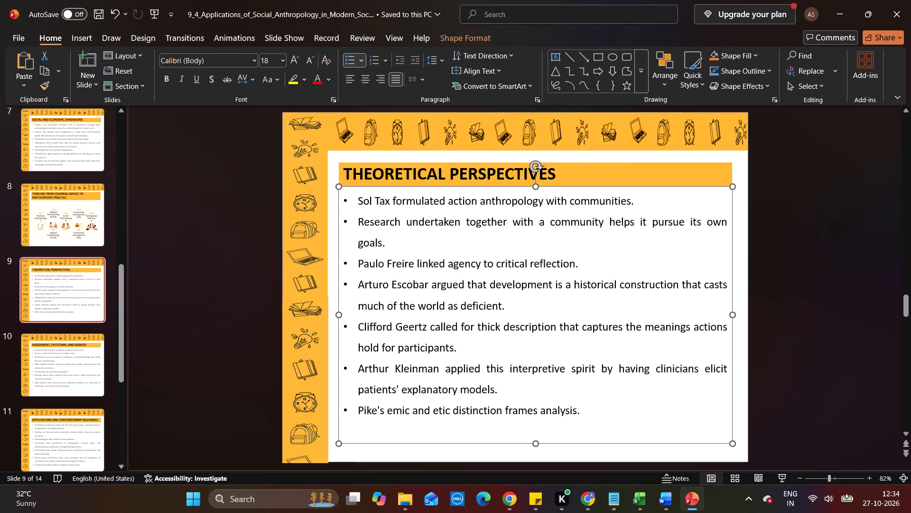
click(197, 300)
On slide 3, the first "Introduction" slide, move the bullet text box up against the title bar.
click(67, 149)
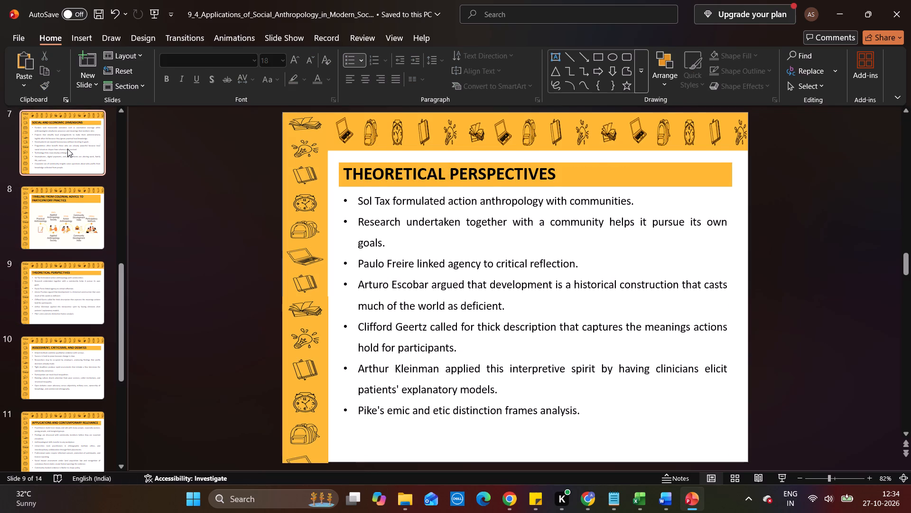
scroll(67, 149, up, 1)
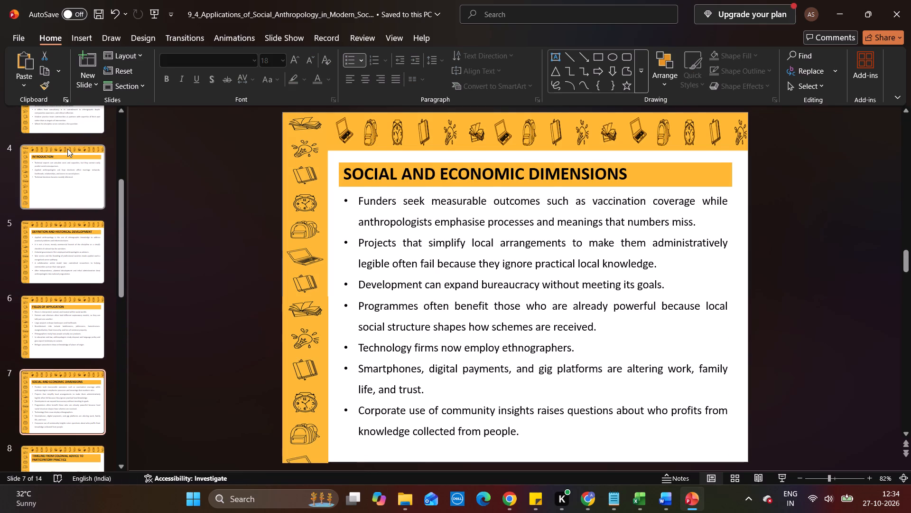
click(54, 269)
key(Up)
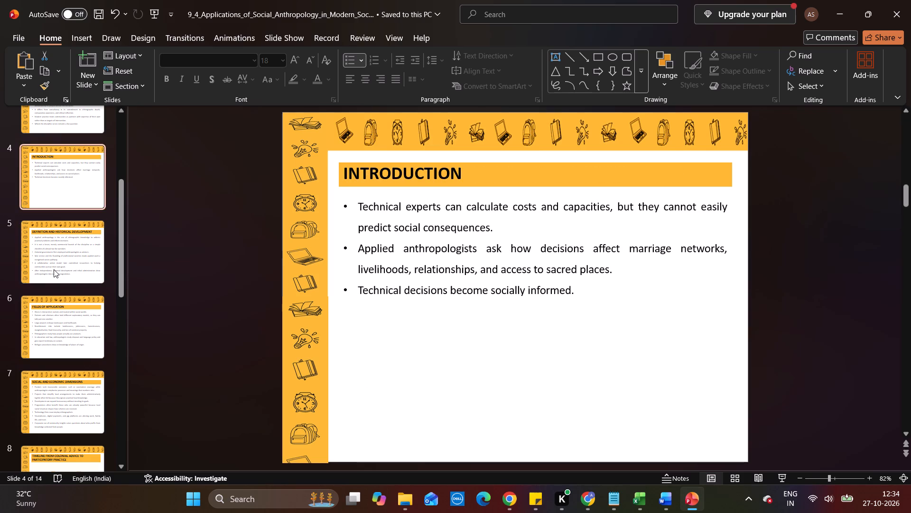
key(Up)
key(Up)
key(Down)
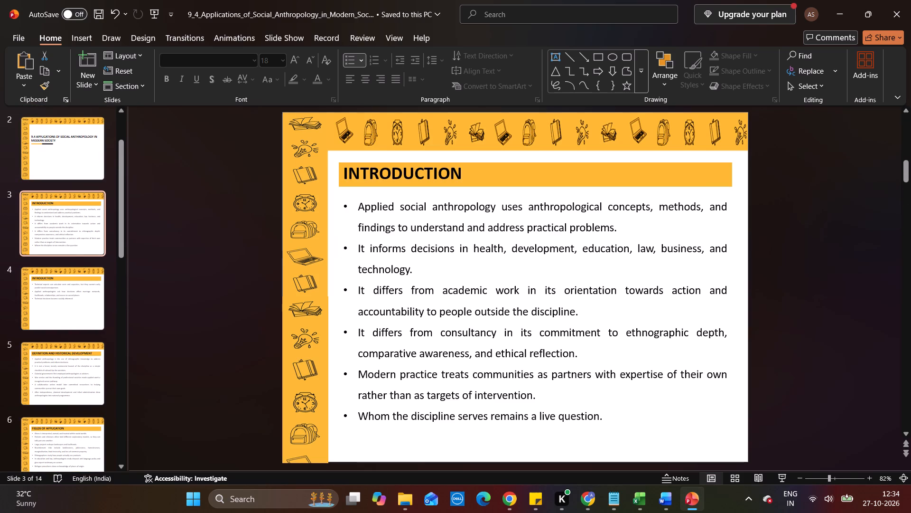
click(393, 309)
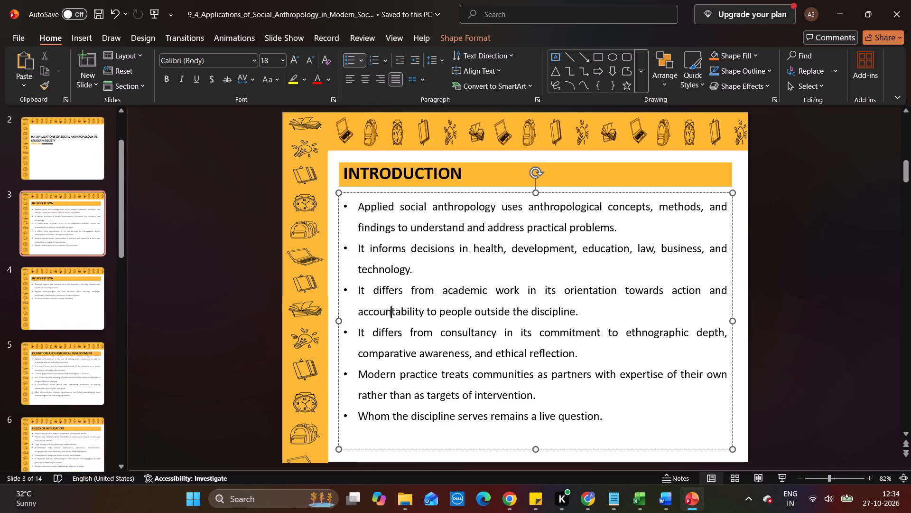
click(434, 194)
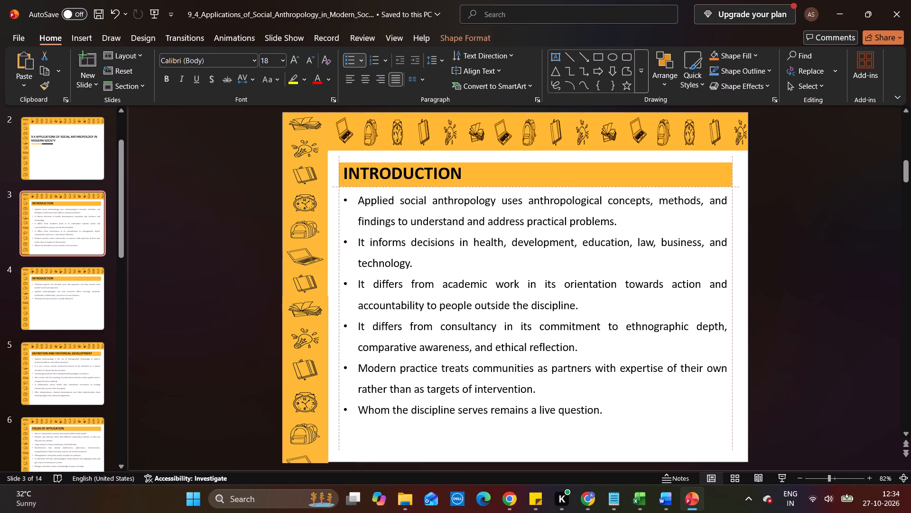
click(229, 244)
click(77, 171)
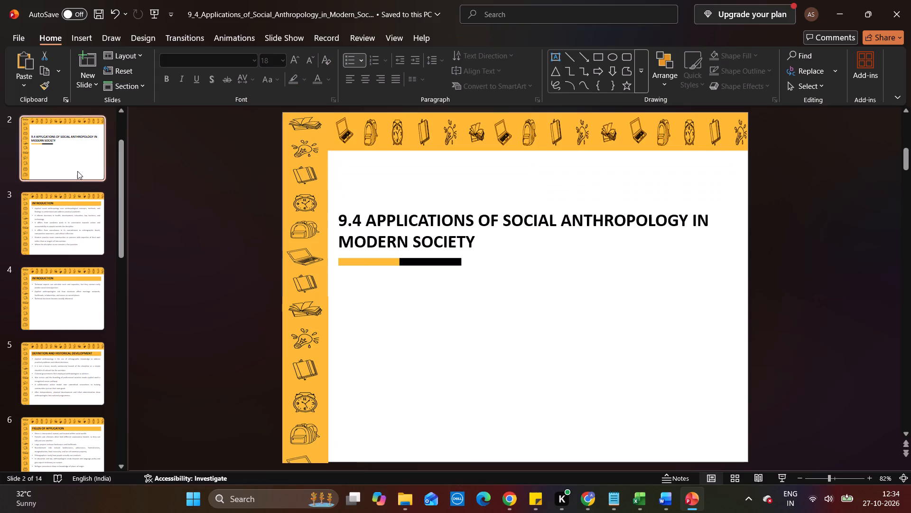
Return to the title slide and save the 9.4 Applications of Social Anthropology presentation.
key(Up)
key(Up)
key(Up)
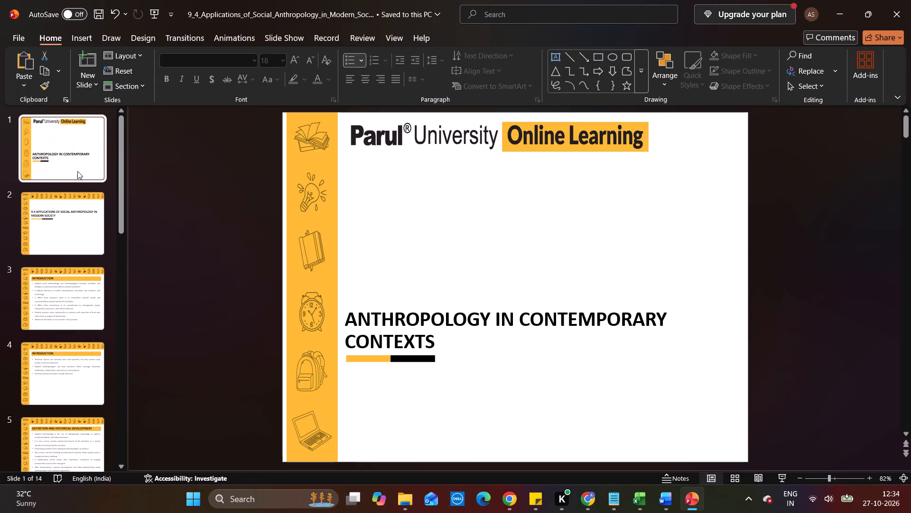
key(ctrl+s)
key(ctrl+s)
key(ctrl+s)
key(ctrl+s)
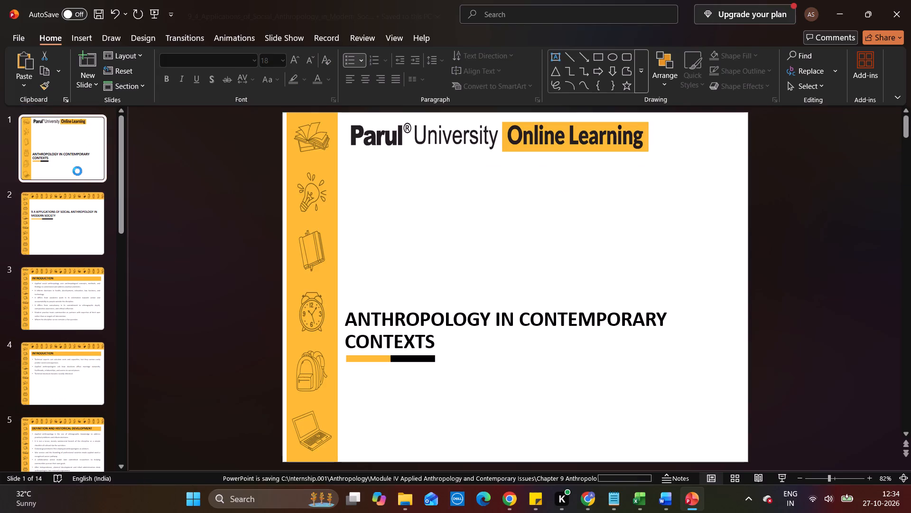
Save the 9.4 presentation as a PDF in Chapter 9's PPTs PDFs folder, keeping its file name.
click(15, 42)
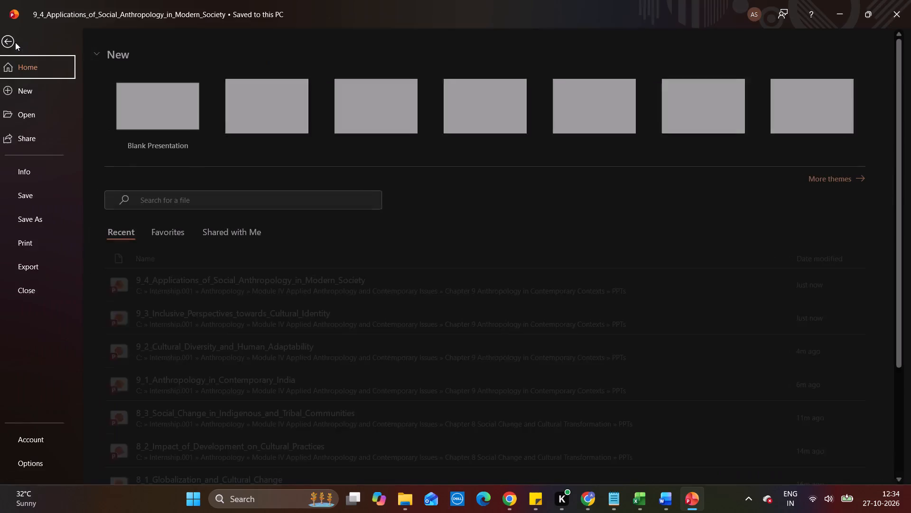
click(44, 218)
click(155, 319)
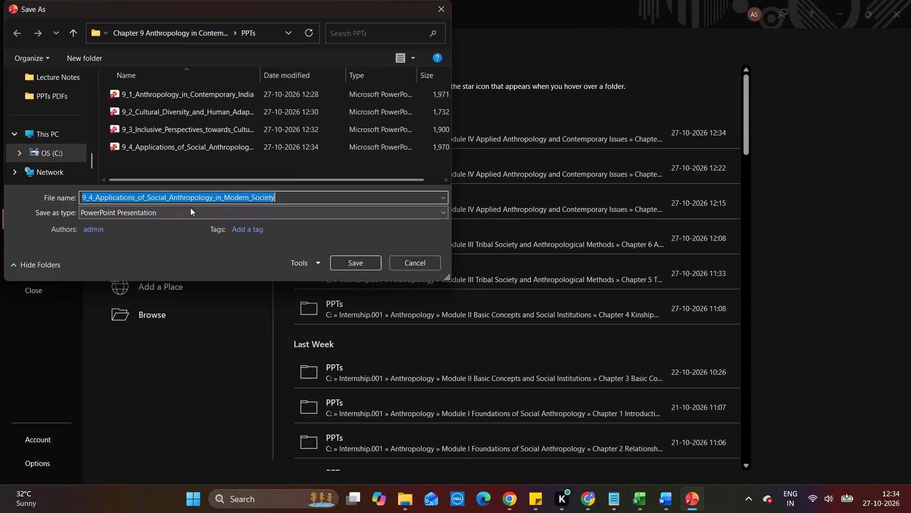
drag(190, 208, 104, 255)
click(104, 255)
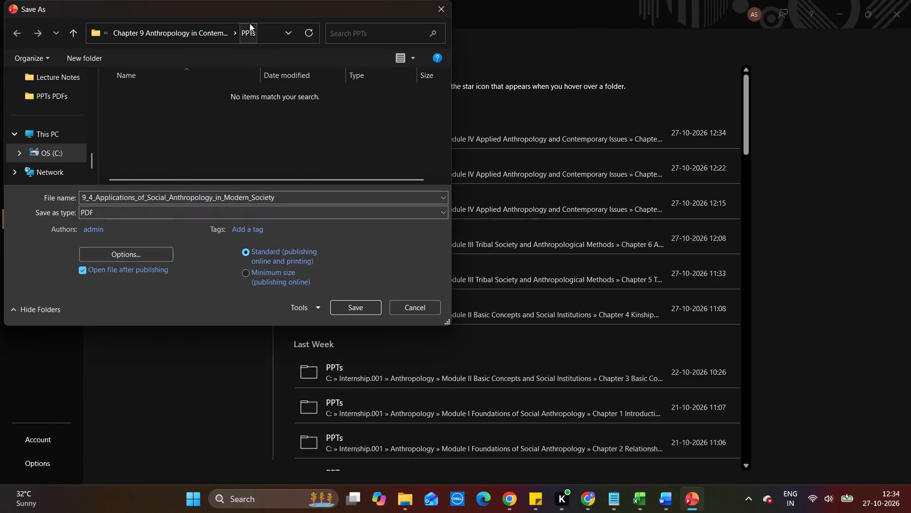
click(237, 29)
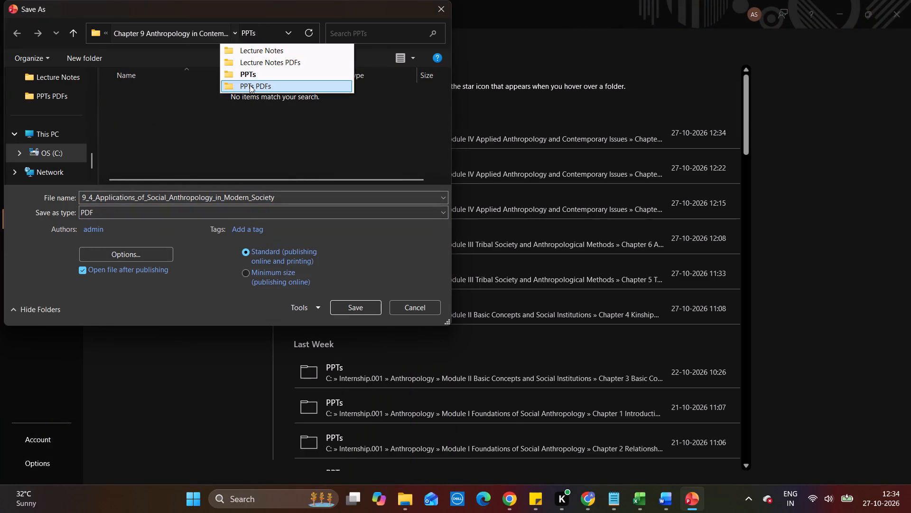
click(250, 85)
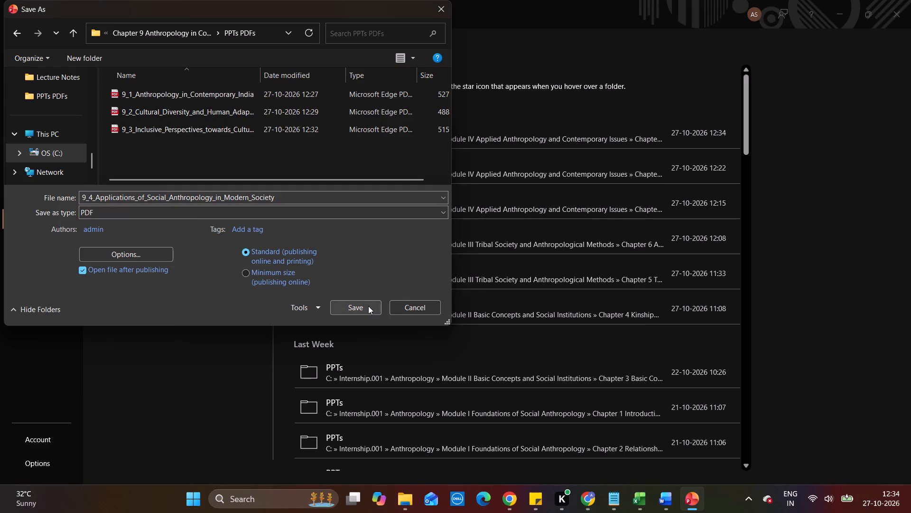
click(368, 306)
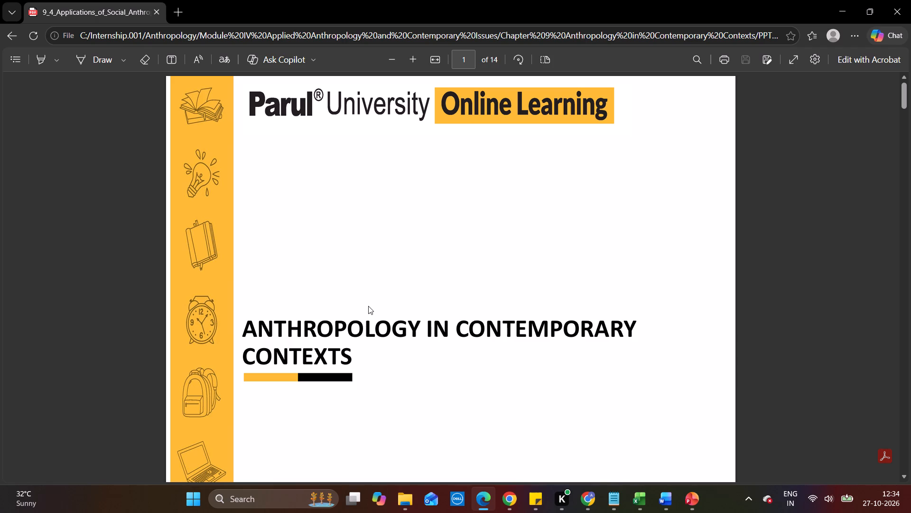
Look through the exported 9.4 PDF from the title page to the end and close it.
scroll(368, 306, down, 4)
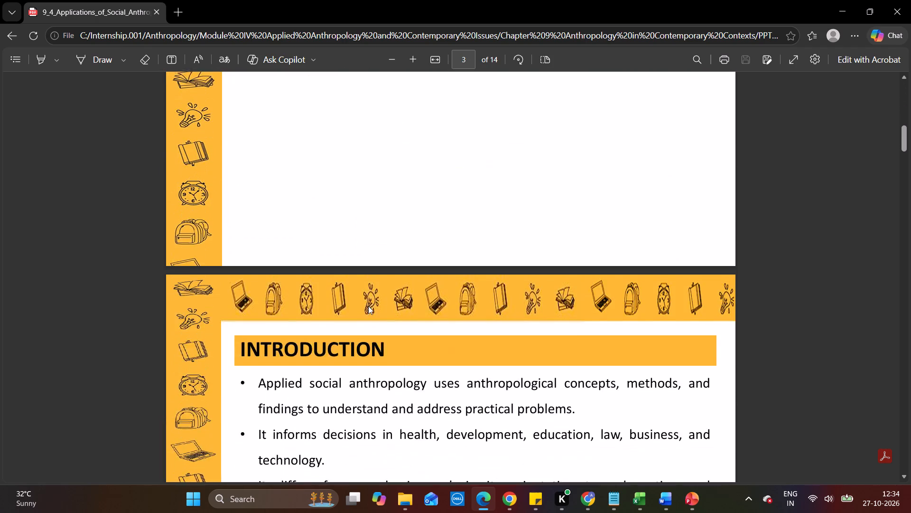
scroll(368, 306, down, 9)
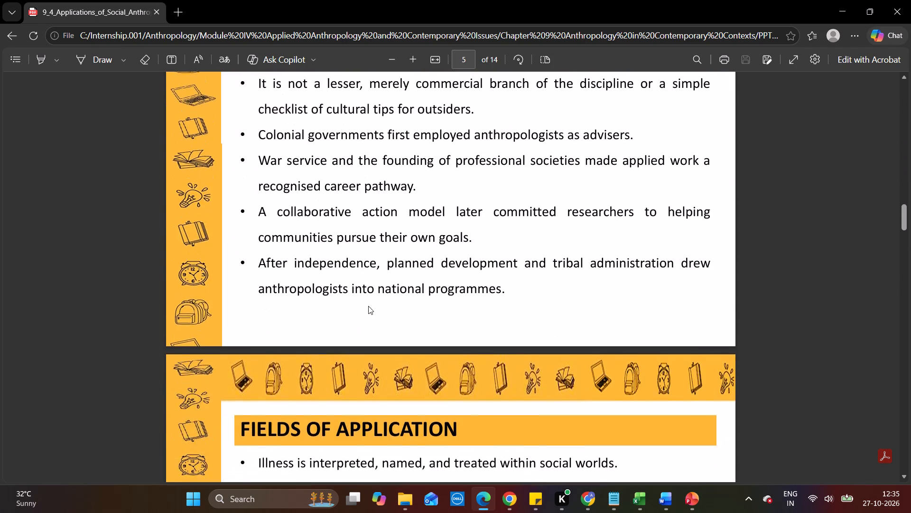
scroll(368, 306, down, 9)
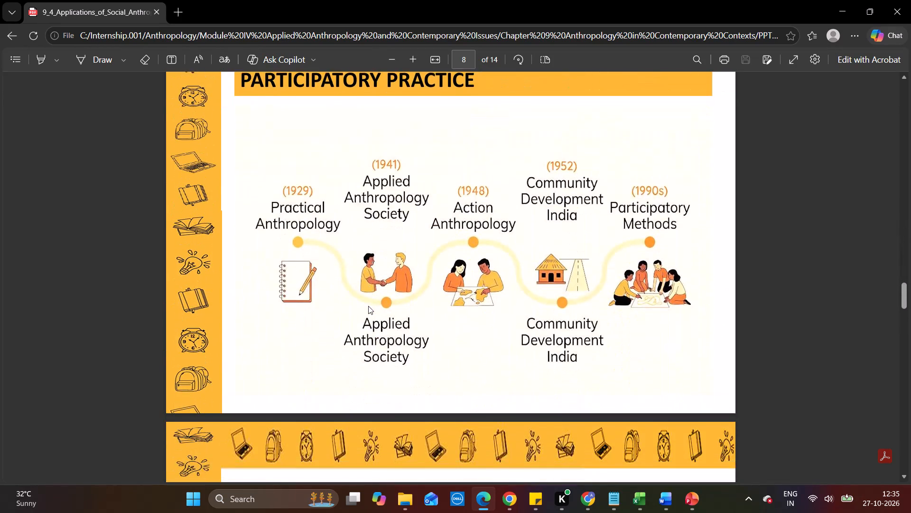
scroll(368, 306, down, 9)
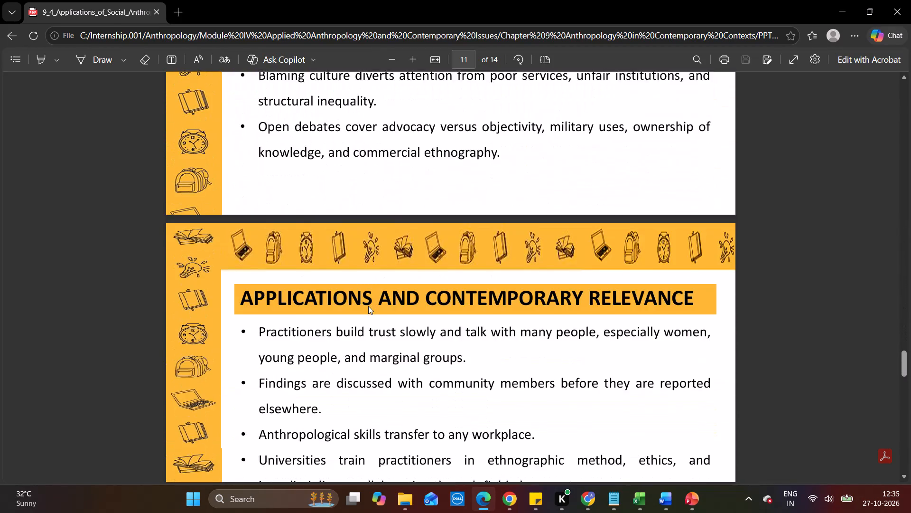
scroll(368, 306, down, 8)
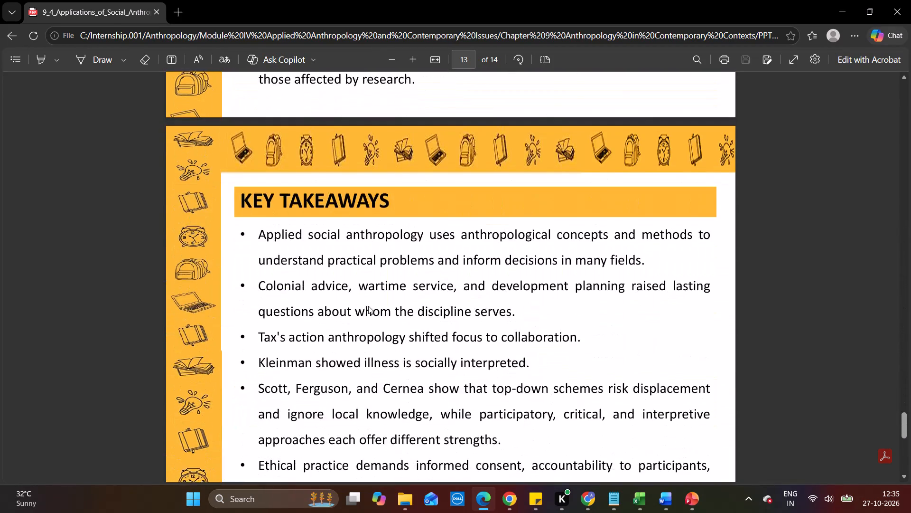
scroll(368, 306, down, 4)
click(910, 0)
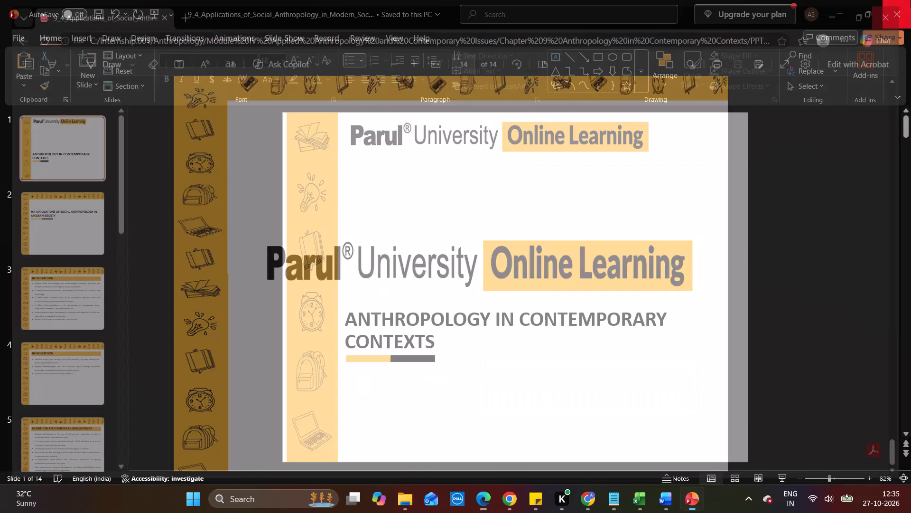
Save the 9.4 presentation once more and close it.
click(244, 342)
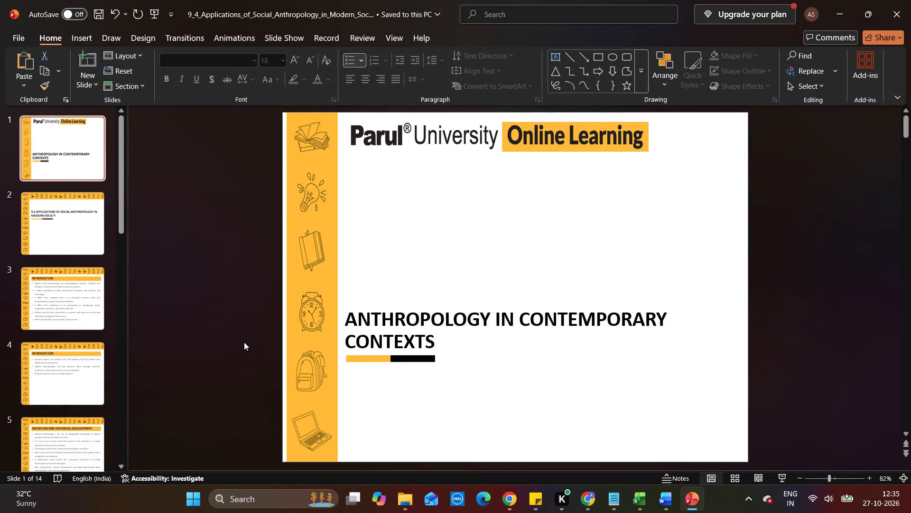
key(ctrl+s)
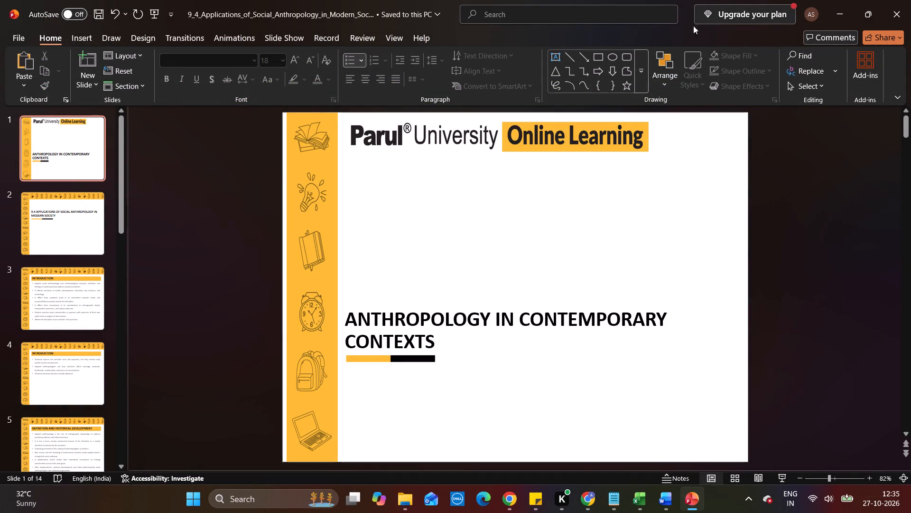
click(910, 0)
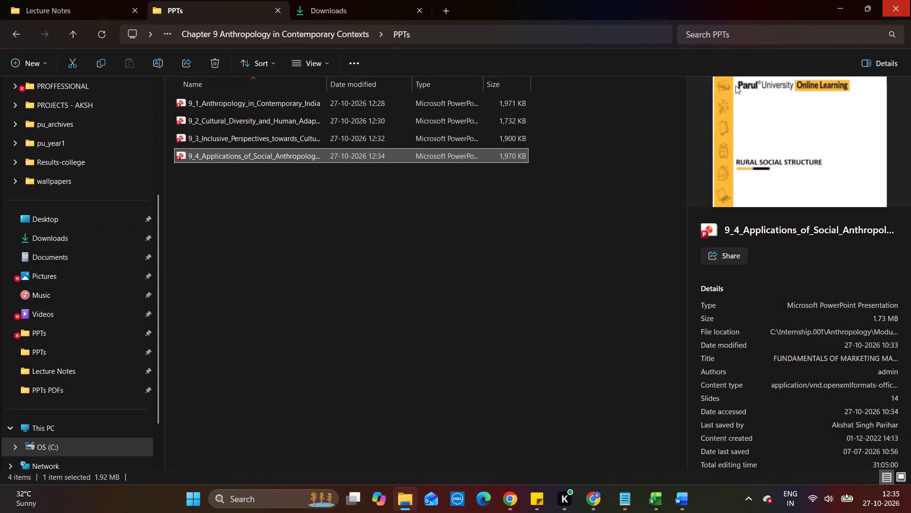
In File Explorer, check Chapter 9's PPTs PDFs folder and go back to the Anthropology folder.
click(383, 33)
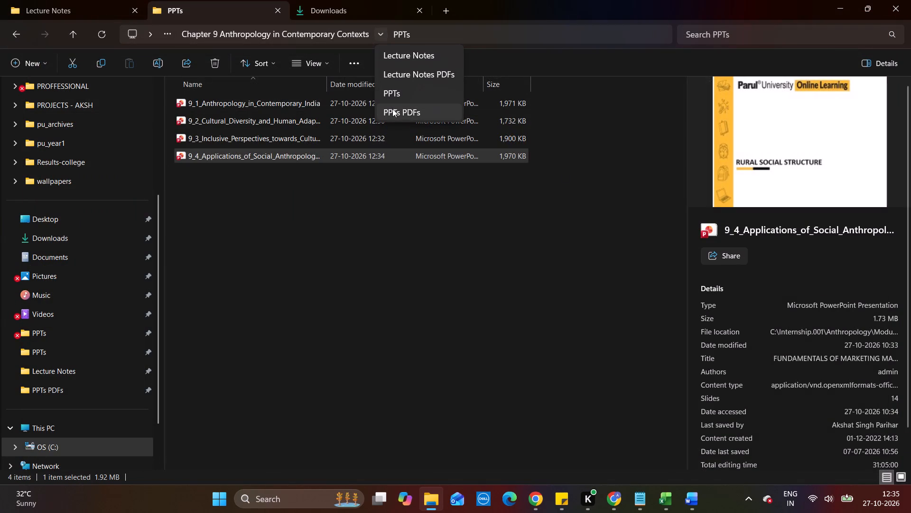
click(392, 109)
triple_click(16, 31)
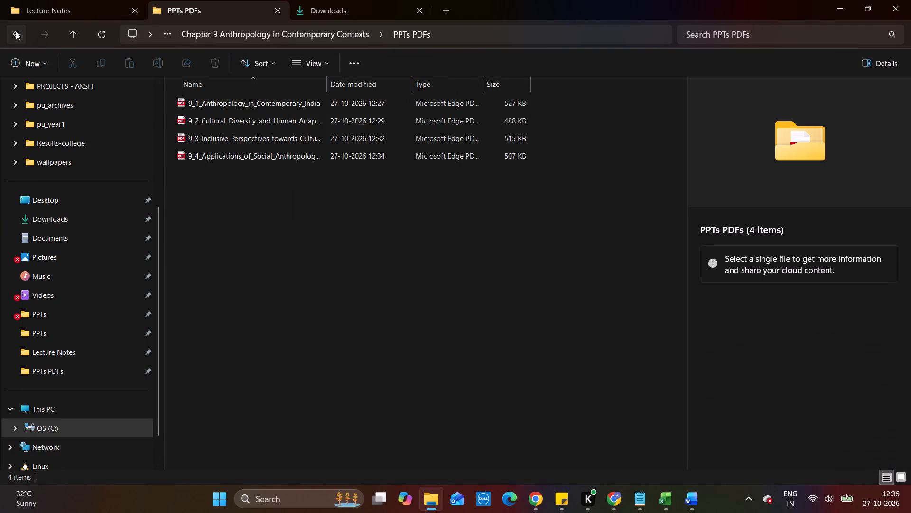